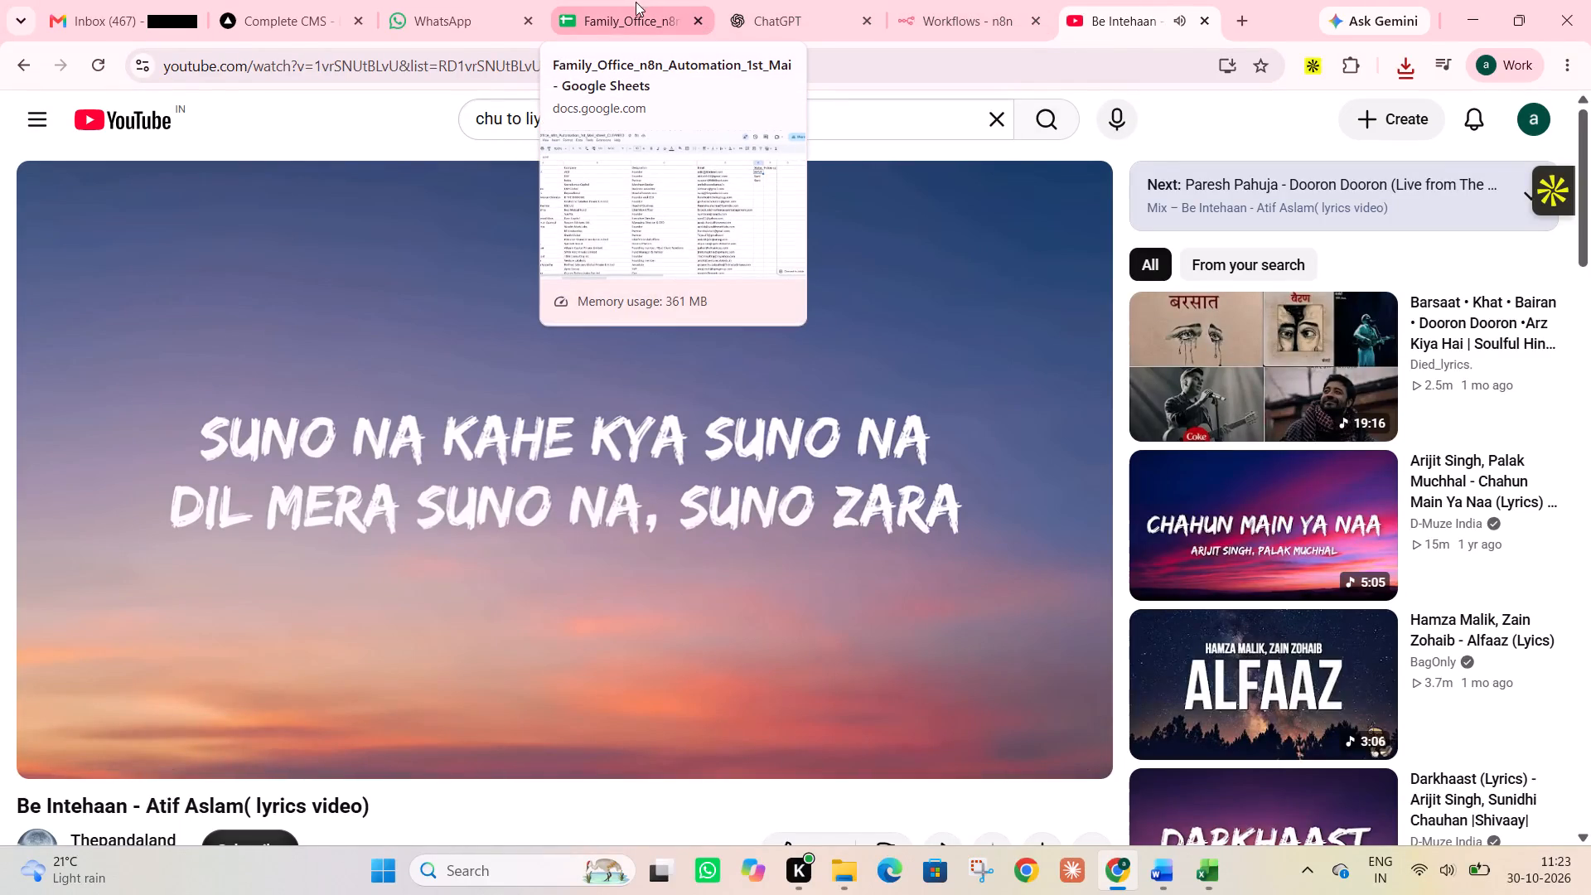
# Switch to the campaign-leads workbook in Excel and auto-fit the widths of all its columns.
pyautogui.click(1206, 879)
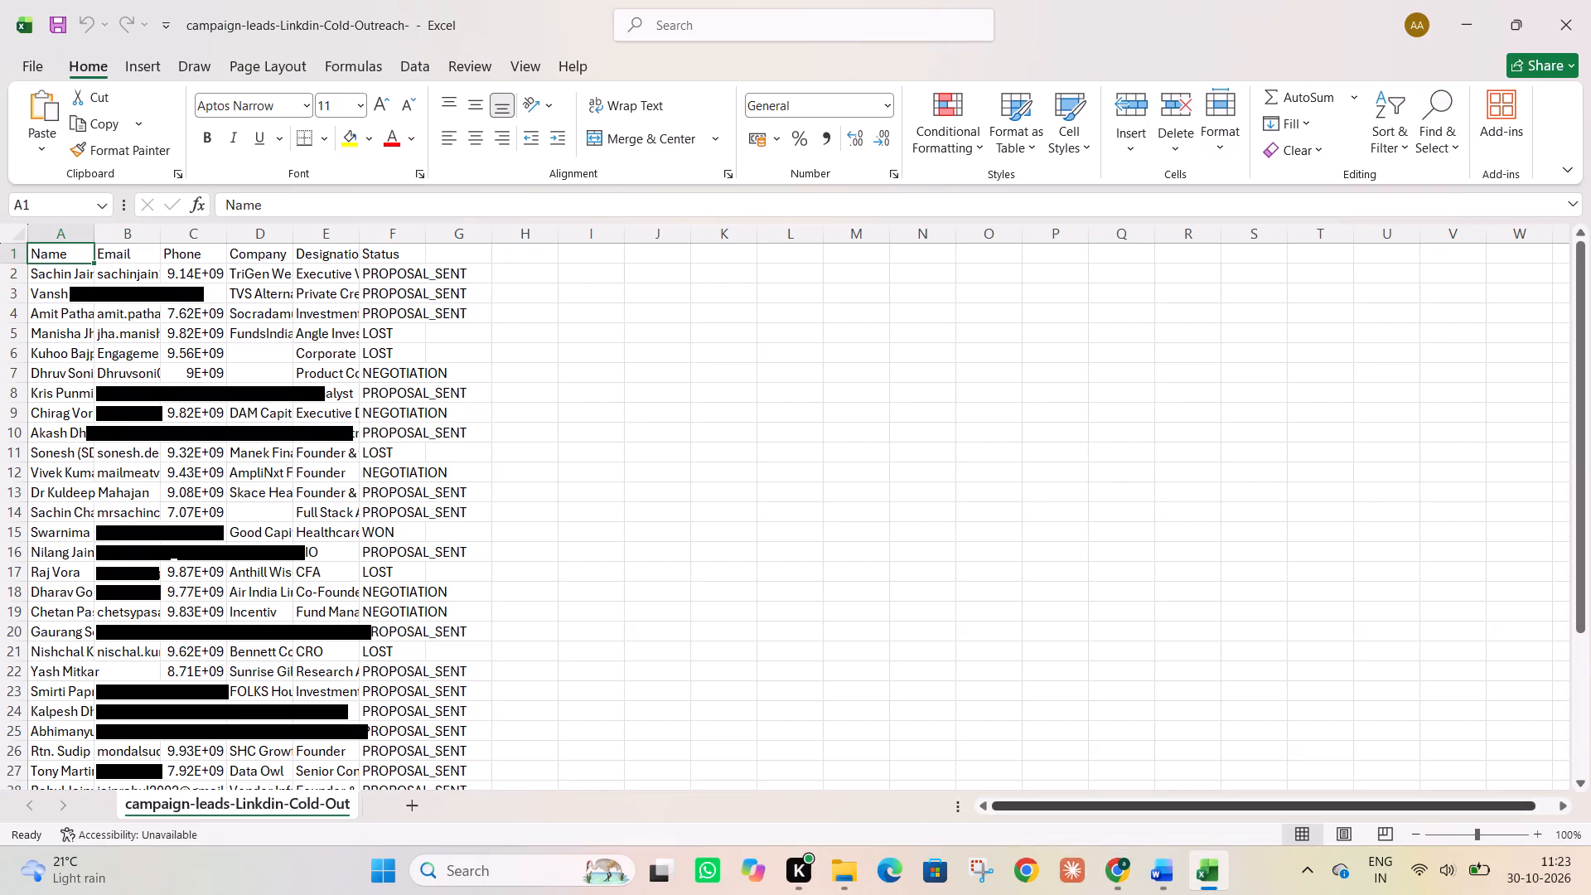
pyautogui.doubleClick(23, 235)
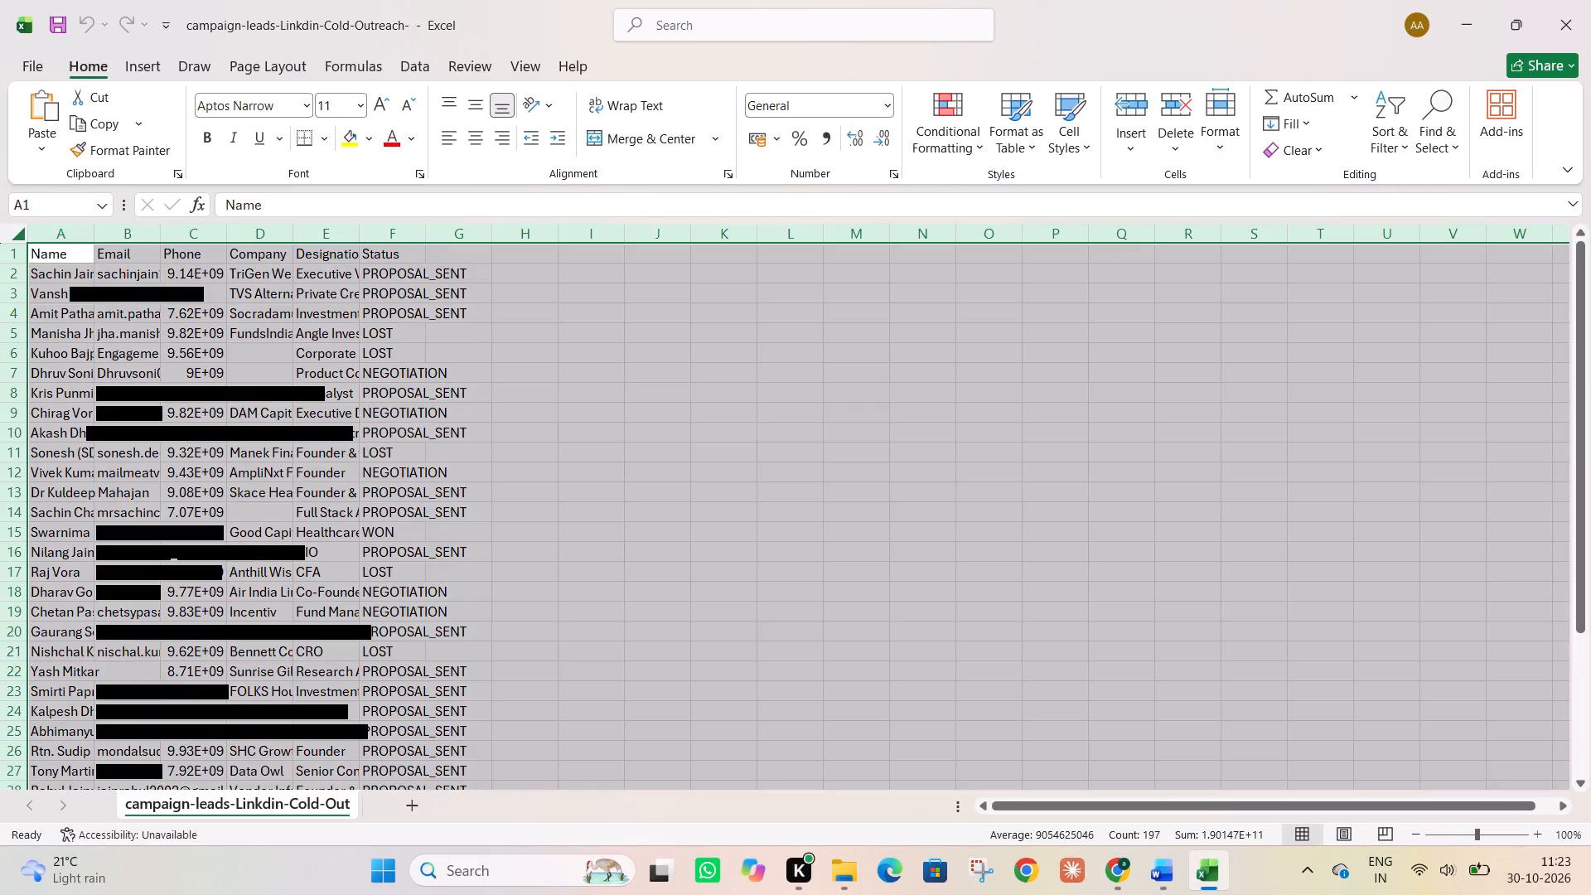
pyautogui.doubleClick(92, 227)
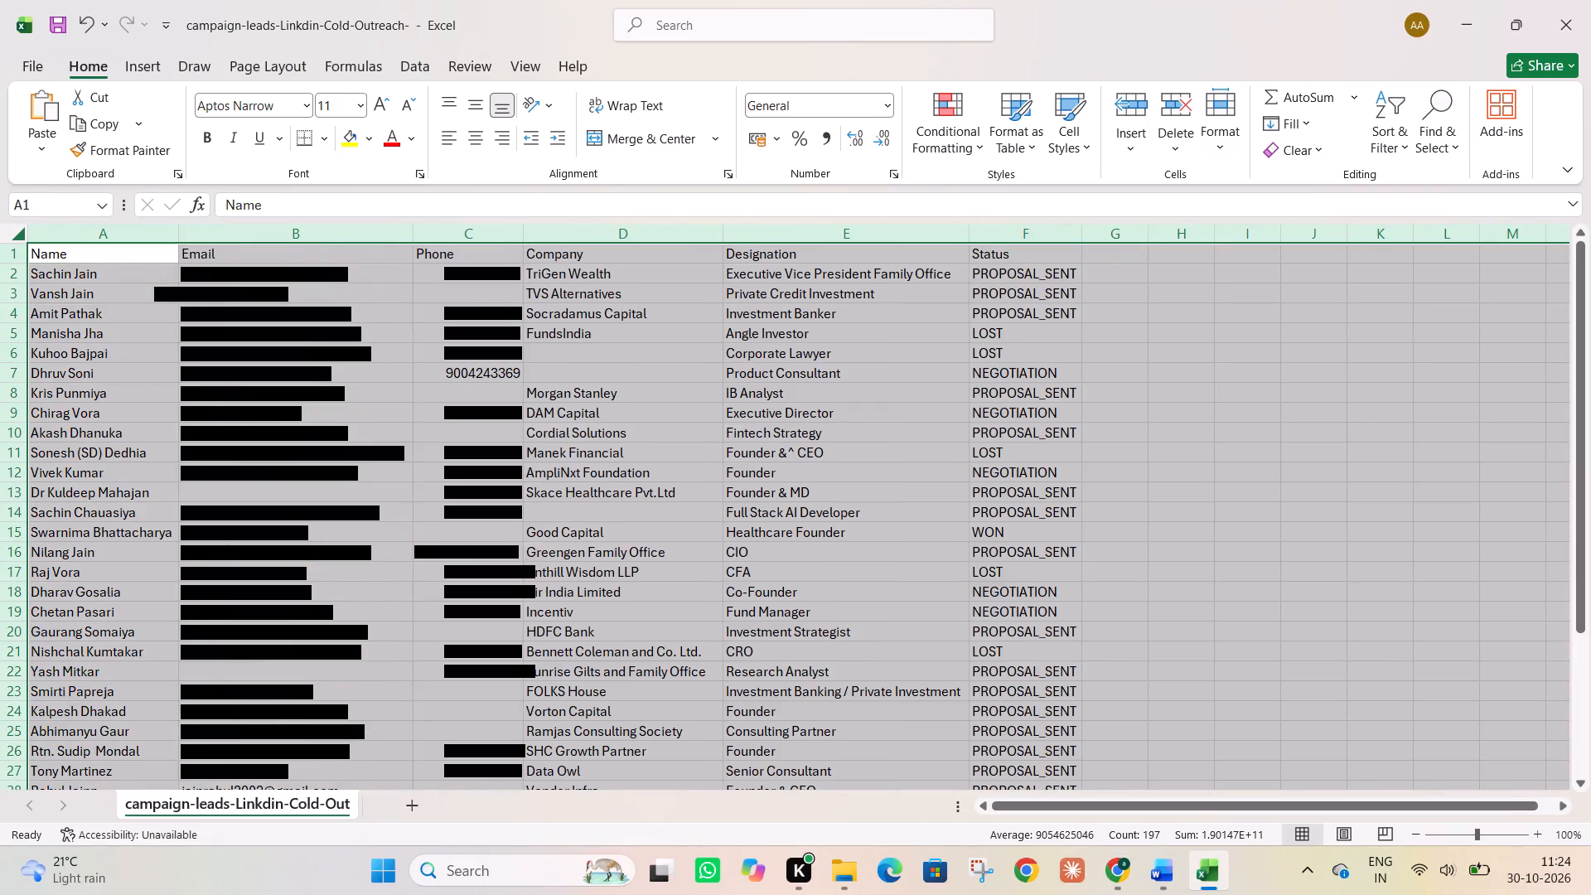
# Sort the lead table by the Status column from A to Z, expanding the selection to the adjacent data.
pyautogui.click(549, 398)
pyautogui.click(1003, 245)
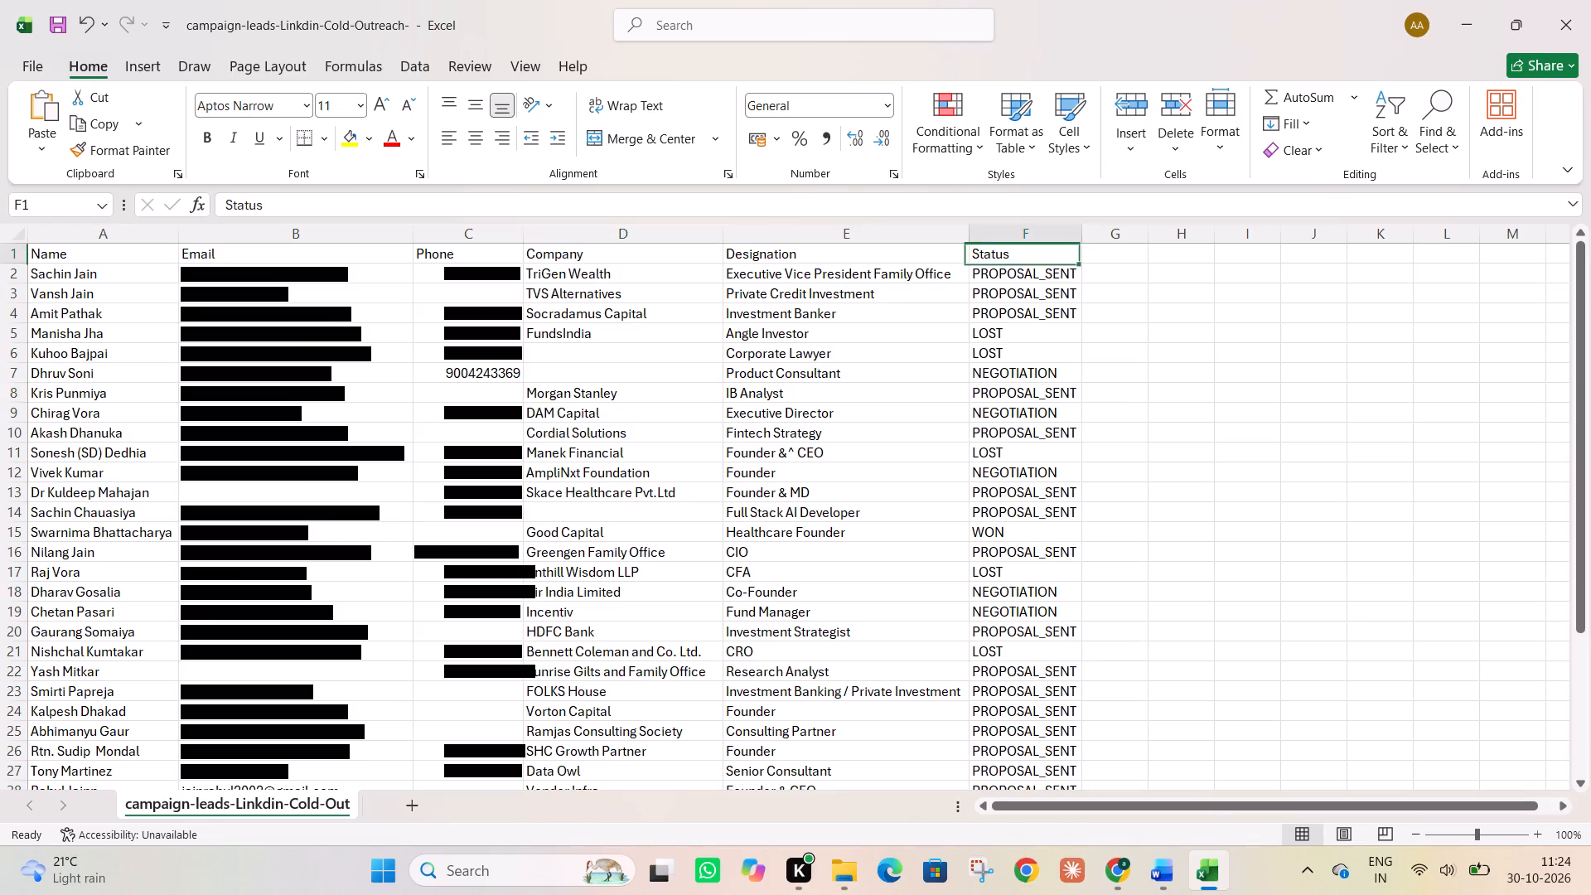
pyautogui.click(1023, 230)
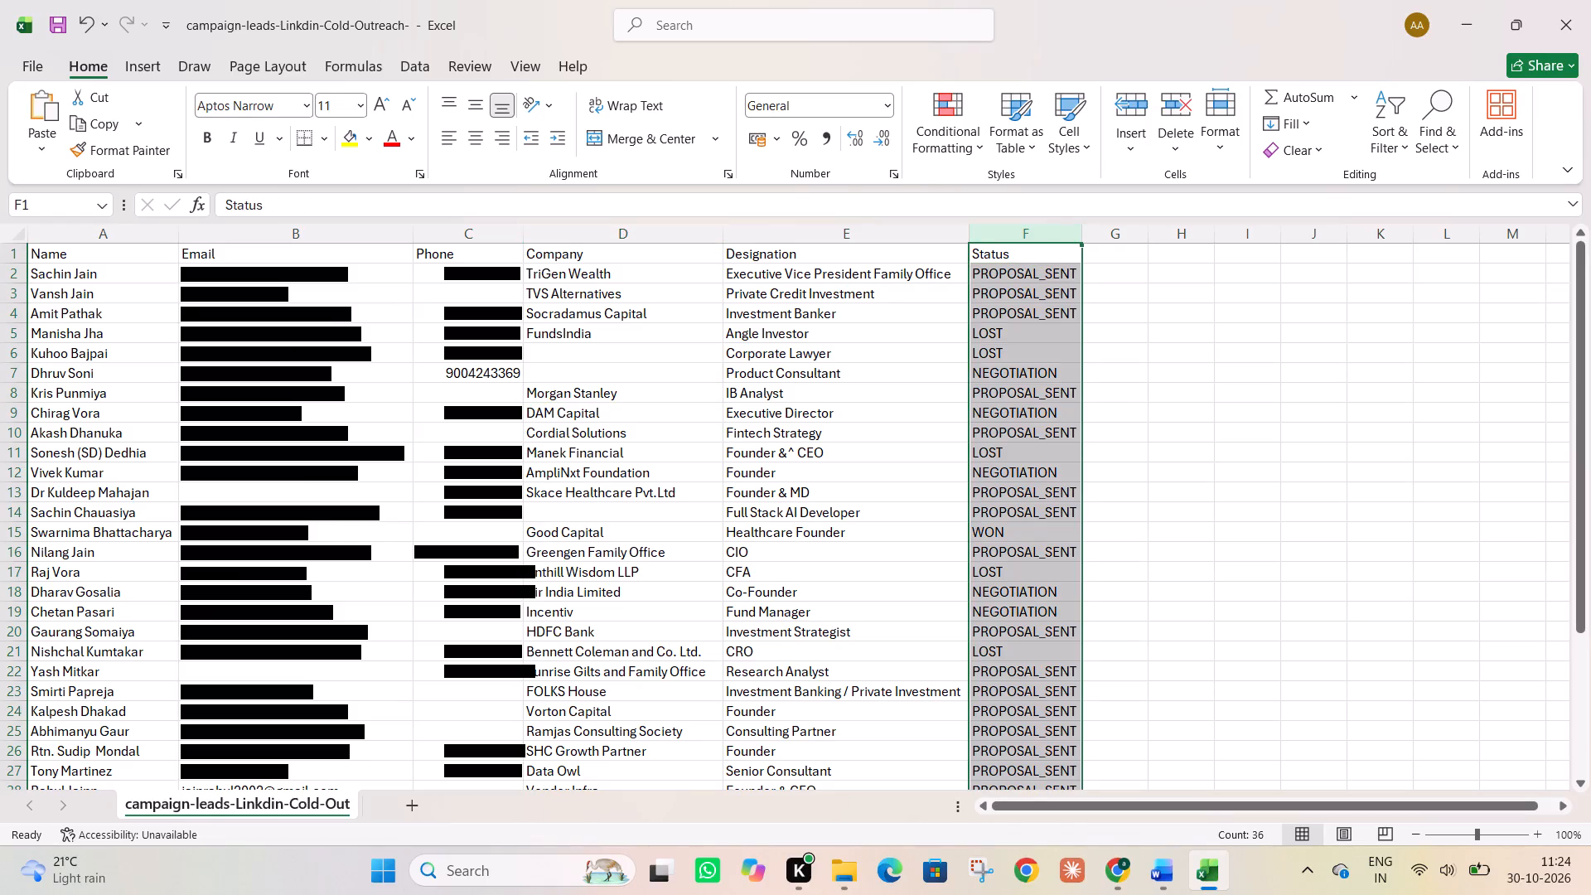
pyautogui.click(1404, 151)
pyautogui.click(1411, 190)
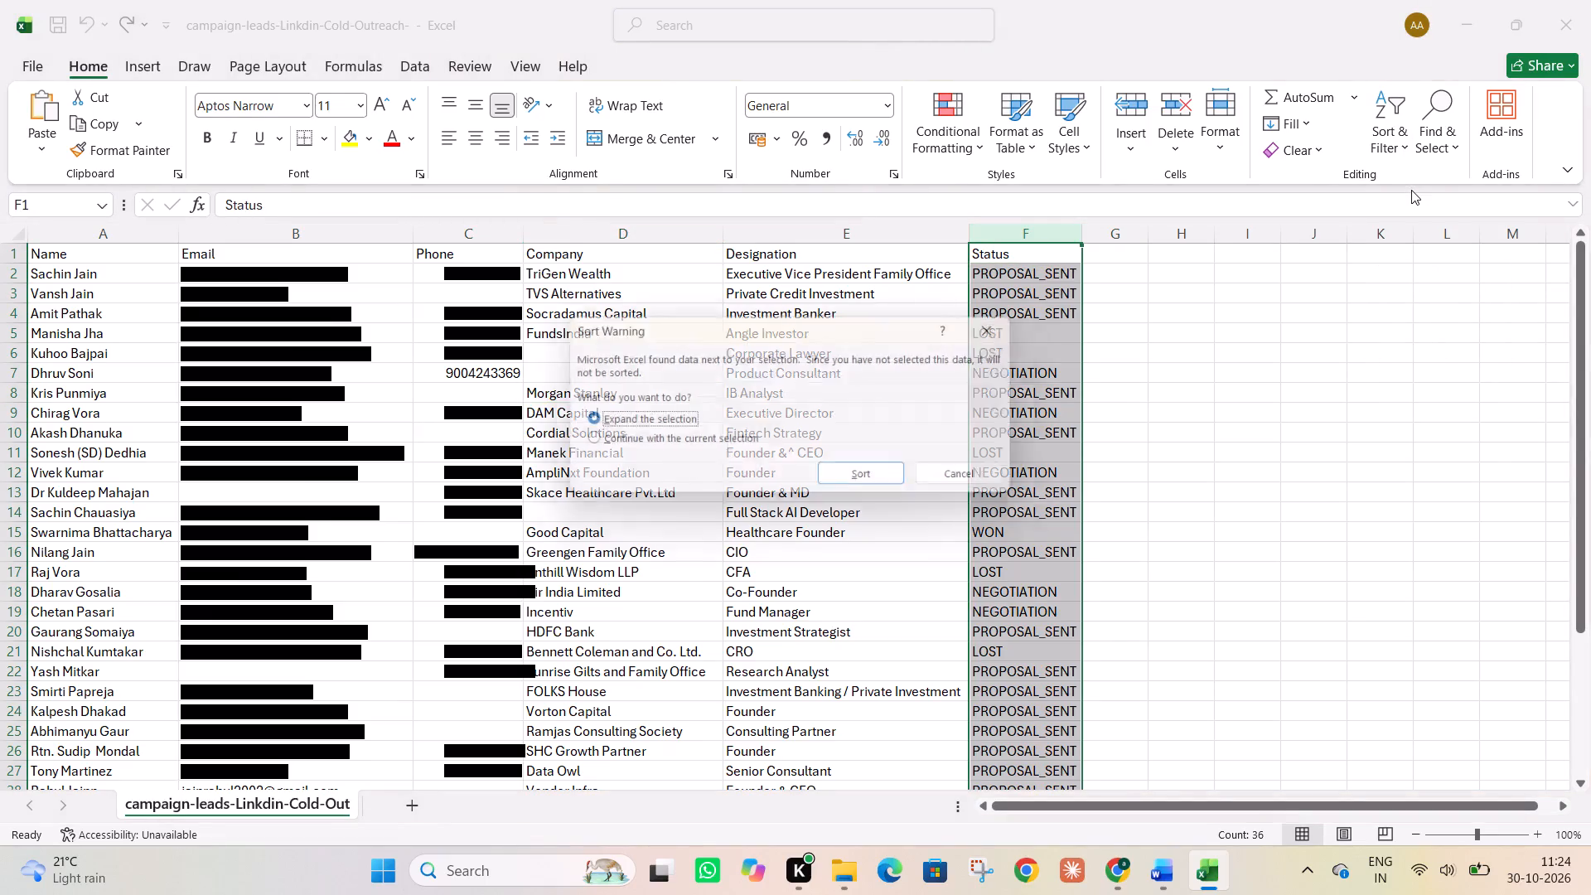
pyautogui.click(863, 480)
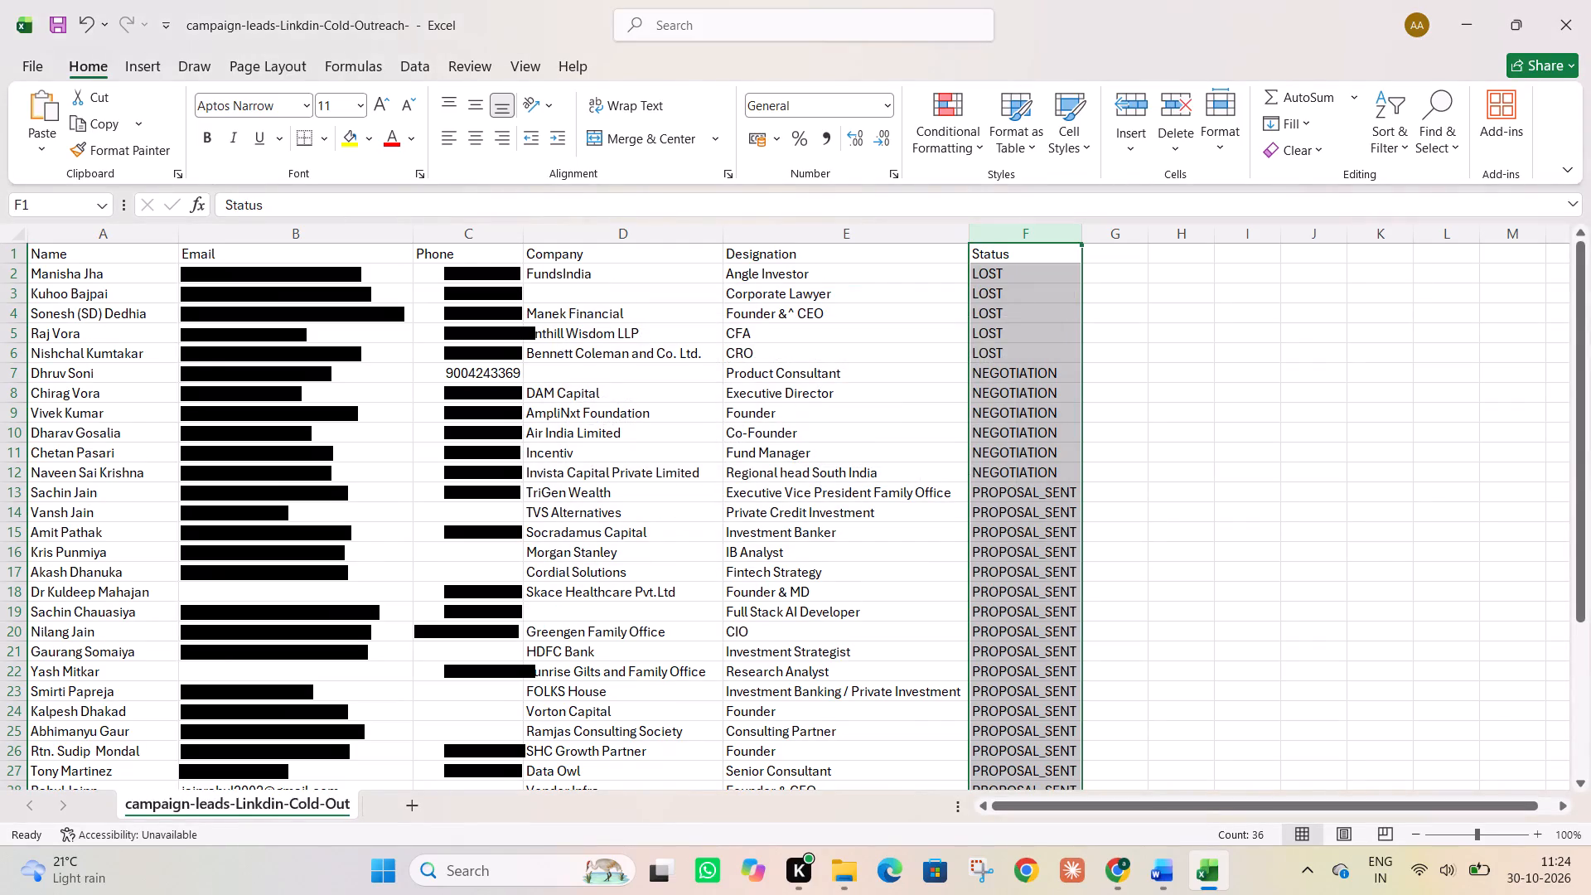
# Delete the five lead rows whose Status is LOST.
pyautogui.click(451, 318)
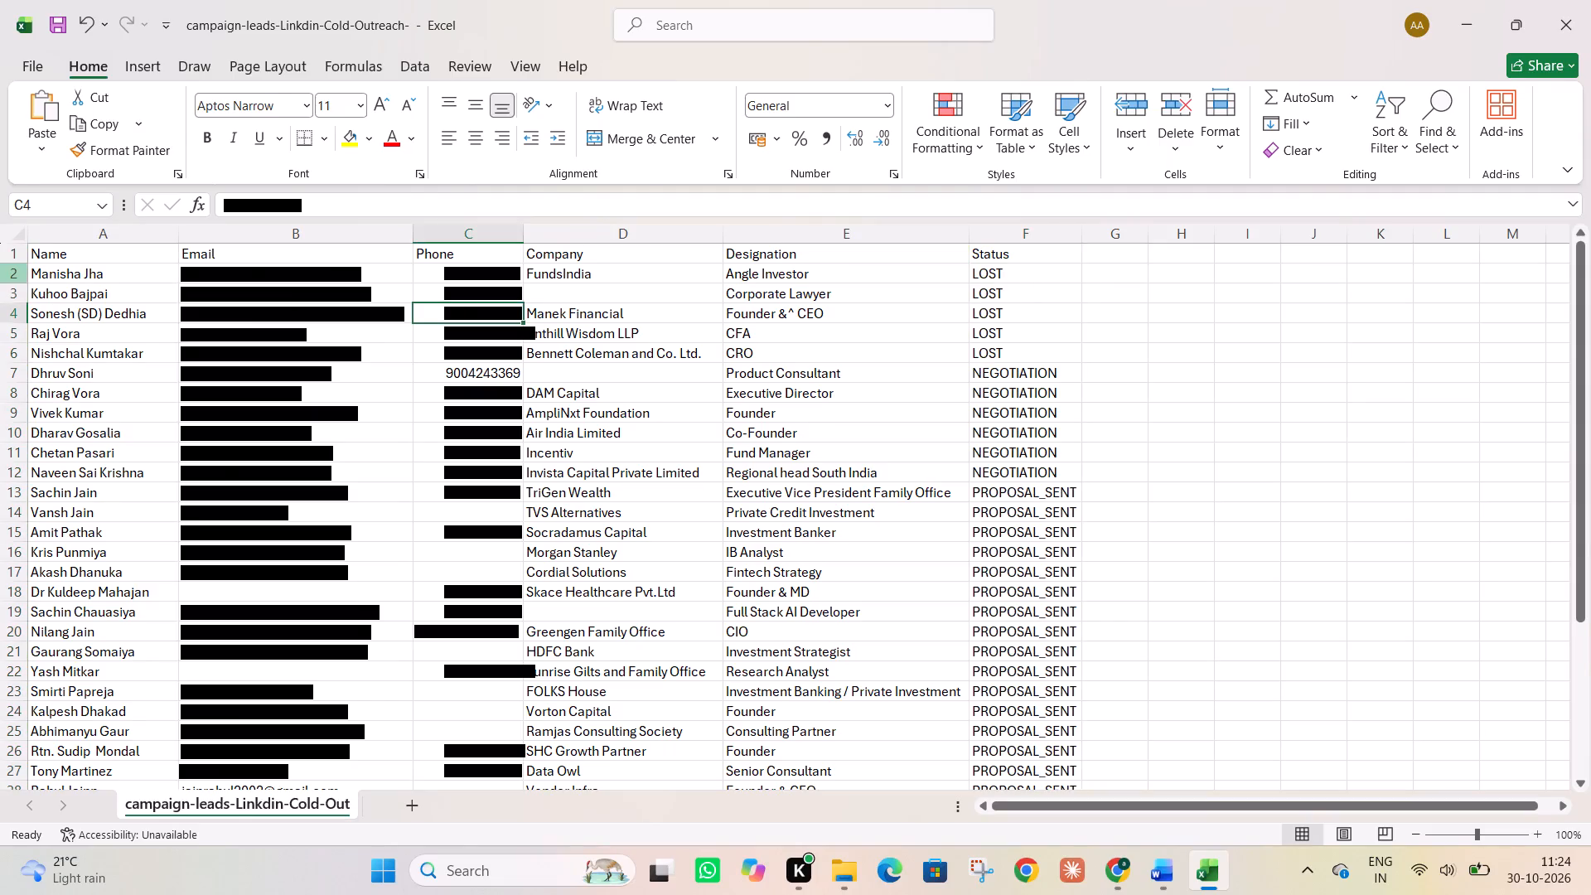
pyautogui.moveTo(16, 277); pyautogui.dragTo(22, 356)
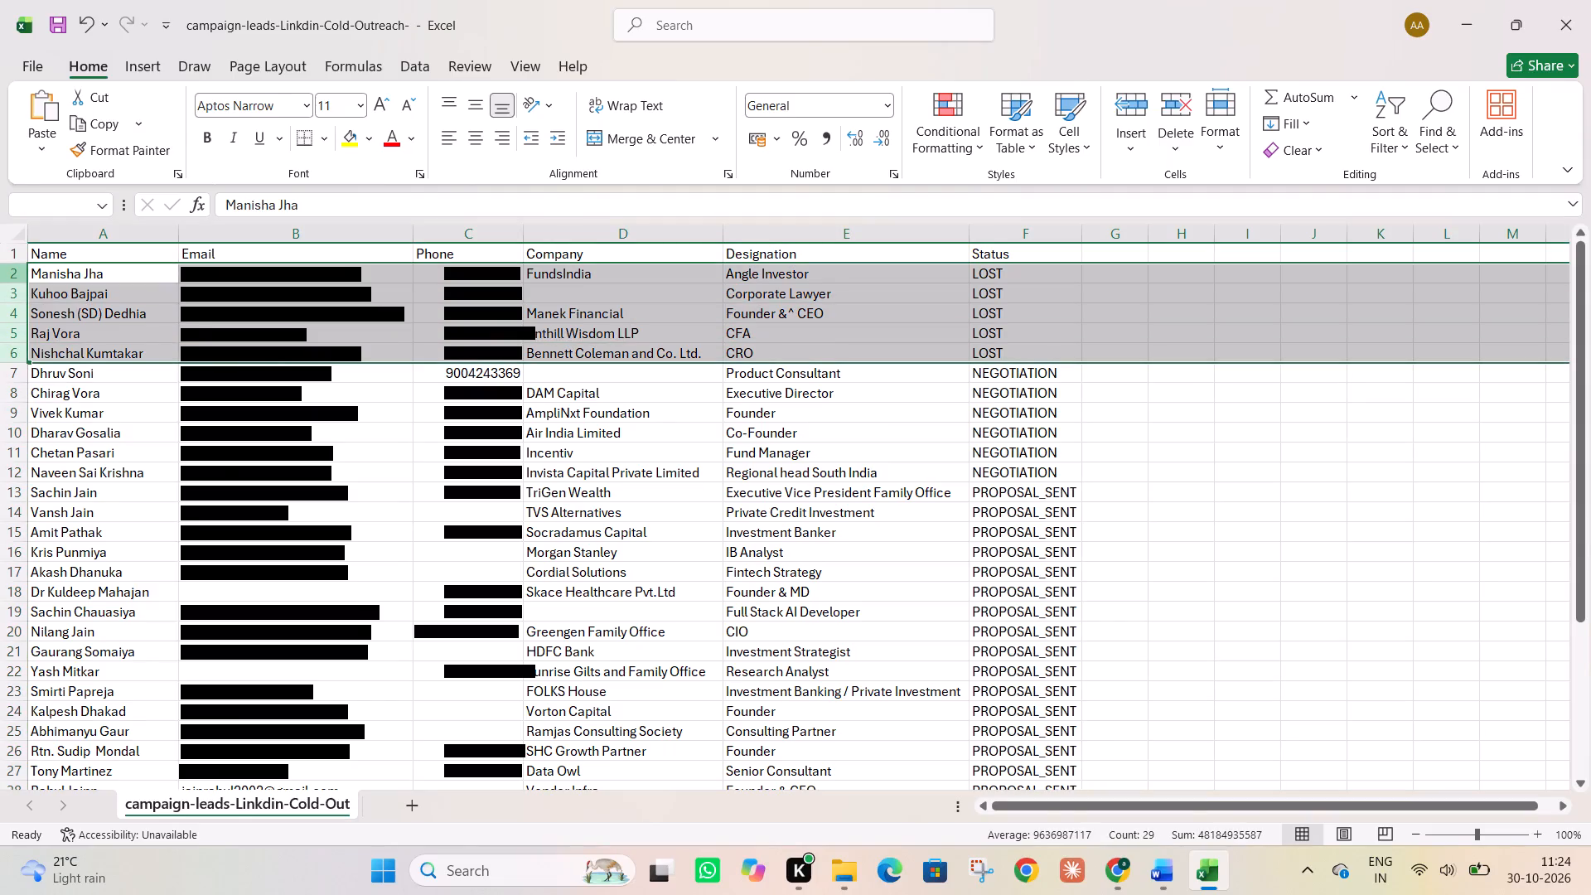
pyautogui.hotkey('ctrl', '-')
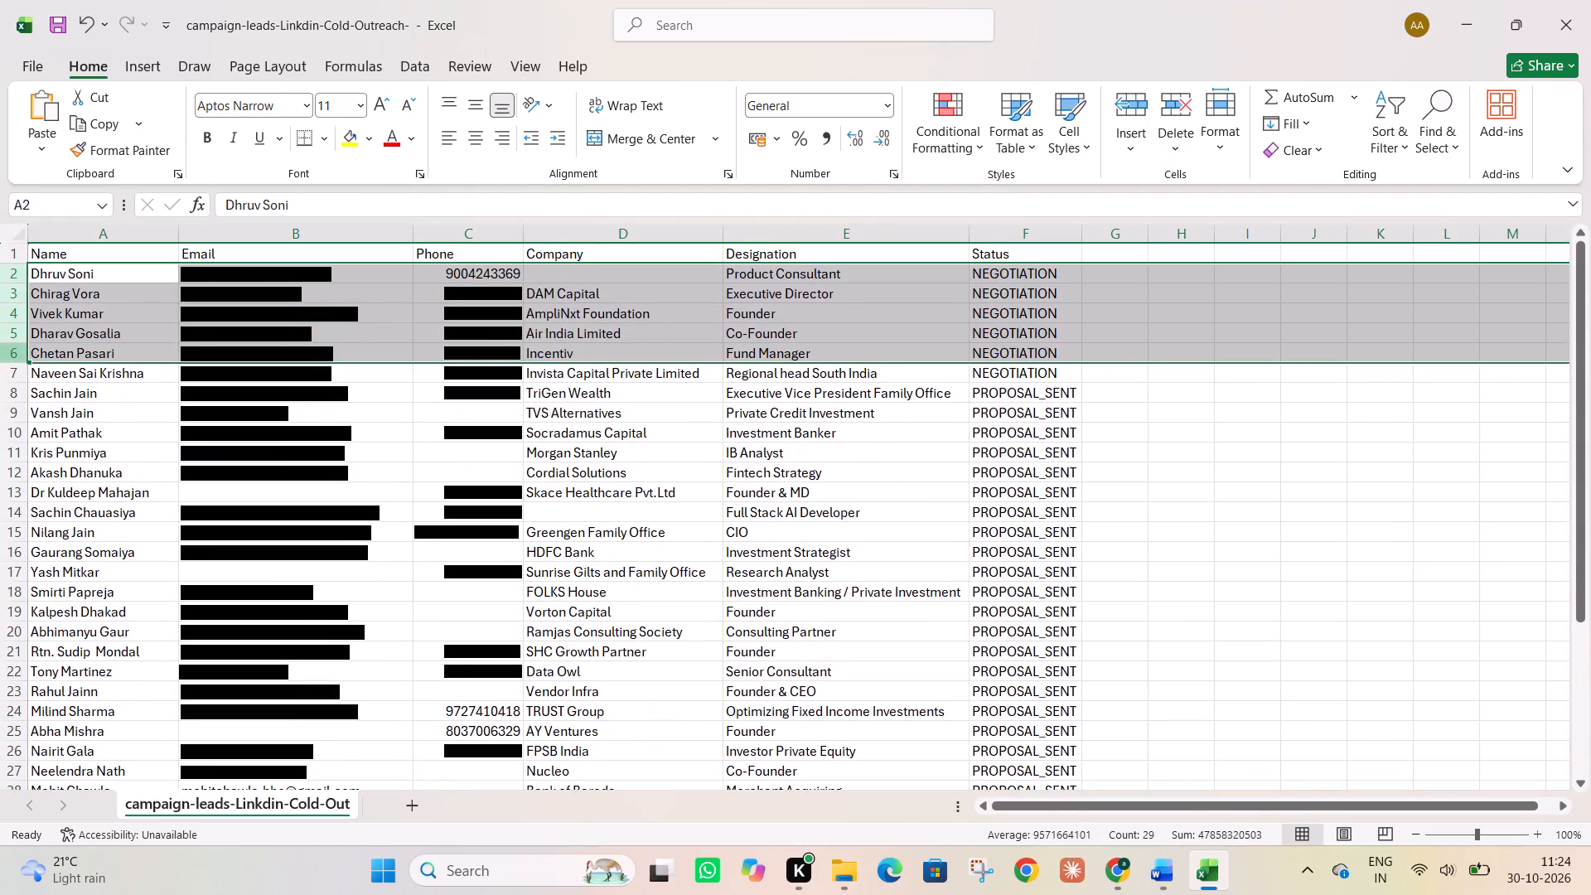
# Delete the two lead rows whose Status is WON at the end of the table.
pyautogui.scroll(-1, 22, 356)
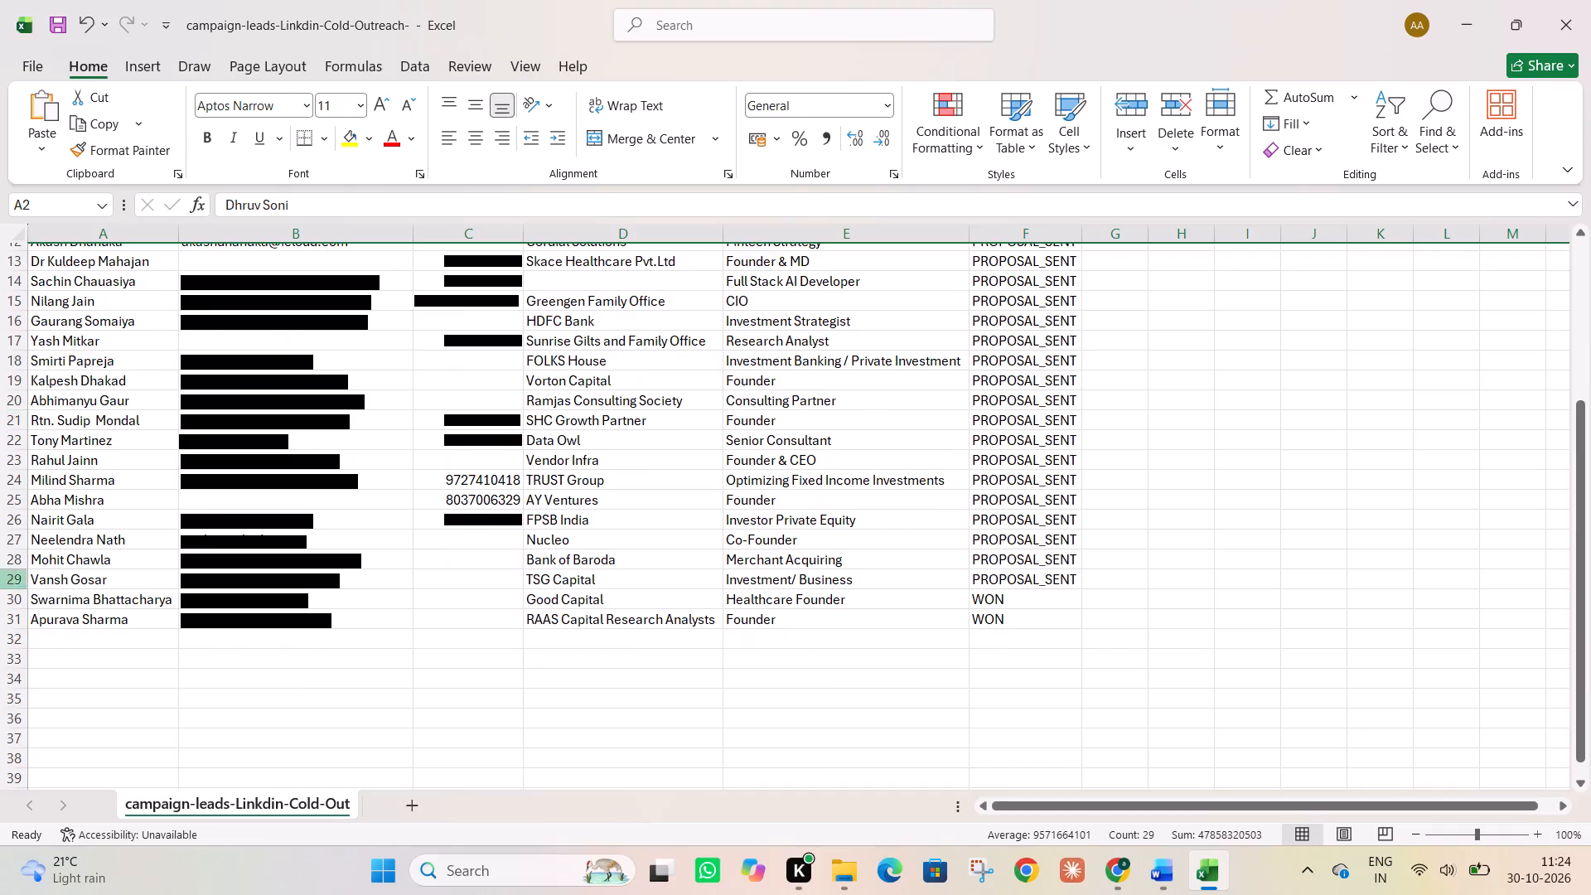
pyautogui.moveTo(16, 598); pyautogui.dragTo(17, 618)
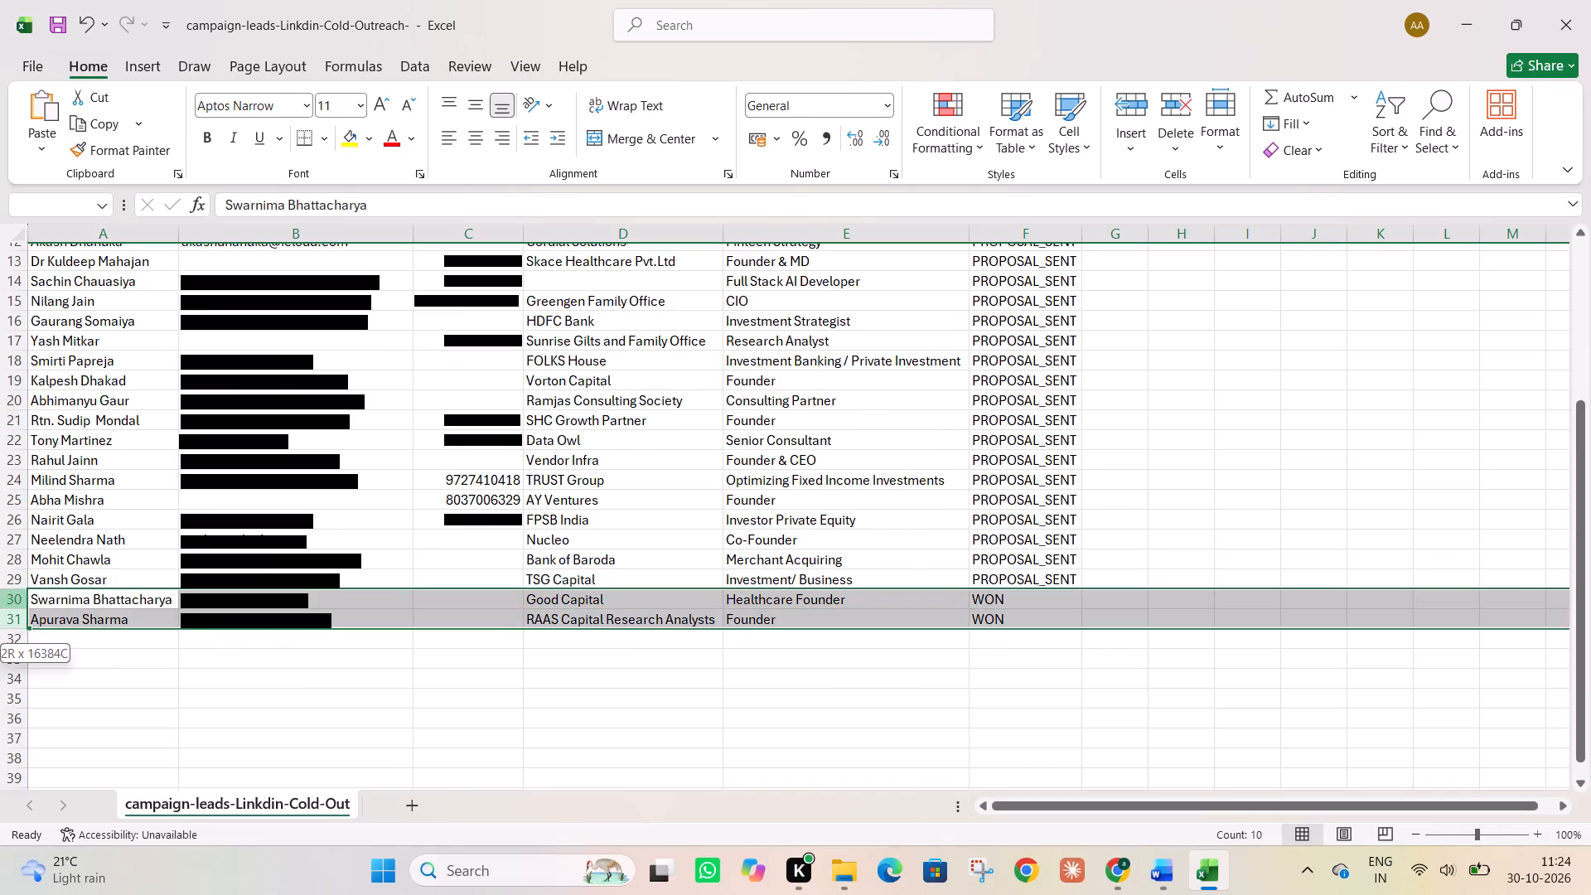
pyautogui.moveTo(17, 618); pyautogui.dragTo(17, 620)
pyautogui.hotkey('ctrl', '-')
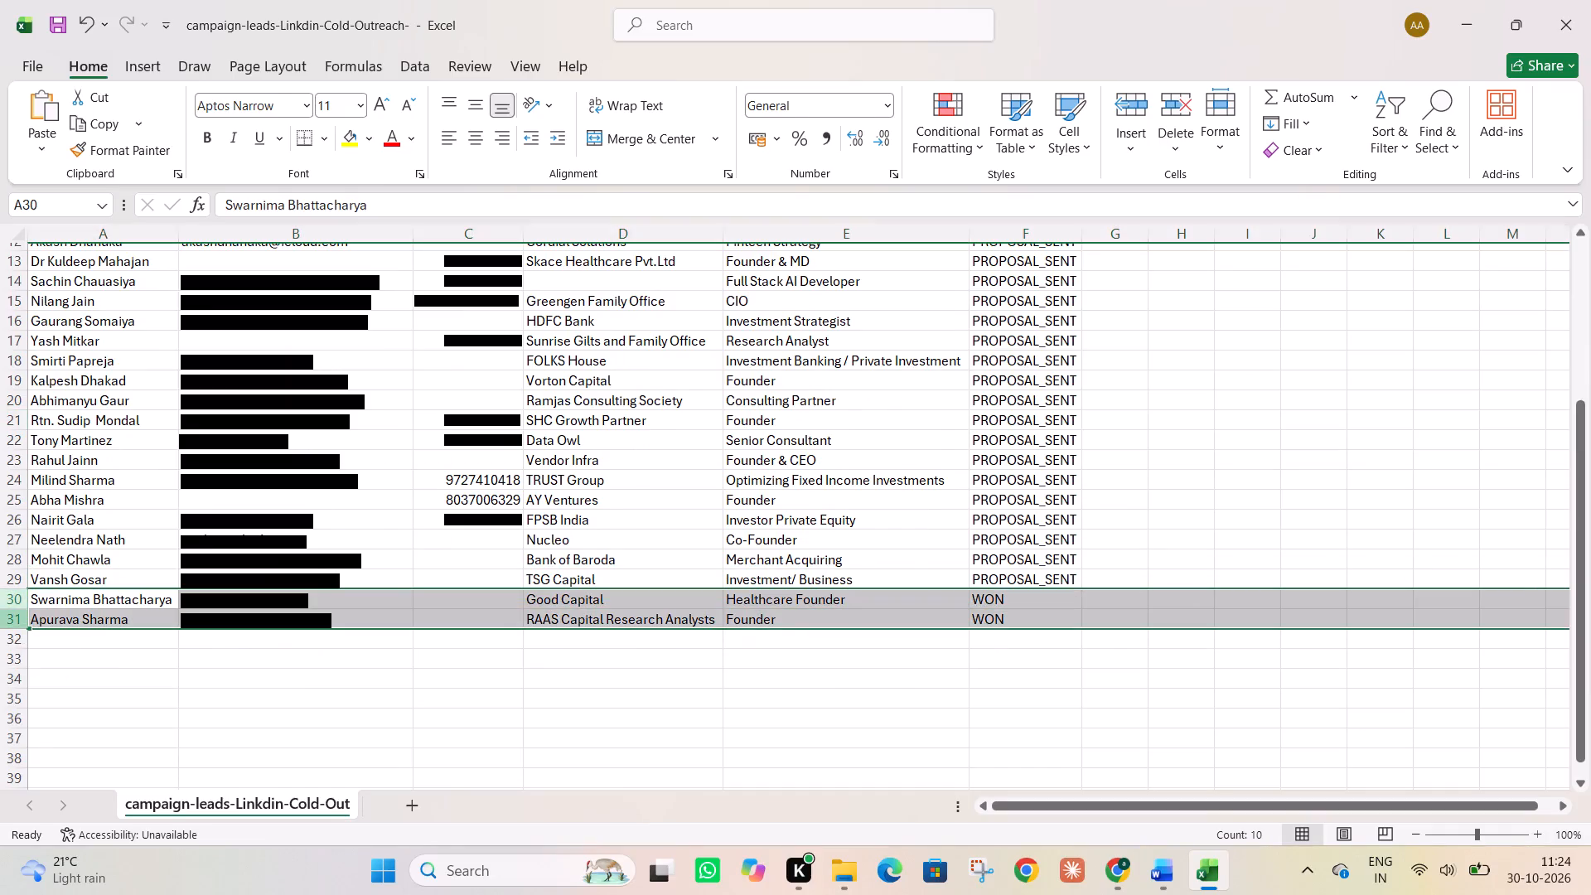
pyautogui.scroll(3, 17, 620)
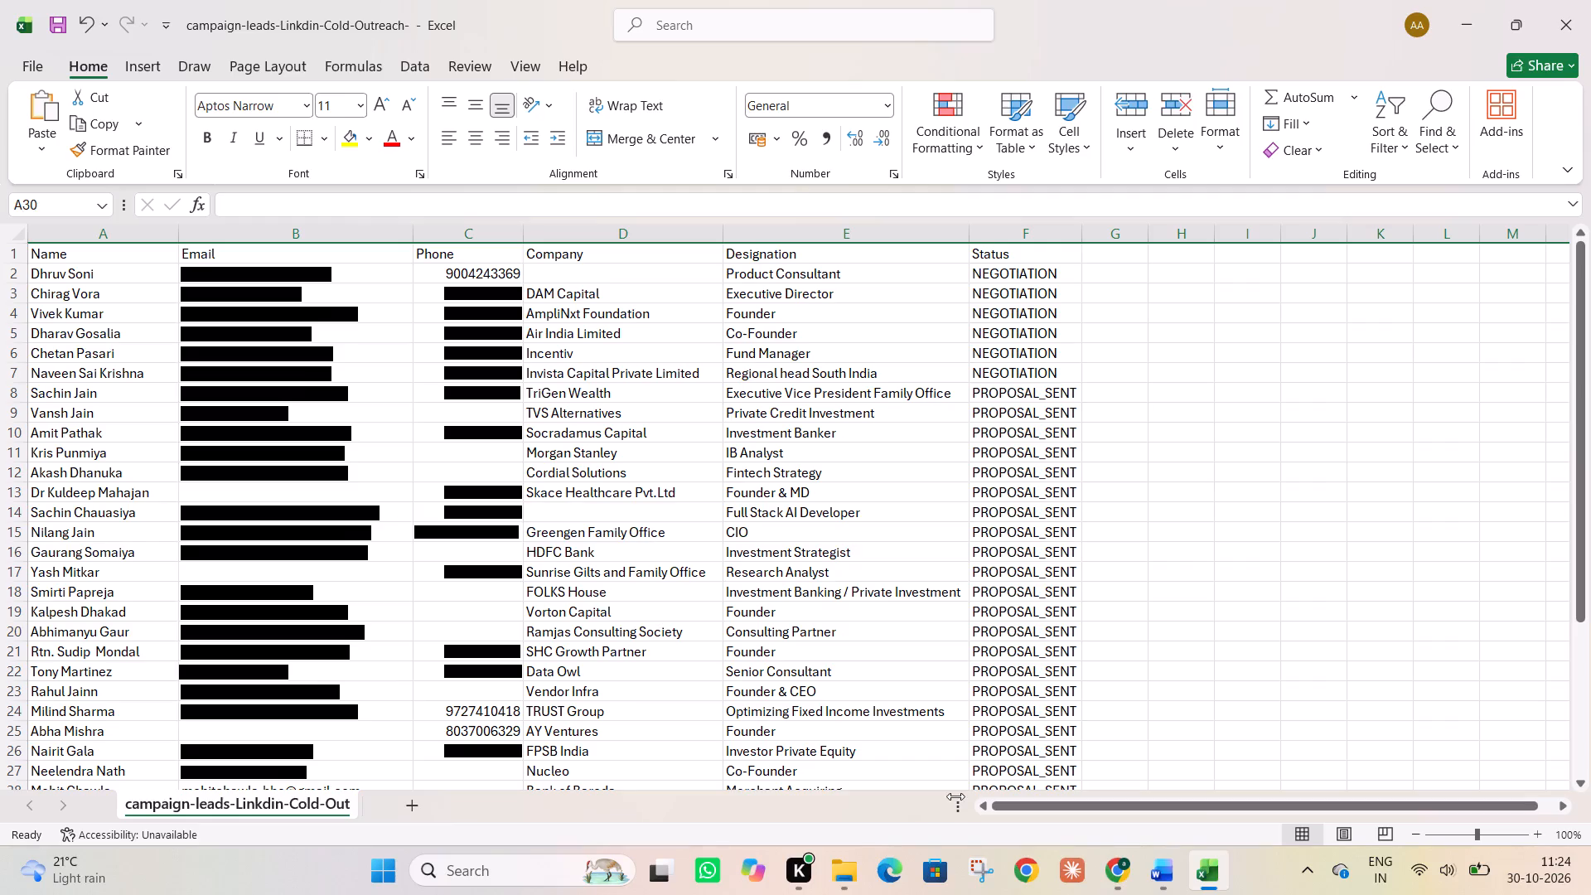
# Review the column layout and entries of the Google Form Follow up sheet in Chrome, and return to the Excel workbook.
pyautogui.click(1126, 873)
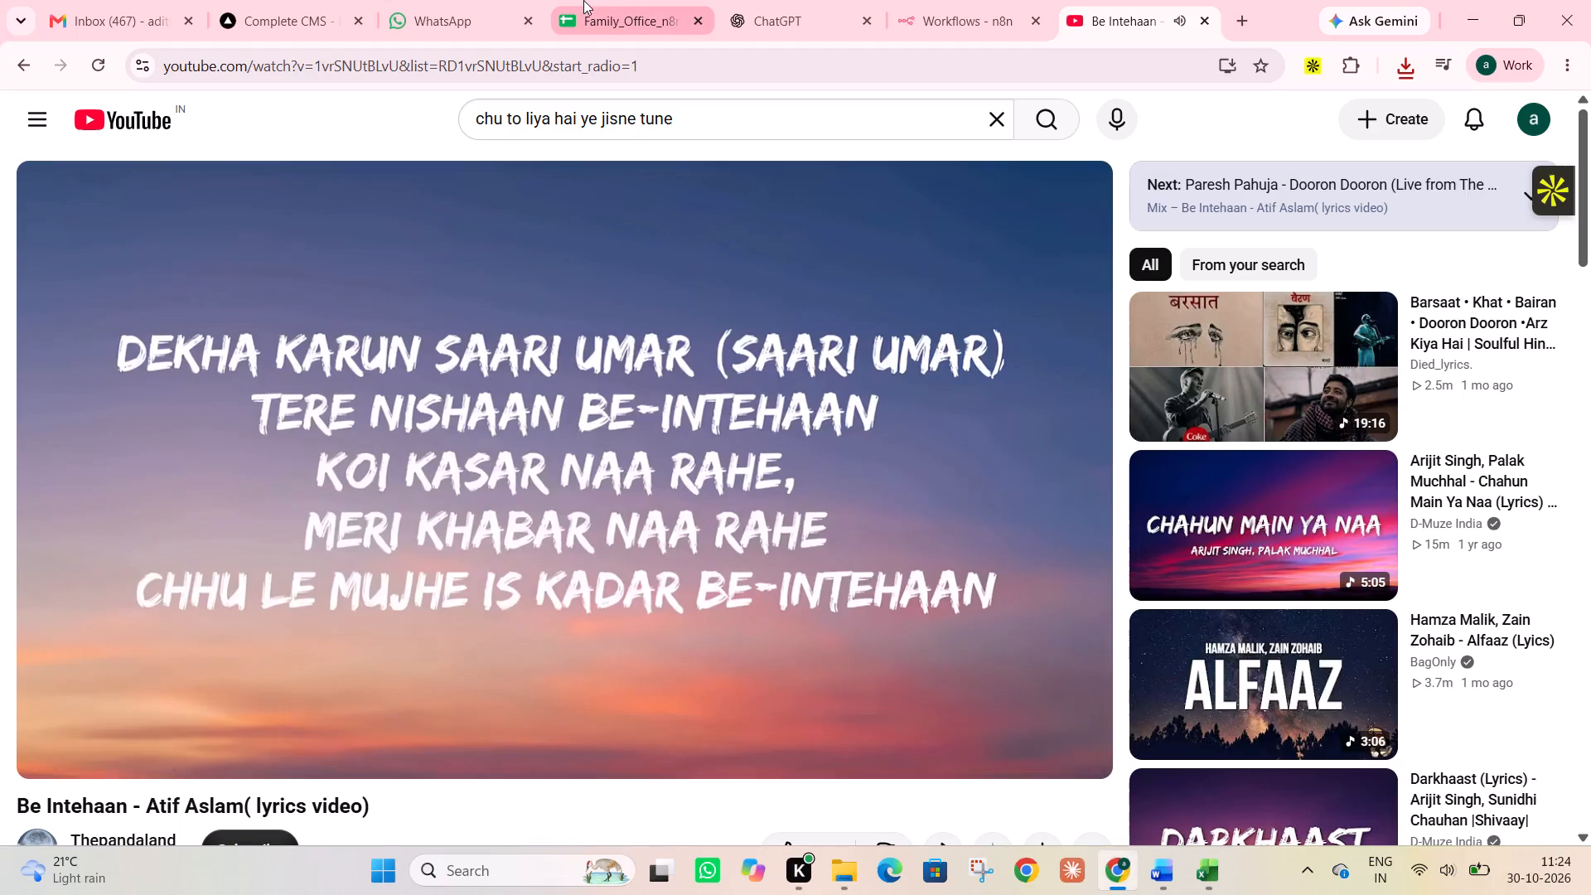
pyautogui.click(612, 0)
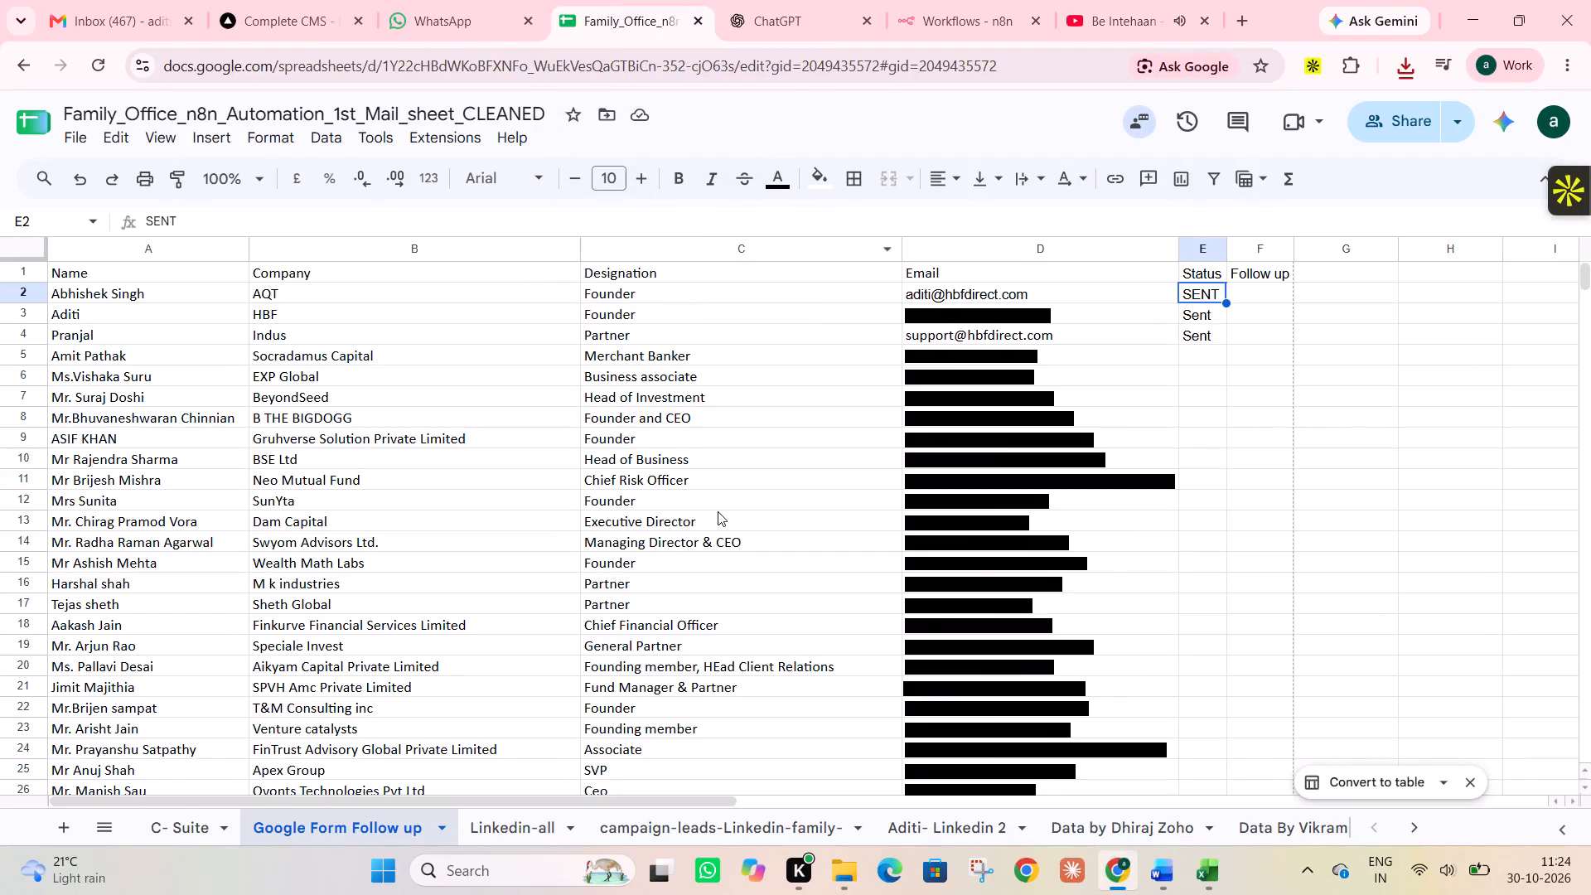
pyautogui.scroll(1, 718, 511)
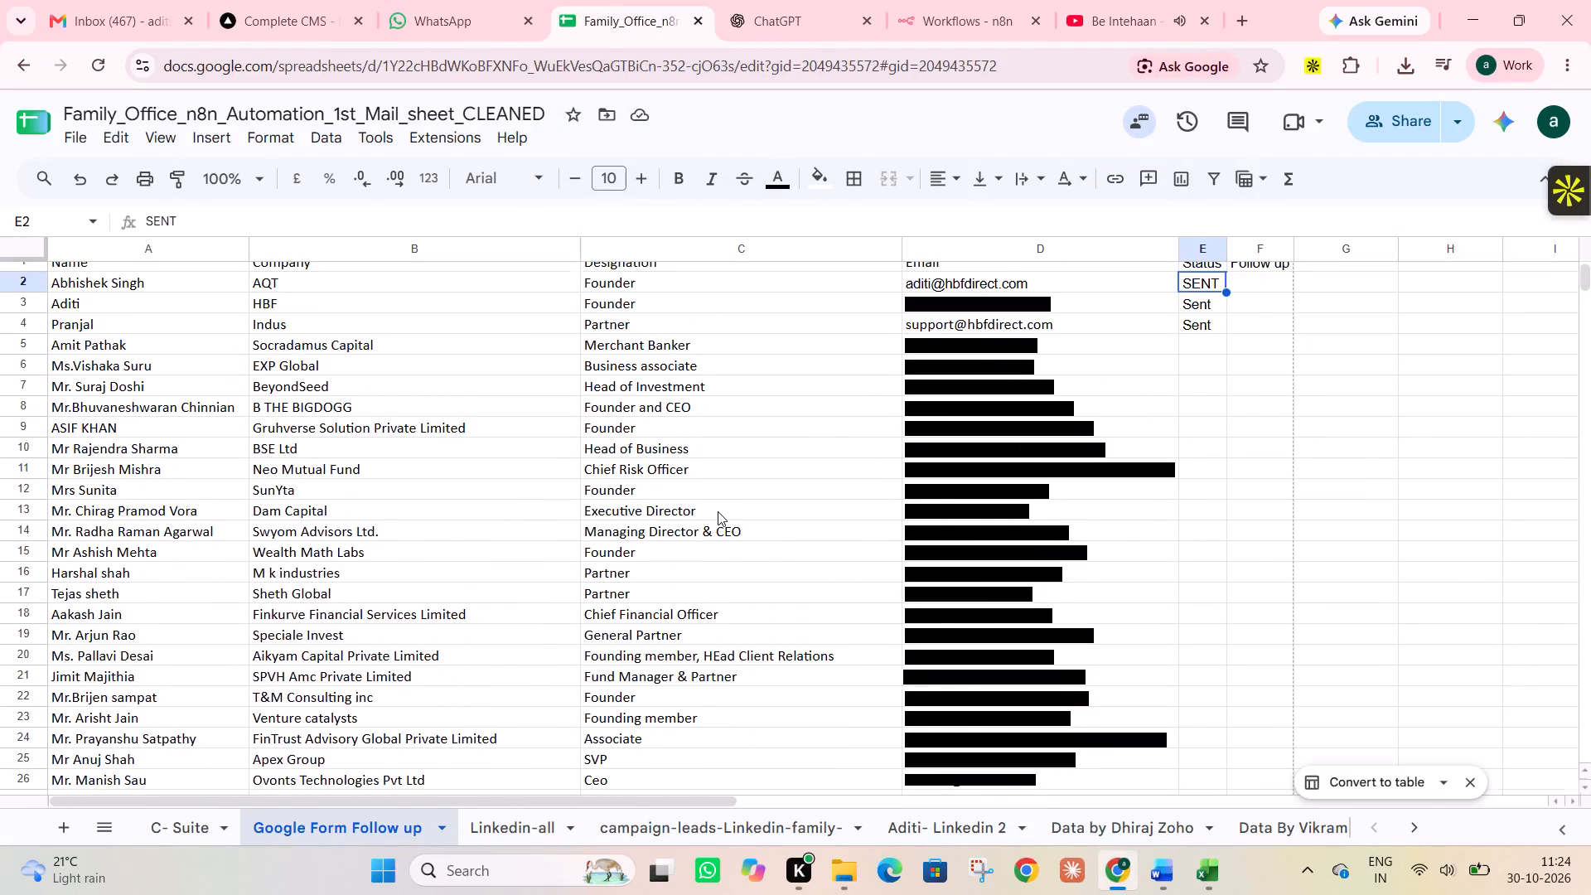
pyautogui.scroll(1, 718, 511)
pyautogui.scroll(-5, 718, 511)
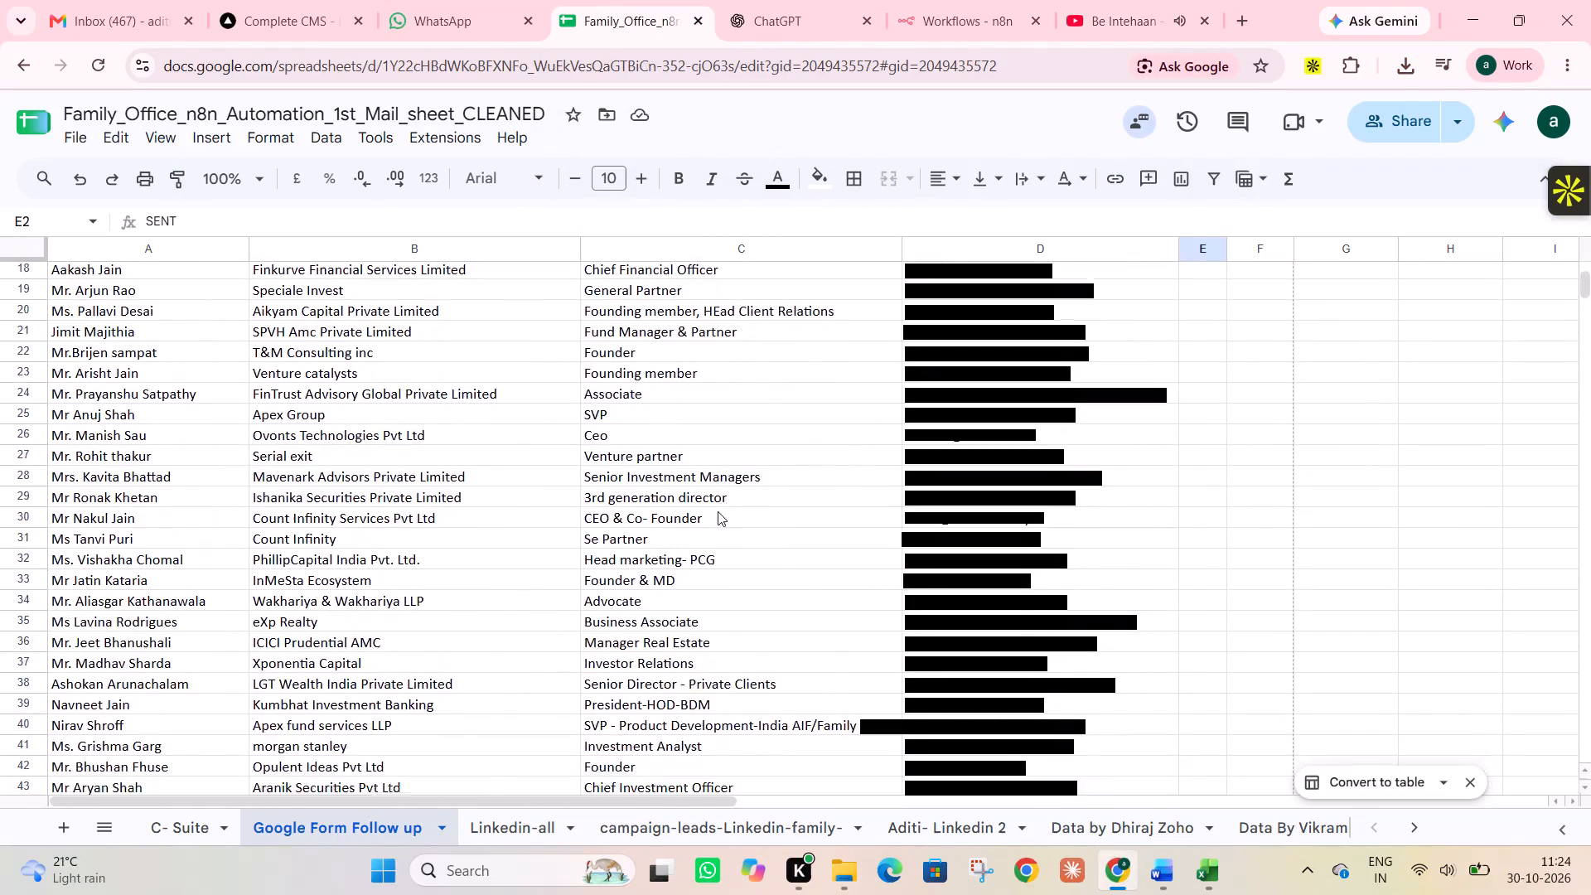
pyautogui.scroll(-1, 718, 511)
pyautogui.click(1212, 869)
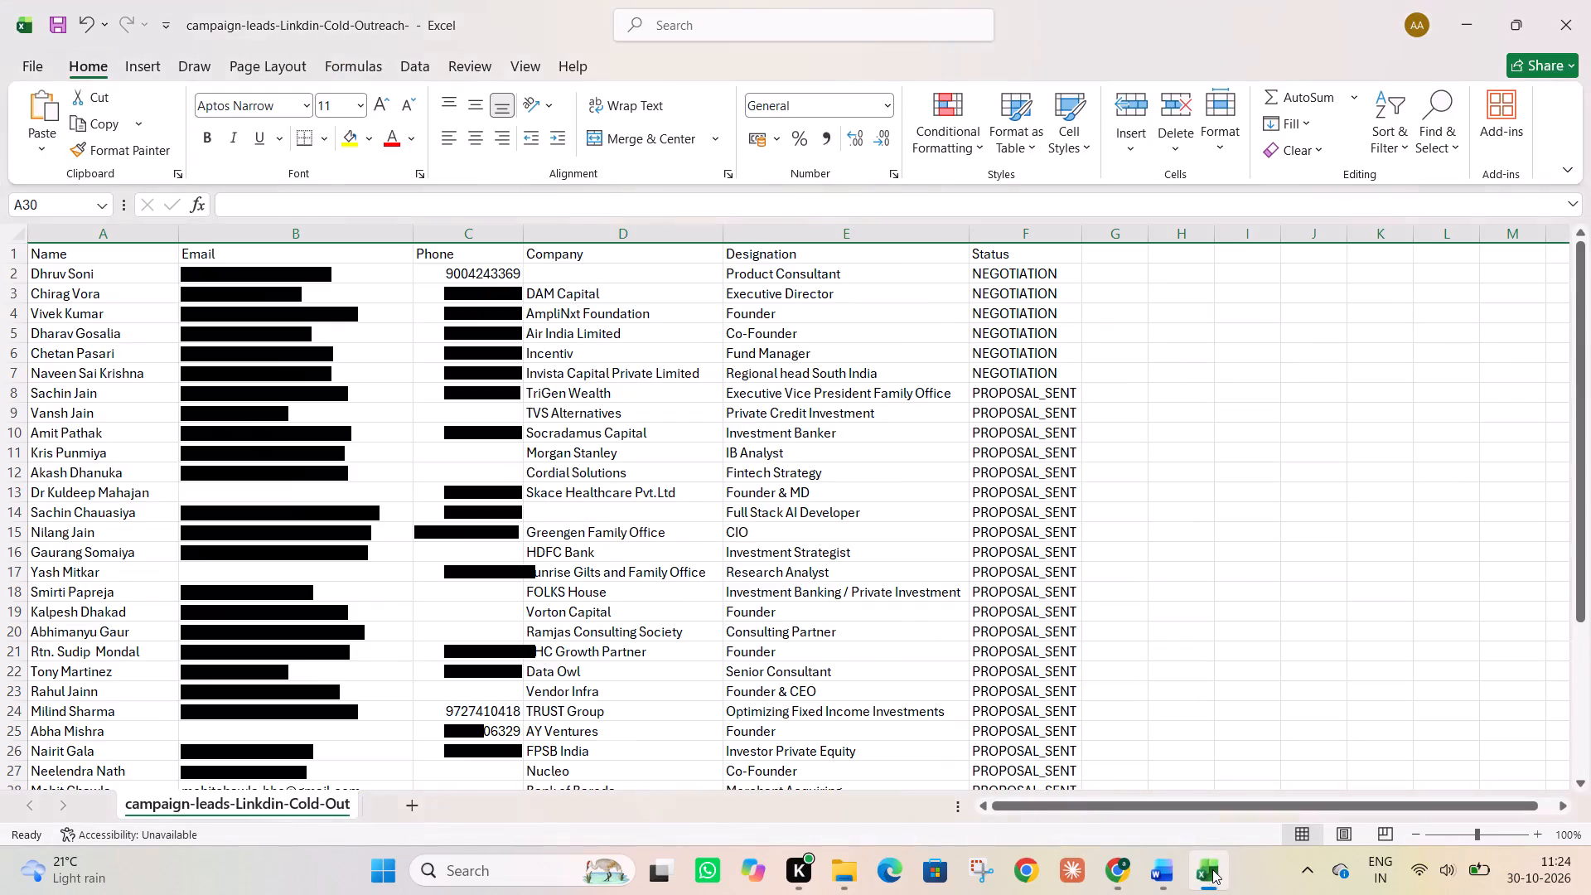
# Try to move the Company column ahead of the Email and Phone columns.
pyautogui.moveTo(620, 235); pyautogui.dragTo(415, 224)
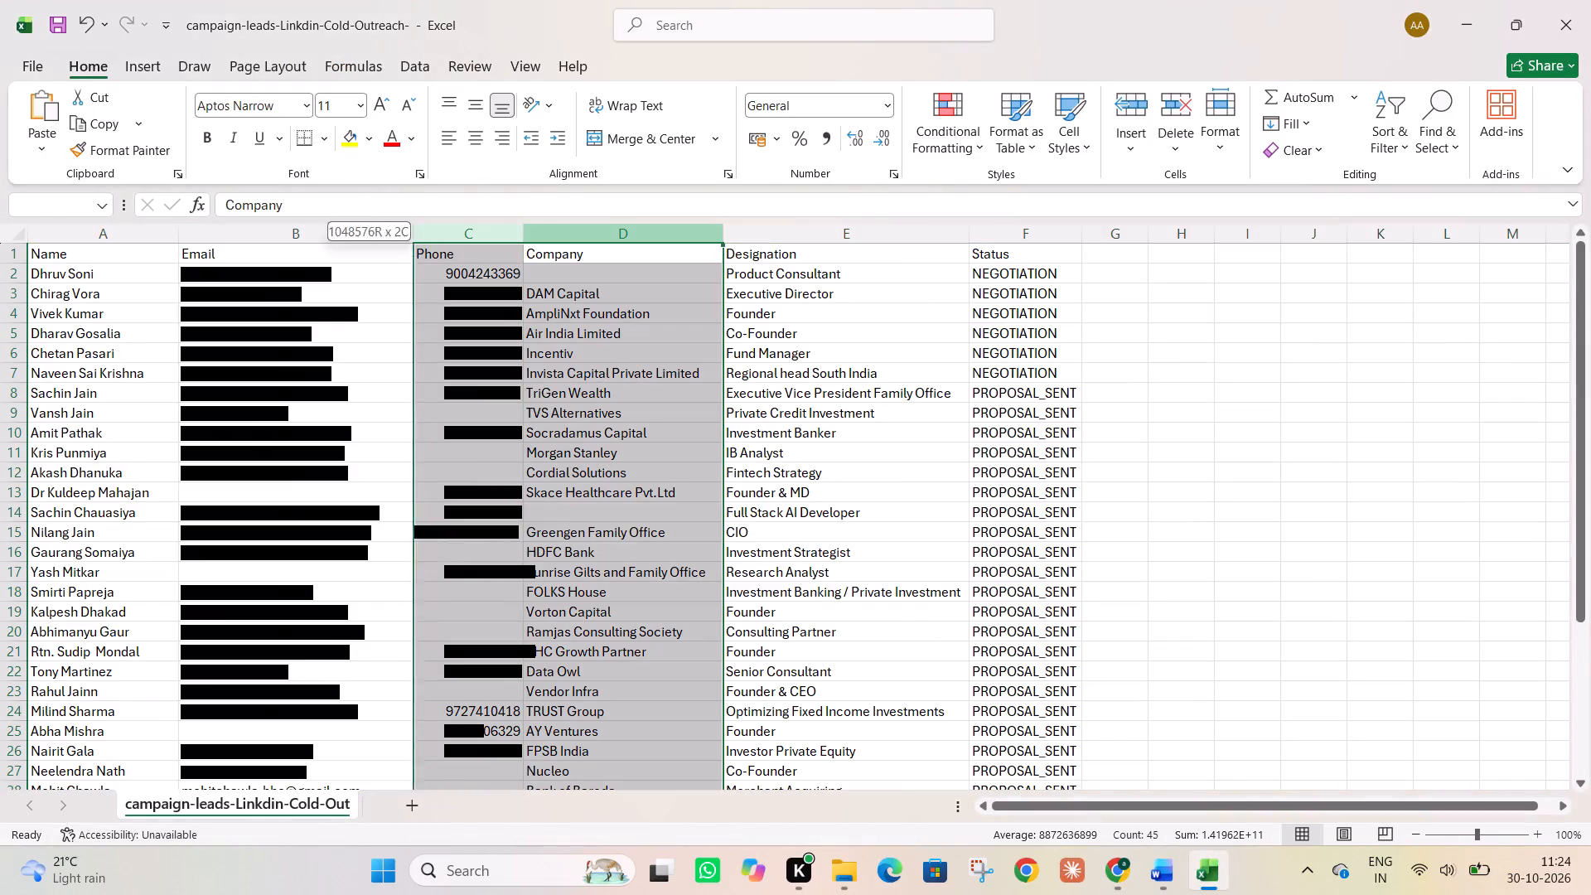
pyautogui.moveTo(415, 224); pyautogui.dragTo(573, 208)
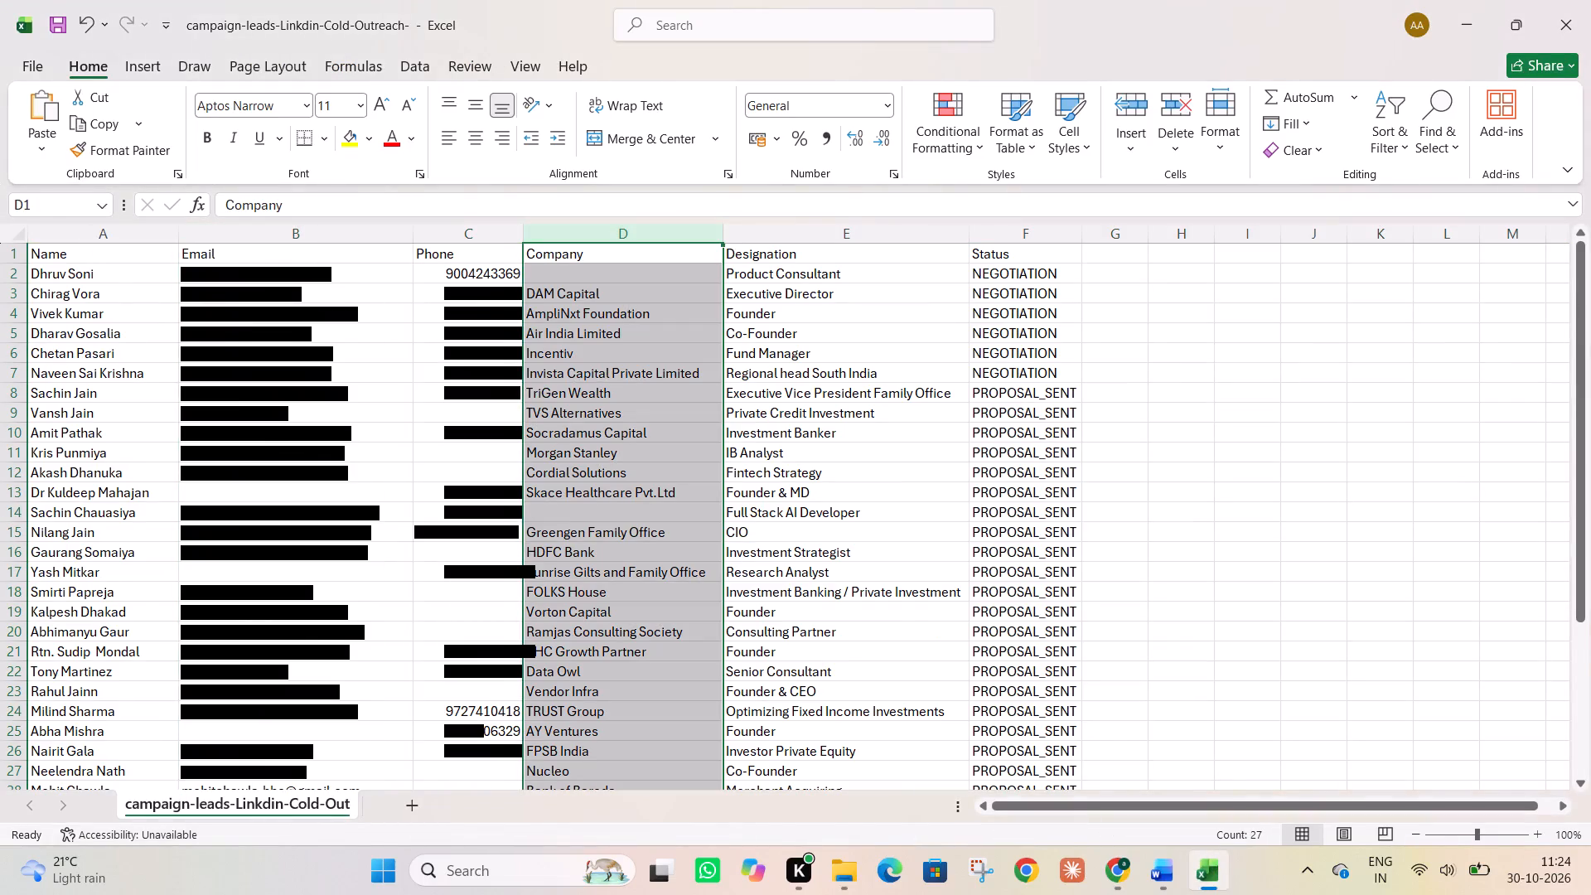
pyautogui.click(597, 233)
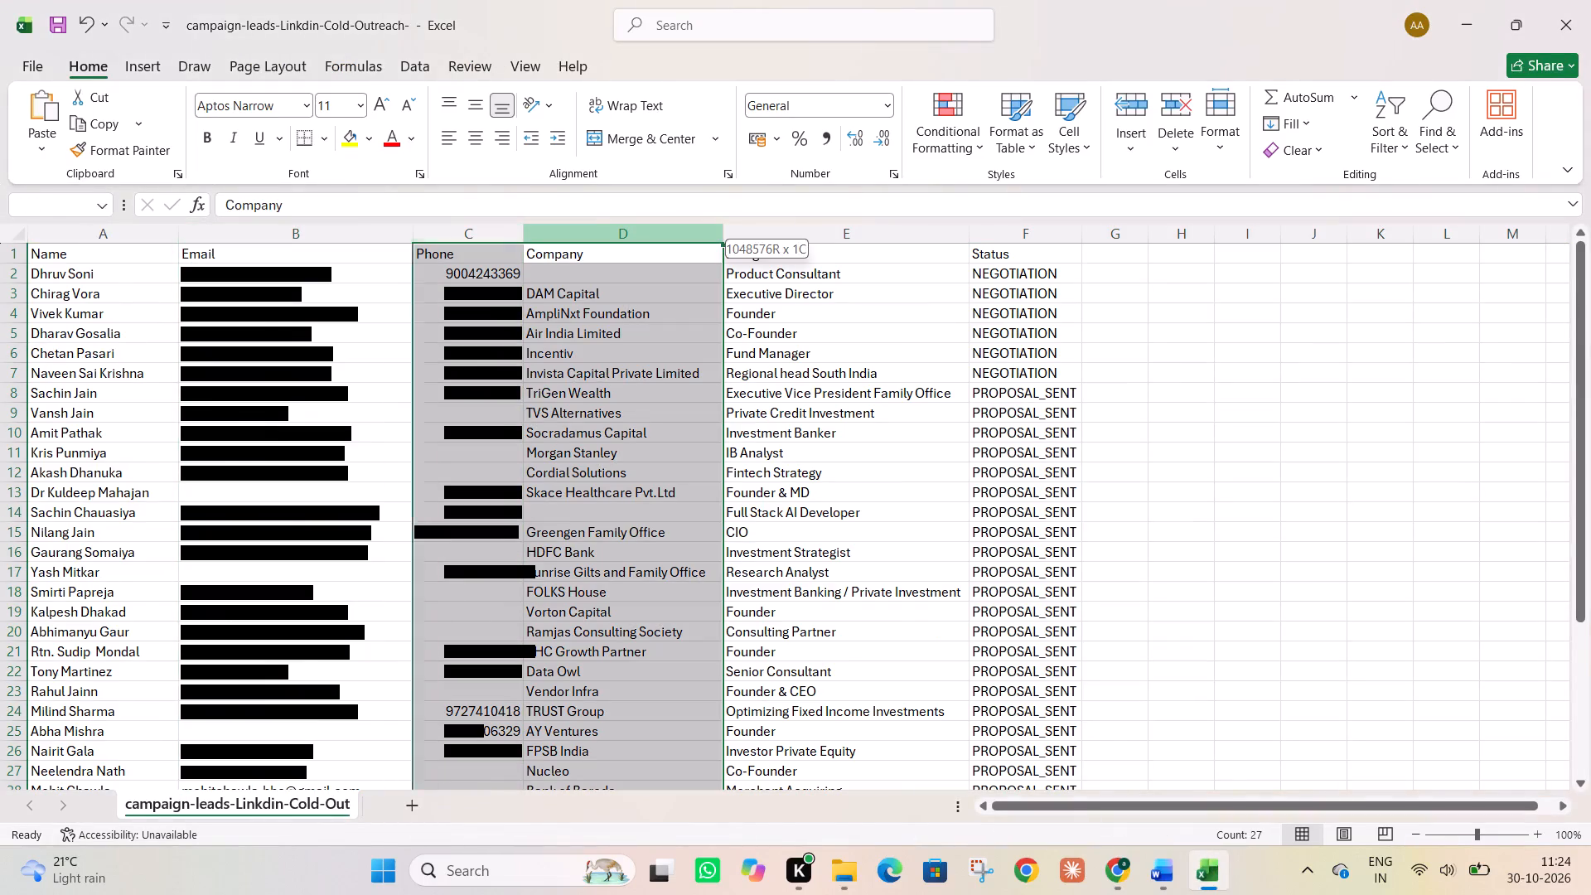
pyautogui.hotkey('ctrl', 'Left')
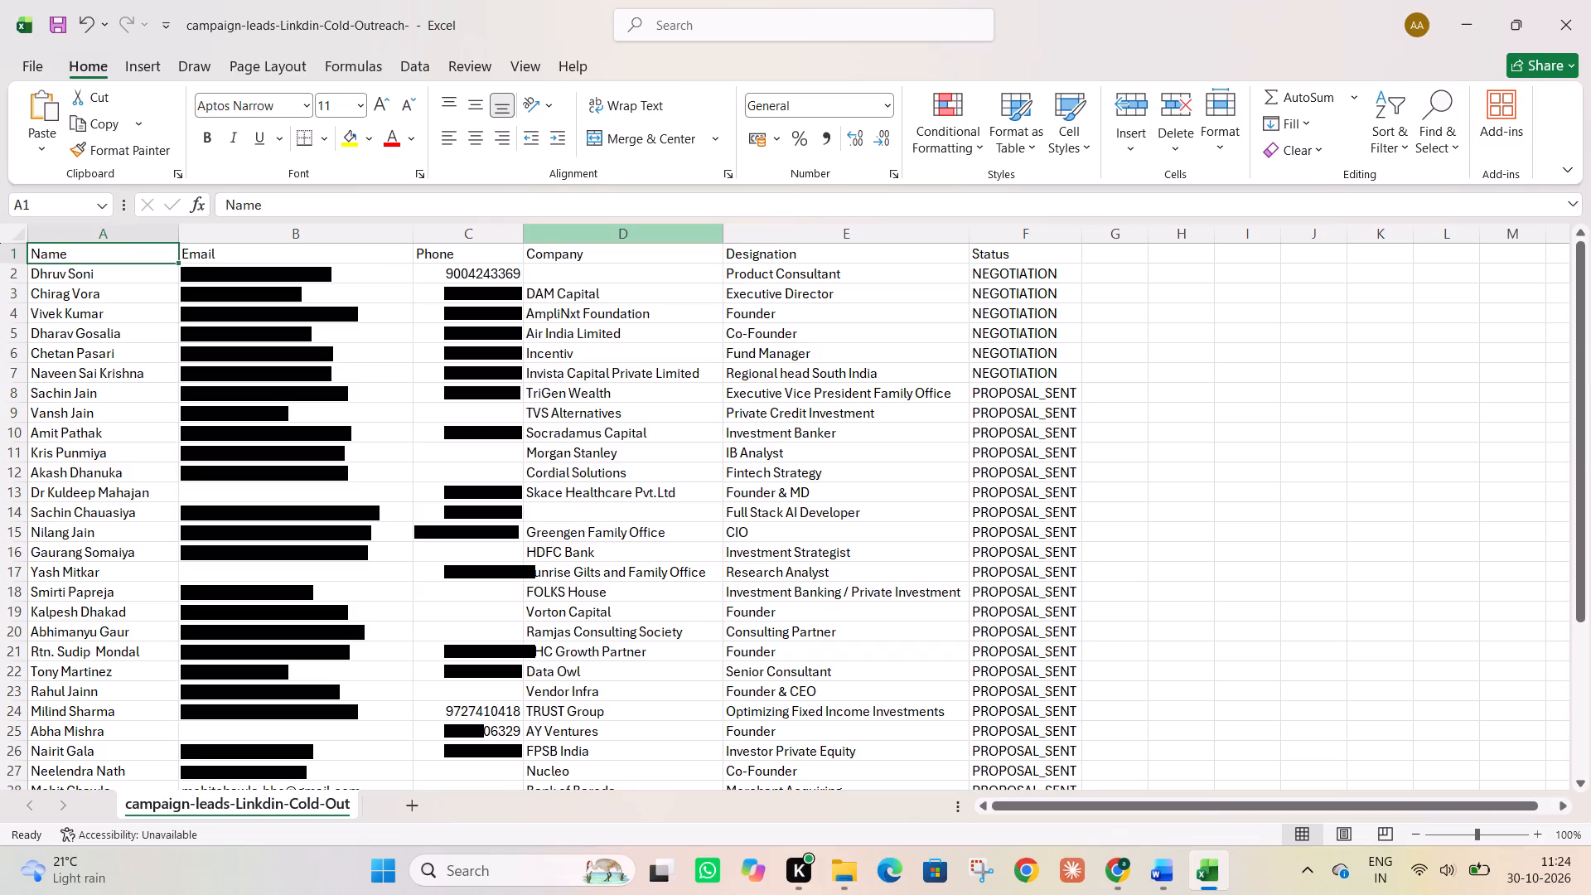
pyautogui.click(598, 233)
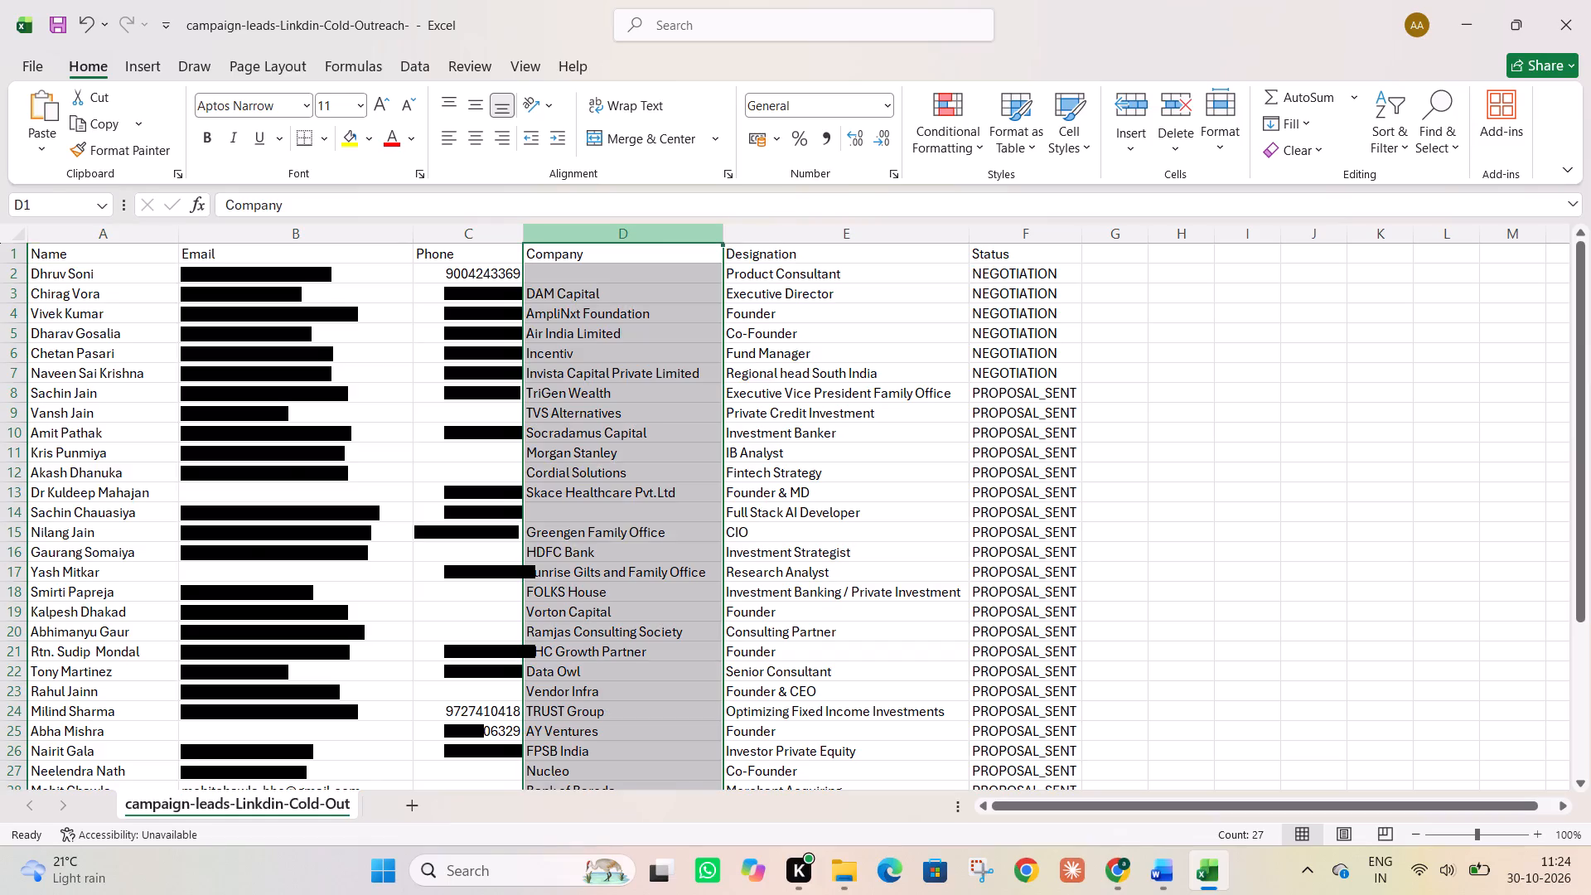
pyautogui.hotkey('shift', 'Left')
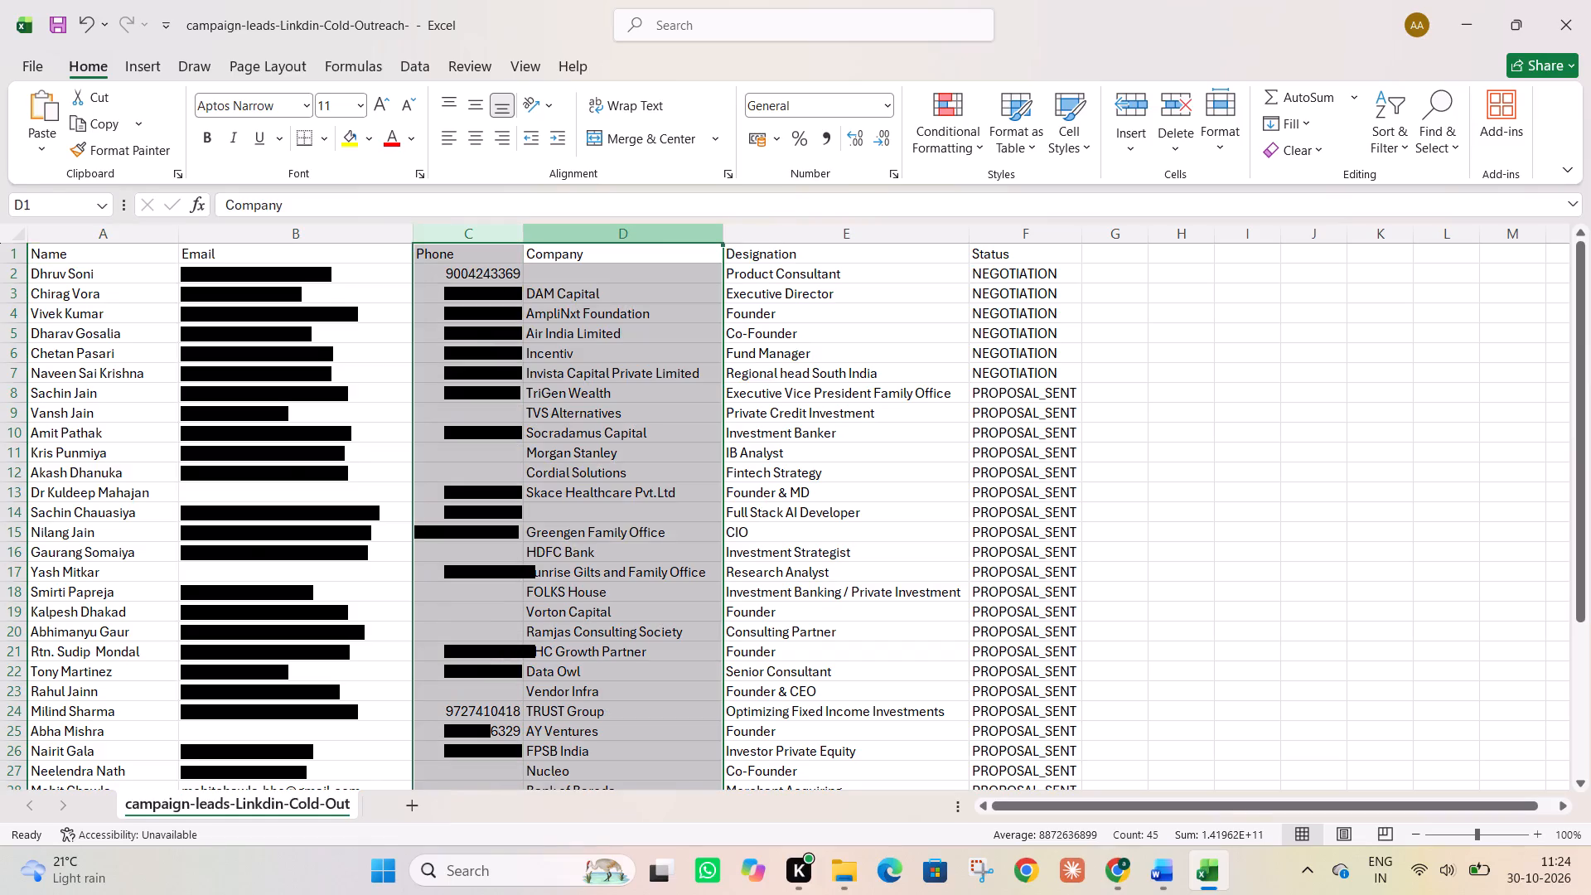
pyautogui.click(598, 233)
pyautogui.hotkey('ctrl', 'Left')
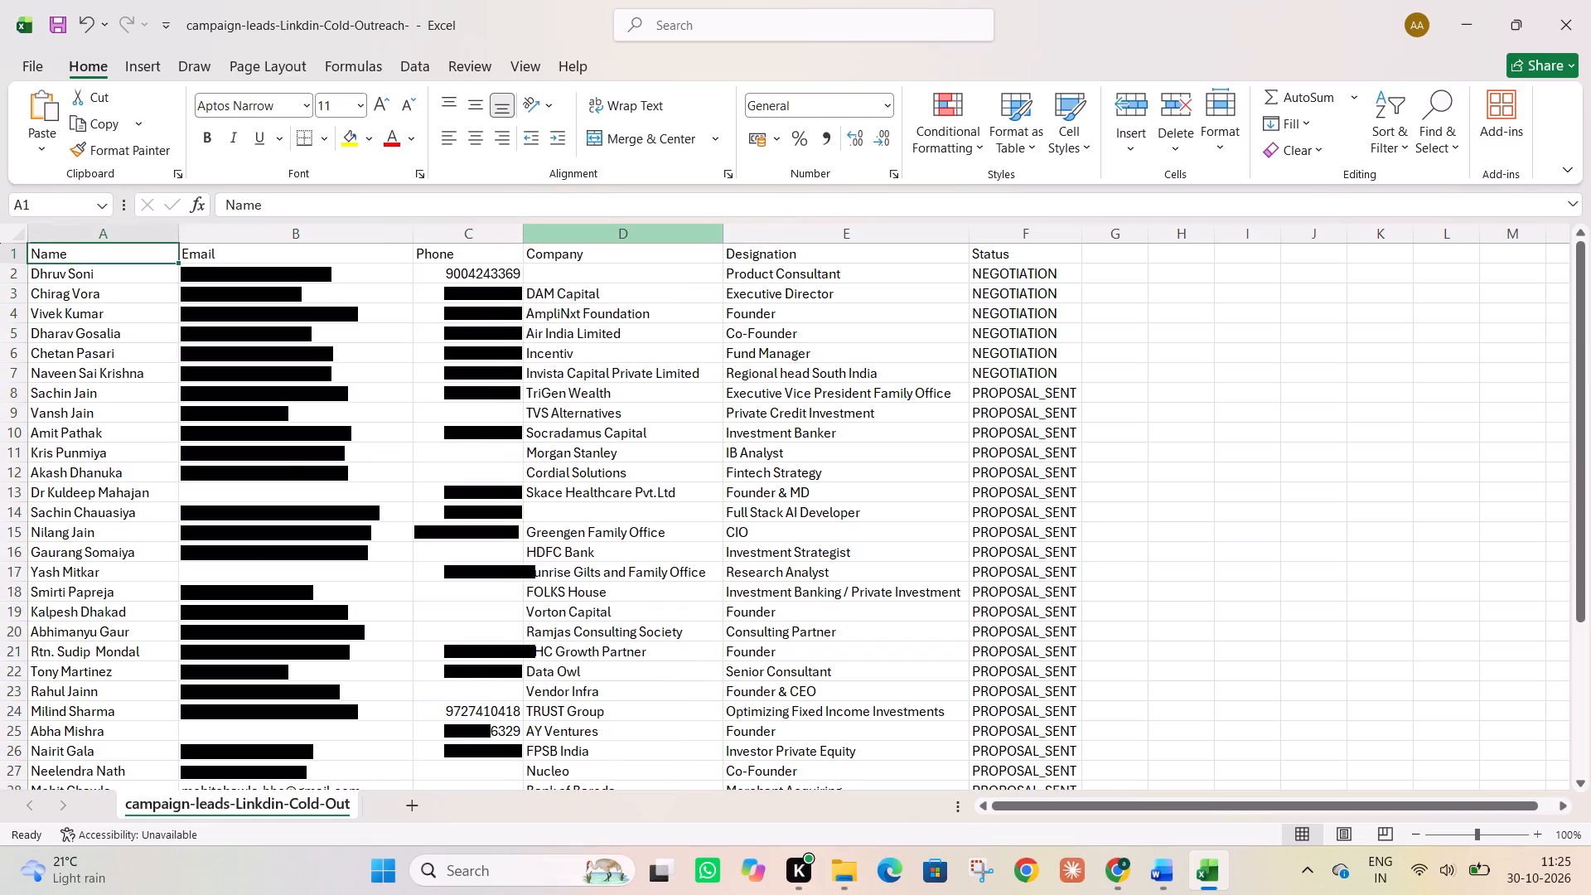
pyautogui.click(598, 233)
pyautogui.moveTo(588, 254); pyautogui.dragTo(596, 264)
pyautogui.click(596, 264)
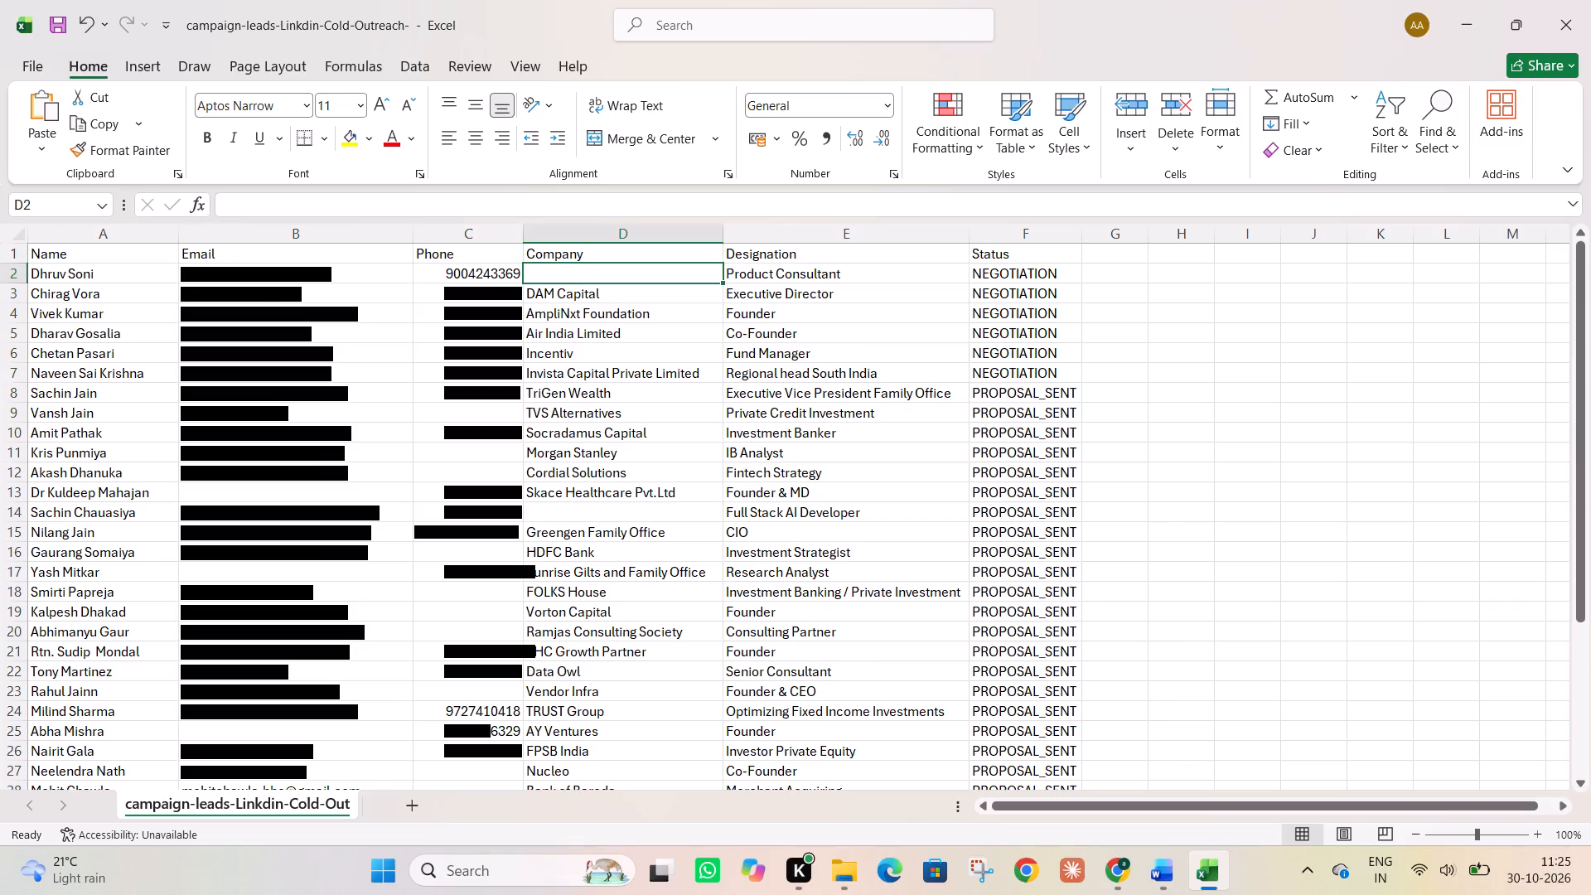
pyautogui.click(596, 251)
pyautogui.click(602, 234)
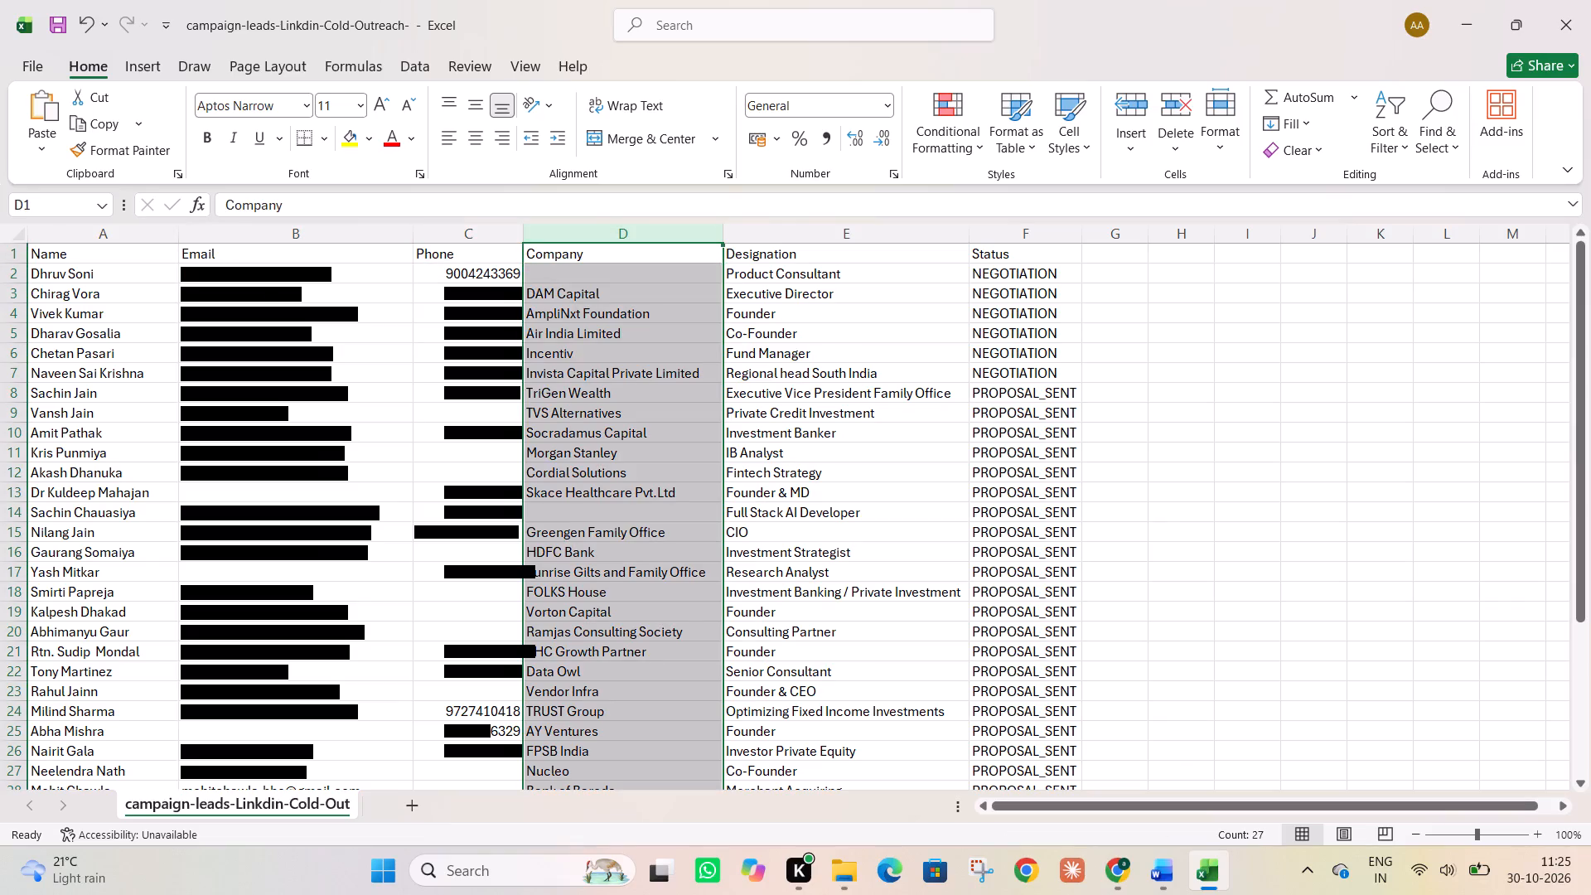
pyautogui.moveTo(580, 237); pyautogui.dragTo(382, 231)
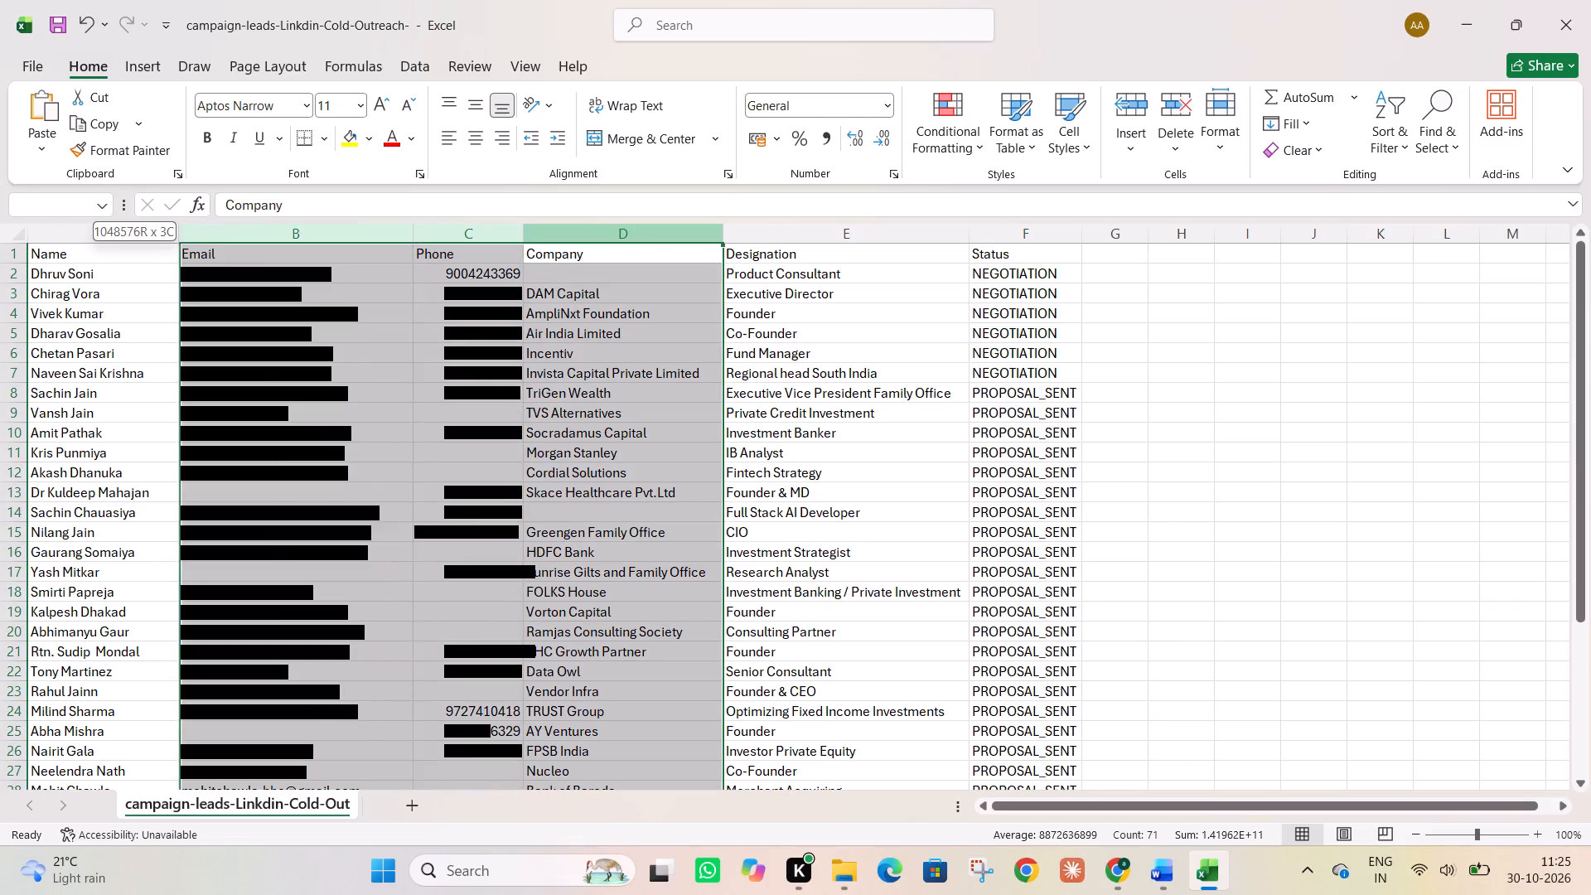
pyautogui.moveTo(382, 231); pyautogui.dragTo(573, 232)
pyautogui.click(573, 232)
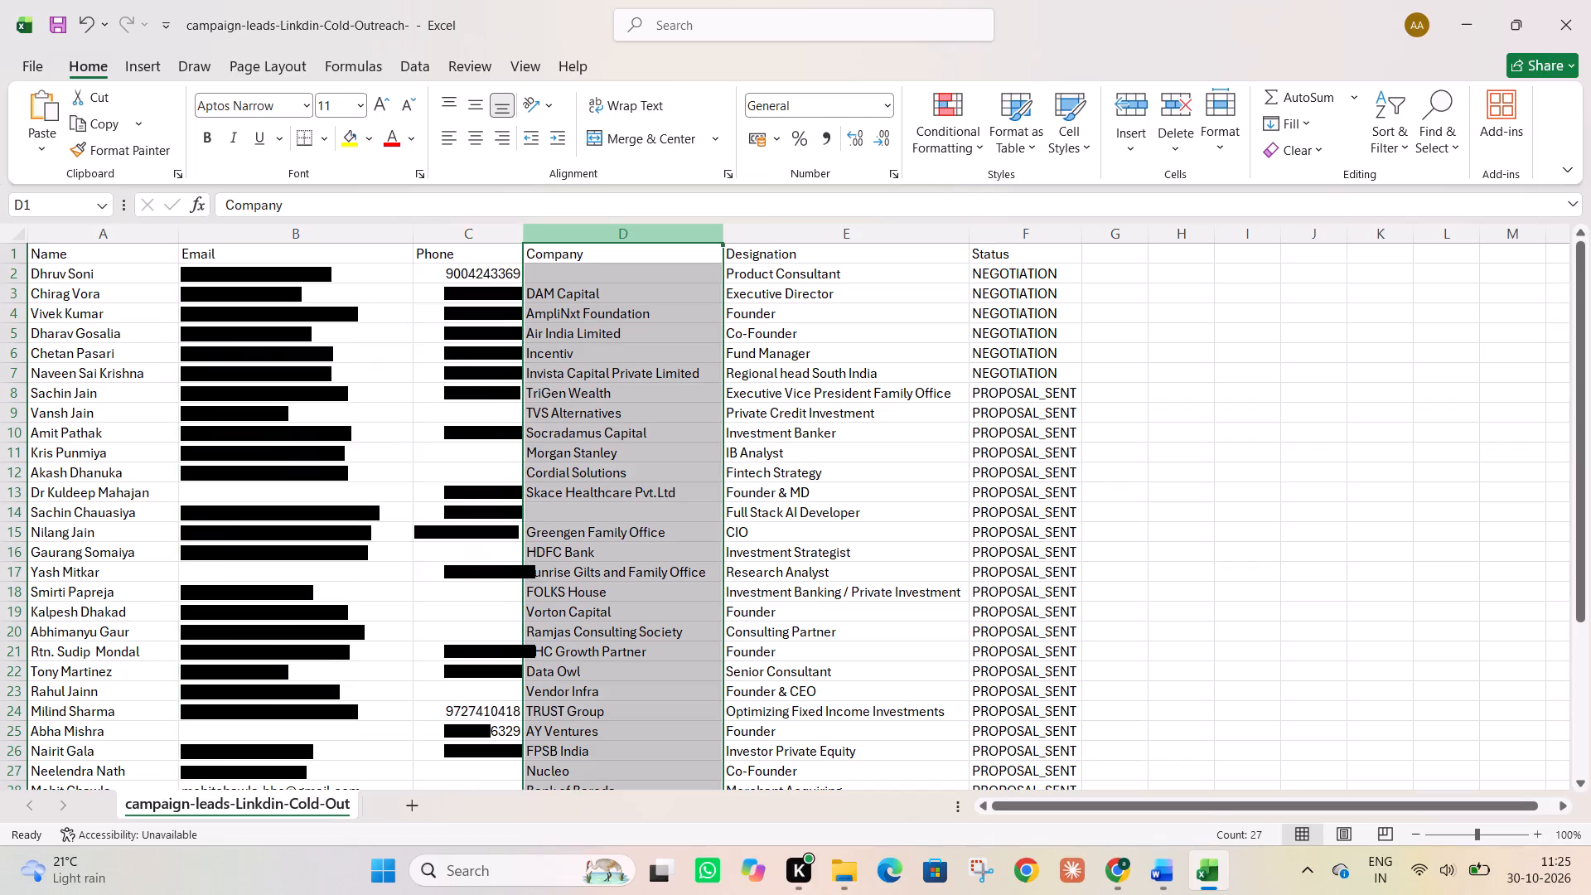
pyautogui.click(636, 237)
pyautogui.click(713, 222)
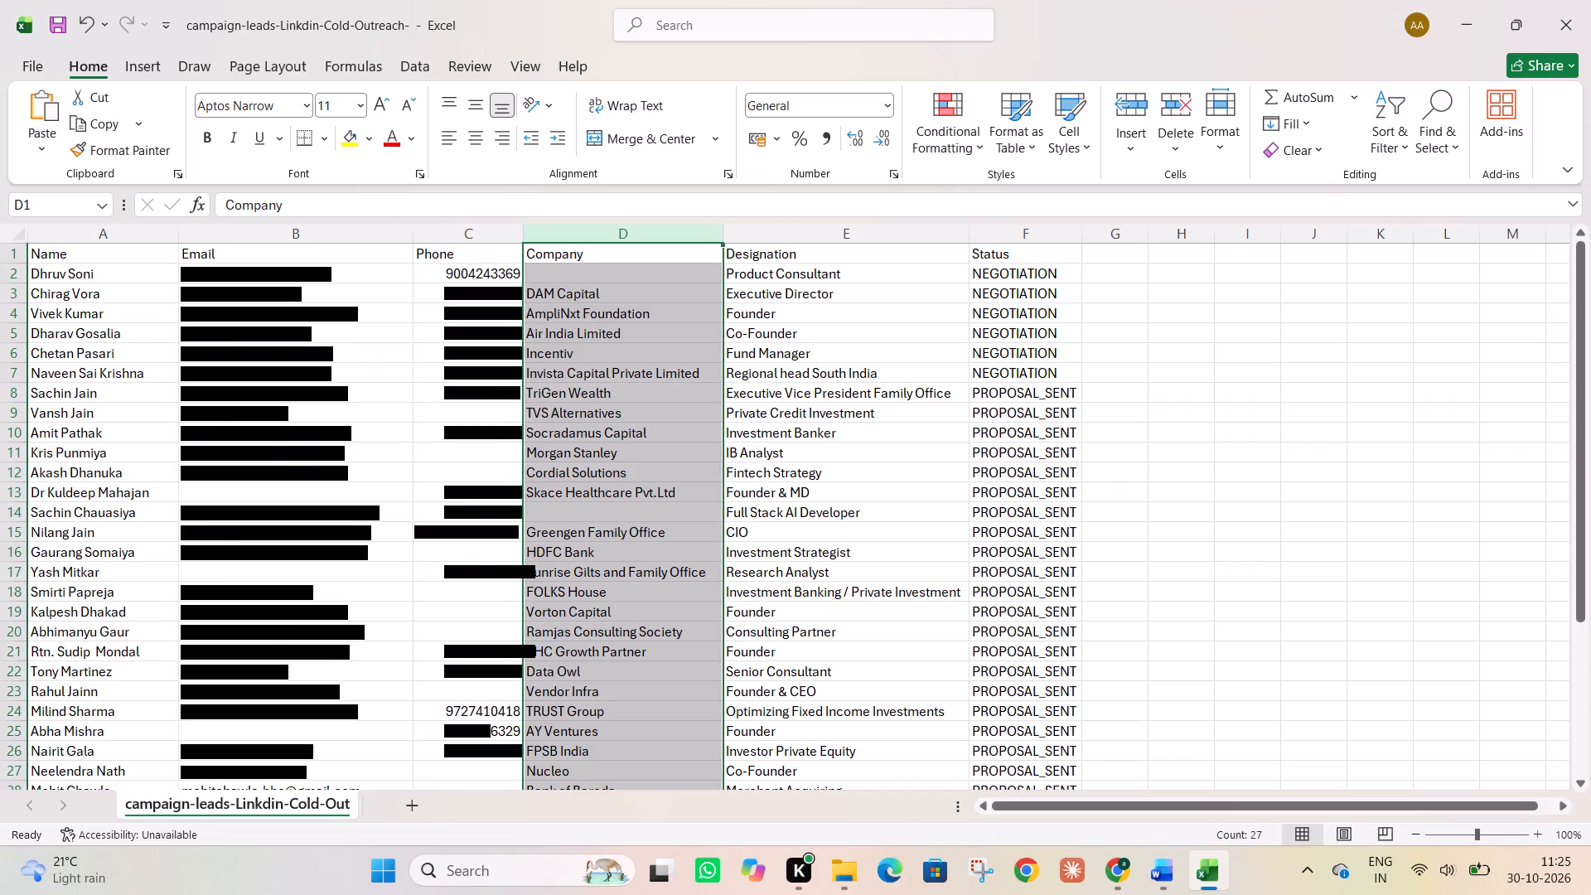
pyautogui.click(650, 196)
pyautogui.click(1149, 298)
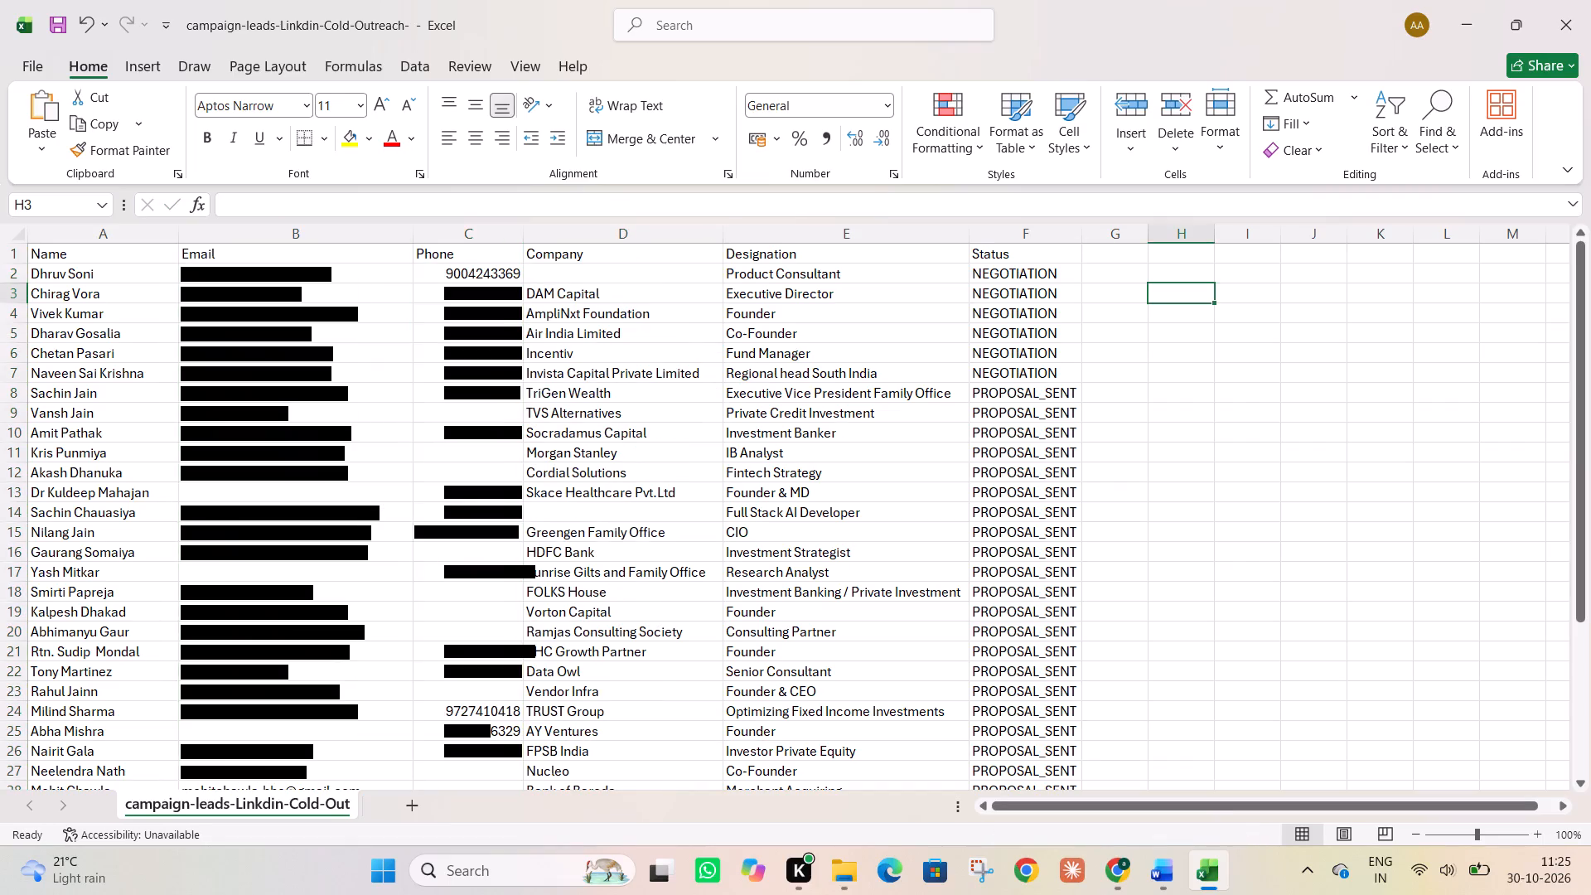
# Copy the entire Company column of the lead table.
pyautogui.moveTo(636, 239); pyautogui.dragTo(572, 252)
pyautogui.hotkey('ctrl', 'c')
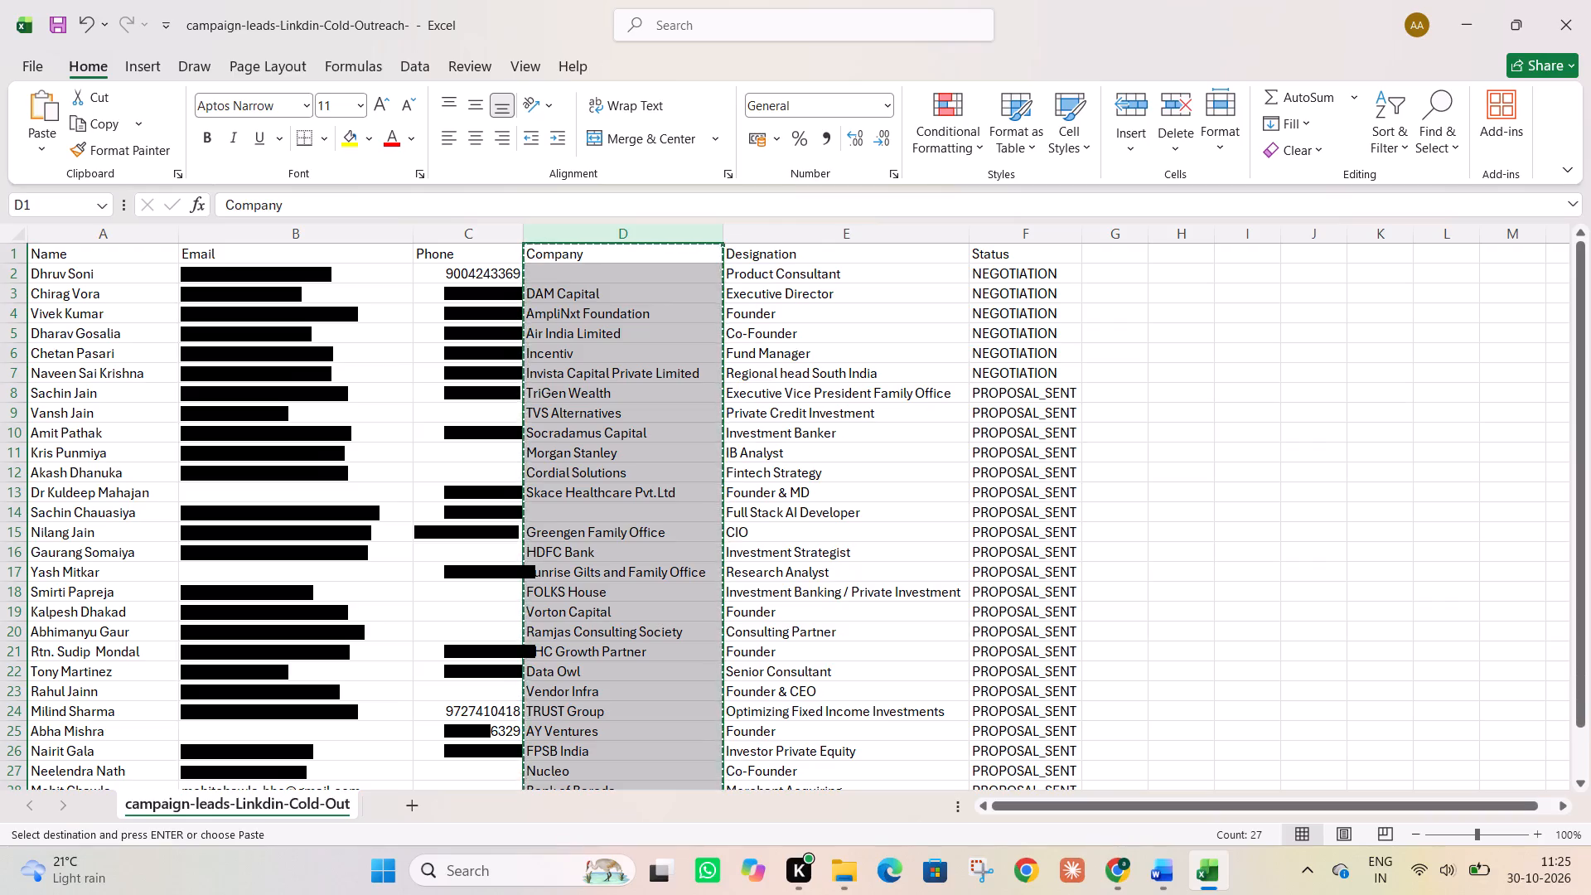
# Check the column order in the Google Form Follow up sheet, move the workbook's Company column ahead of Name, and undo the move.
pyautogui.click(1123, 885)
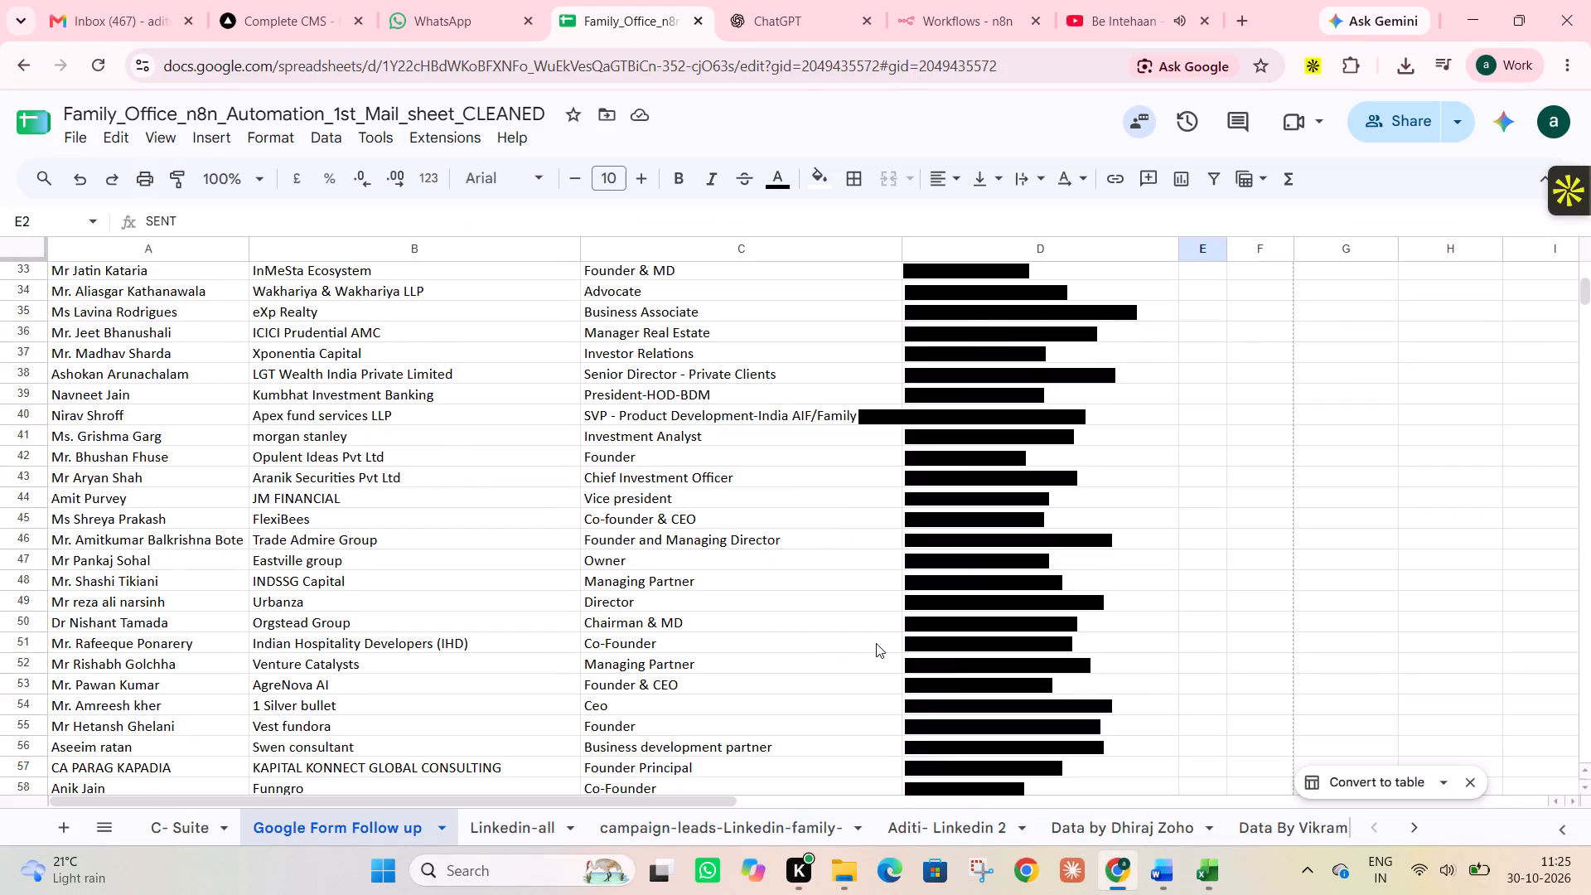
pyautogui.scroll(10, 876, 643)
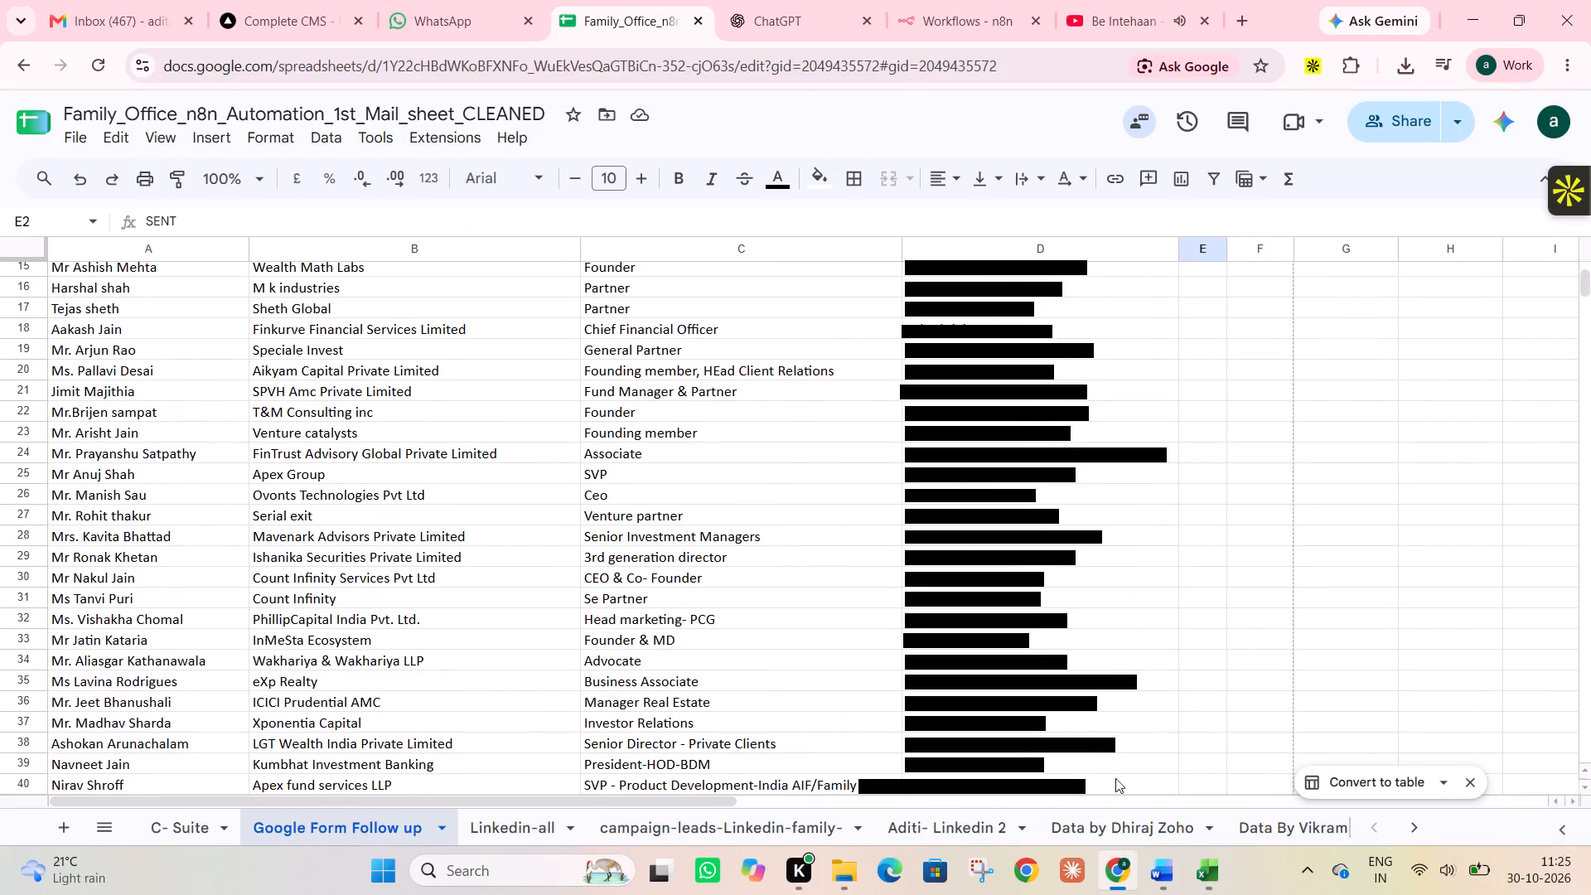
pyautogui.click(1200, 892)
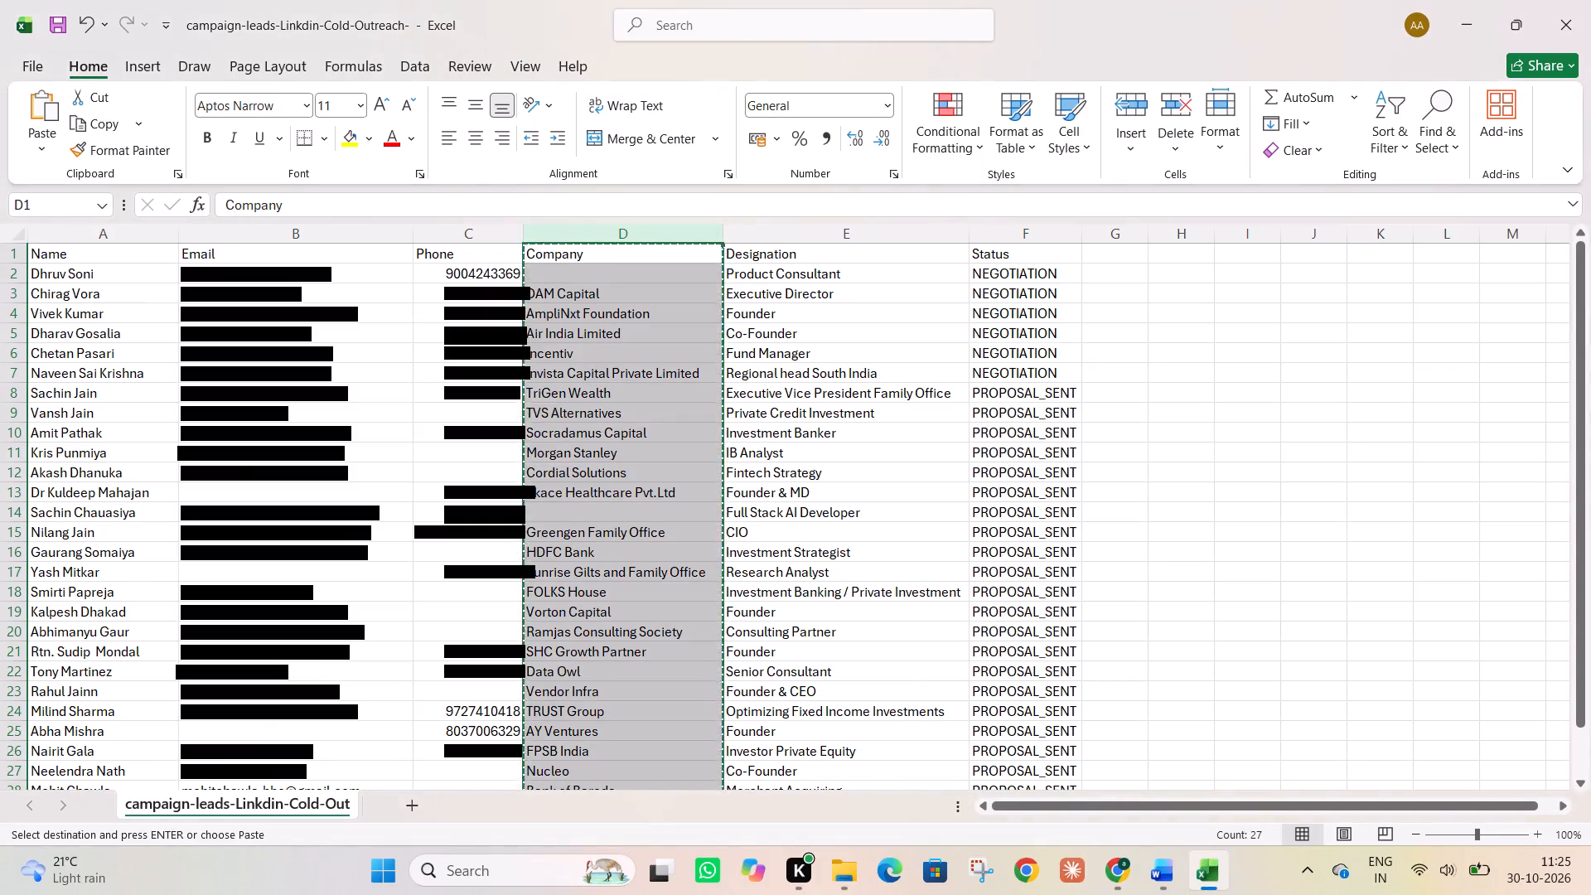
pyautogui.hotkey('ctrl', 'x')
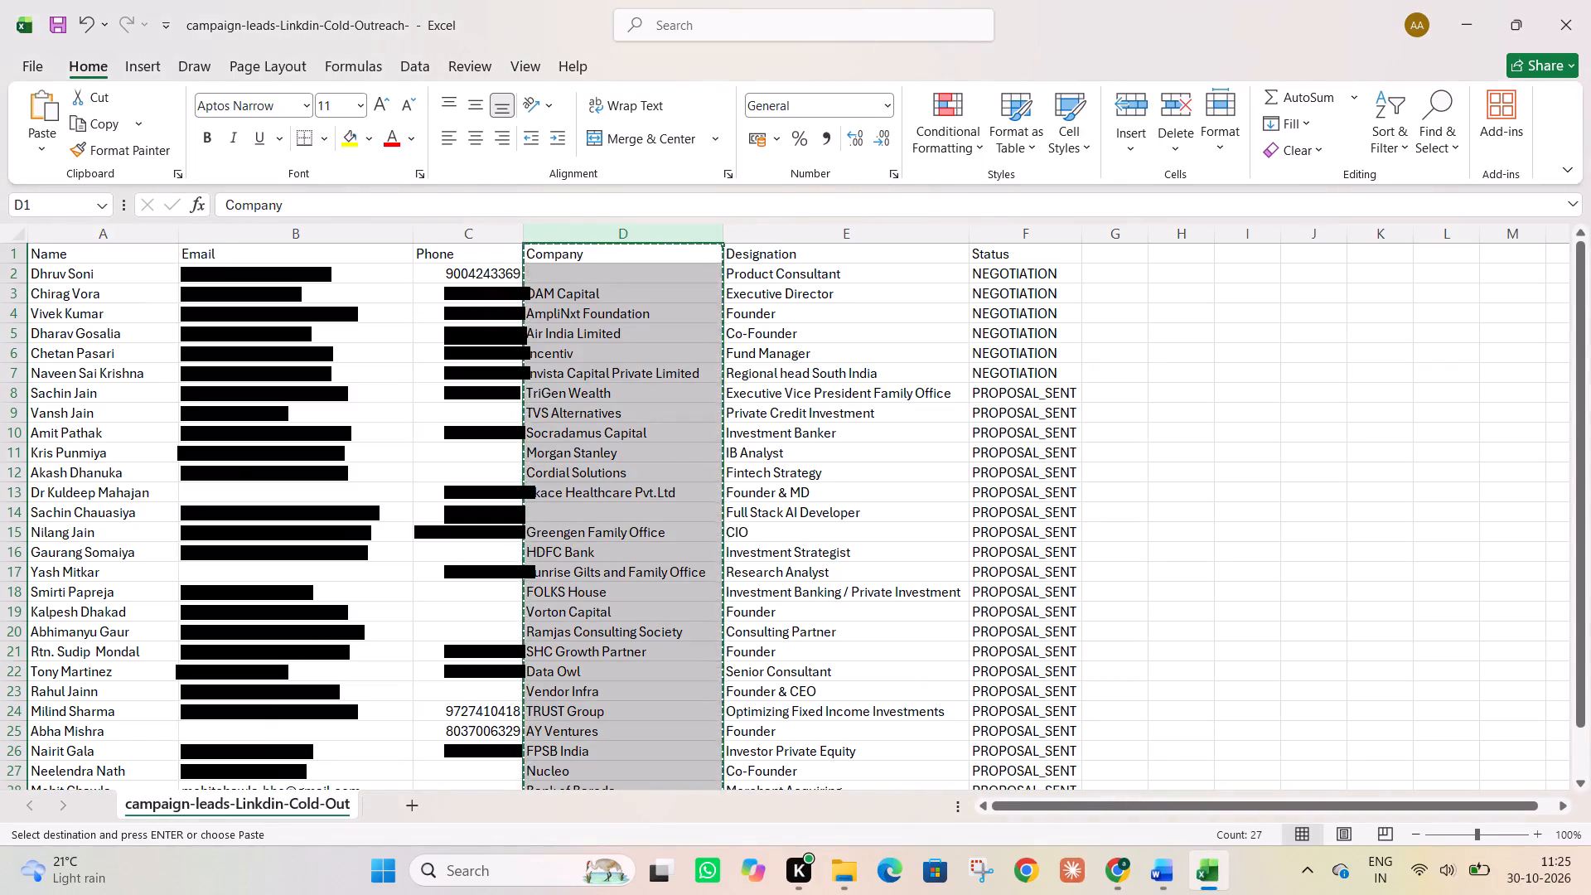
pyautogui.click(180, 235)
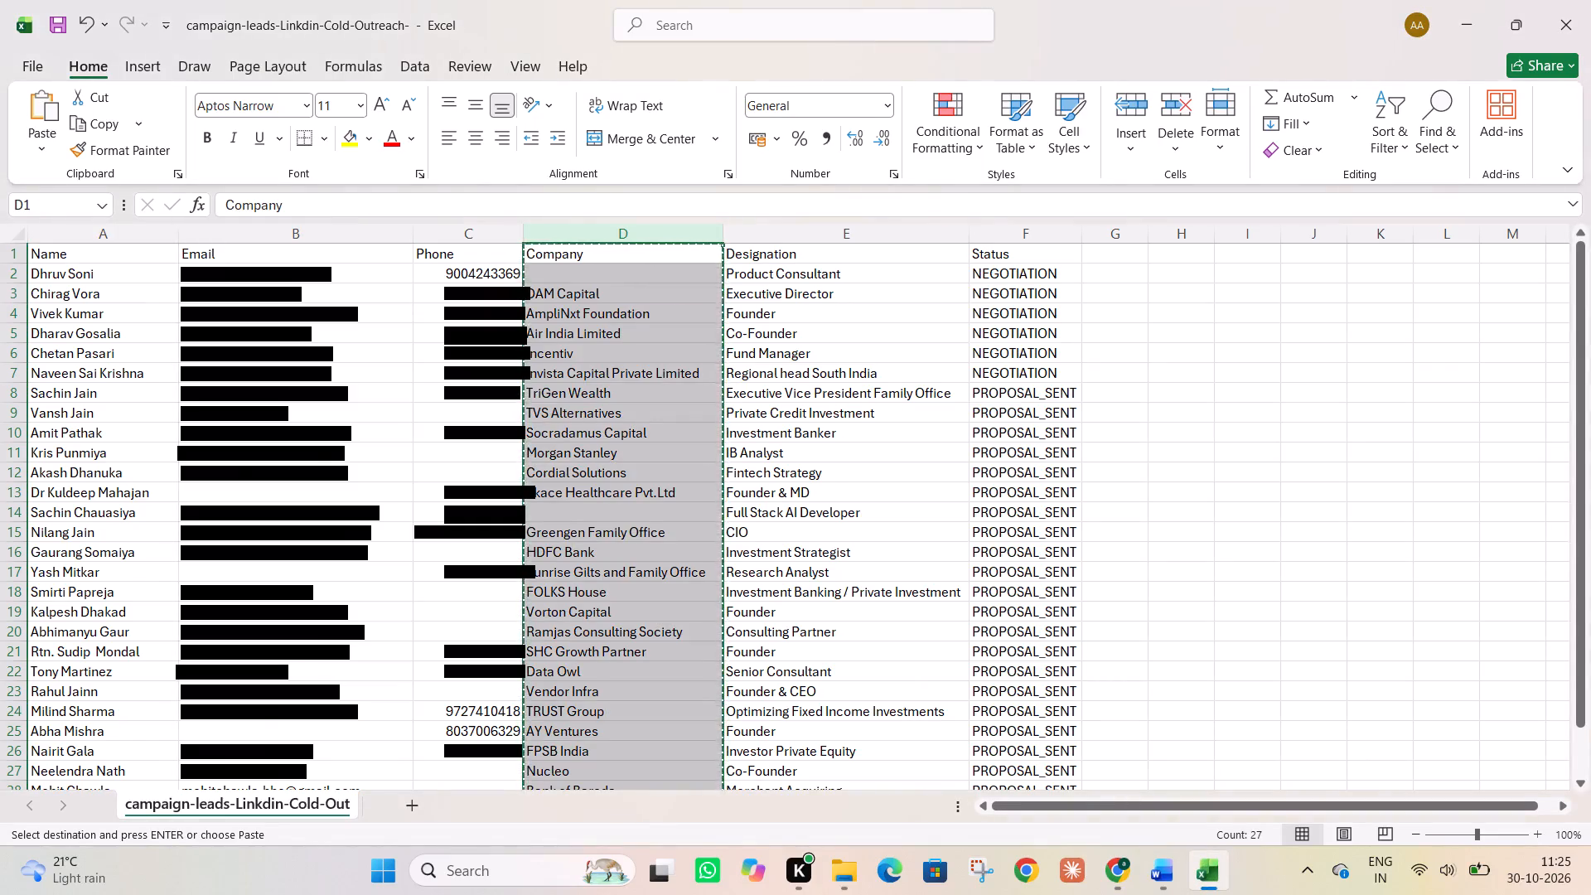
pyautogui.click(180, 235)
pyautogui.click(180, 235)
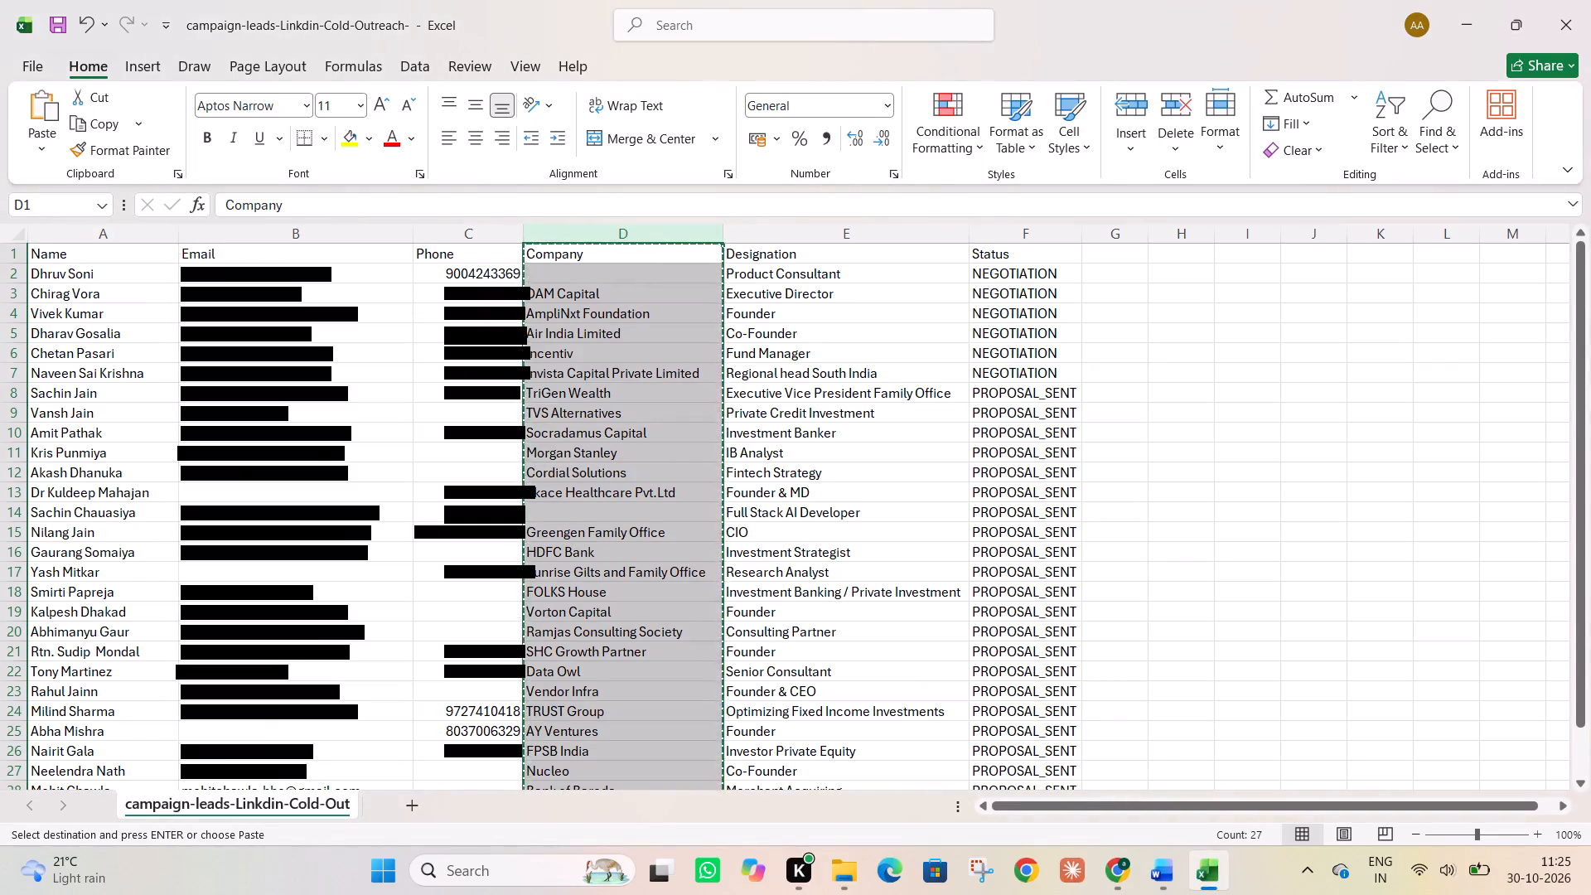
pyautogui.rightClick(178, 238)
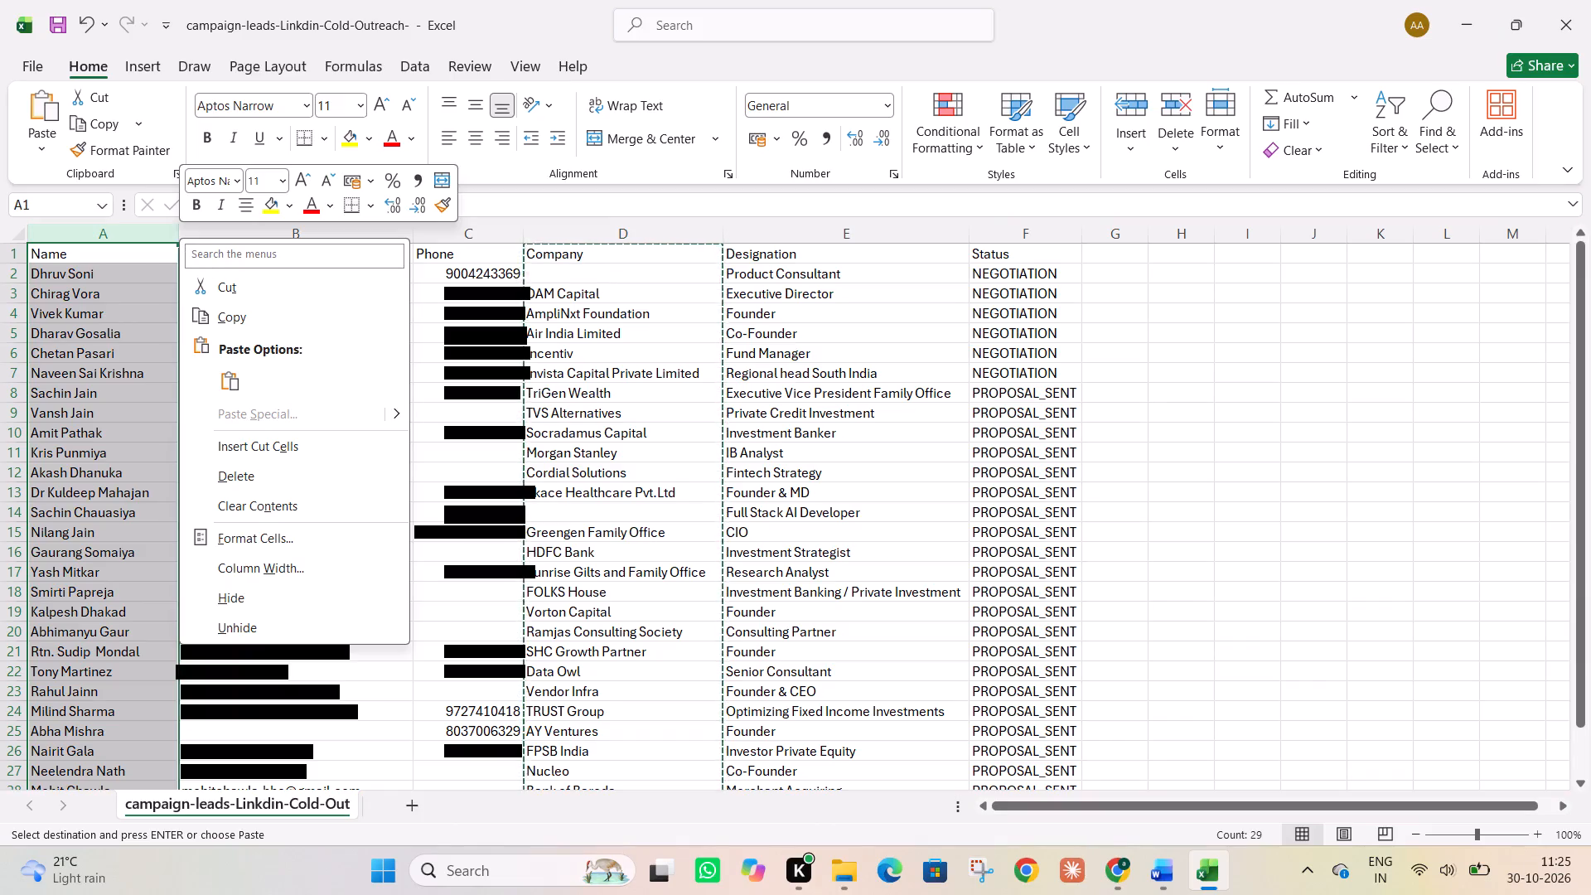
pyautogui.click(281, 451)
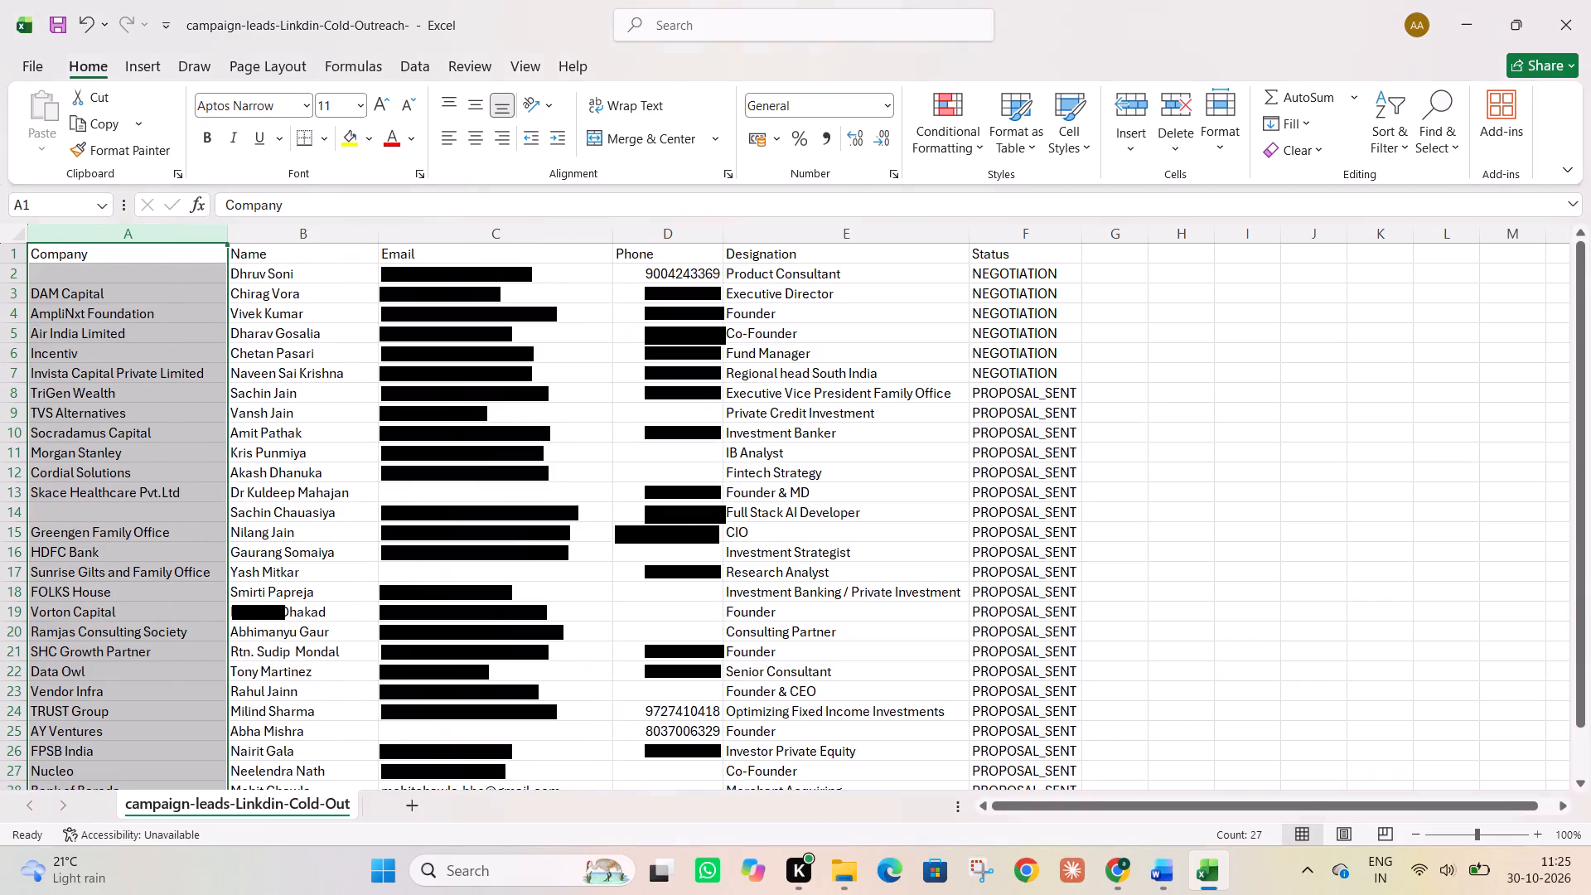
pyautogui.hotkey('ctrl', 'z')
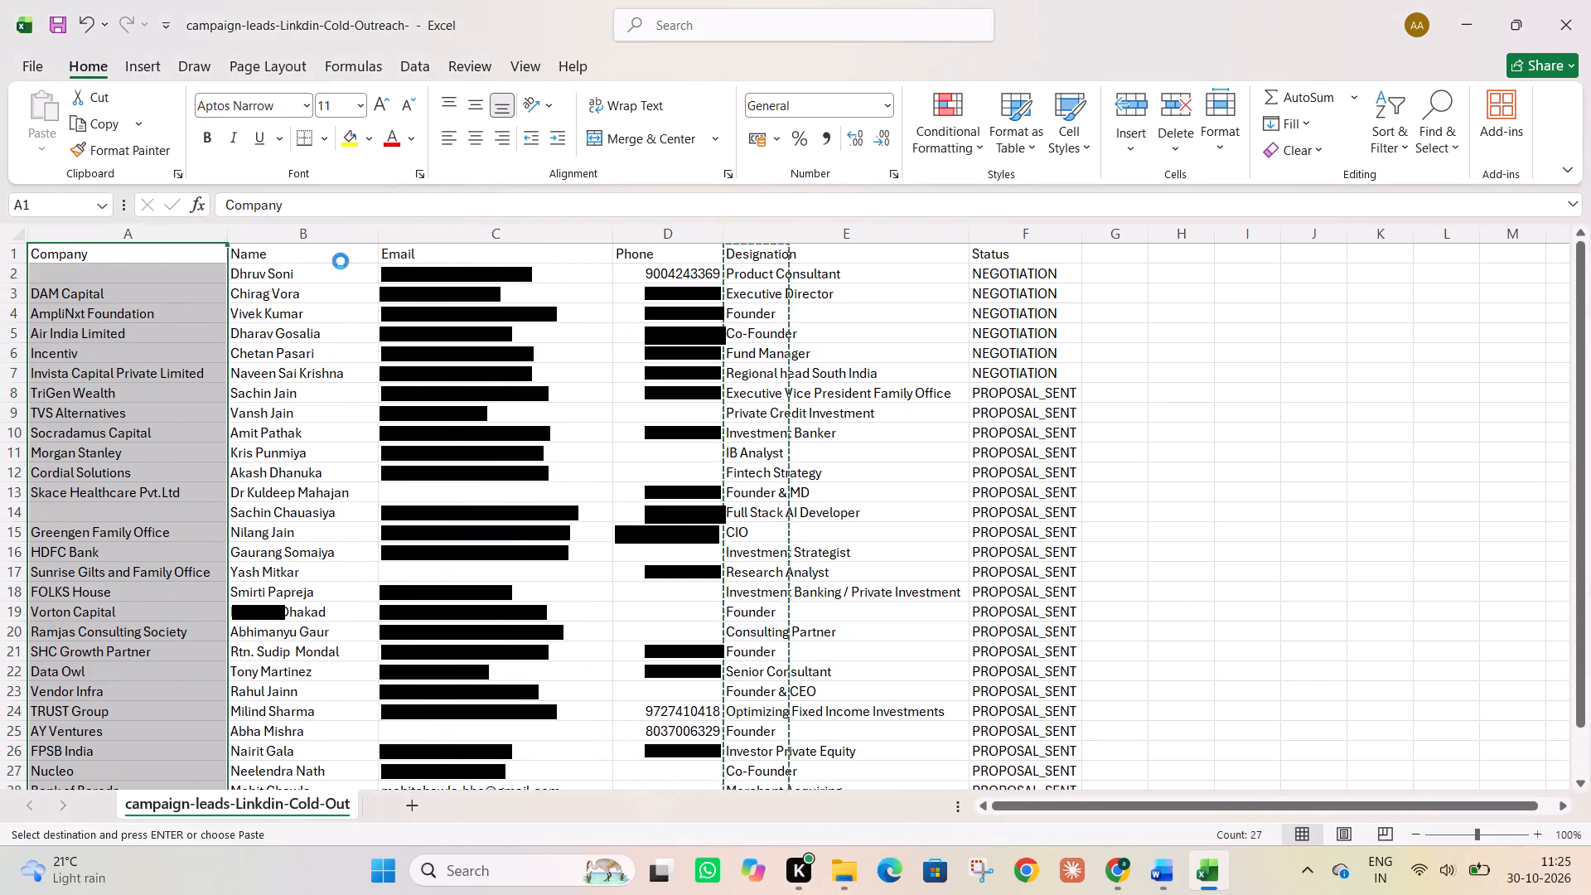
# Move the cut Company column so it sits between the Name and Email columns.
pyautogui.click(307, 230)
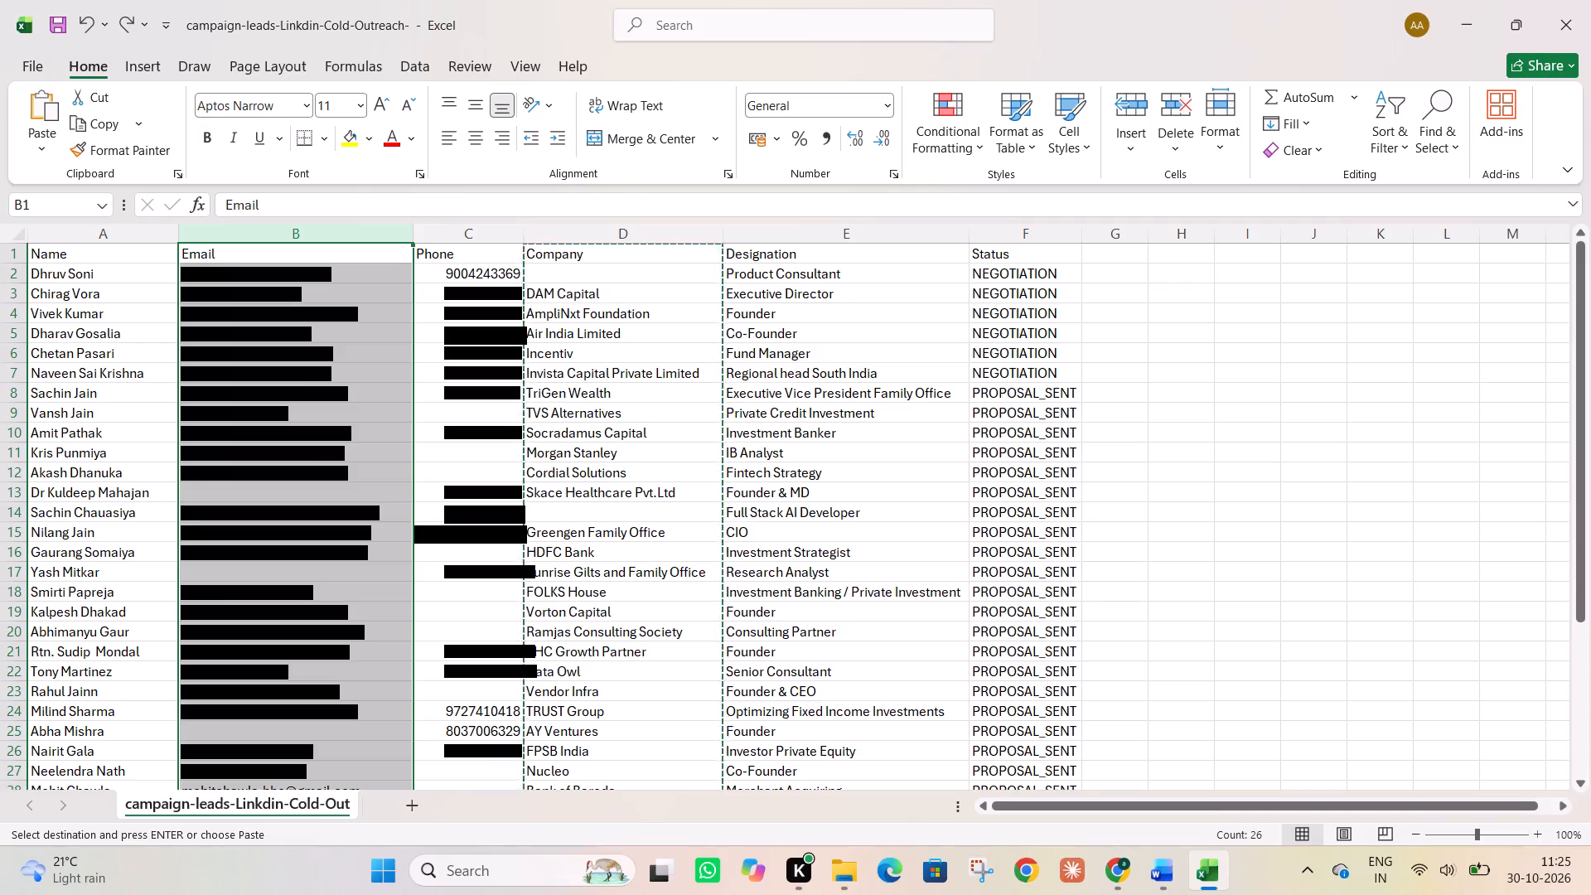
pyautogui.rightClick(179, 235)
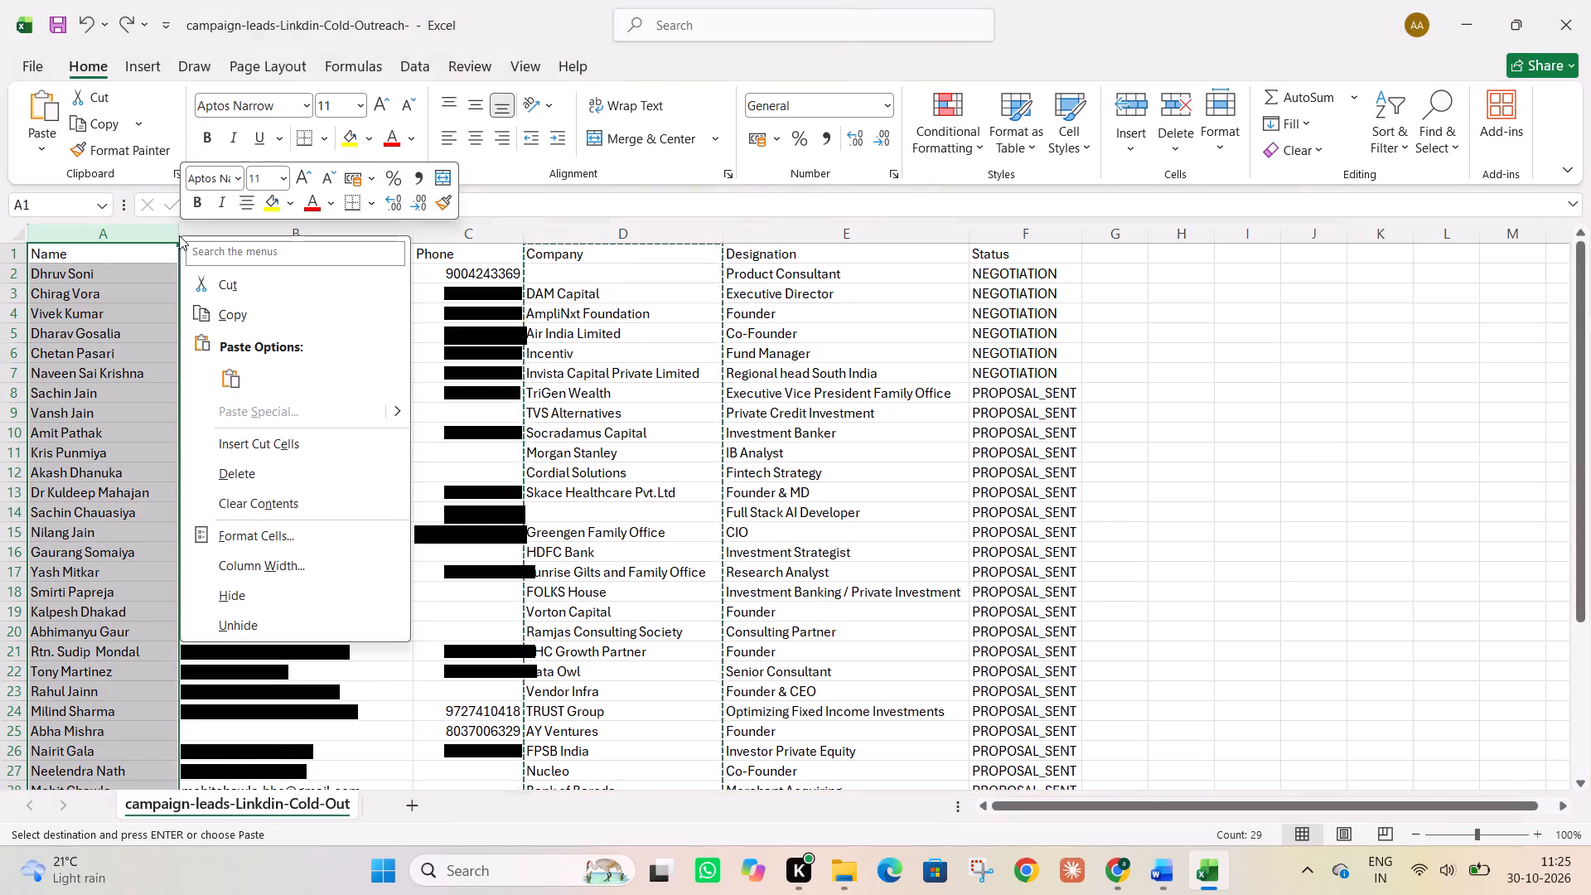
pyautogui.click(492, 320)
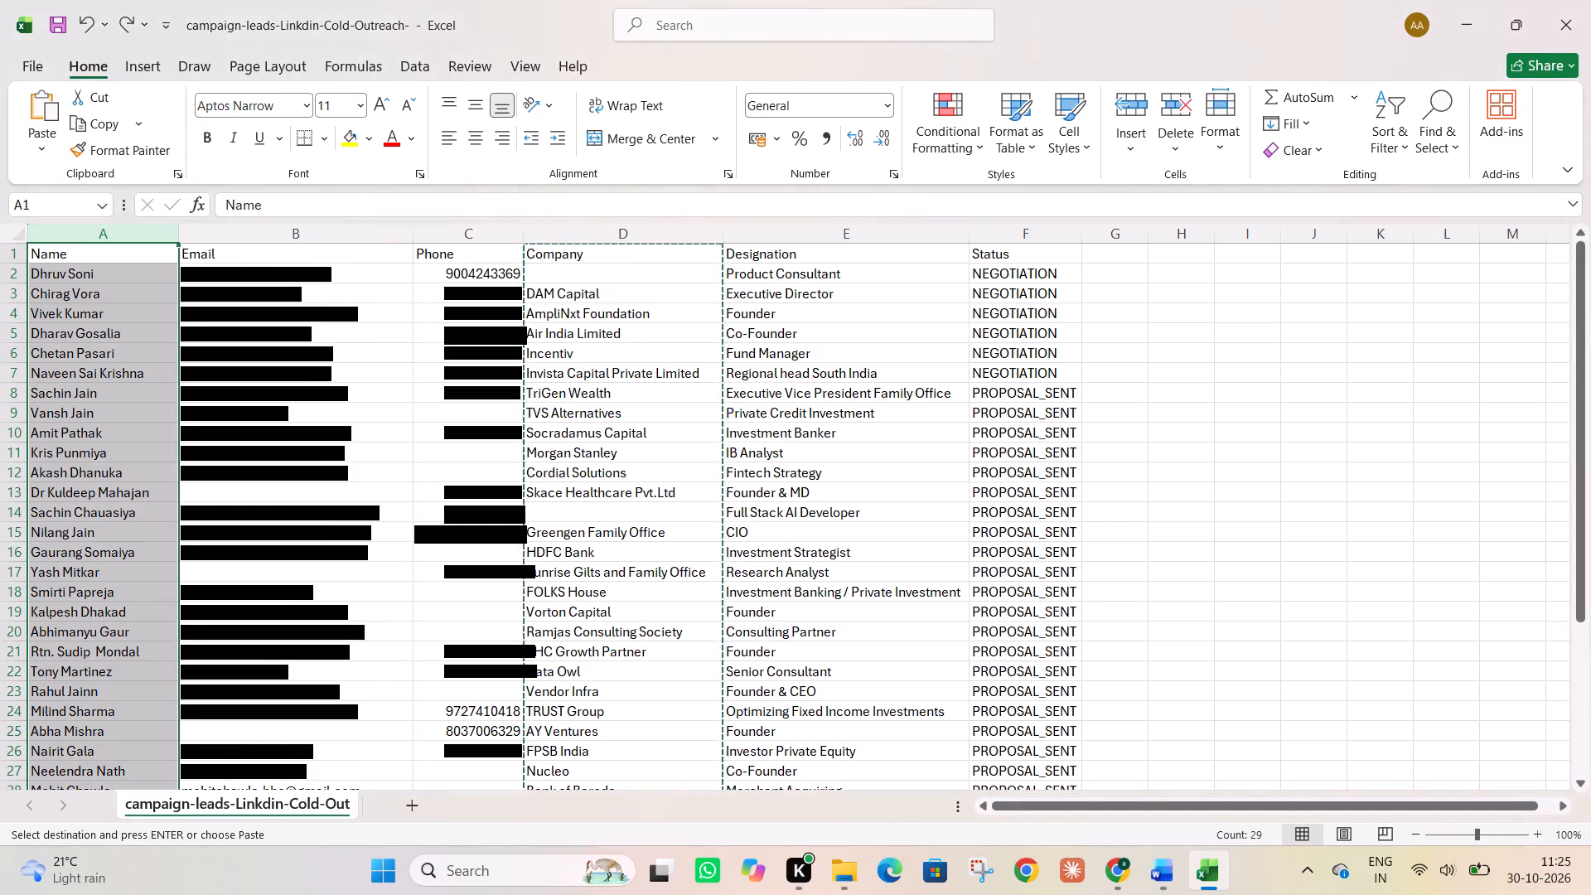
pyautogui.click(306, 231)
pyautogui.rightClick(306, 231)
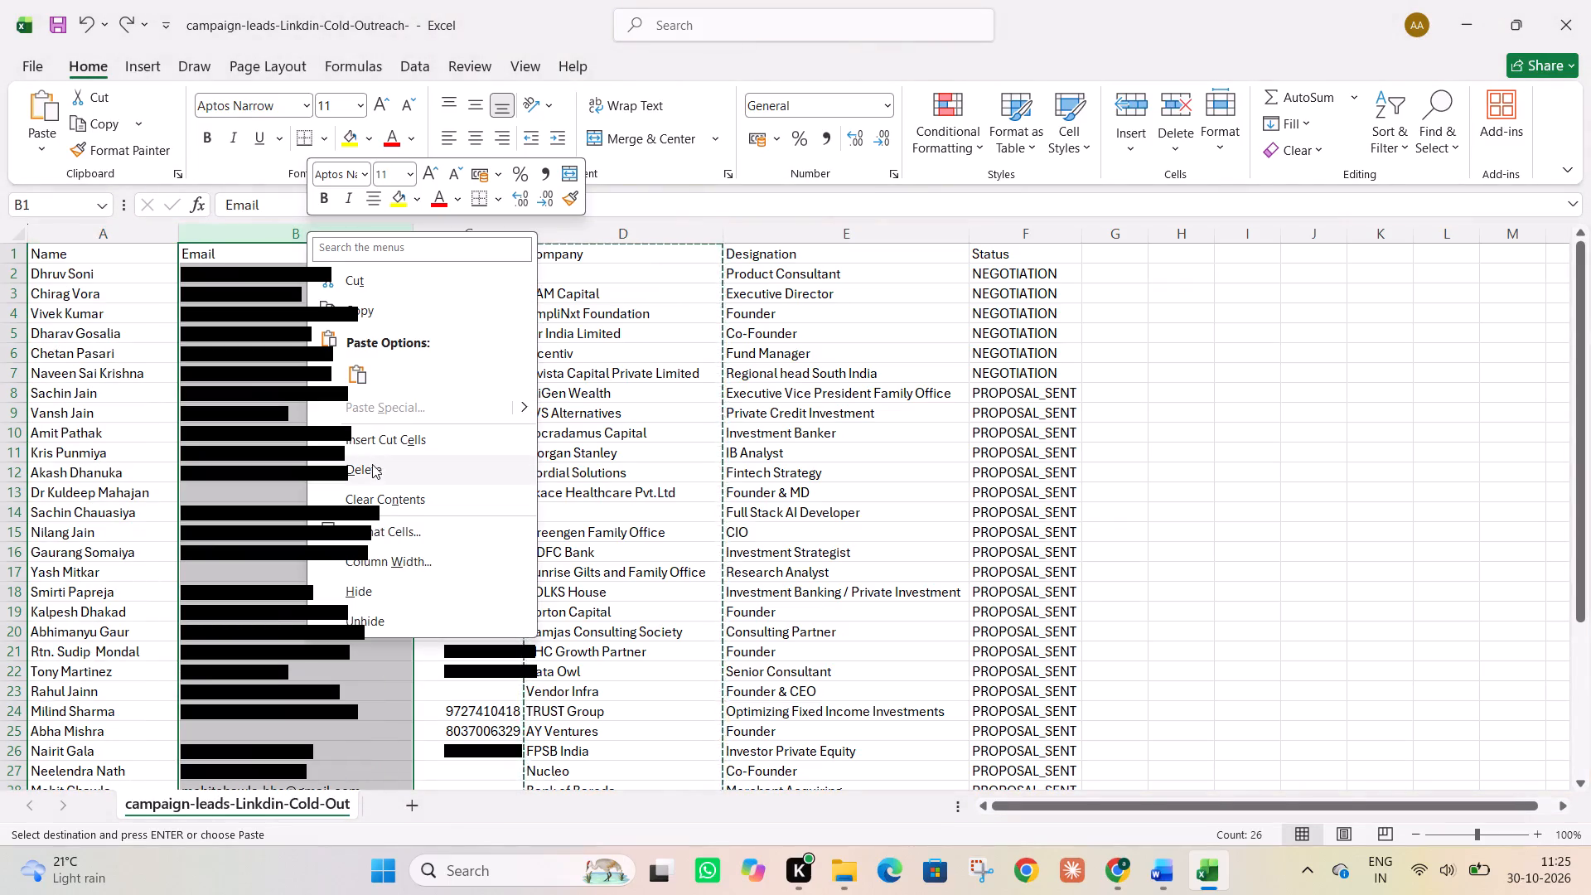
pyautogui.click(376, 447)
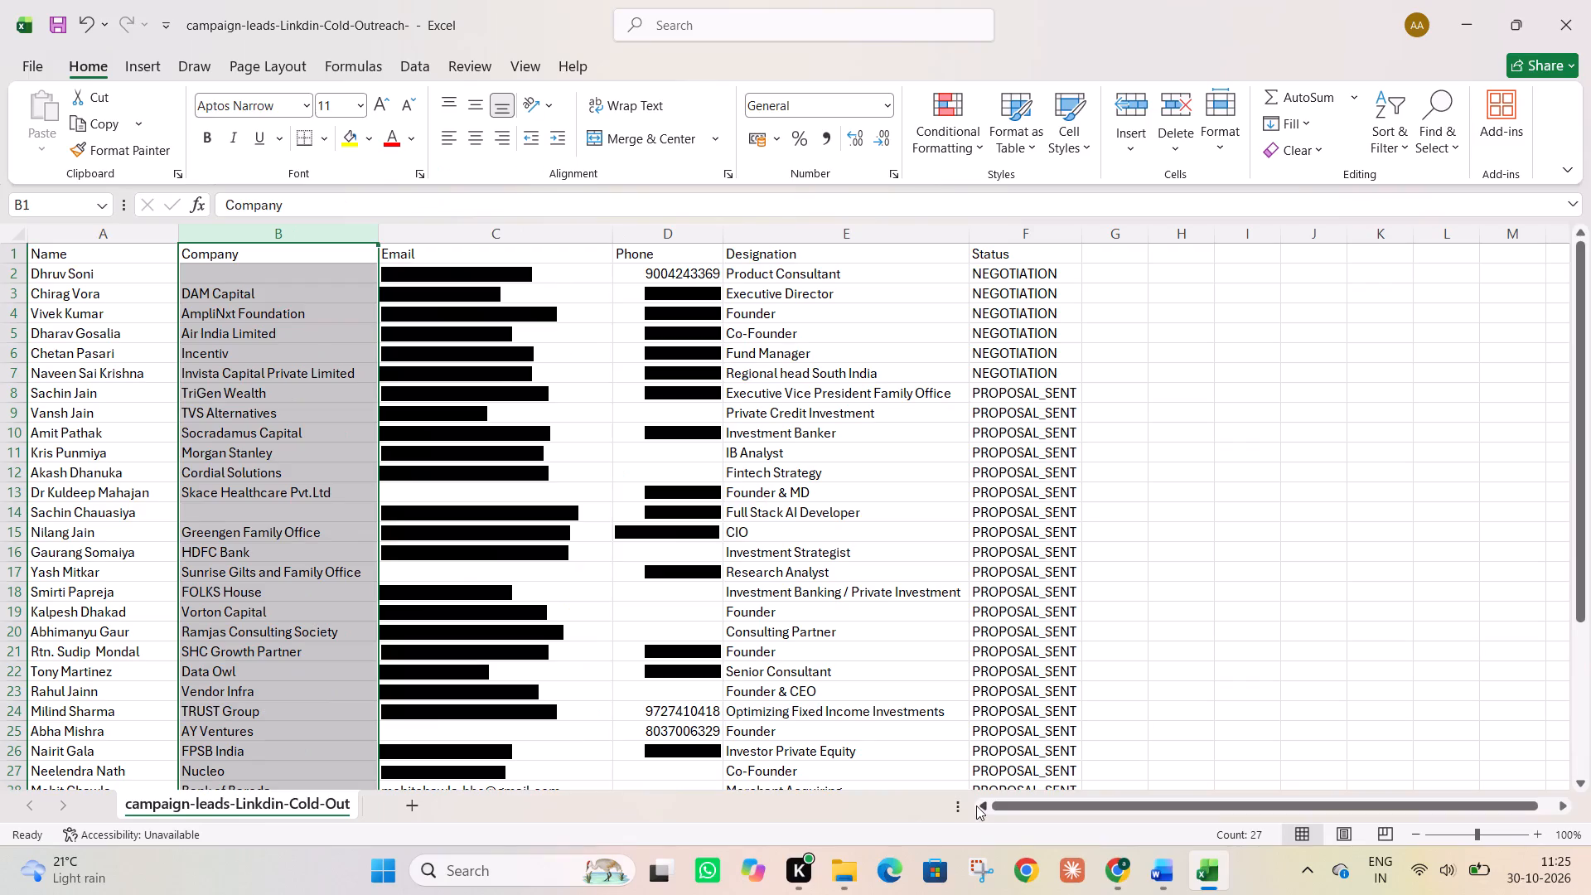
# Following the Google Form Follow up sheet's column order, move the workbook's Designation column between Company and Email.
pyautogui.click(1128, 878)
pyautogui.scroll(1, 1071, 602)
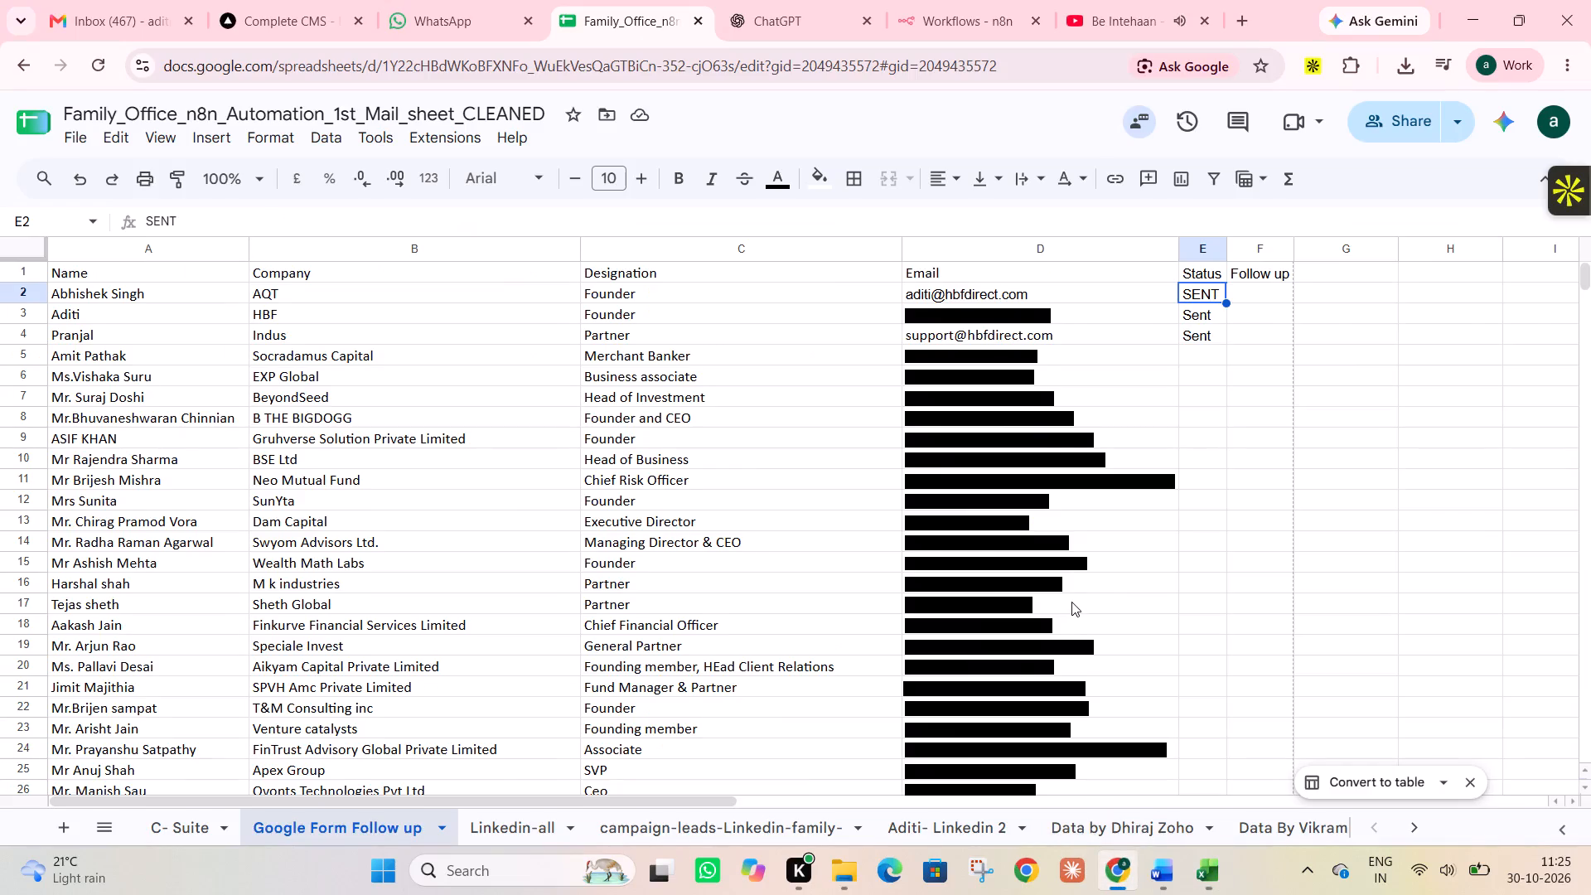
pyautogui.scroll(3, 1071, 602)
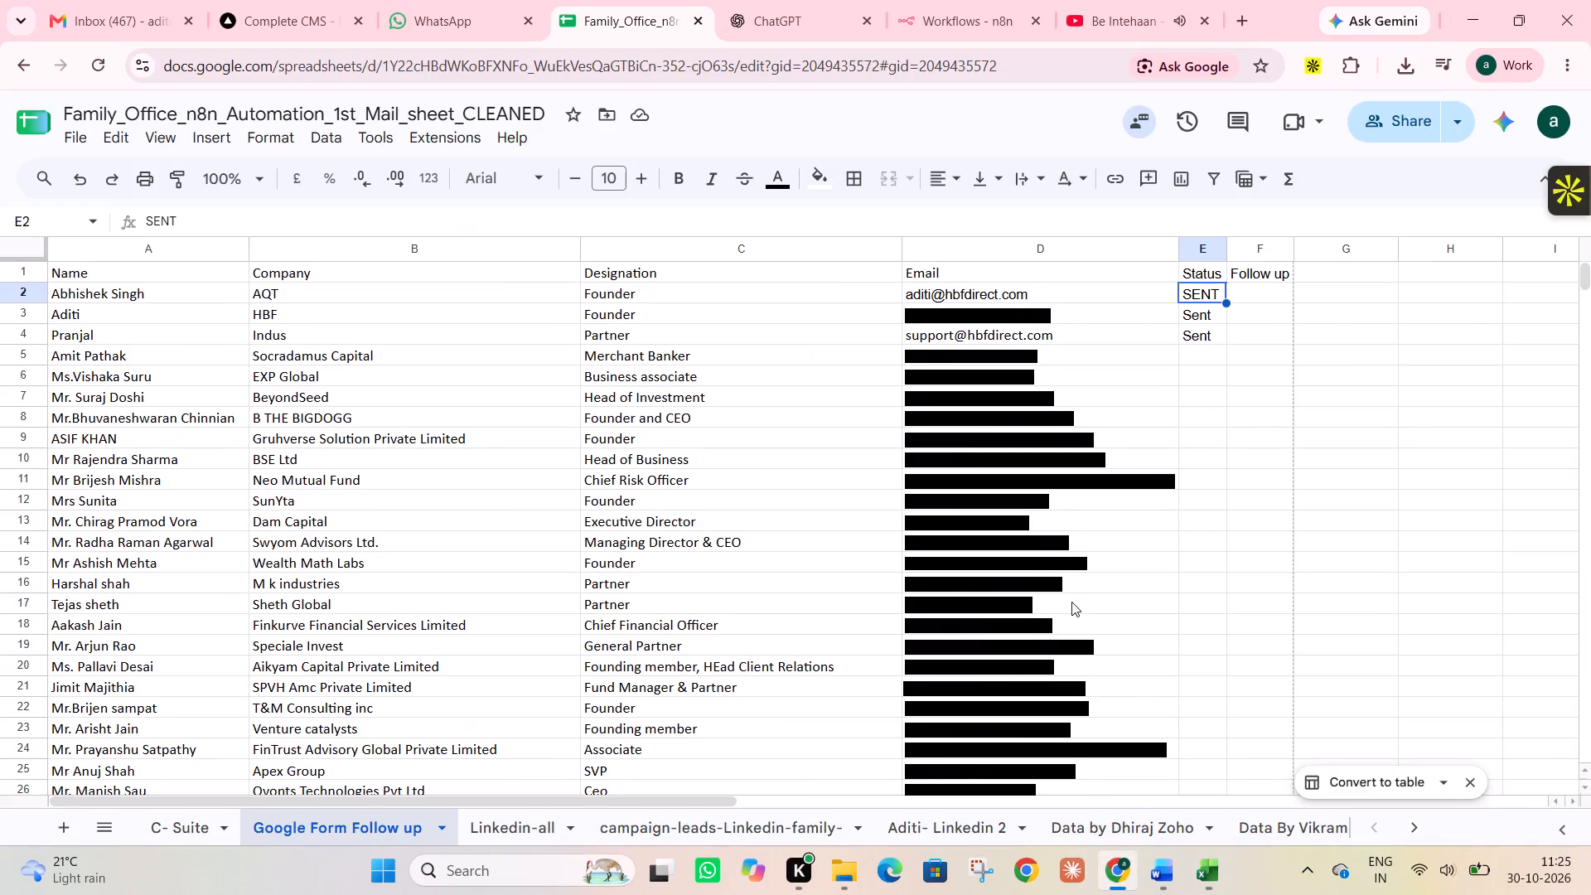
pyautogui.click(1209, 888)
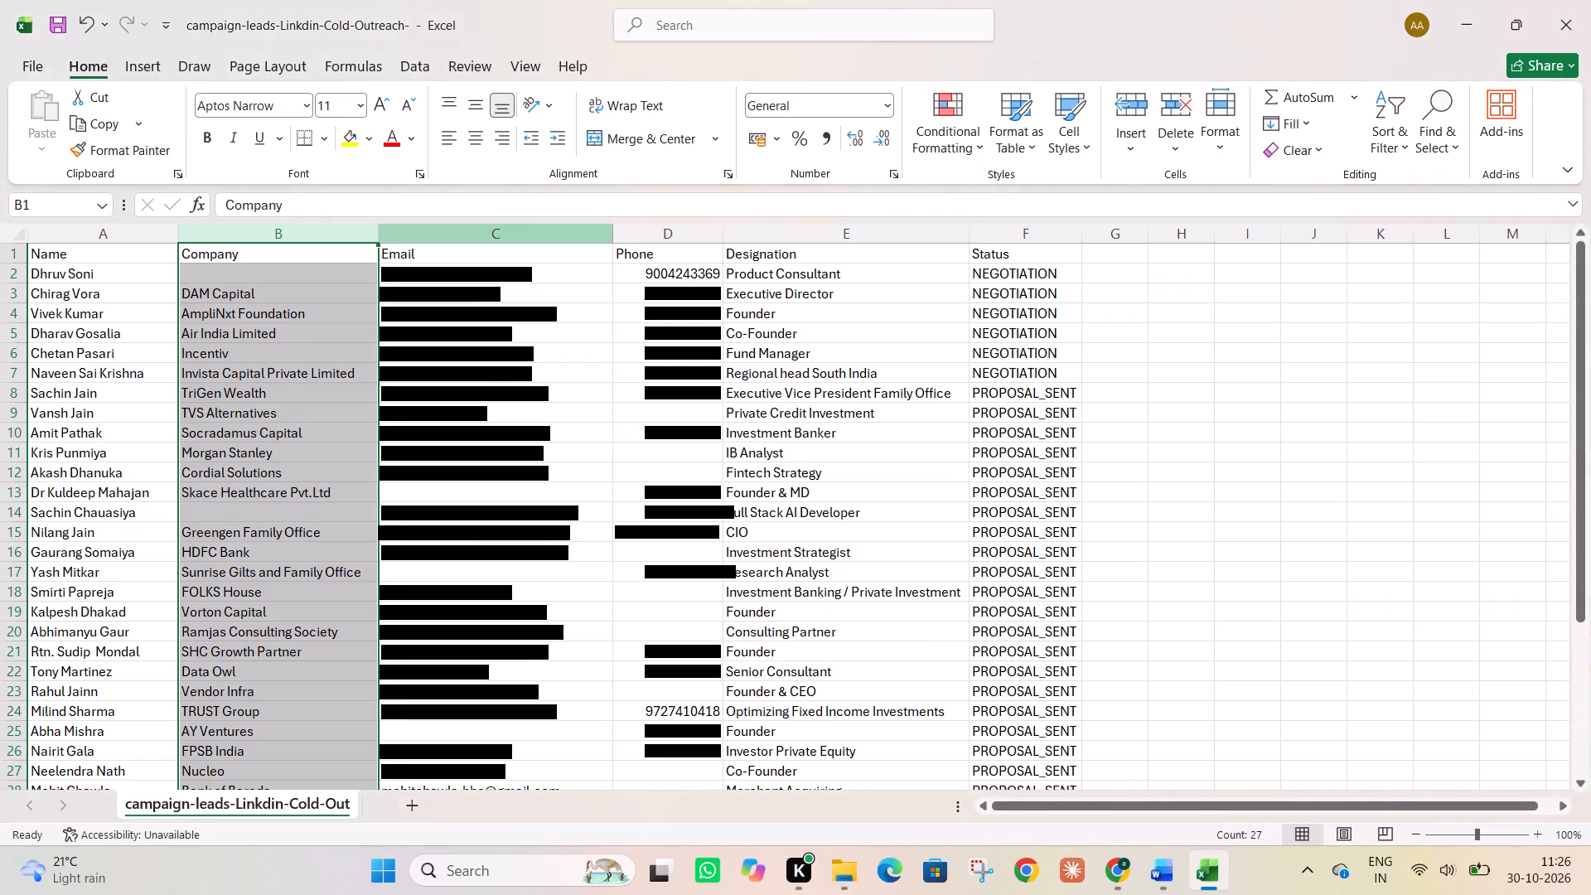
pyautogui.moveTo(478, 235); pyautogui.dragTo(675, 216)
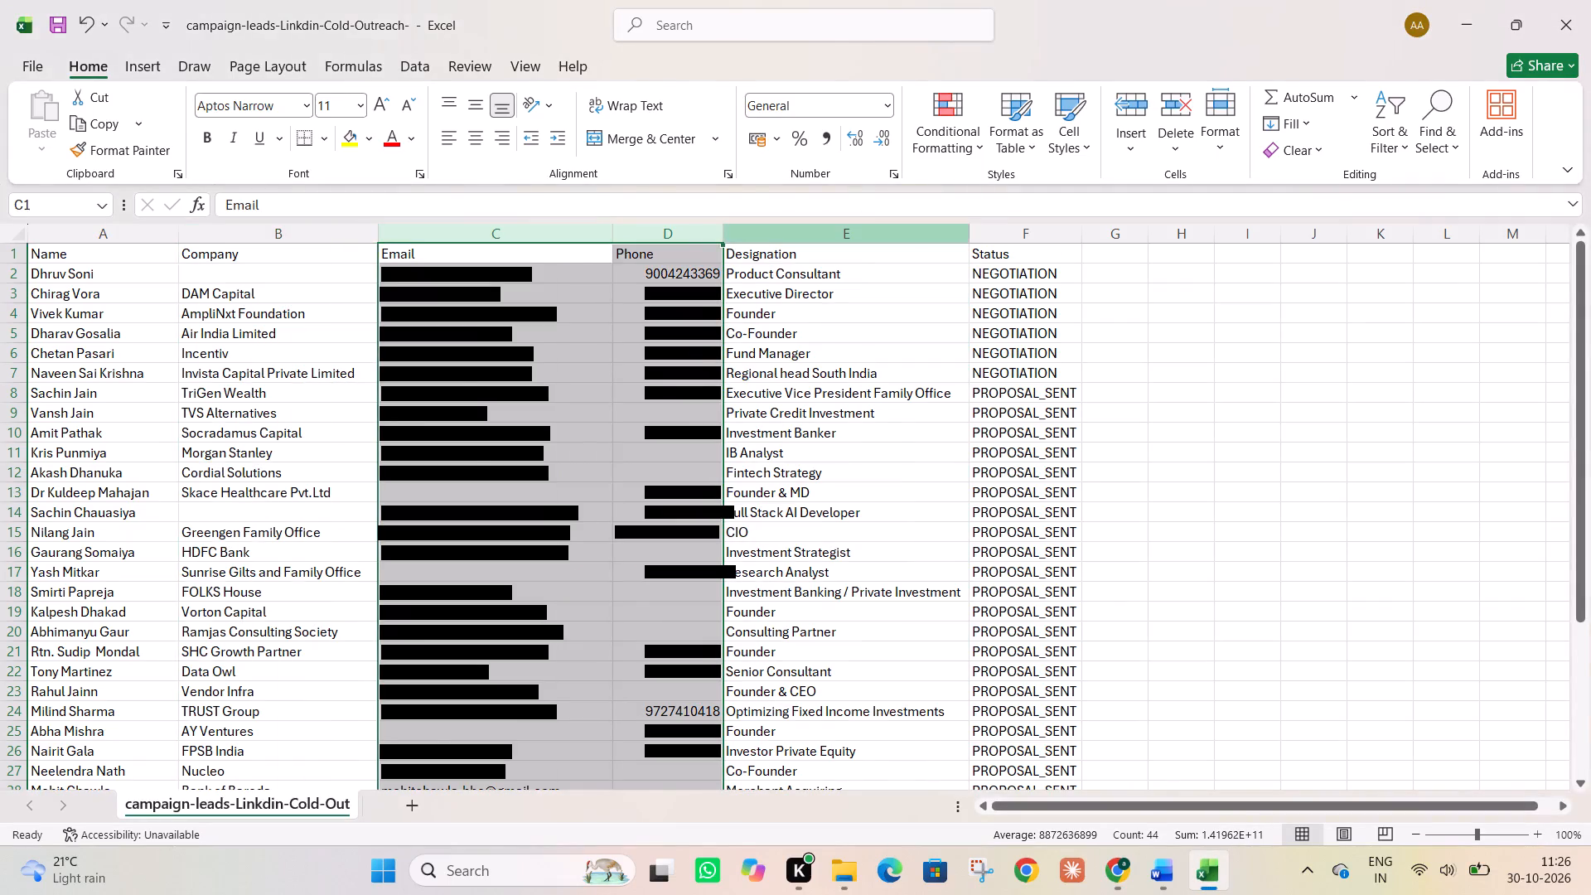
pyautogui.click(866, 234)
pyautogui.hotkey('ctrl', 'x')
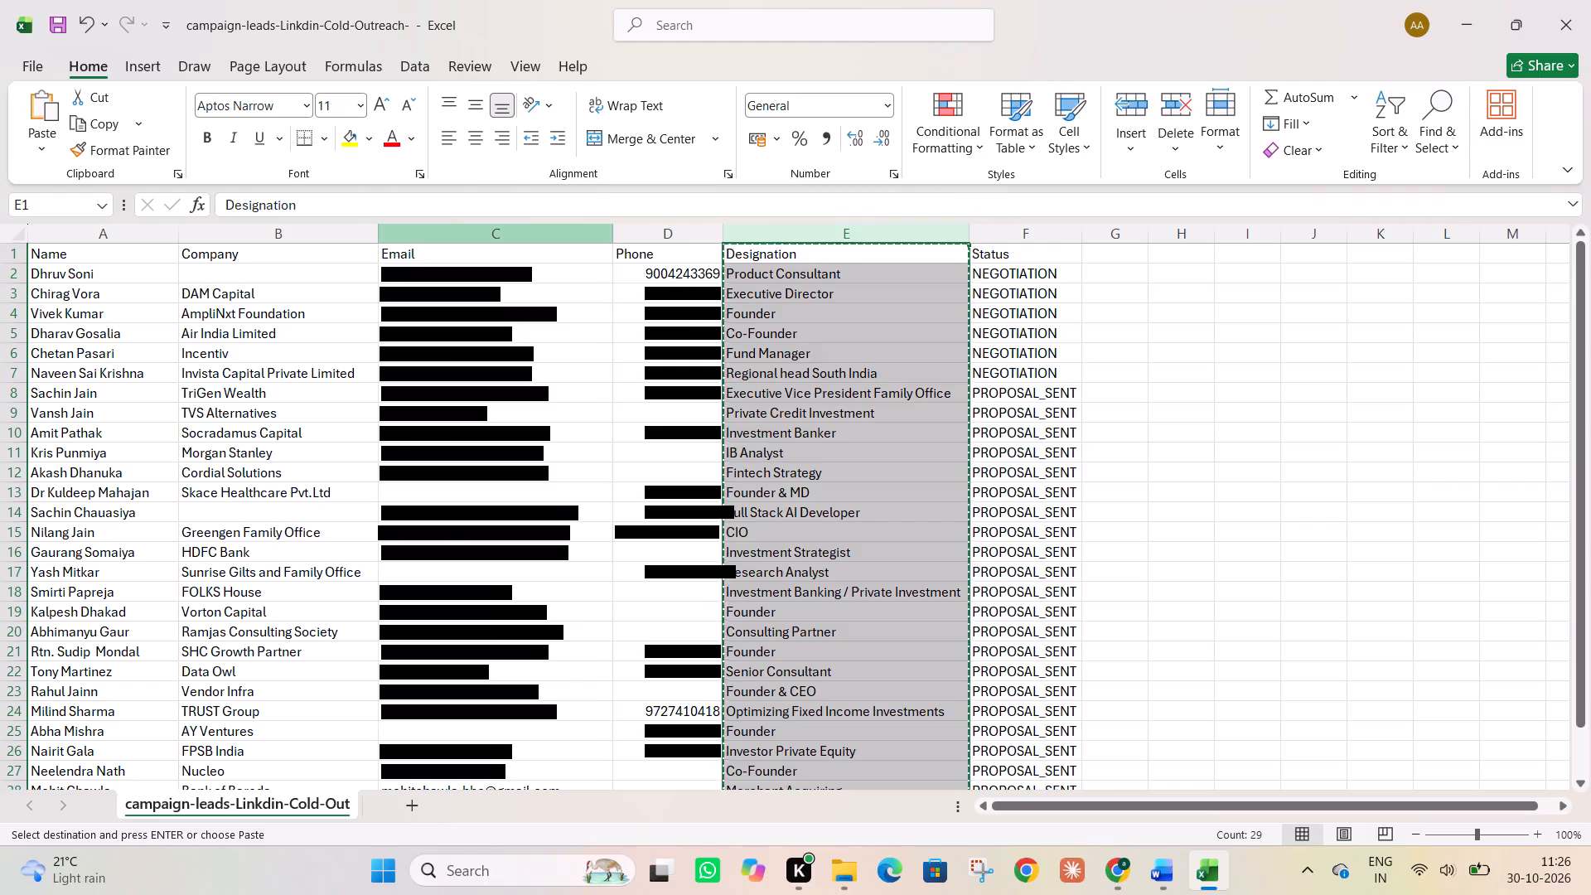
pyautogui.click(391, 232)
pyautogui.rightClick(391, 232)
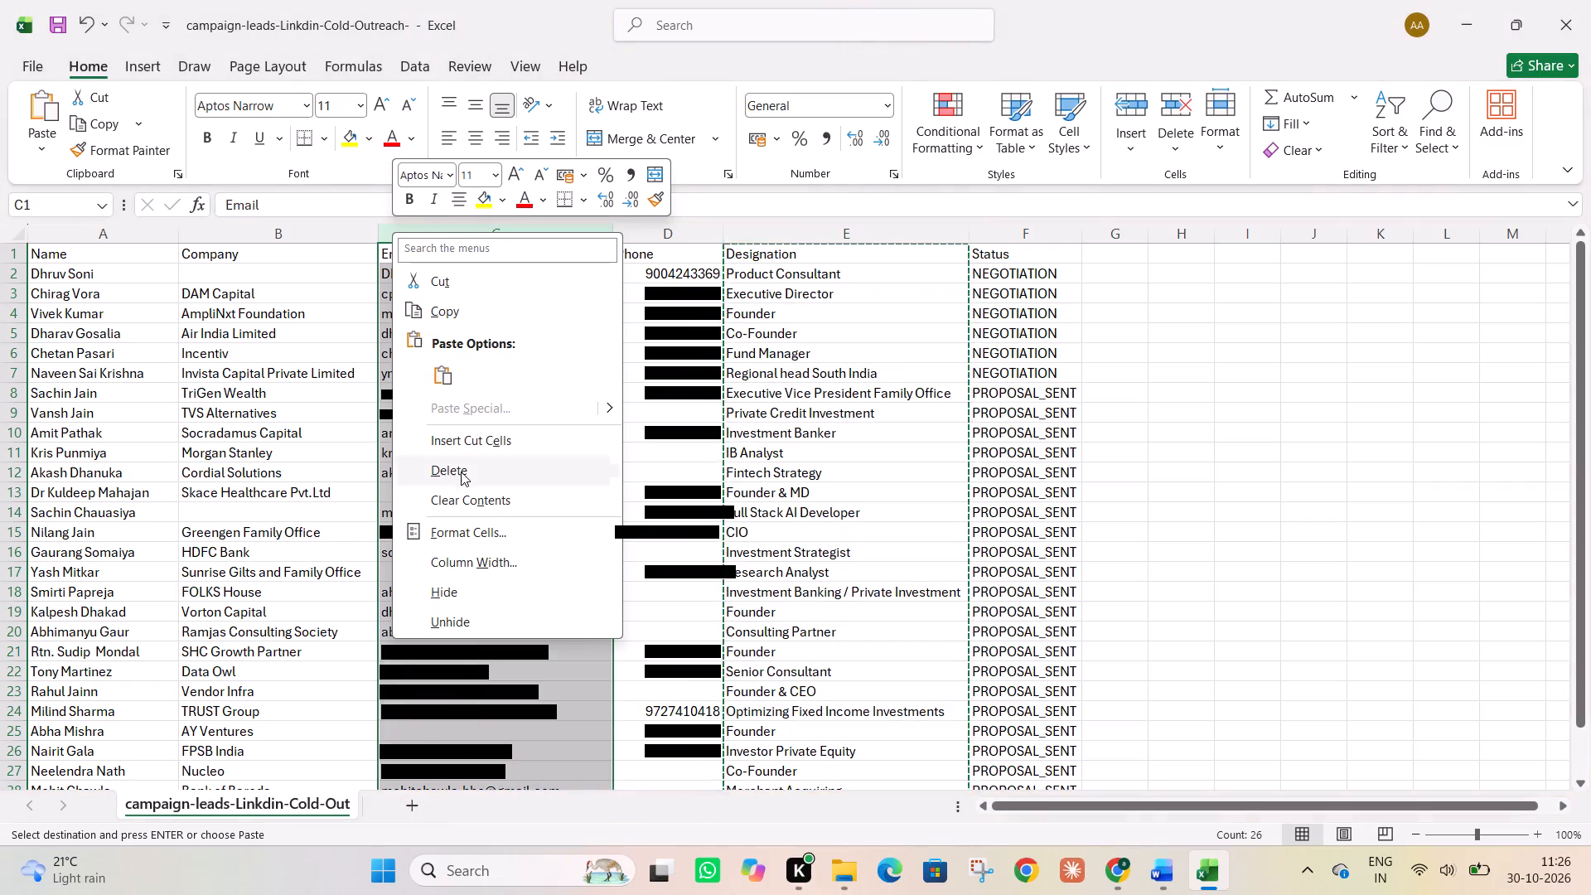
pyautogui.click(491, 451)
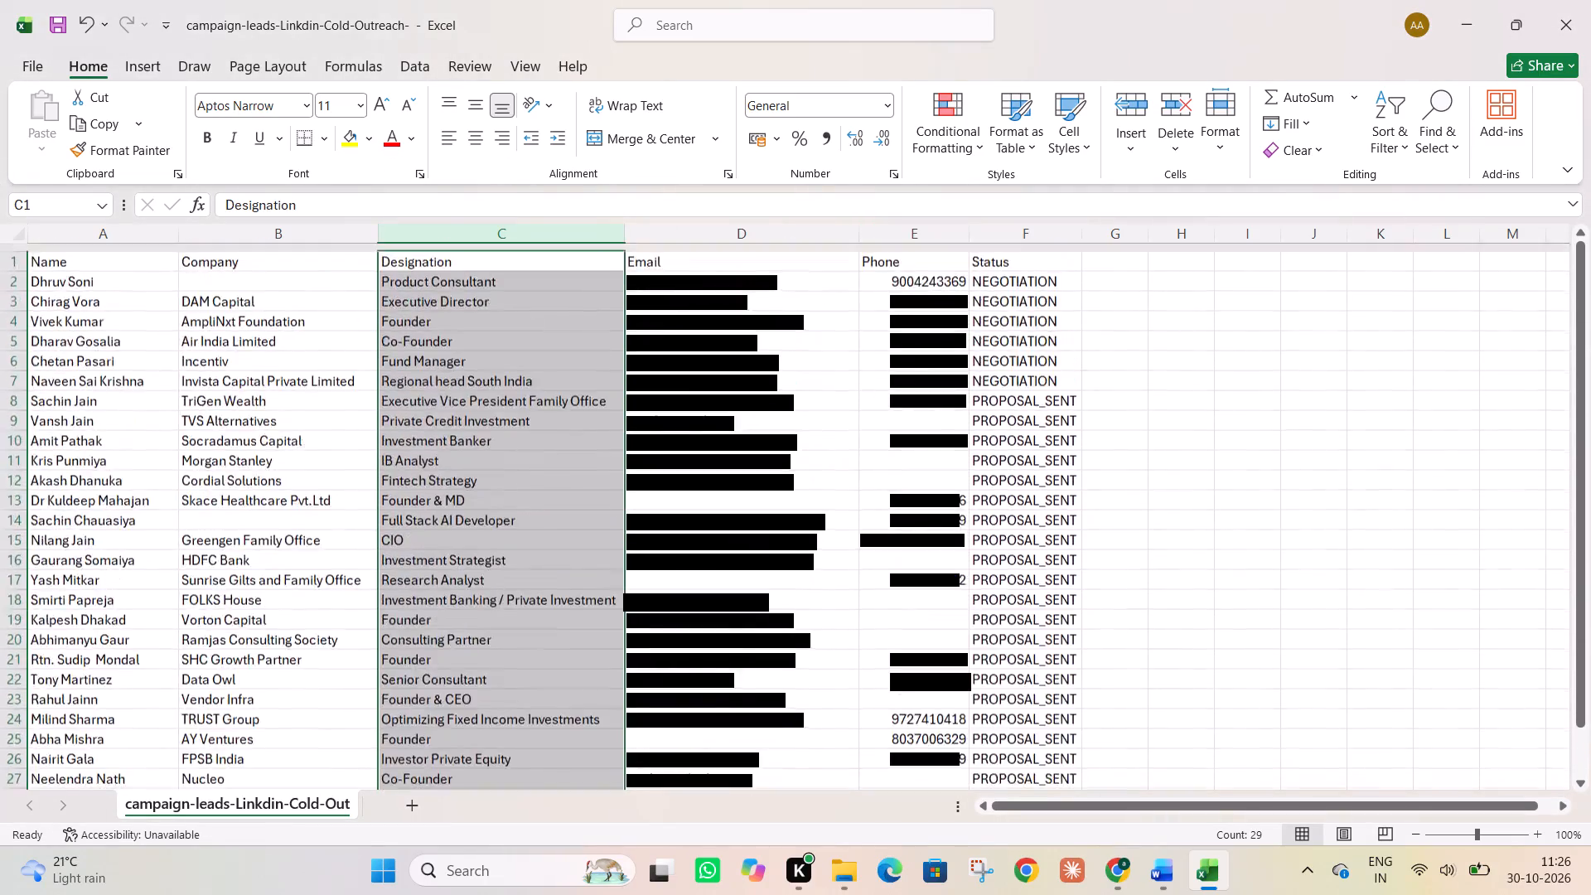
# Set the Status of the first lead to SENT and fill it down the whole Status column.
pyautogui.click(1036, 276)
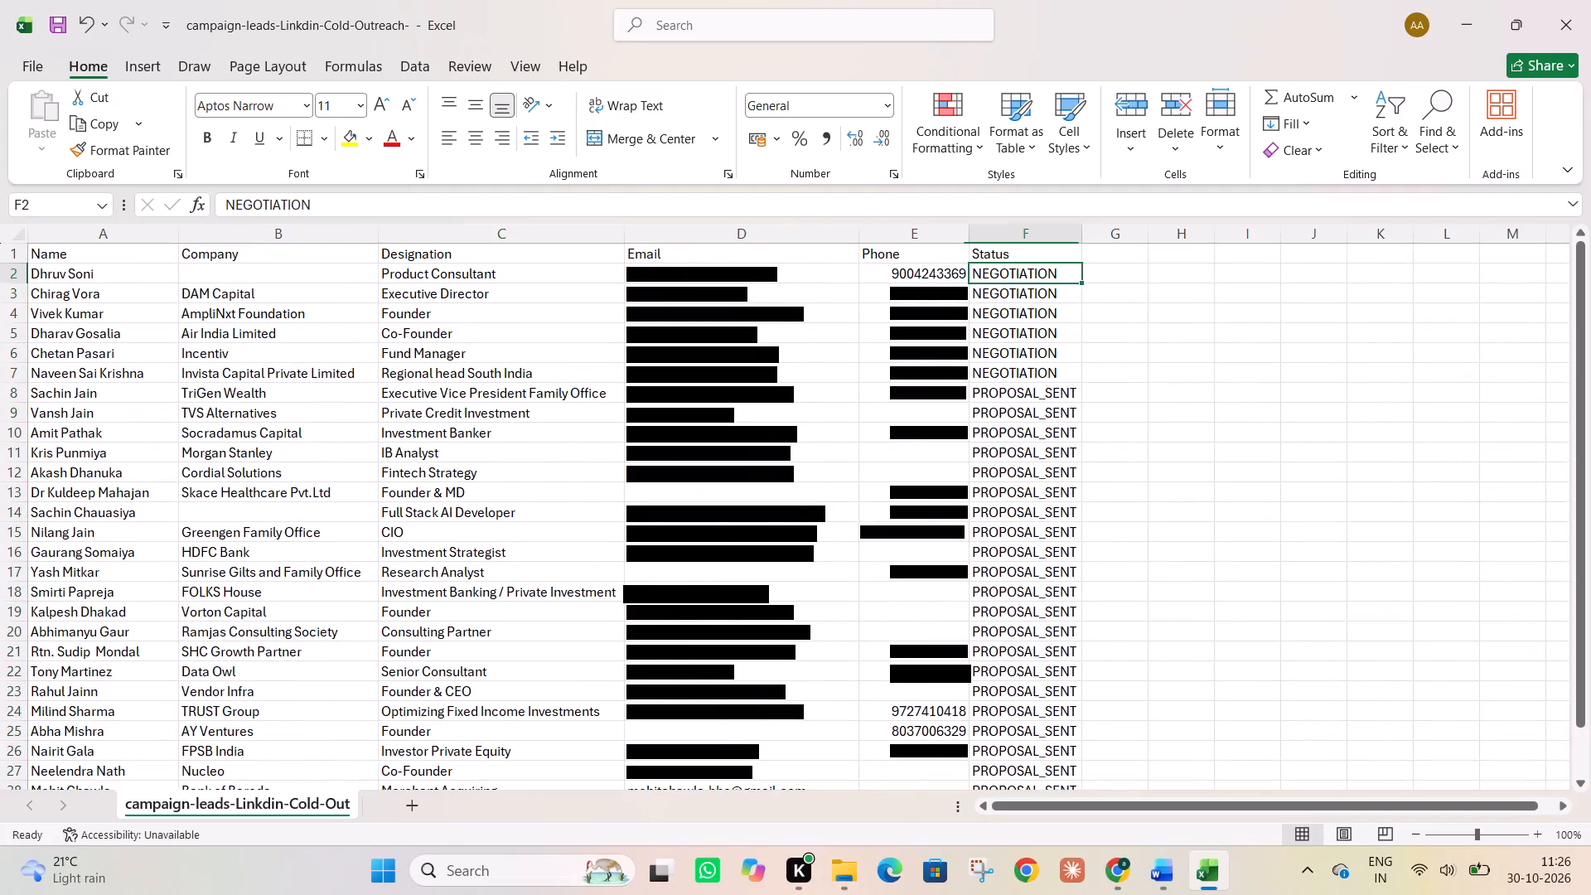
pyautogui.hotkey('shift', 's')
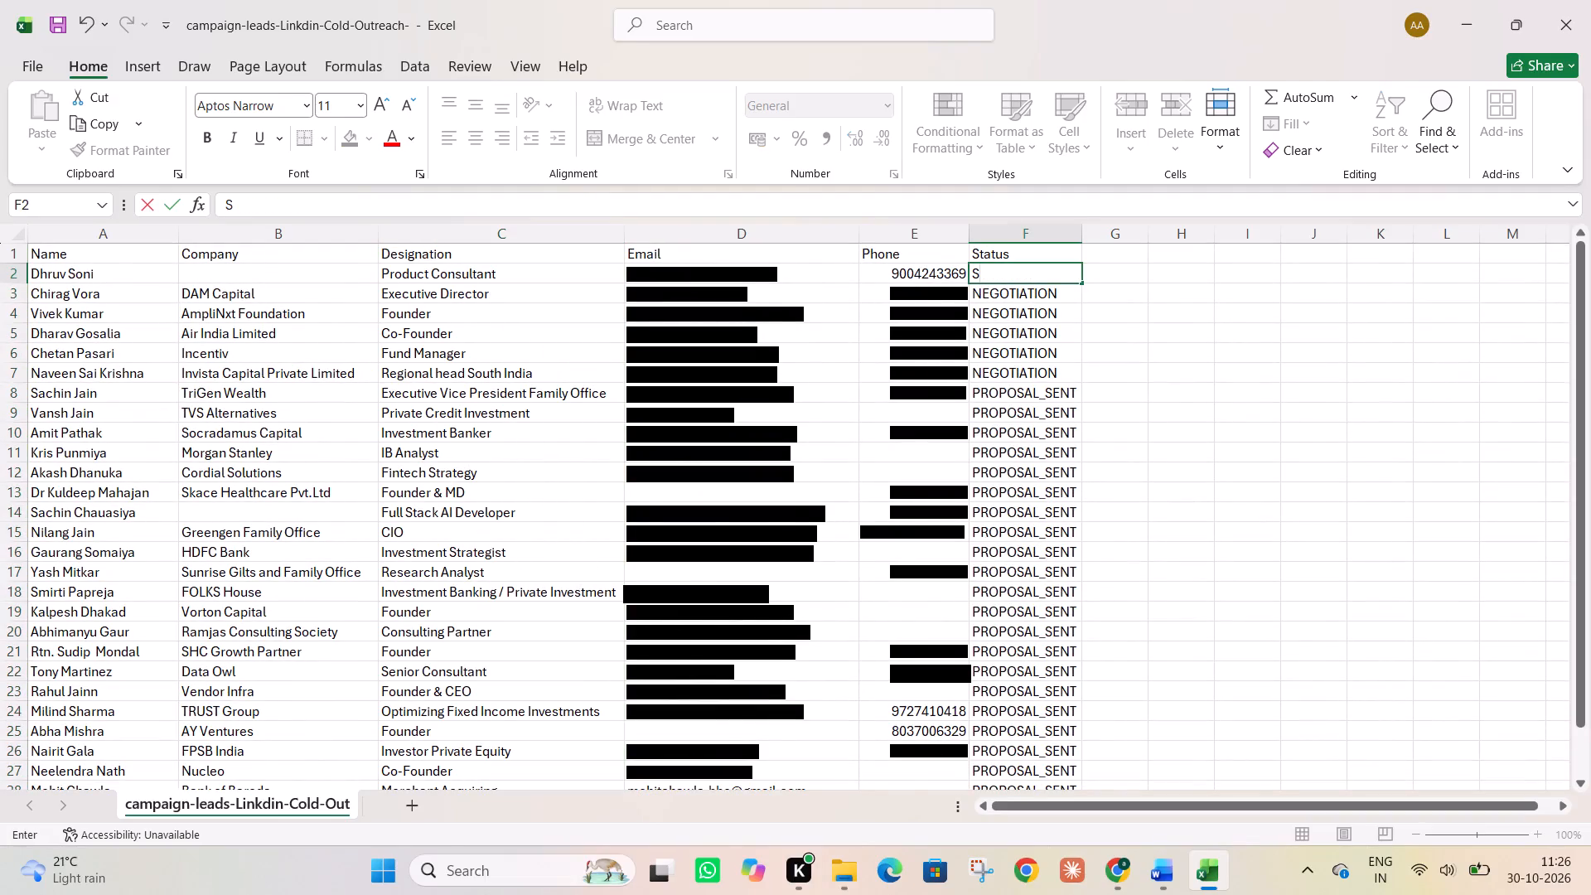
pyautogui.write('ENT')
pyautogui.click(1104, 305)
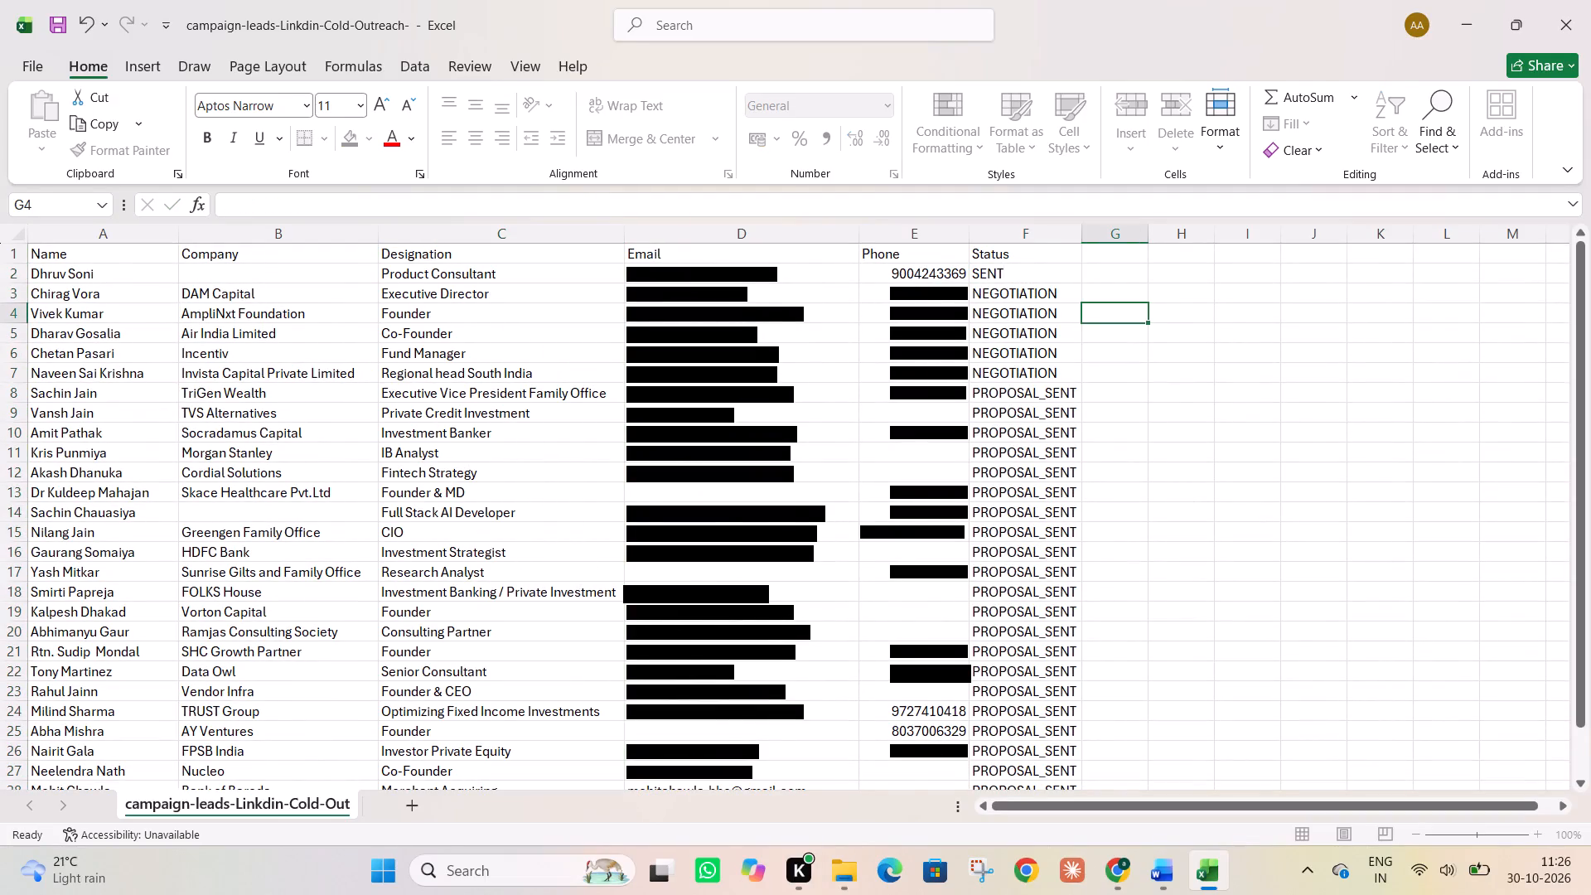
pyautogui.click(1022, 267)
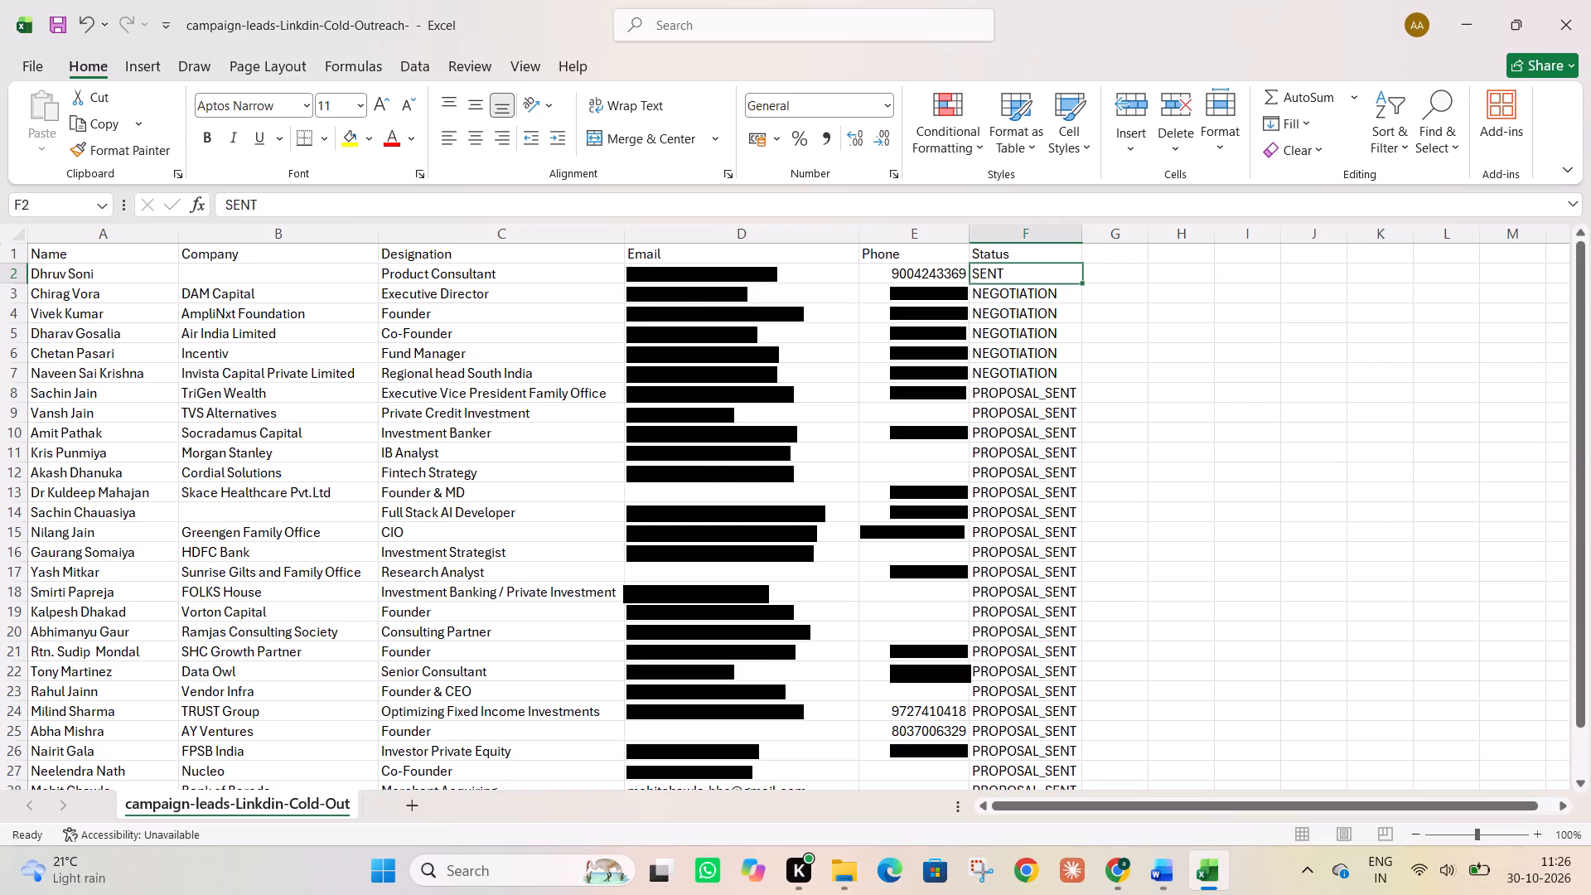
pyautogui.doubleClick(1082, 285)
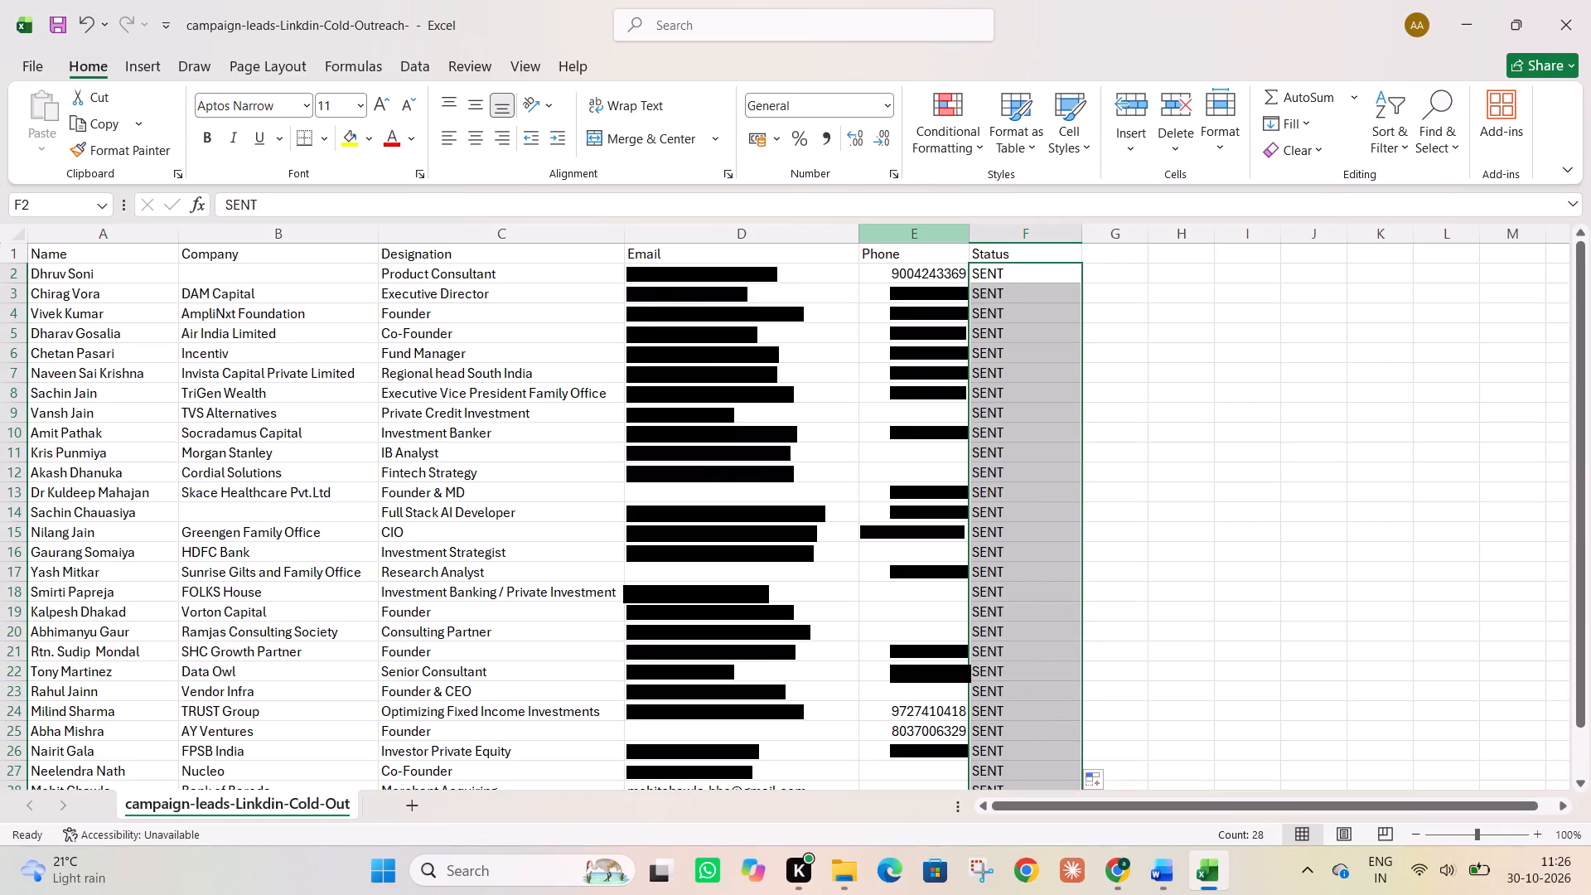
# Add the header "Followup Status" in cell G1, beside the Status column.
pyautogui.click(896, 237)
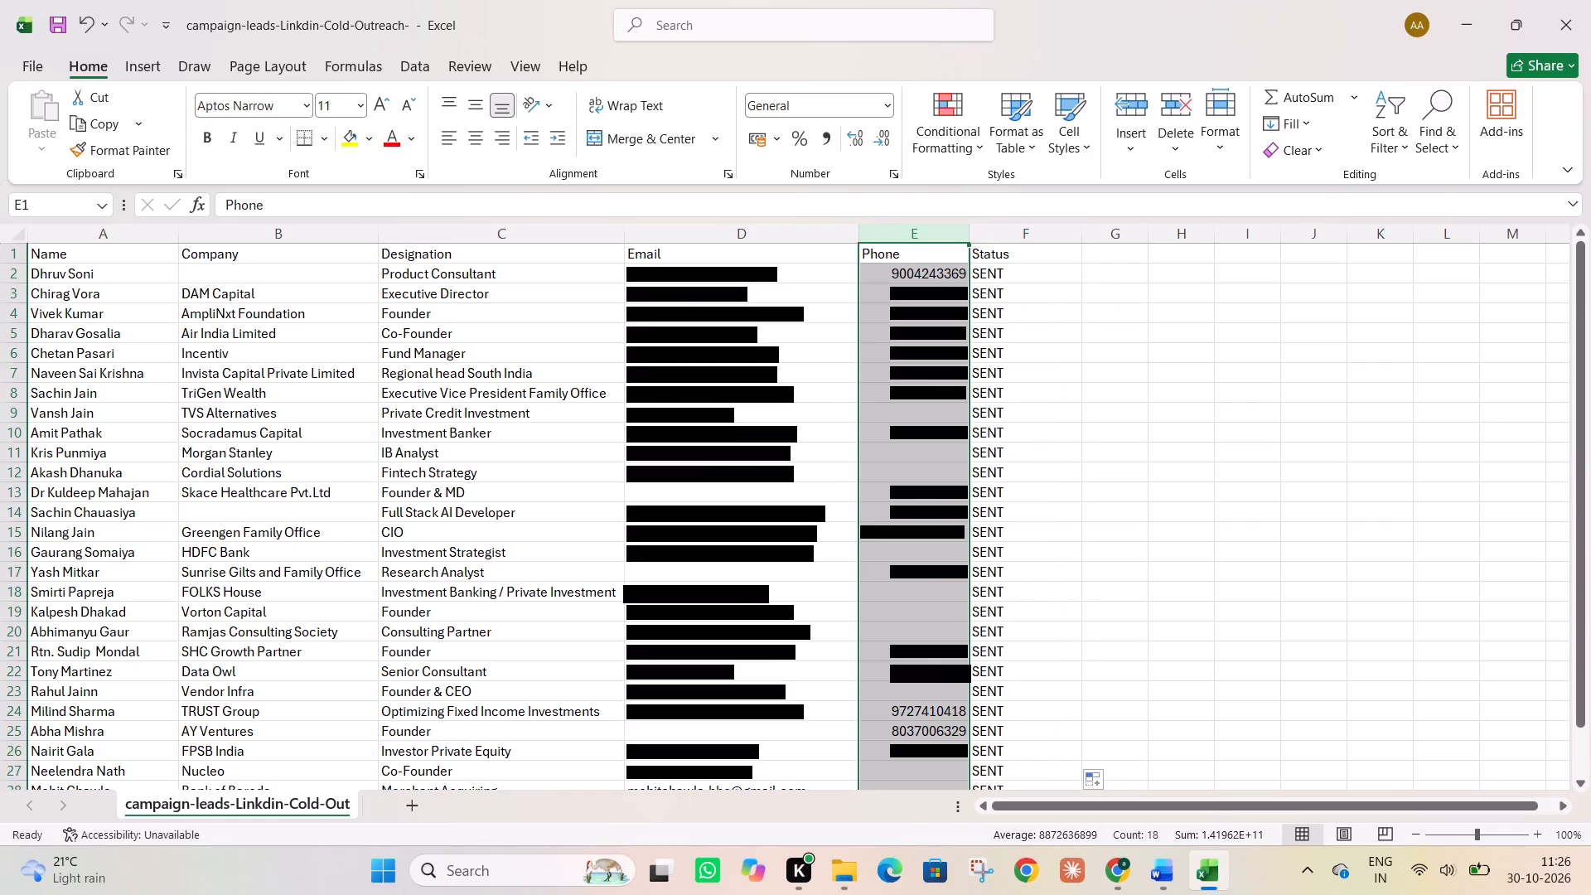
pyautogui.click(1109, 257)
pyautogui.hotkey('ctrl', 'f')
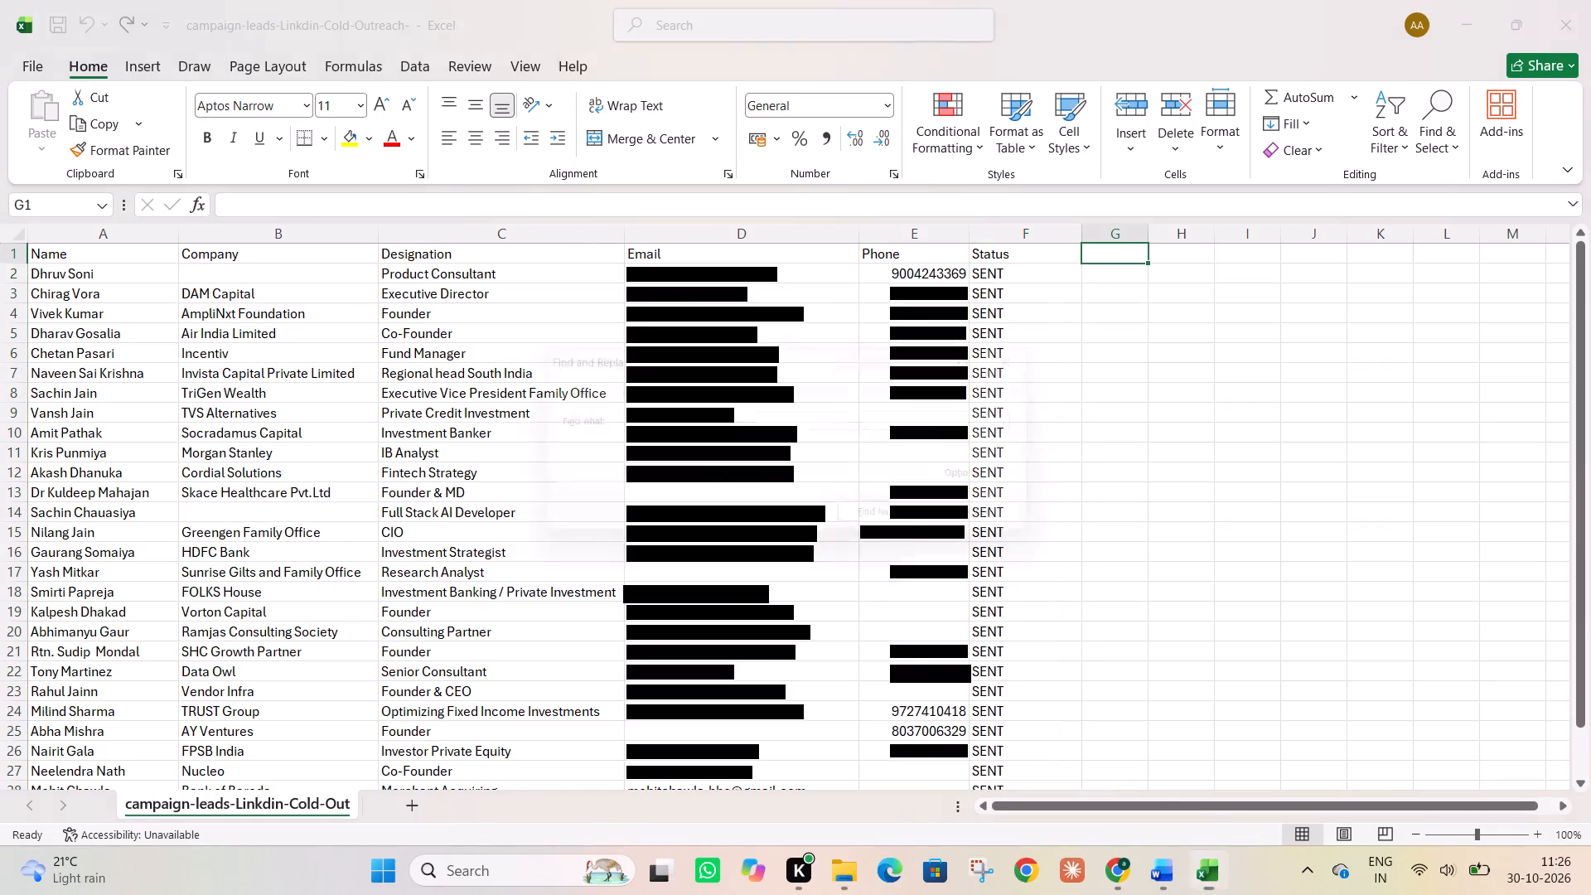
pyautogui.click(1056, 359)
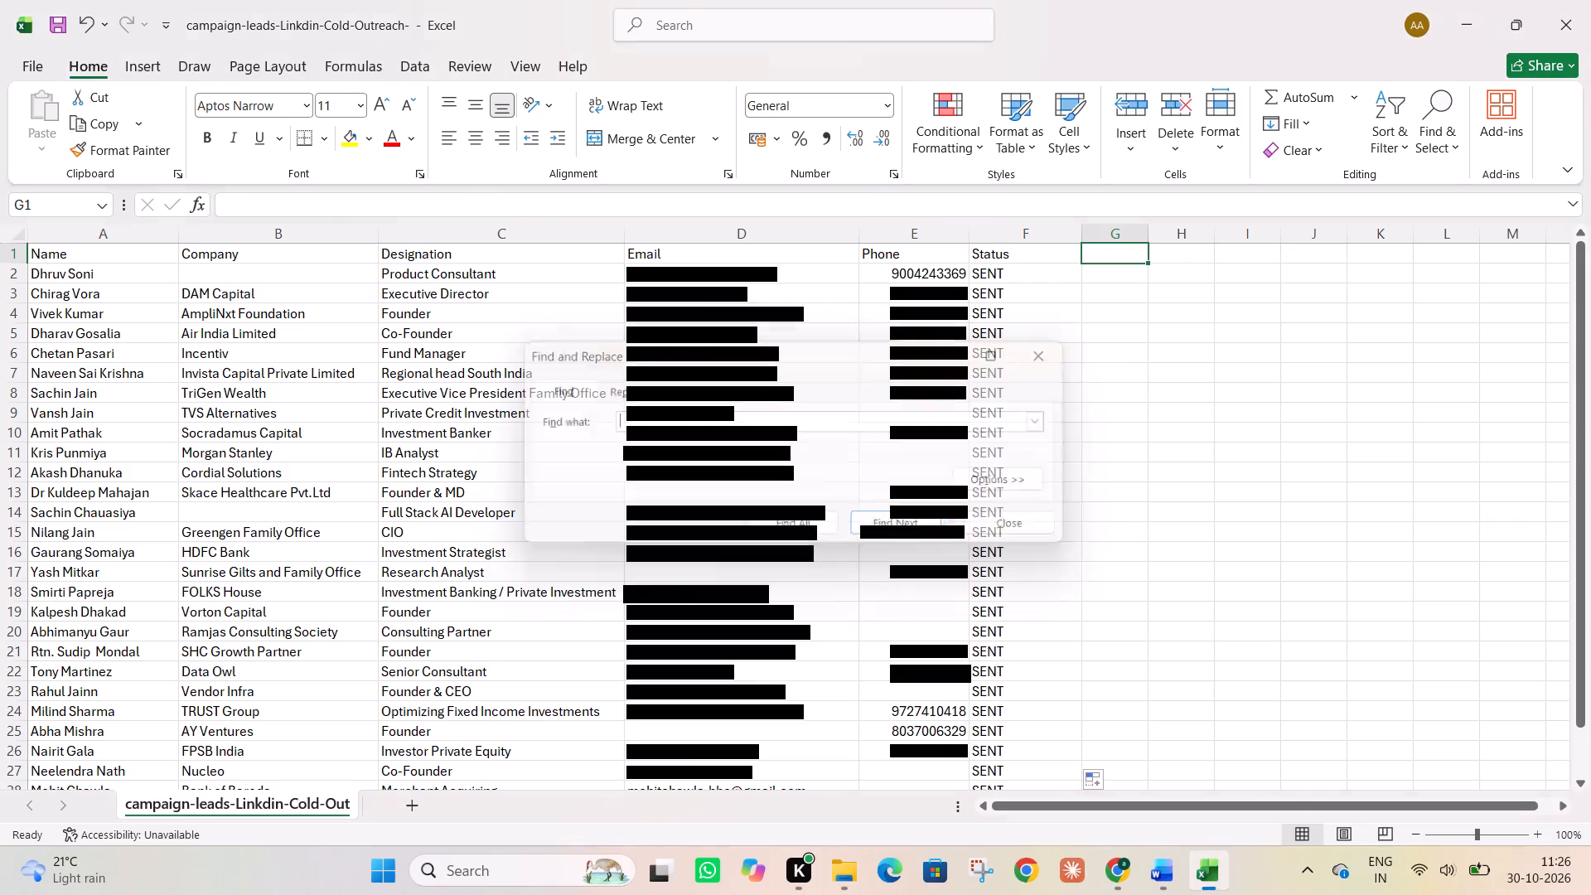
pyautogui.click(1115, 259)
pyautogui.doubleClick(1115, 259)
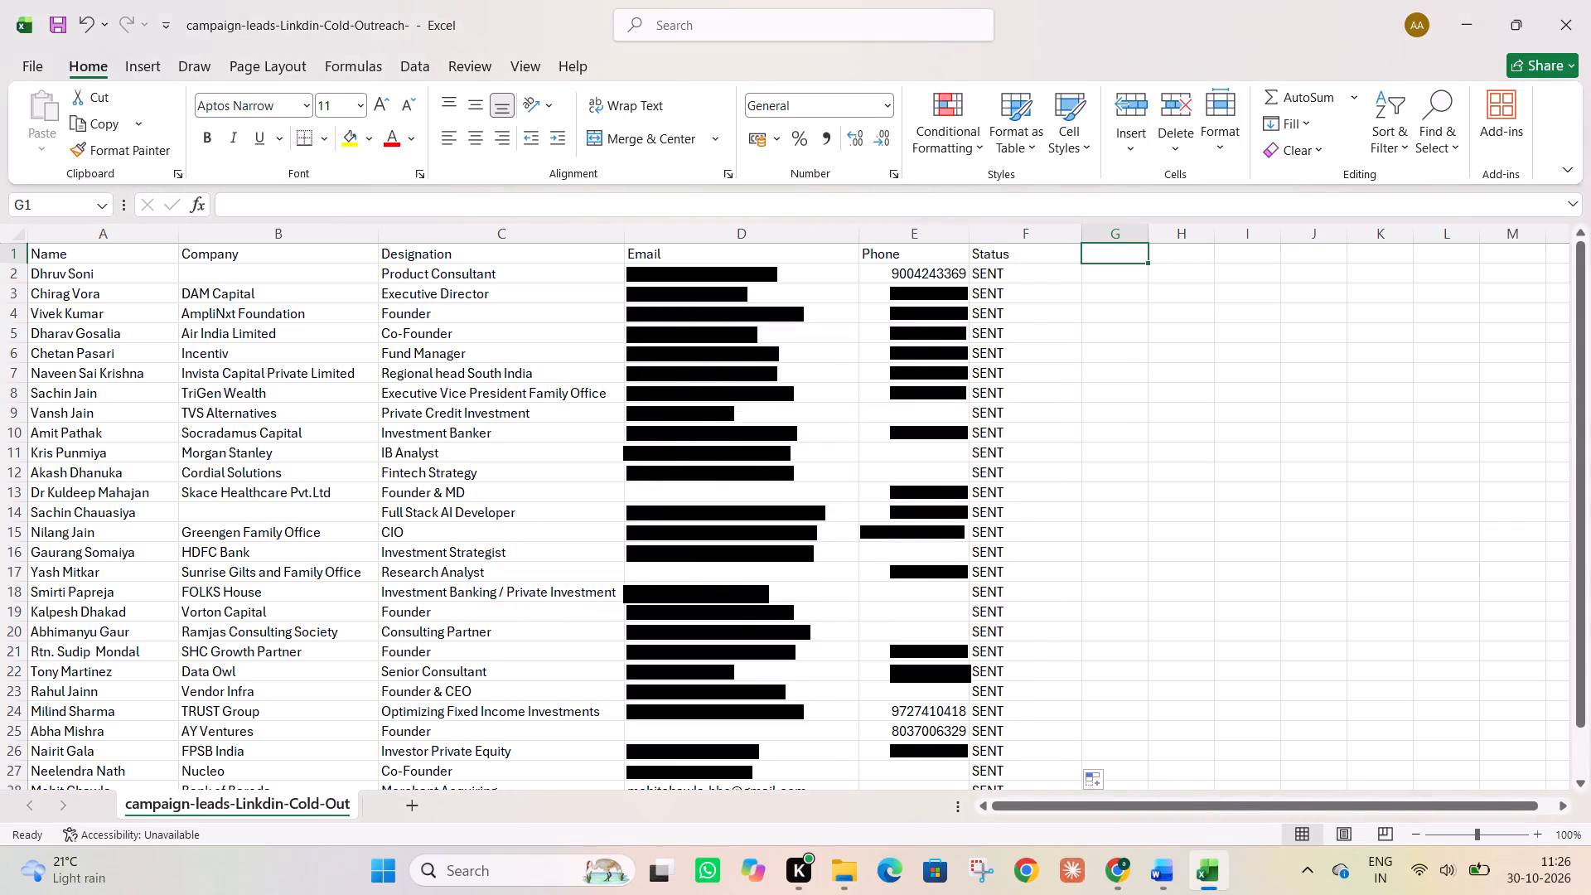
pyautogui.write('Followu')
pyautogui.write('p')
pyautogui.press('space')
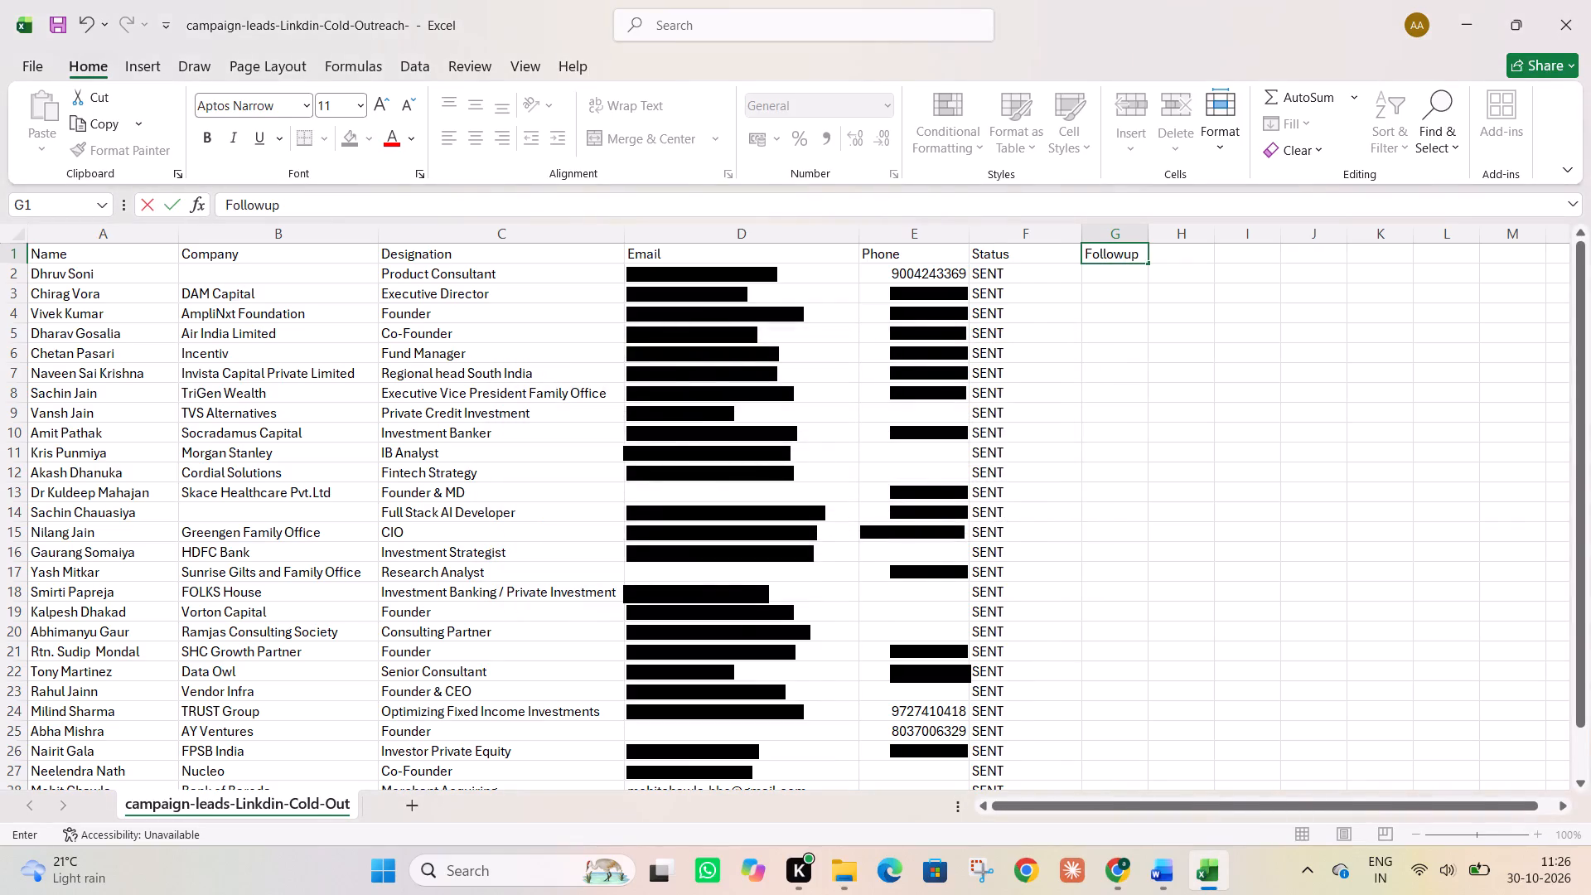
pyautogui.write('Status')
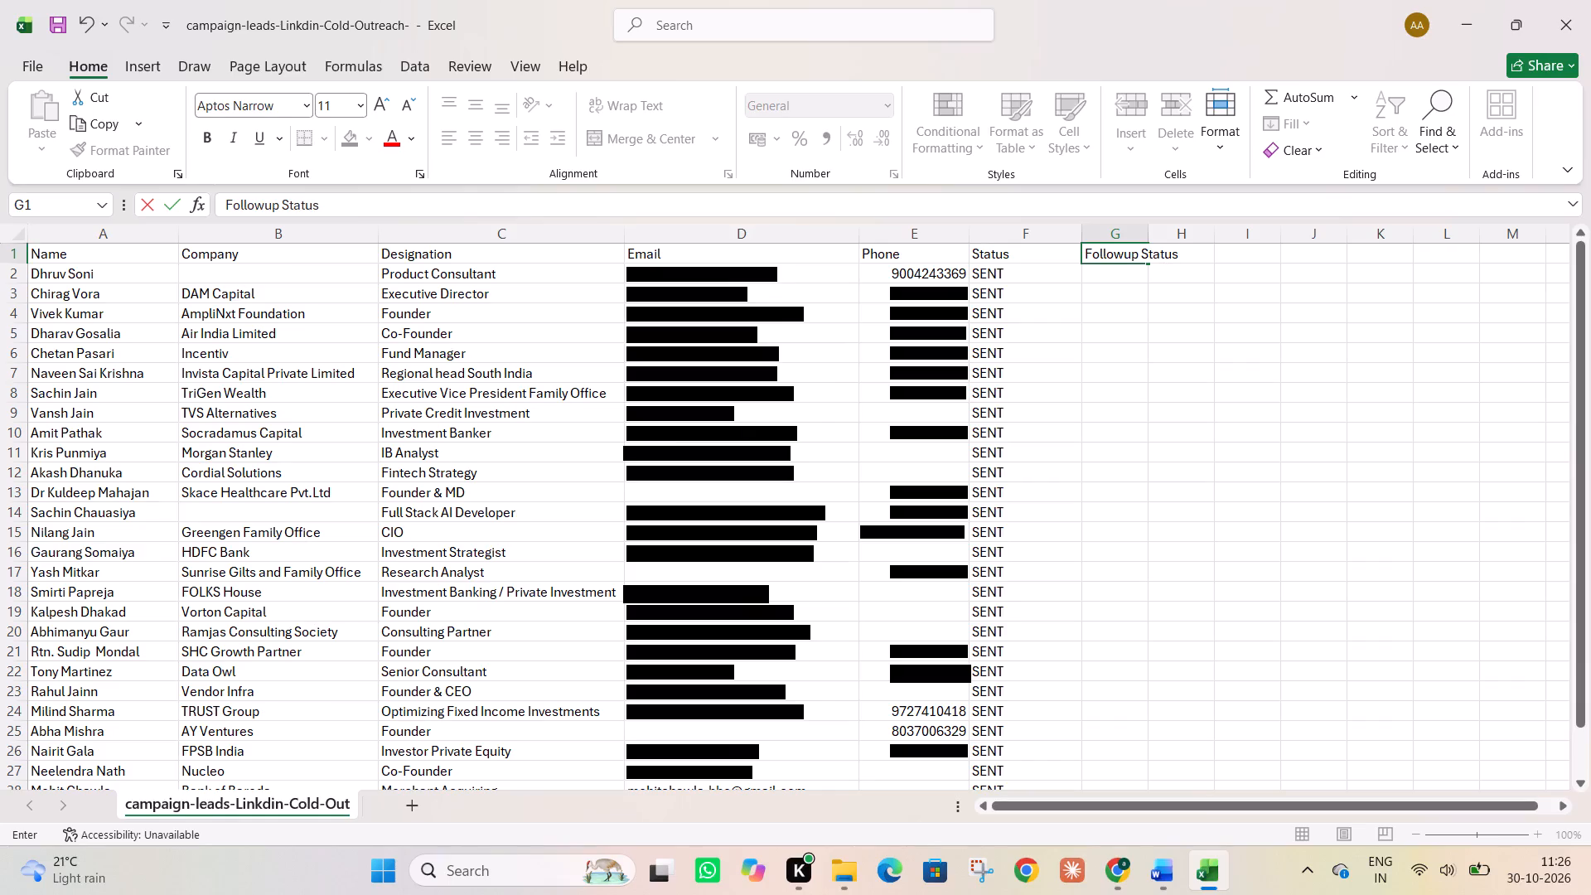
pyautogui.click(1139, 293)
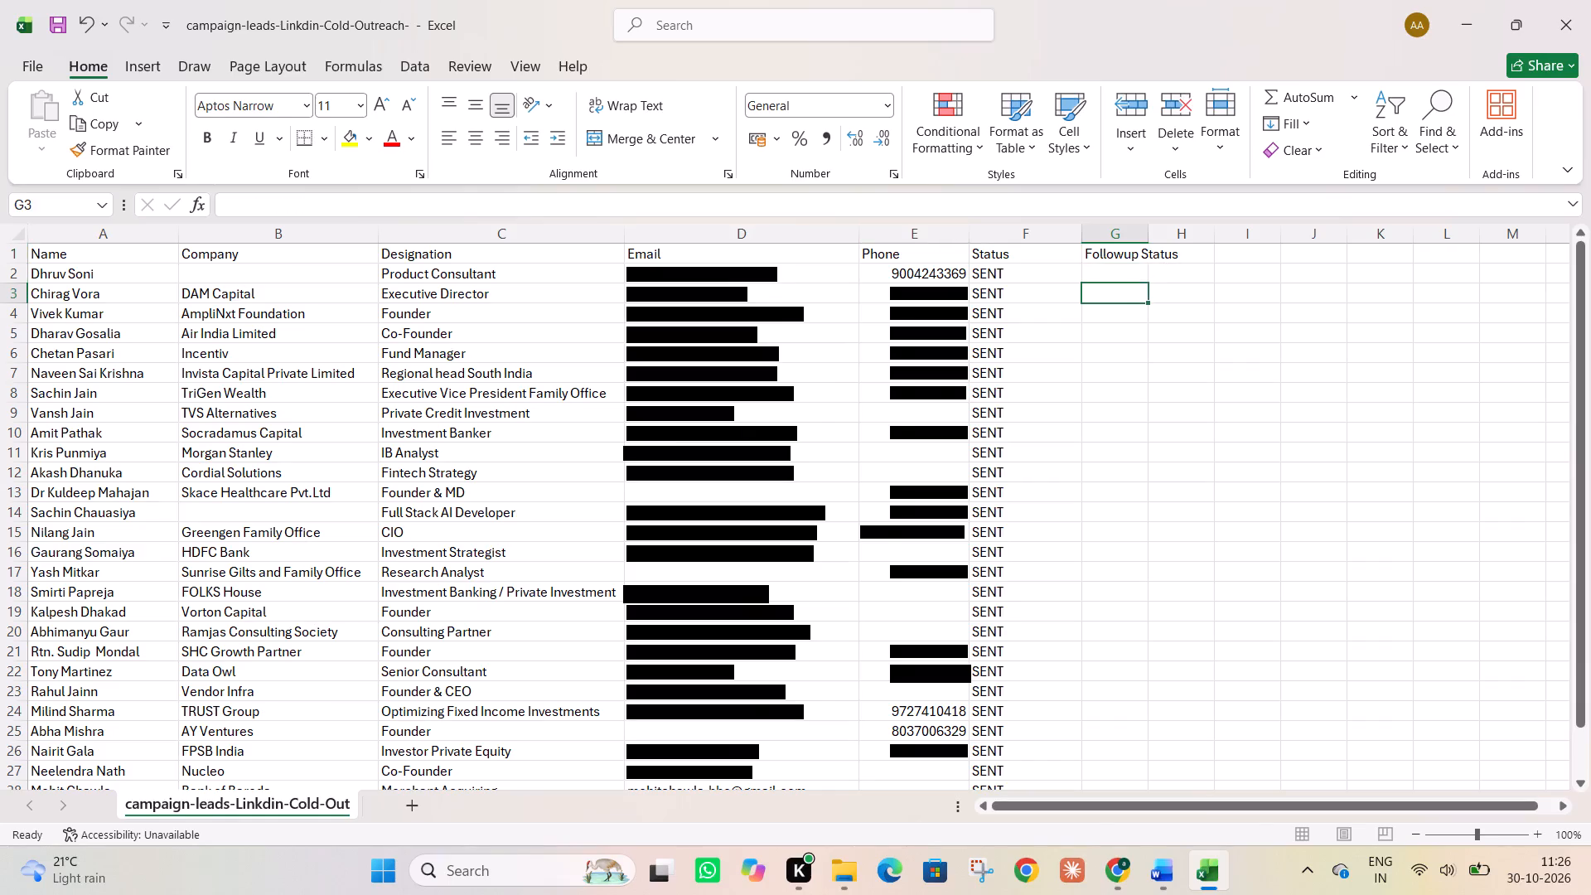
# Move the Phone column to just after Followup Status and delete the emptied column between Email and Status.
pyautogui.click(917, 231)
pyautogui.hotkey('ctrl', 'x')
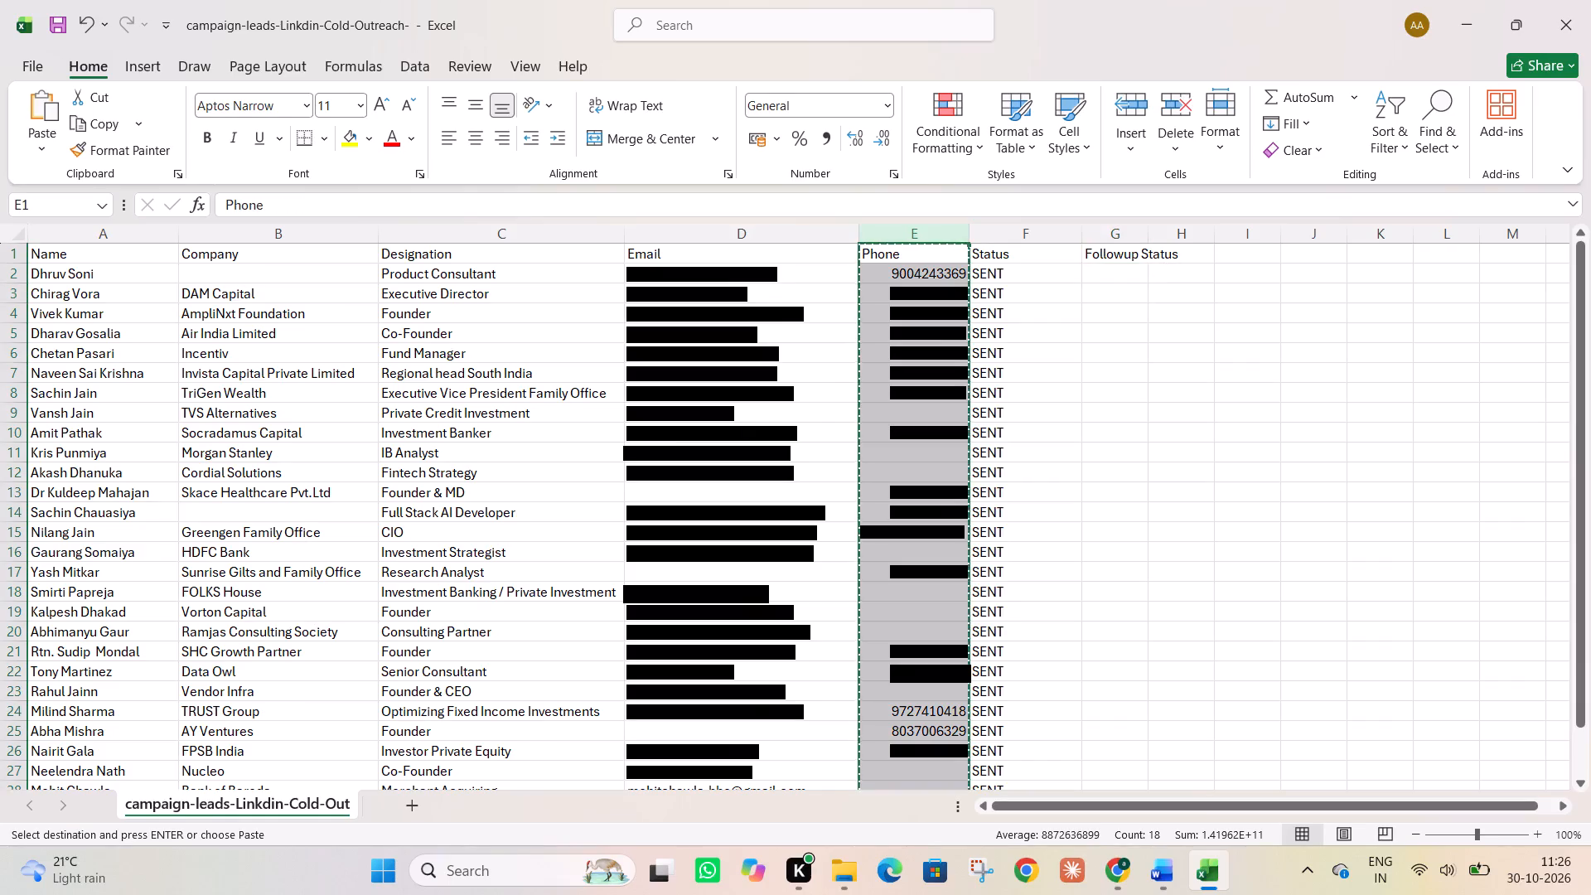
pyautogui.click(1192, 230)
pyautogui.hotkey('ctrl', 'v')
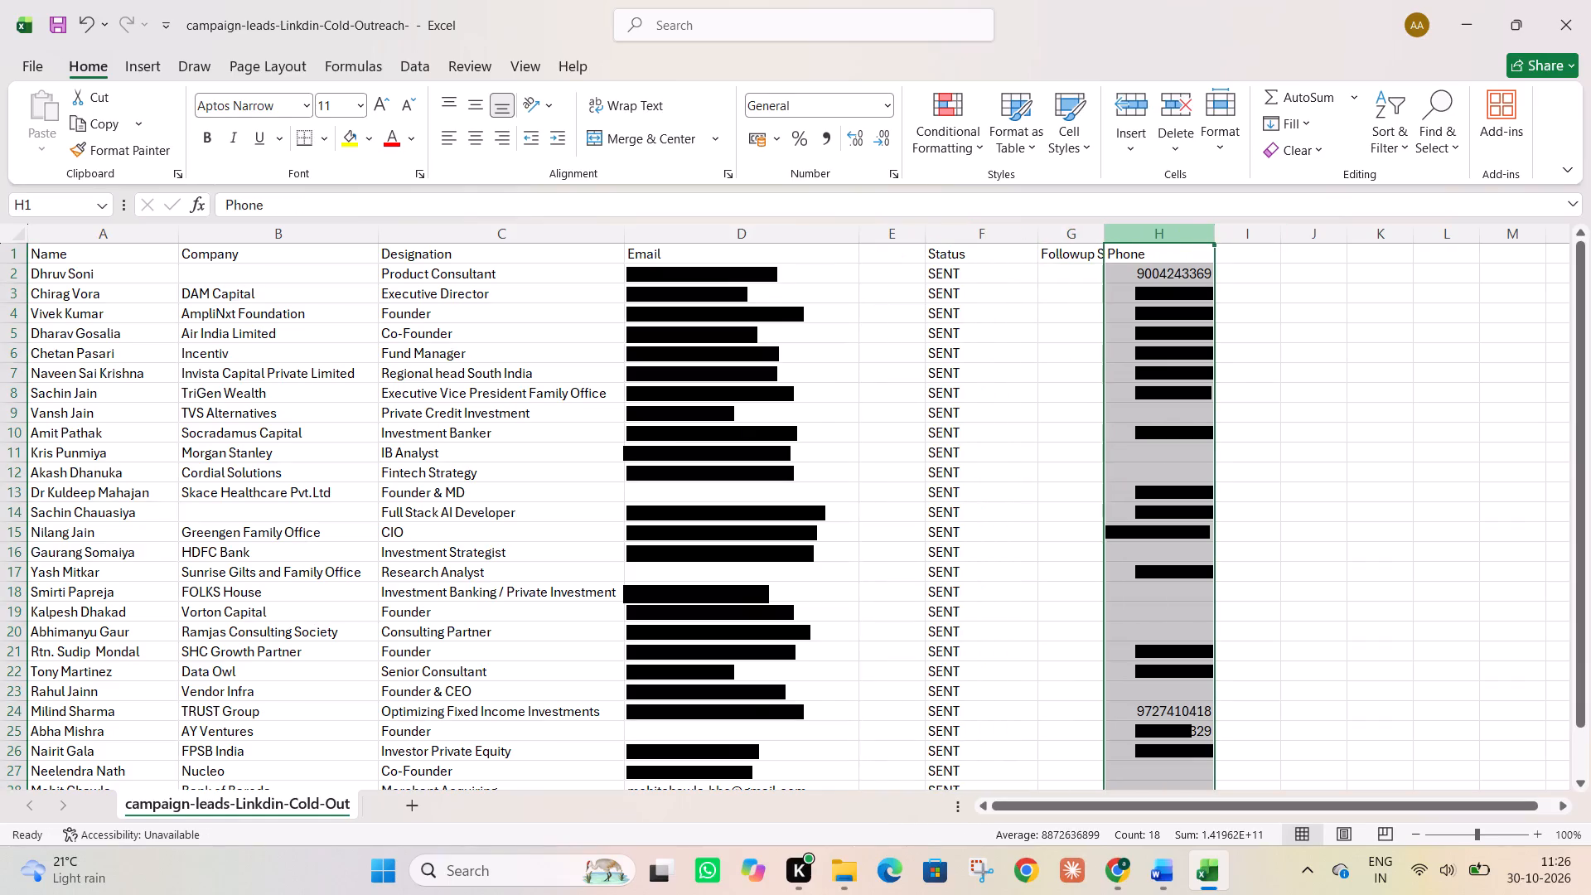
pyautogui.click(894, 236)
pyautogui.hotkey('ctrl', '-')
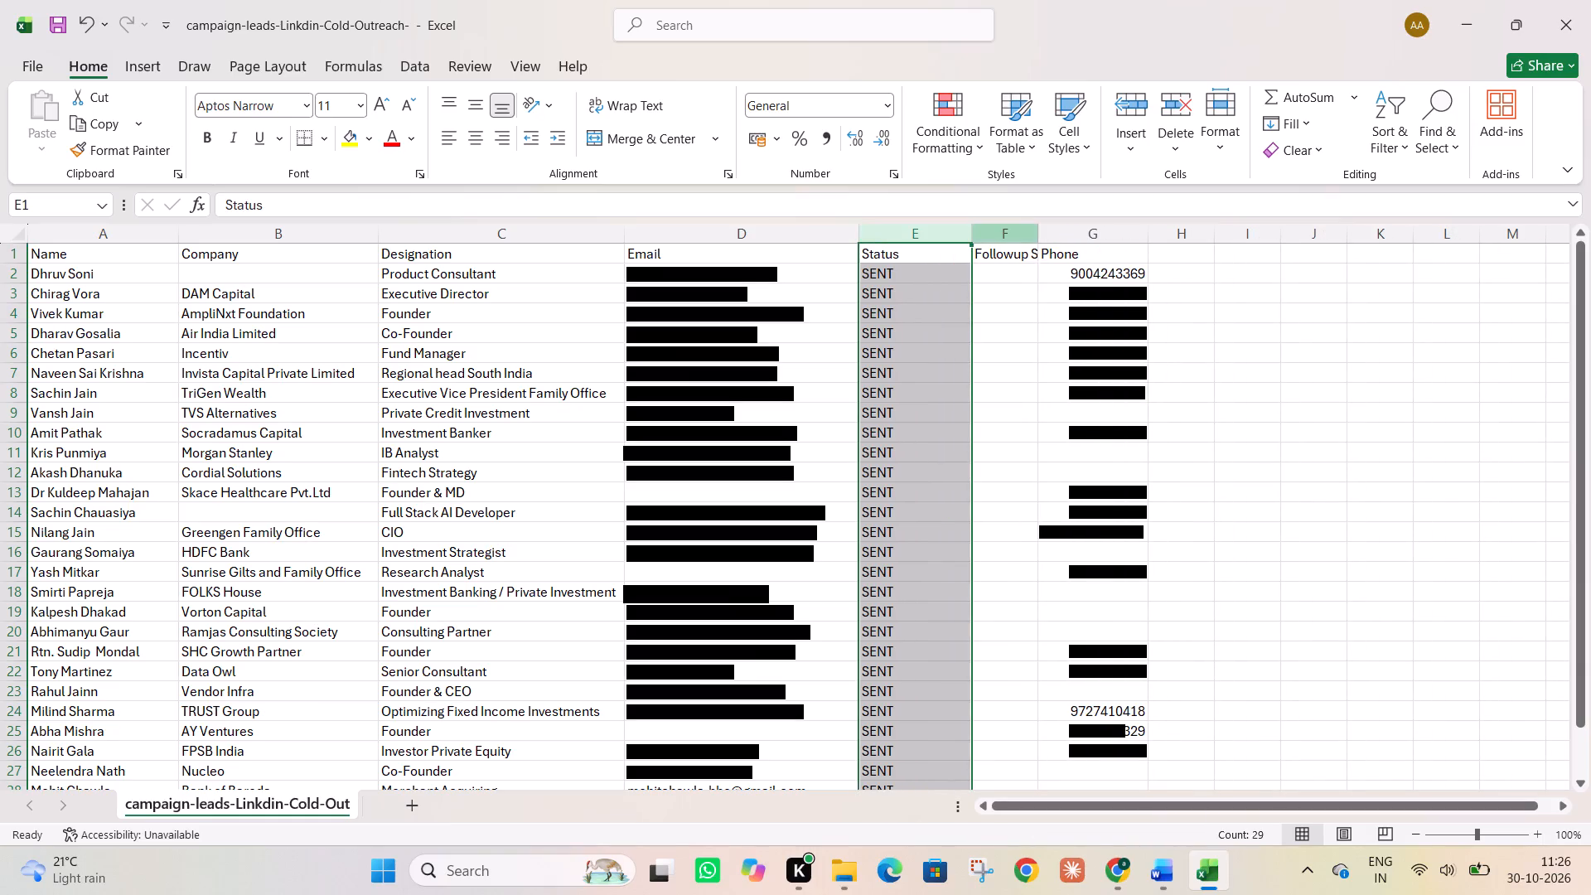
# Fit the Followup Status column's width to its header text.
pyautogui.doubleClick(1039, 234)
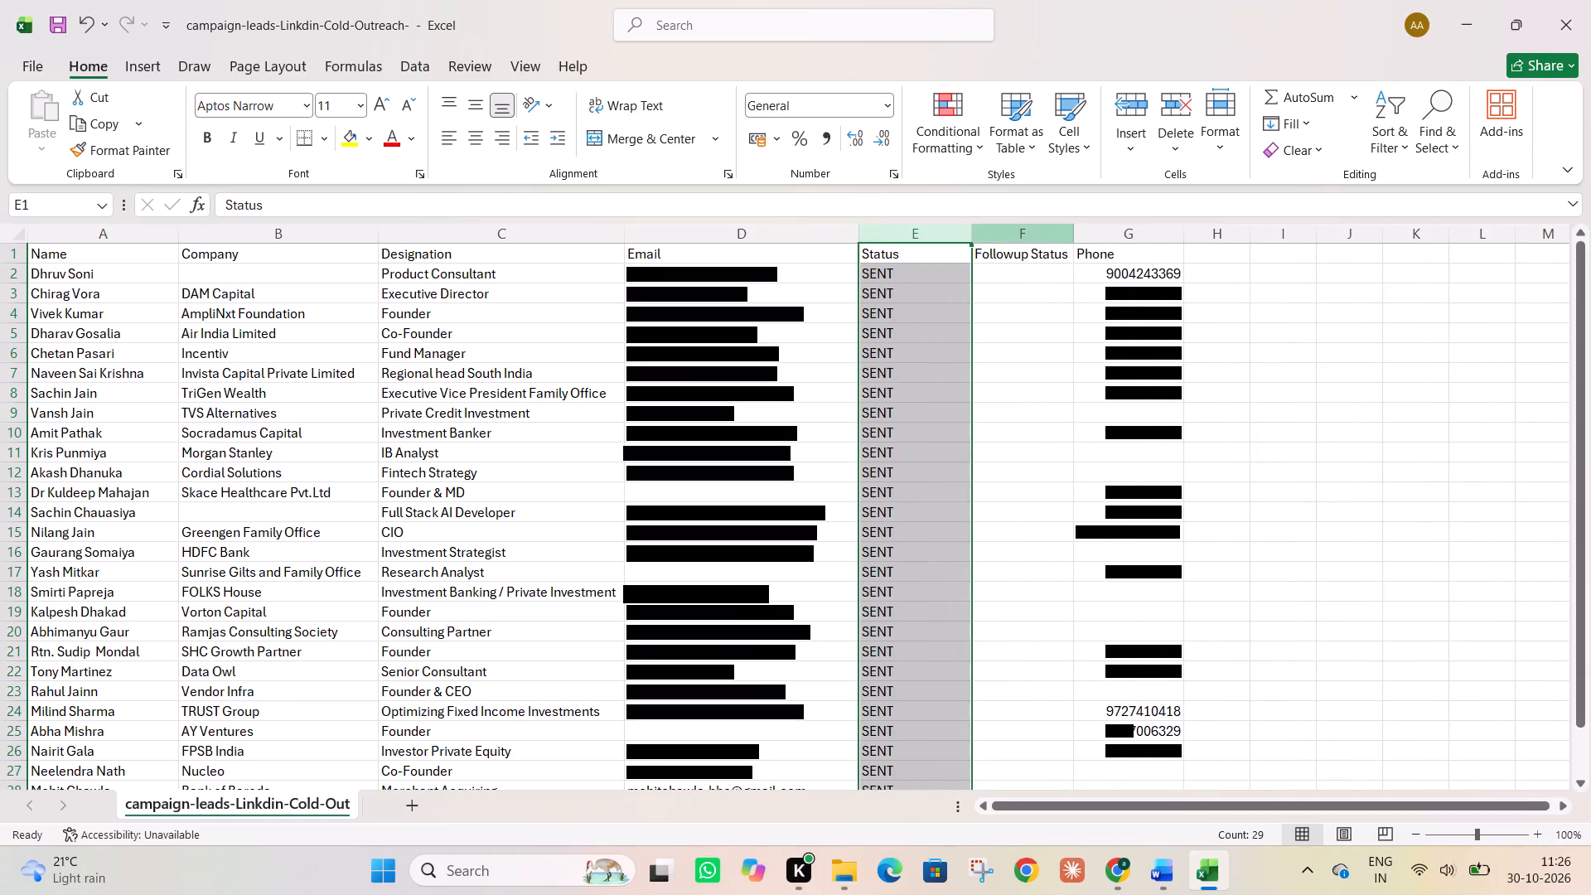
pyautogui.click(459, 283)
pyautogui.click(370, 371)
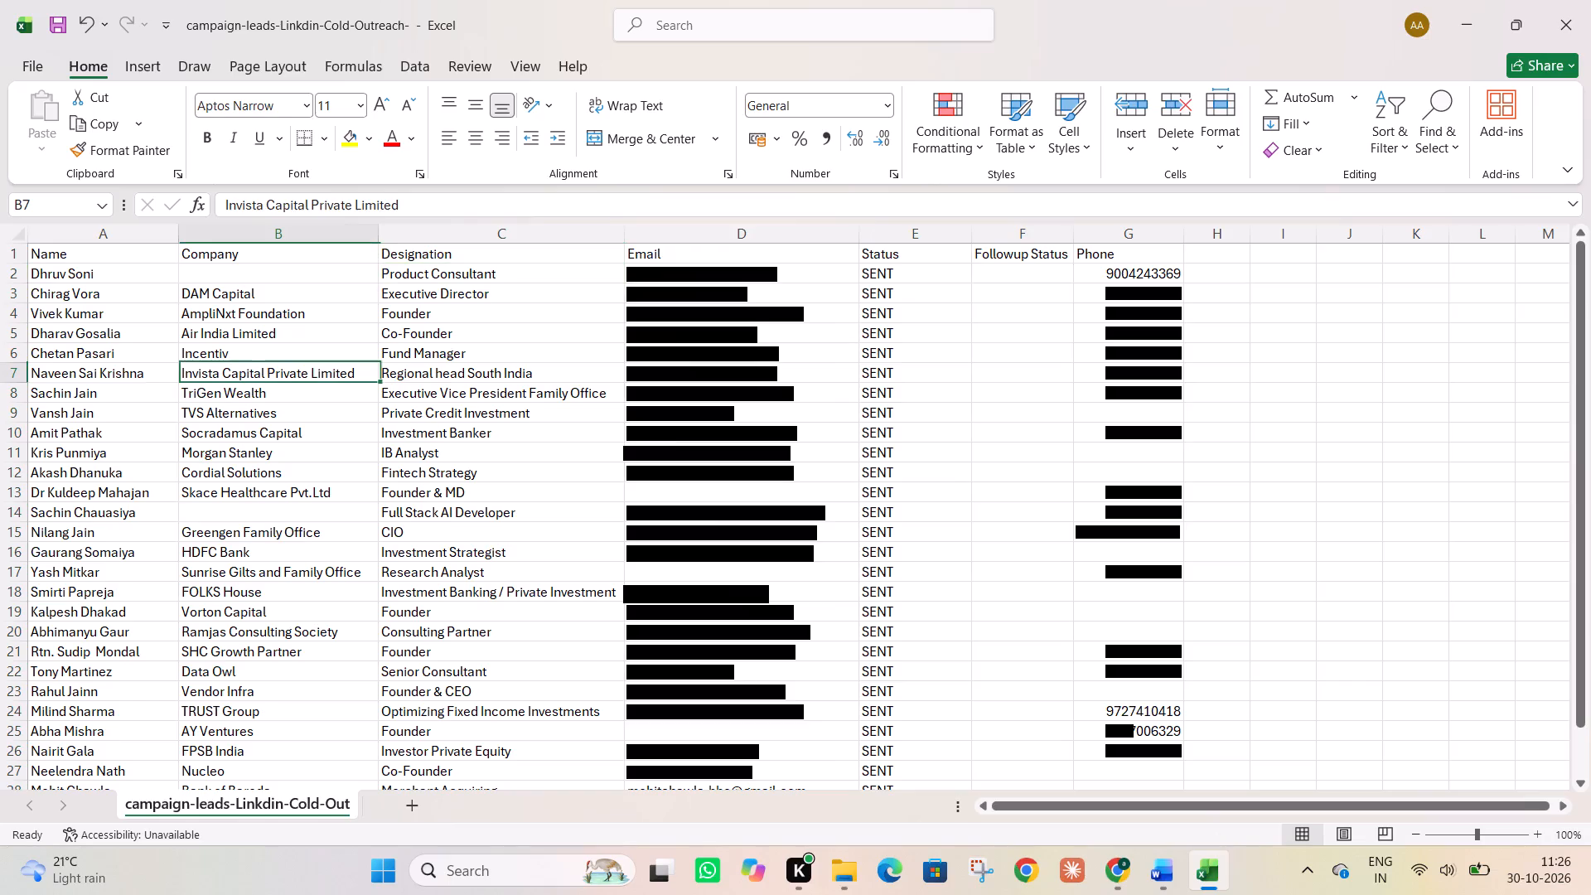
# Copy all lead rows below the workbook's header and paste them into the Google Form Follow up sheet starting at cell A126.
pyautogui.click(10, 274)
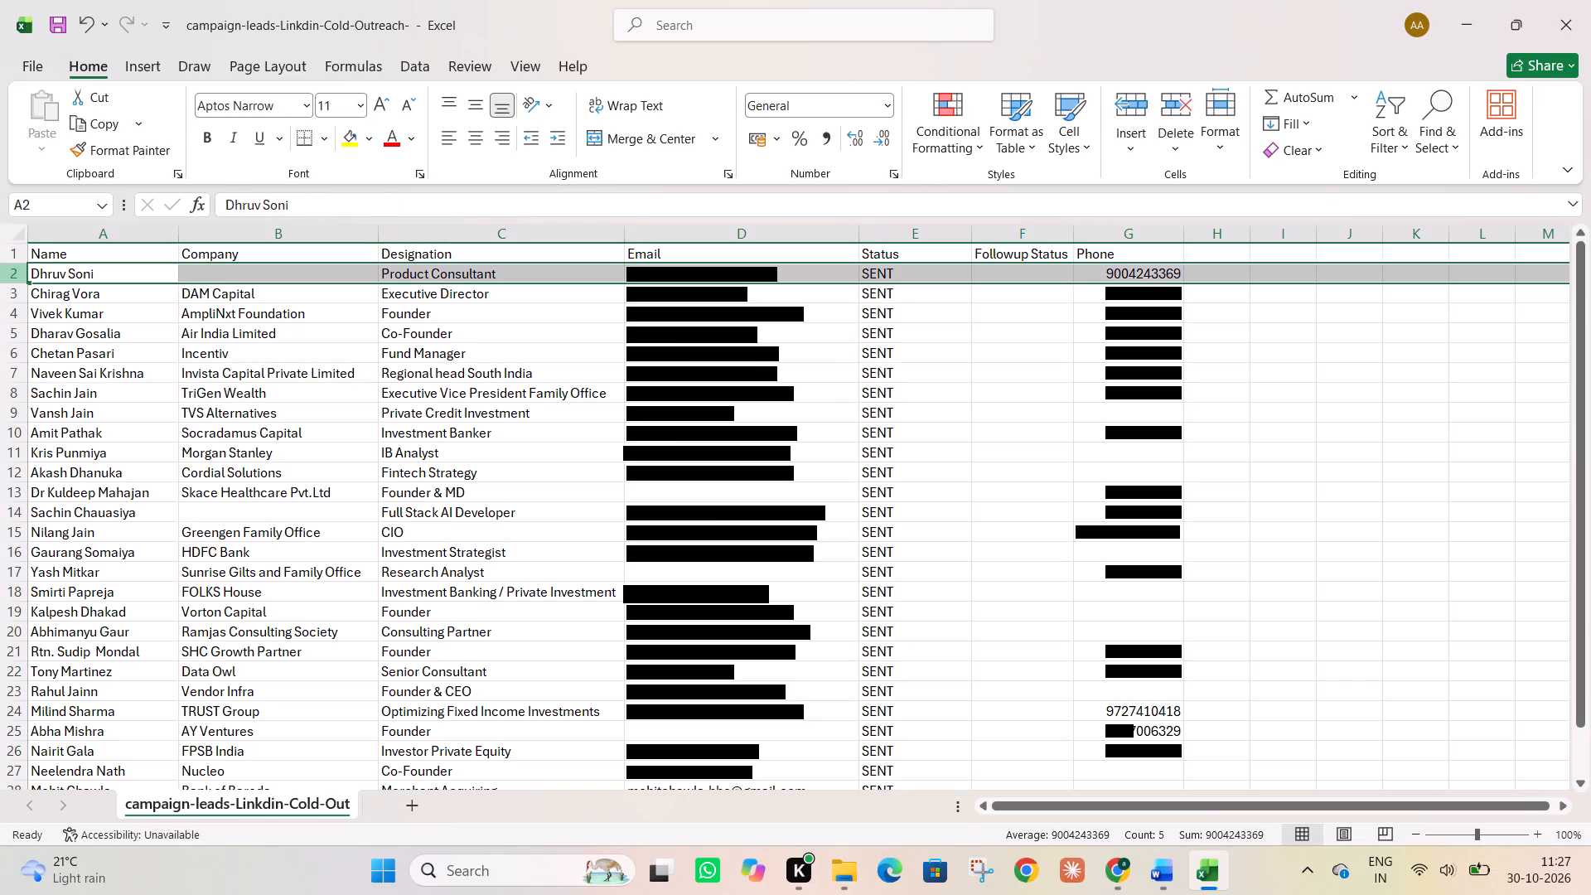
pyautogui.hotkey('ctrl', 'shift', 'Down')
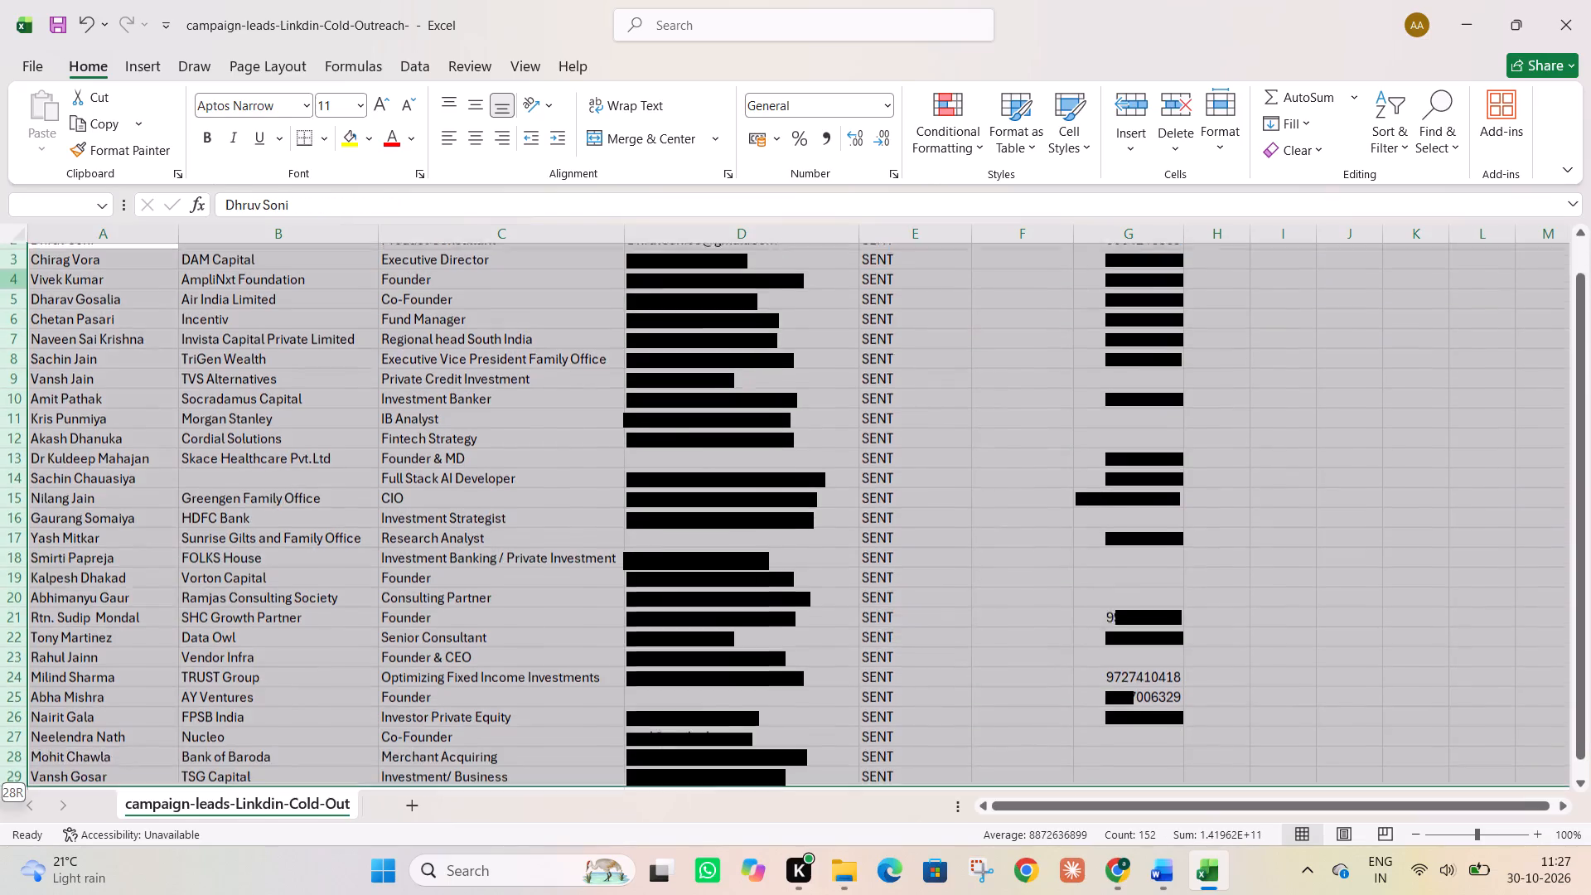
pyautogui.scroll(5, 10, 274)
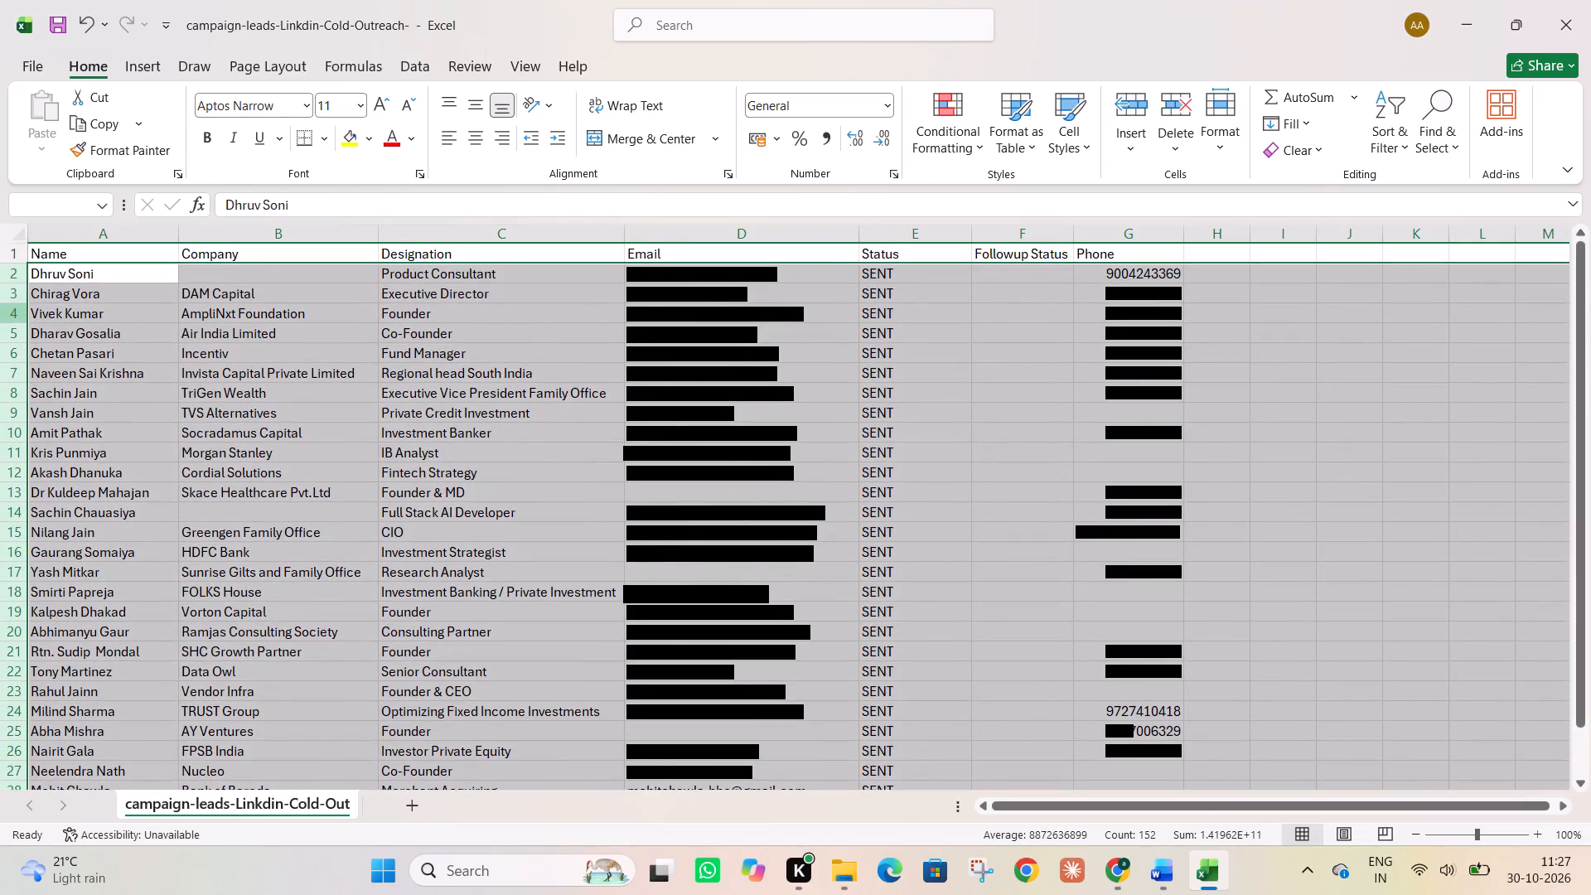
pyautogui.hotkey('ctrl', 'c')
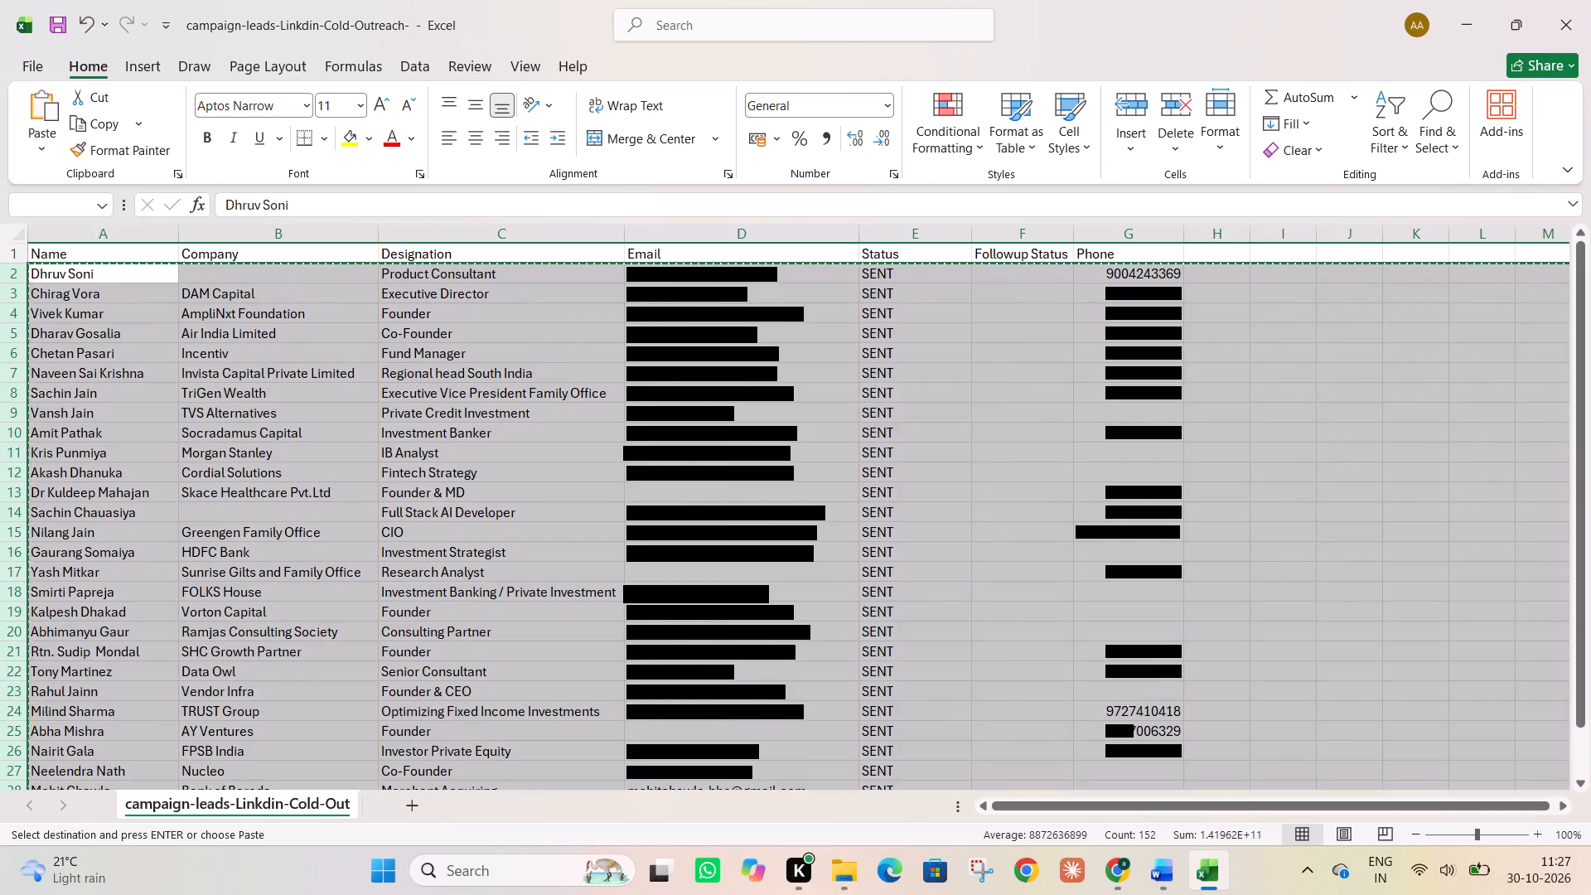
pyautogui.click(1113, 874)
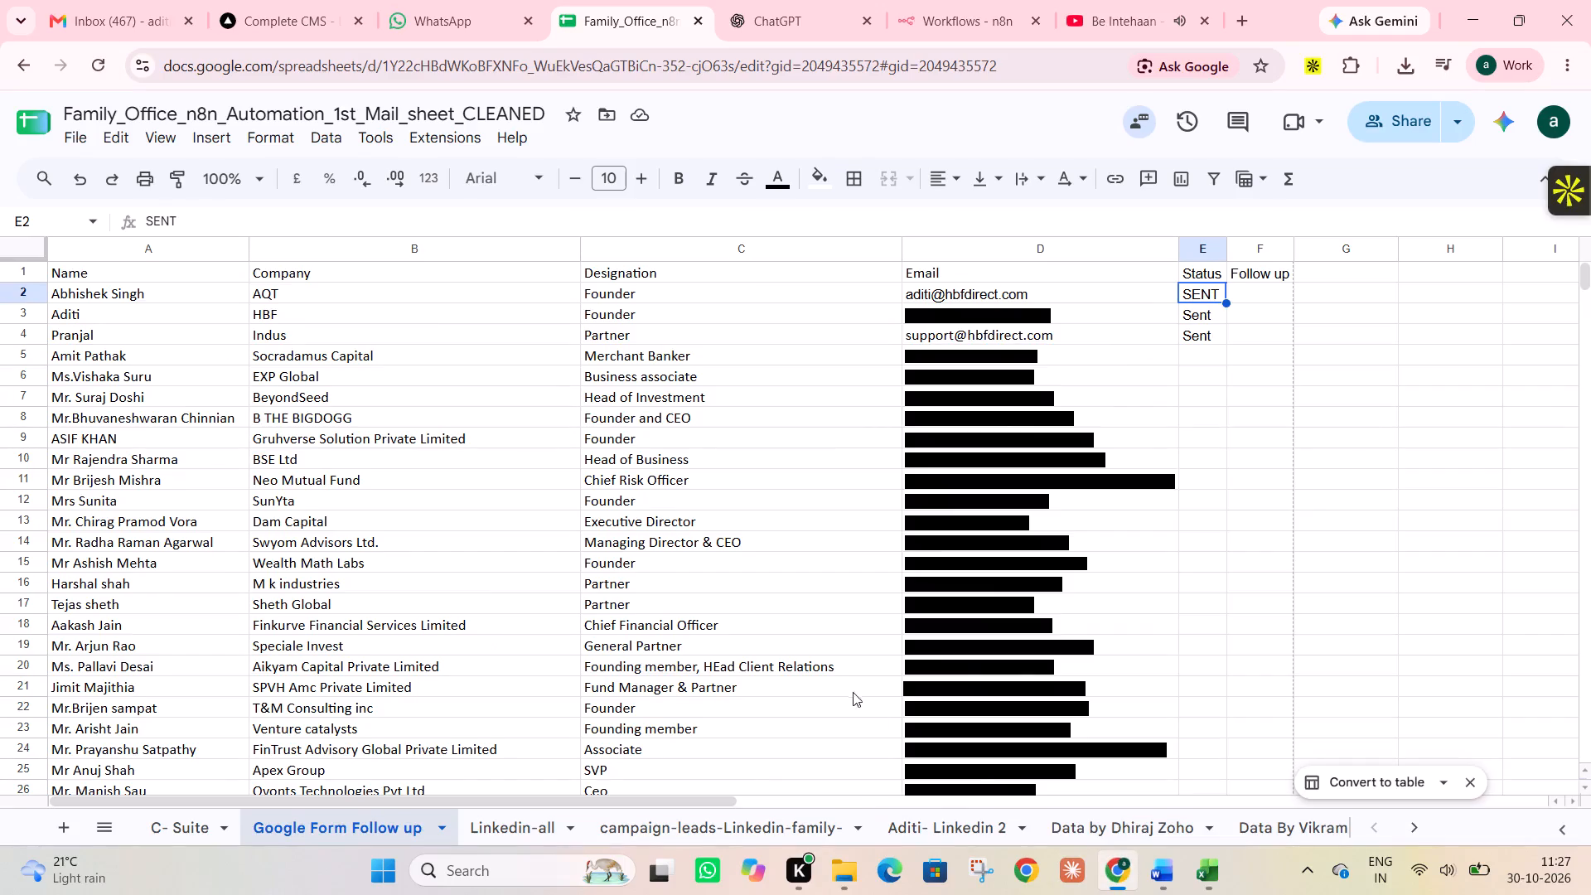
pyautogui.scroll(-6, 886, 500)
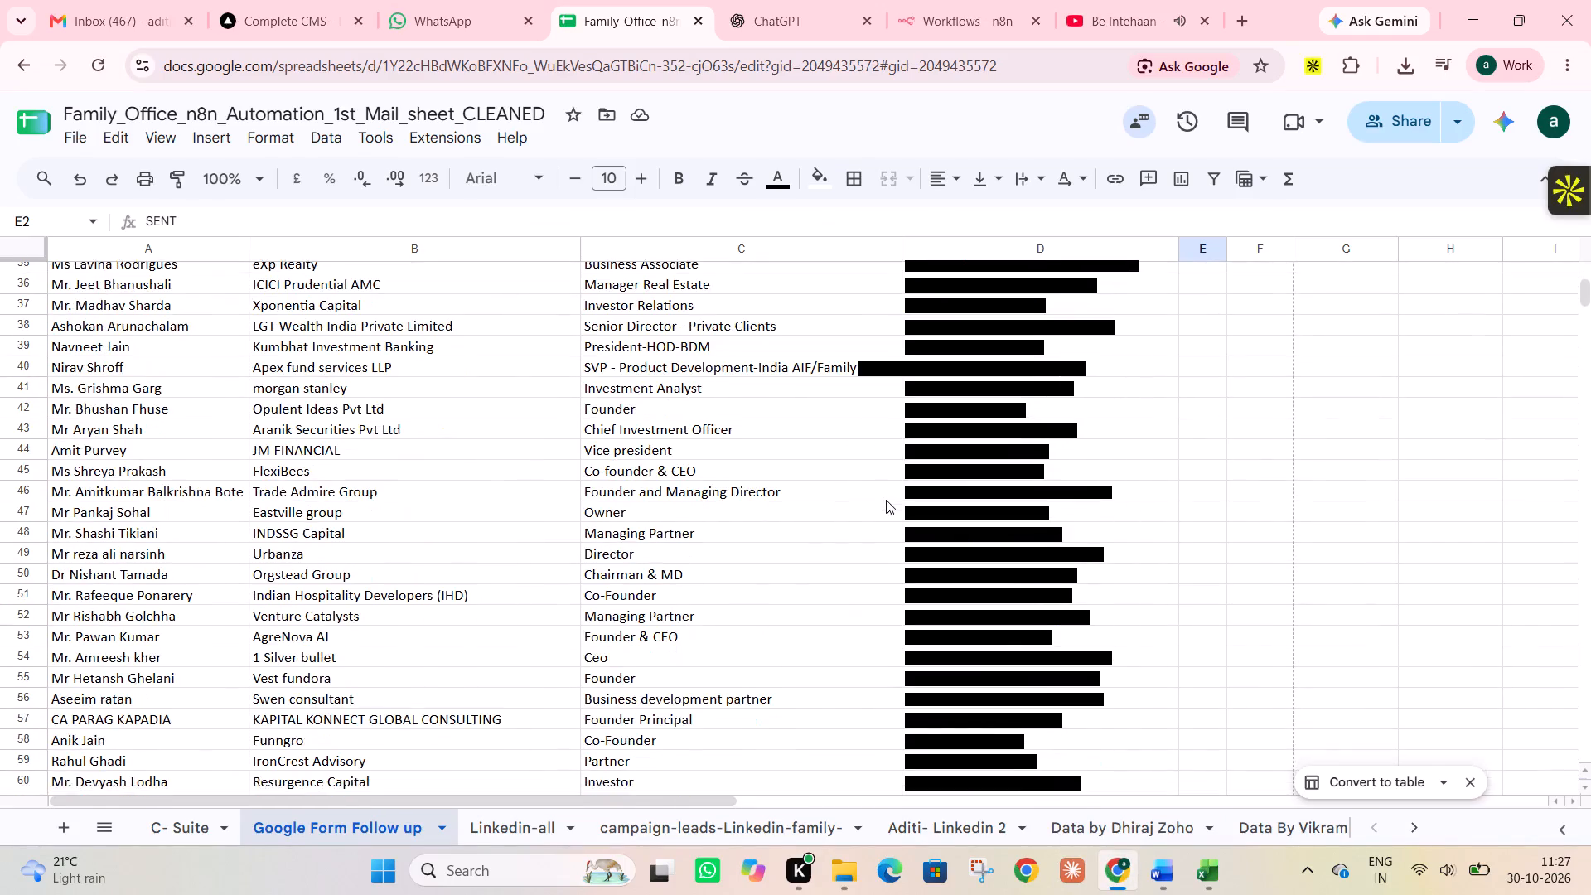
pyautogui.scroll(-7, 886, 500)
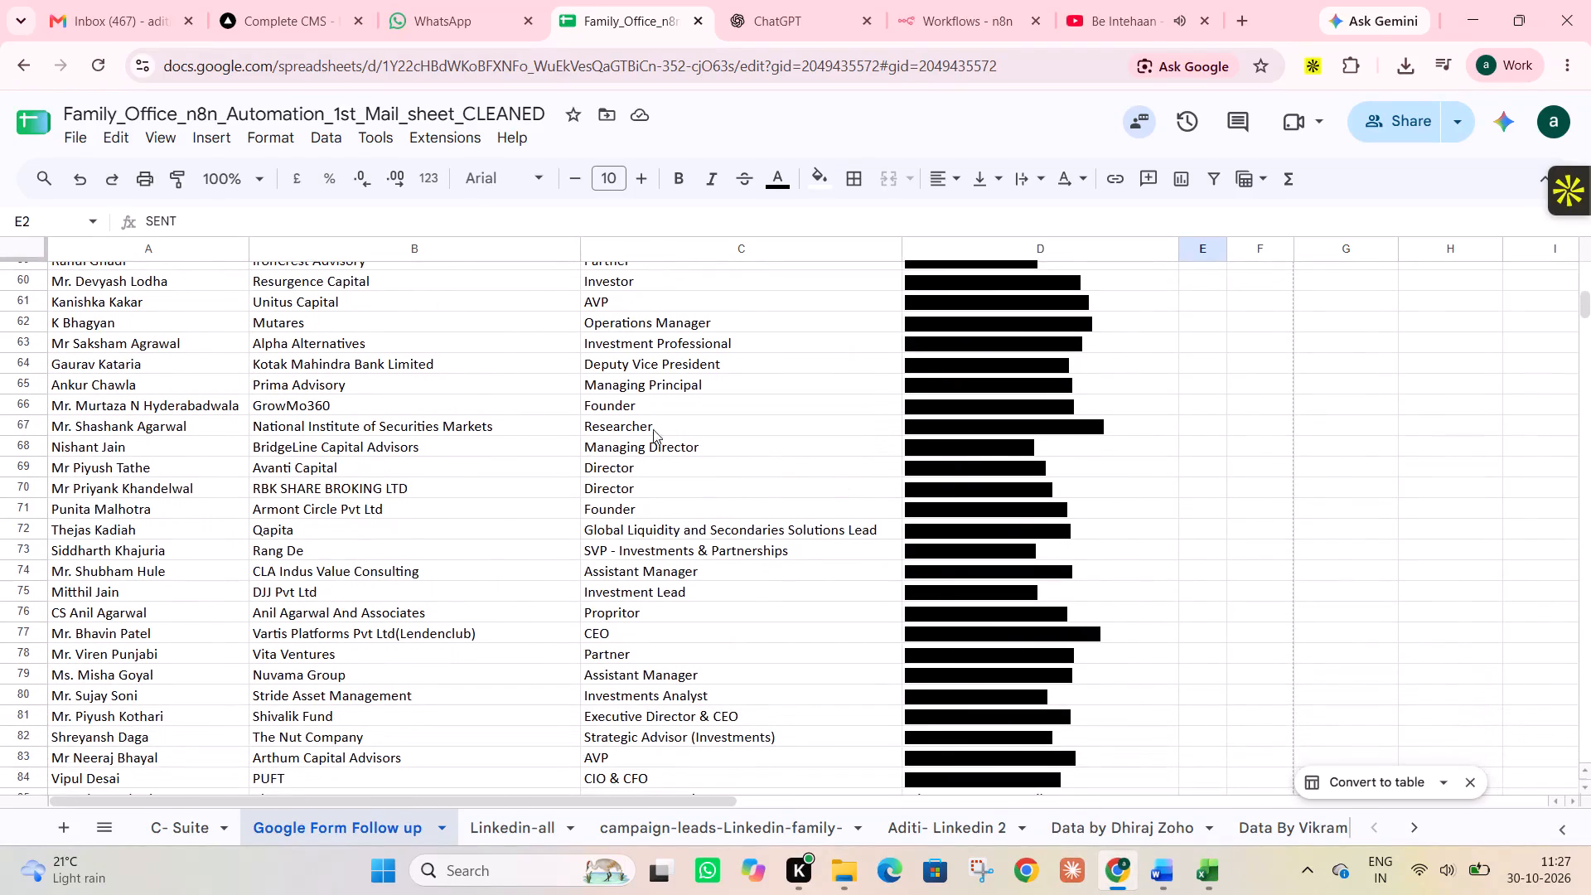
pyautogui.scroll(-2, 640, 424)
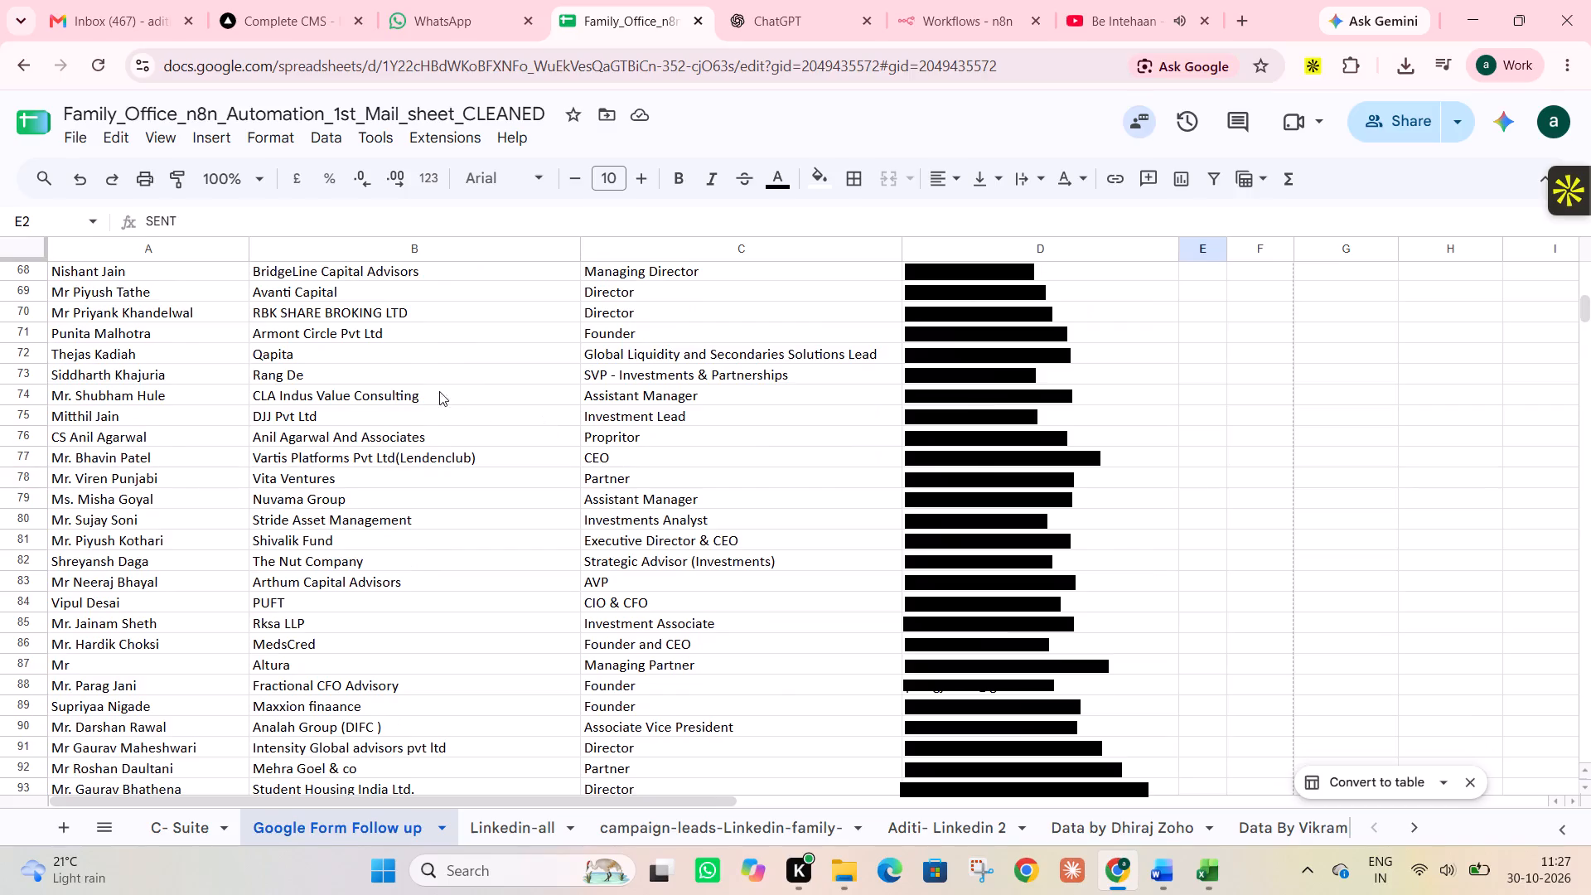
pyautogui.scroll(-8, 133, 349)
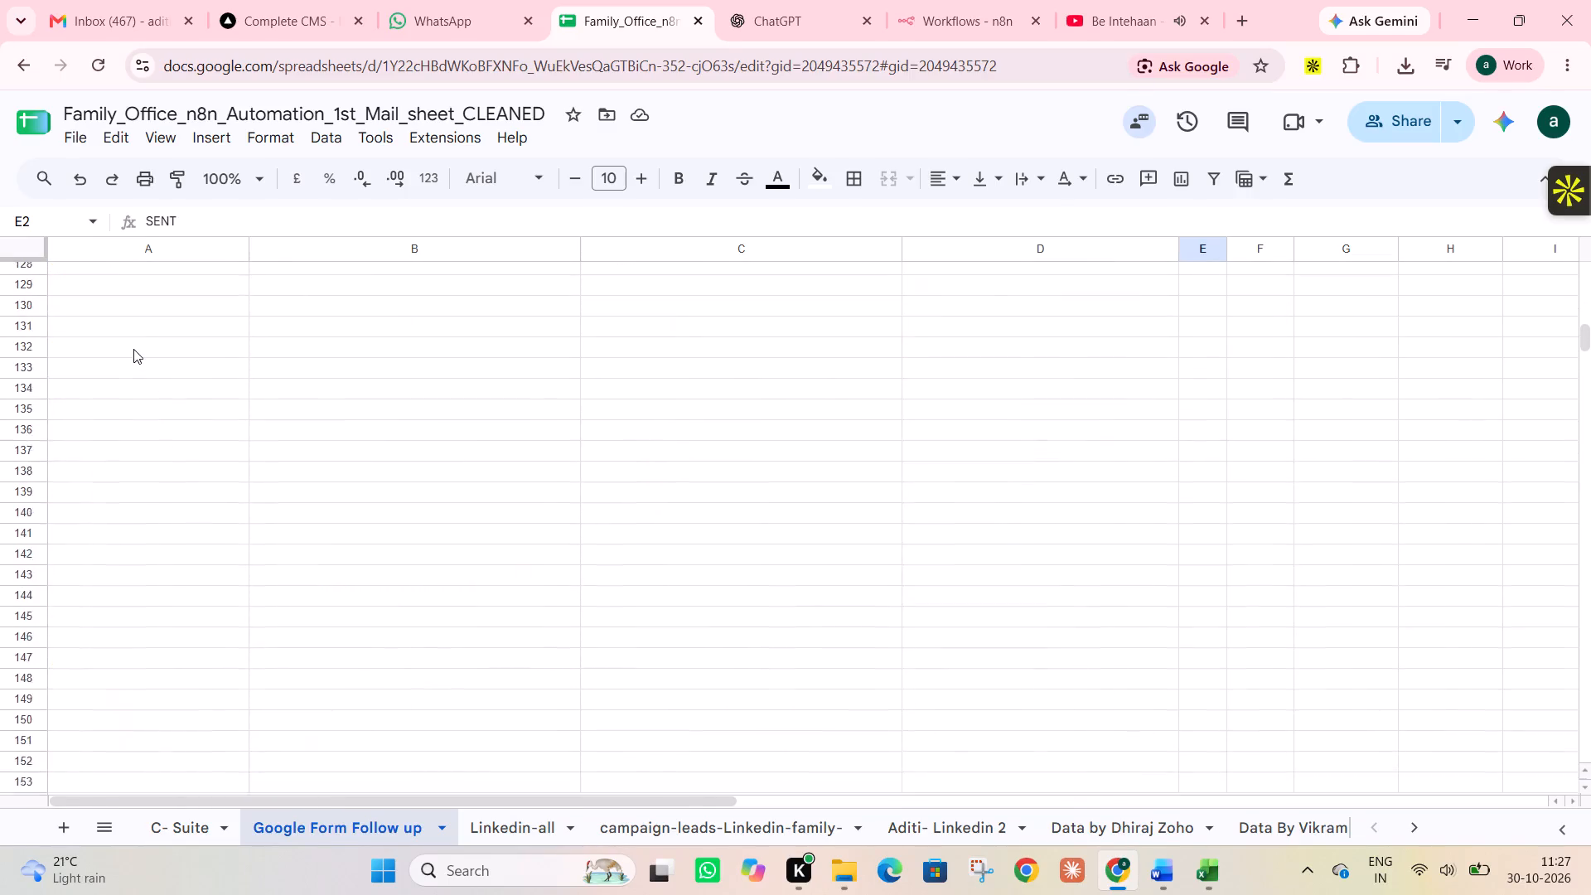
pyautogui.scroll(2, 133, 349)
pyautogui.click(133, 349)
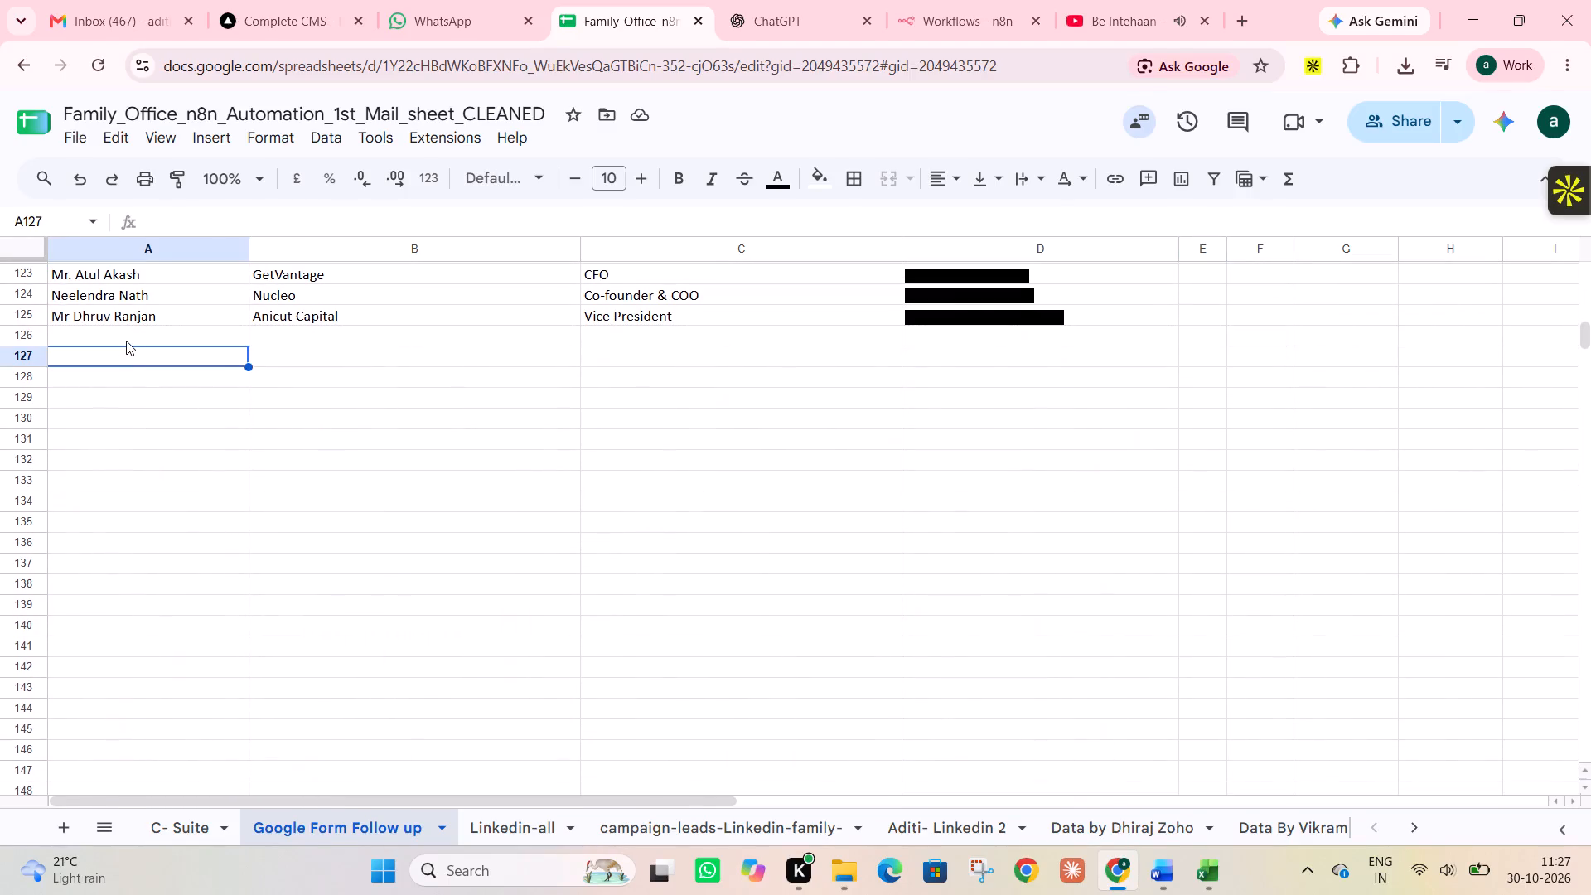
pyautogui.click(126, 341)
pyautogui.hotkey('ctrl', 'v')
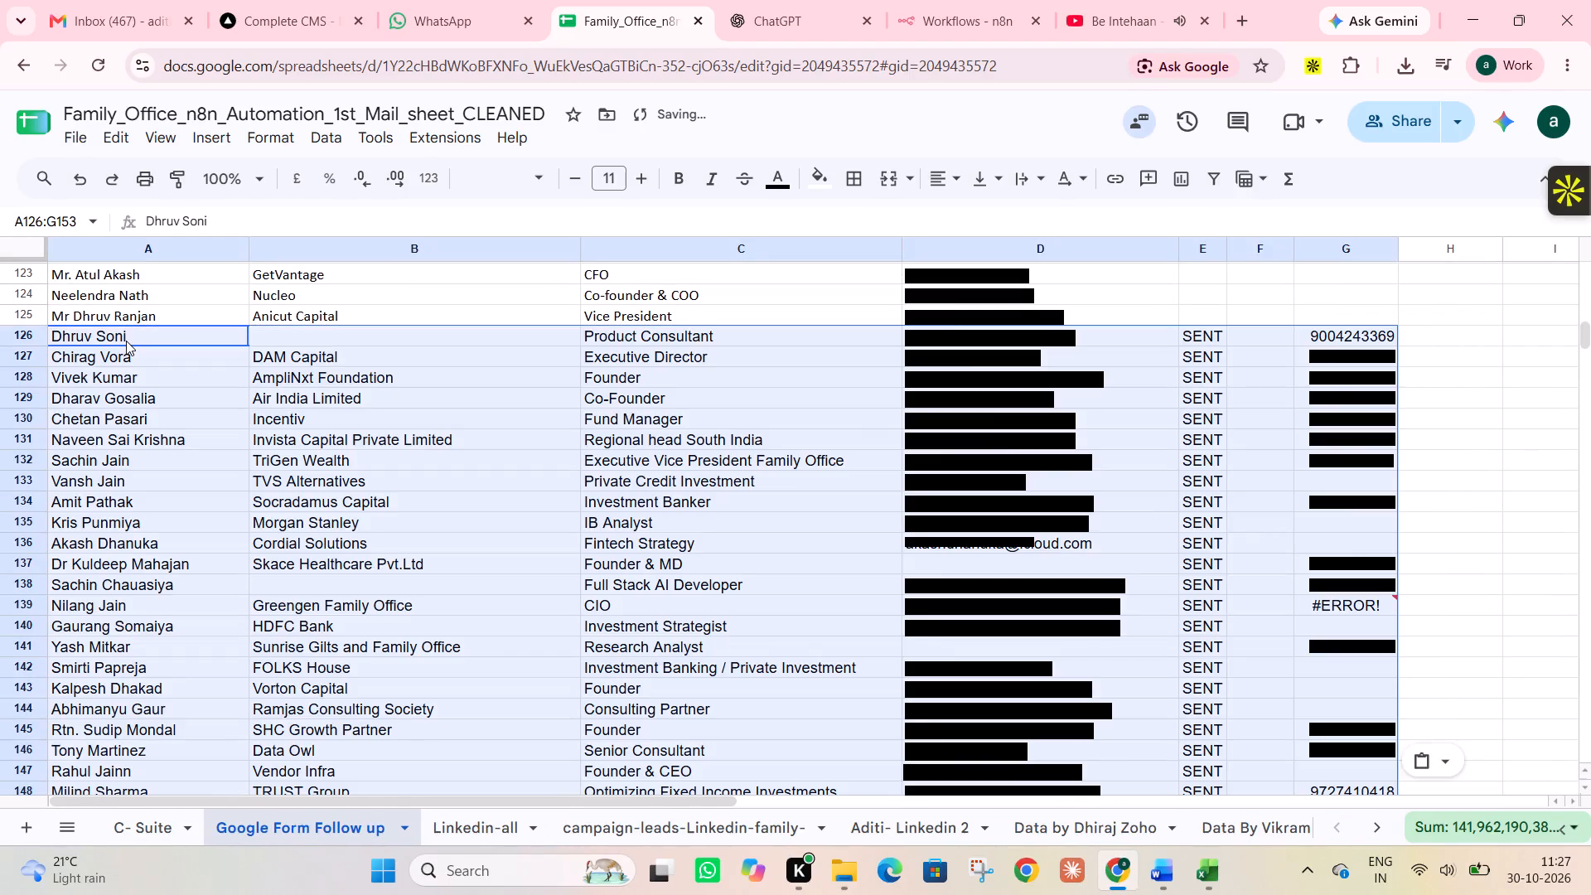
# Examine the pasted leads and the Status and Follow up columns of the existing rows up to the header.
pyautogui.scroll(2, 422, 493)
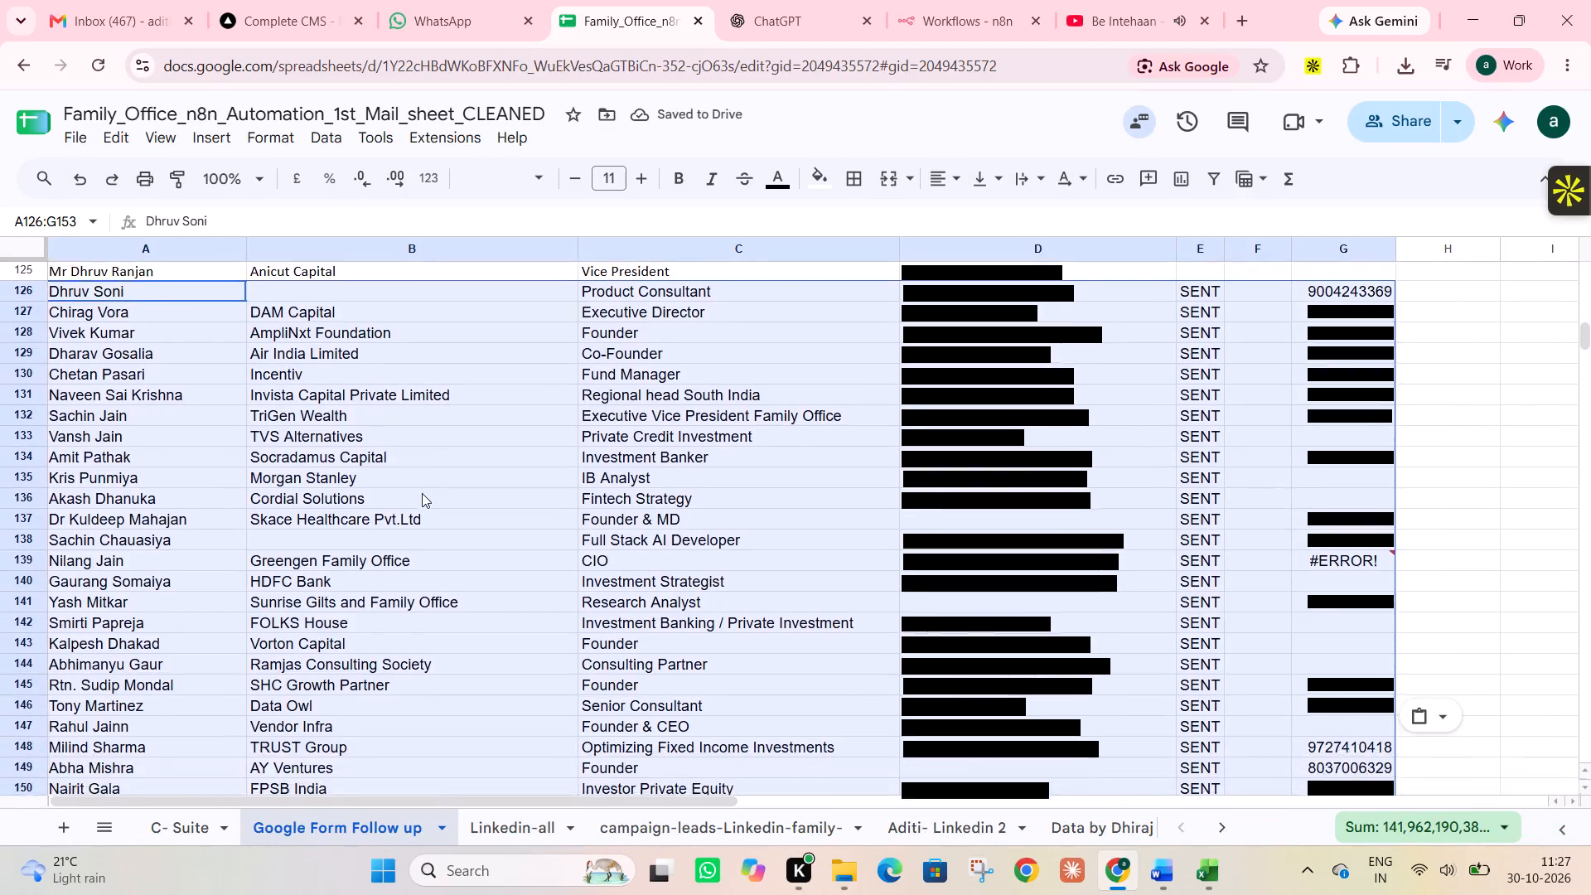
pyautogui.scroll(1, 422, 493)
pyautogui.scroll(-1, 422, 493)
pyautogui.scroll(4, 422, 493)
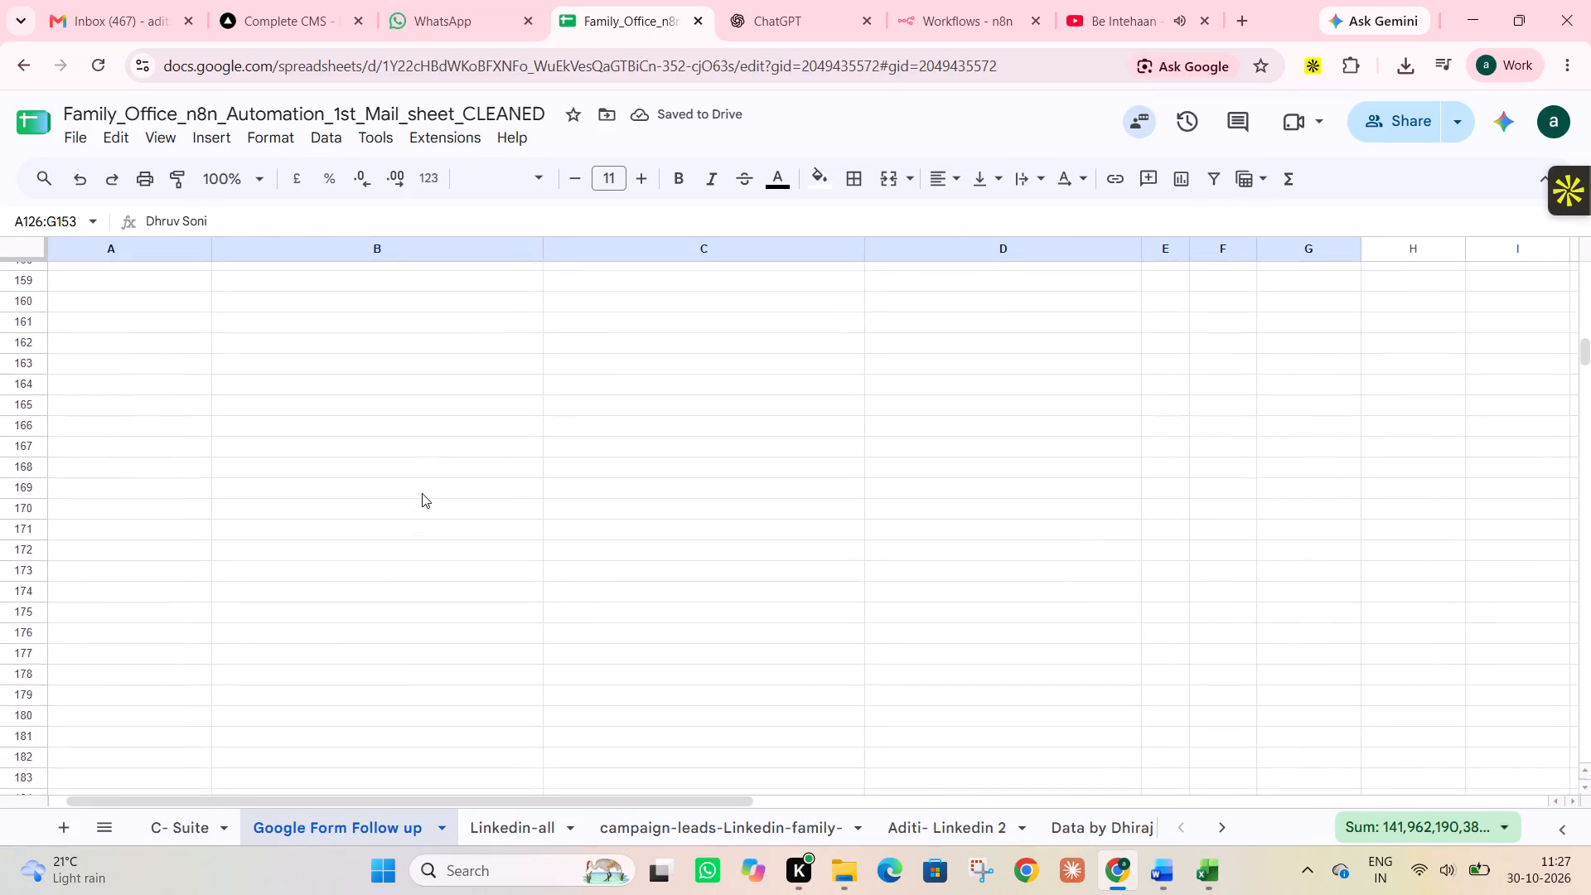
pyautogui.scroll(4, 422, 493)
pyautogui.hscroll(2, 422, 493)
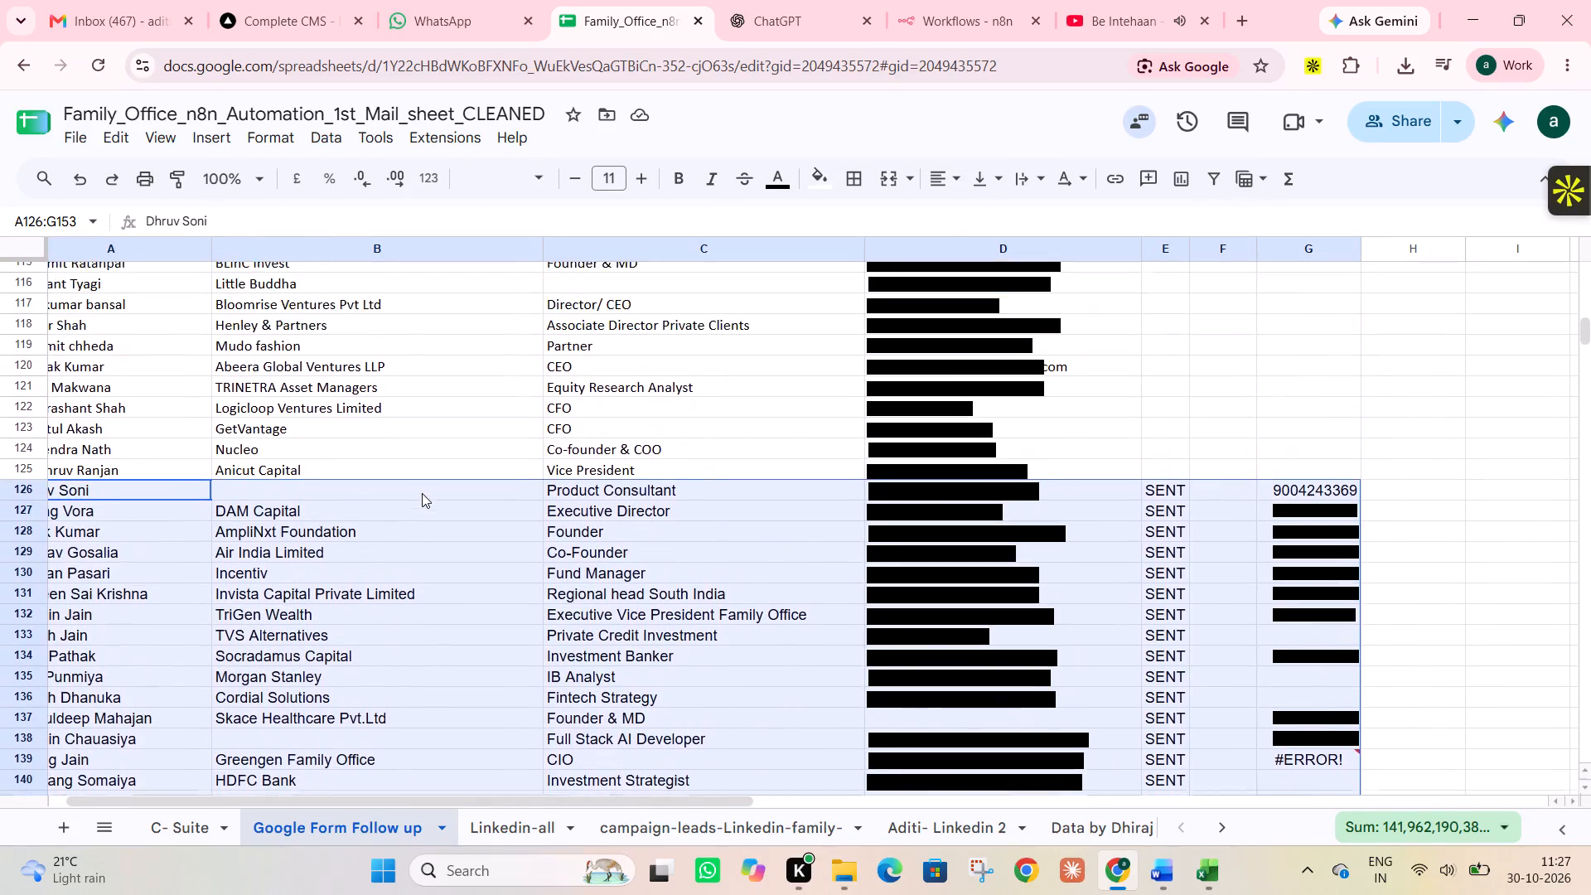
pyautogui.hscroll(1, 422, 493)
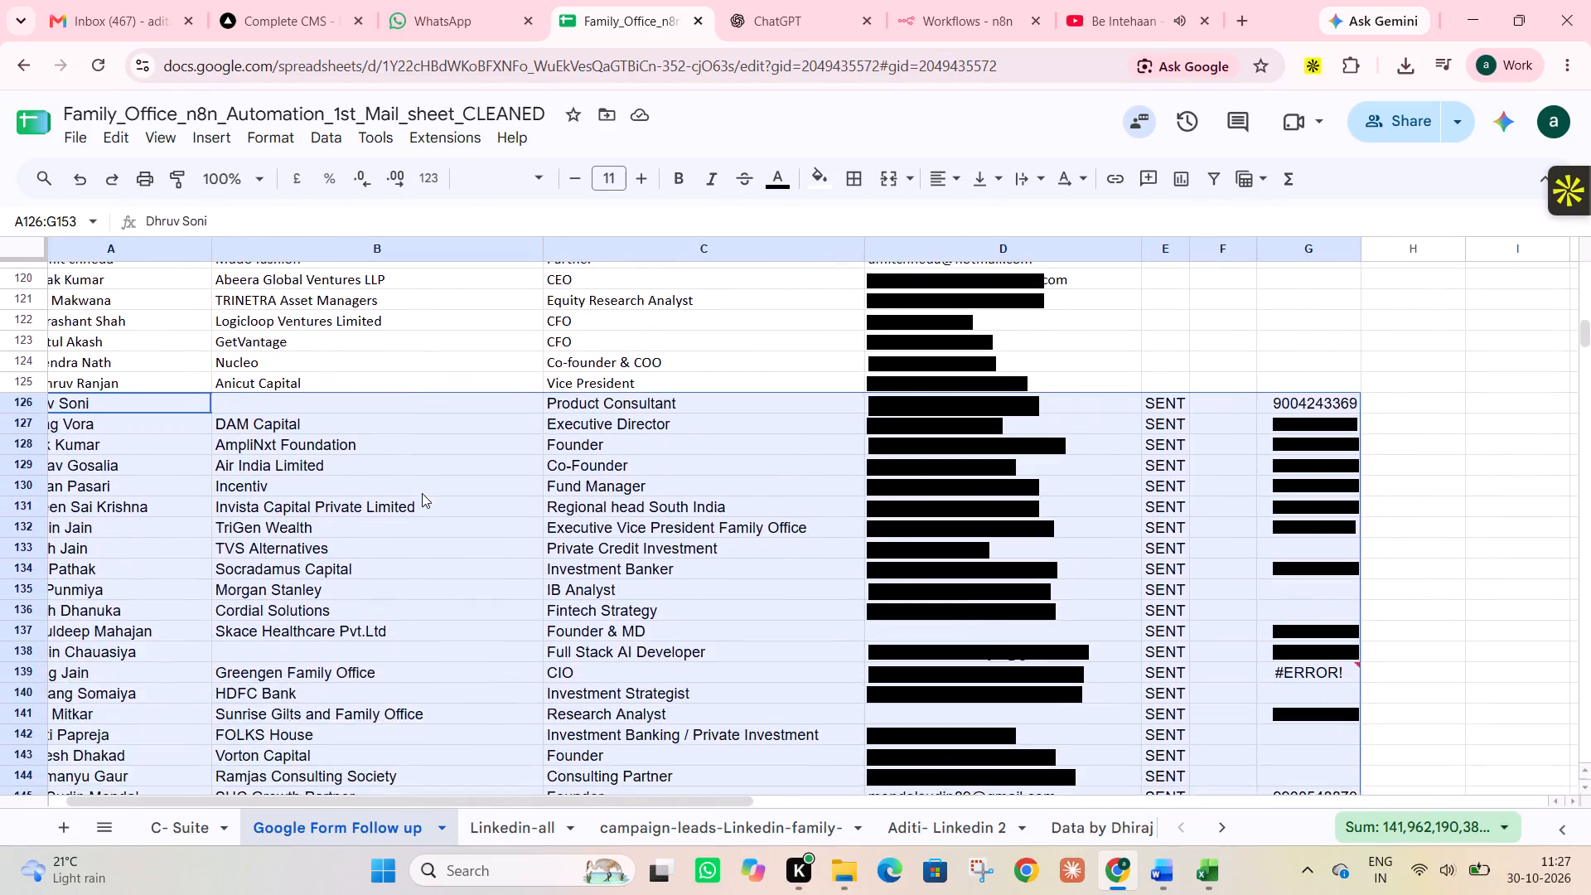
pyautogui.scroll(7, 422, 493)
pyautogui.scroll(3, 855, 471)
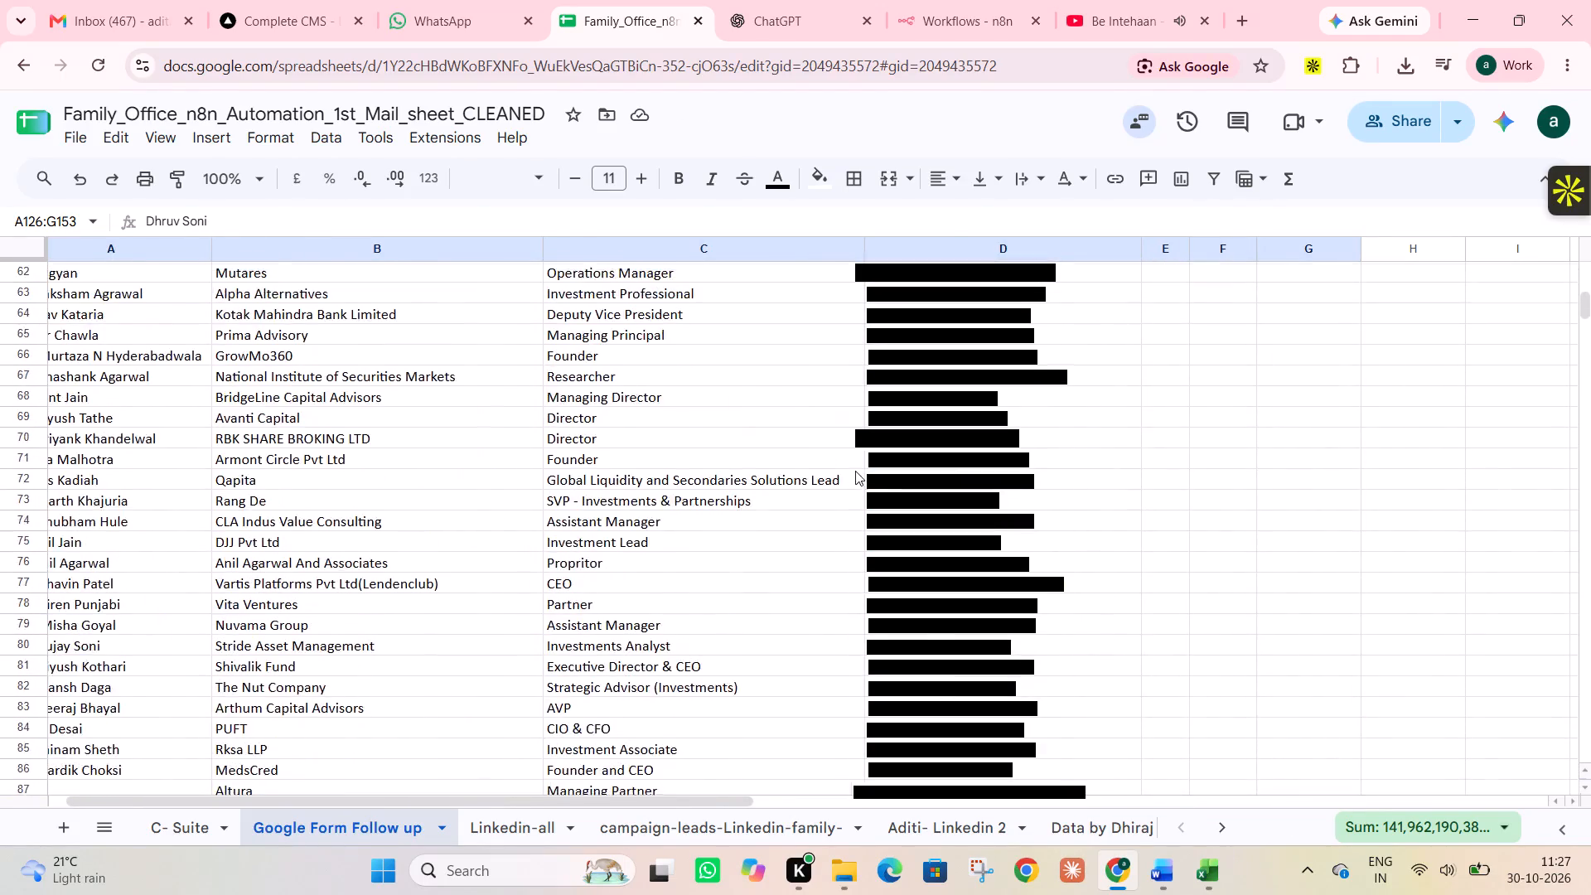
pyautogui.scroll(7, 855, 471)
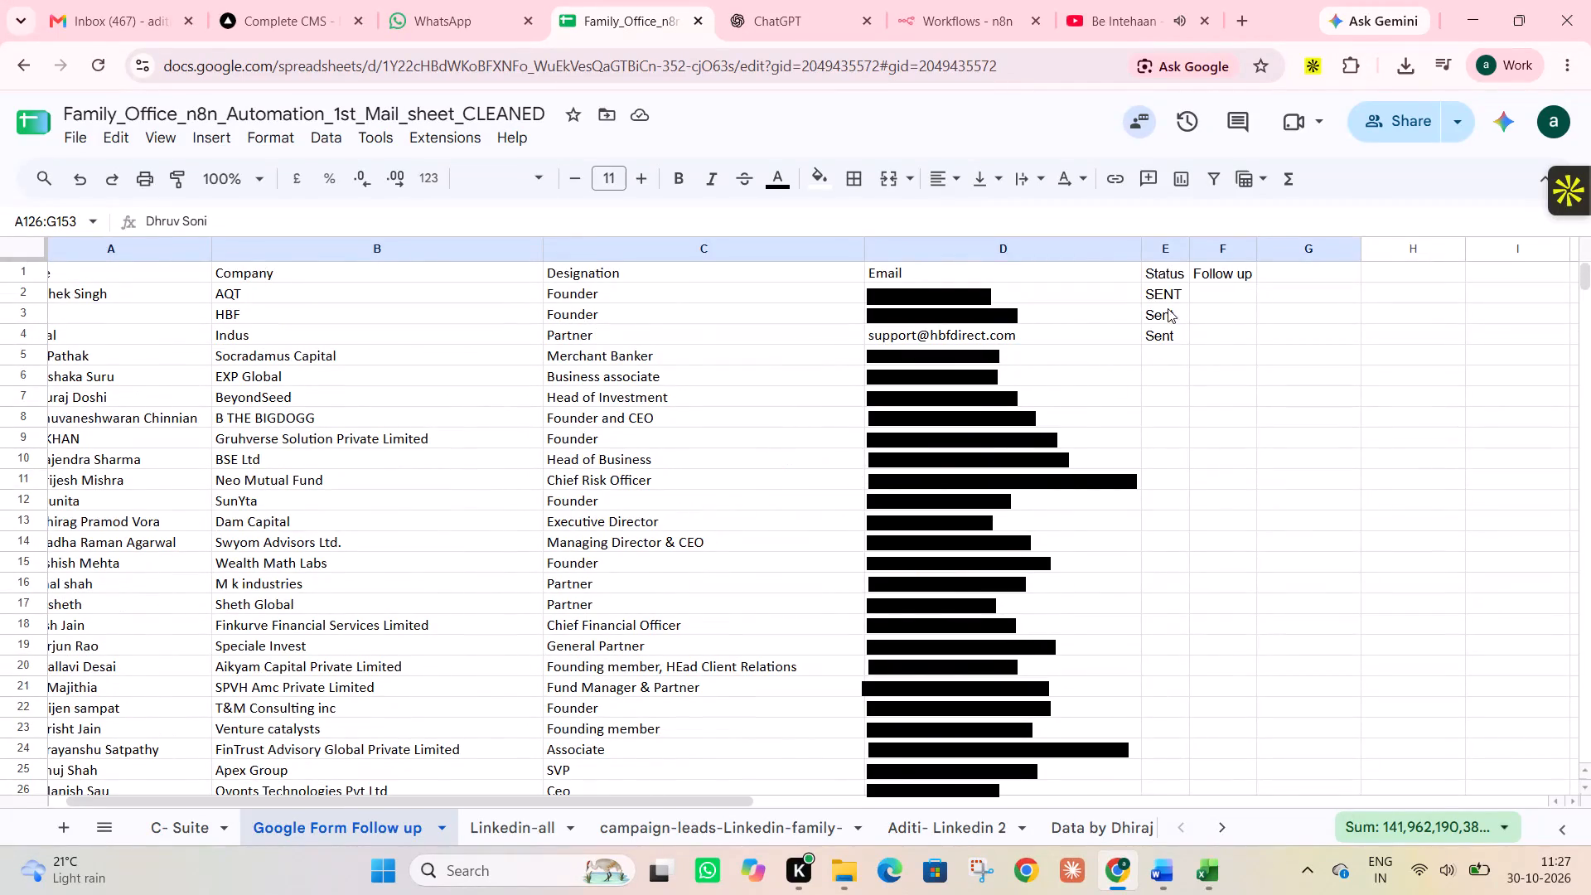
# Fill the SENT status from cell E2 down the Status column through all existing rows to the pasted leads.
pyautogui.click(1166, 288)
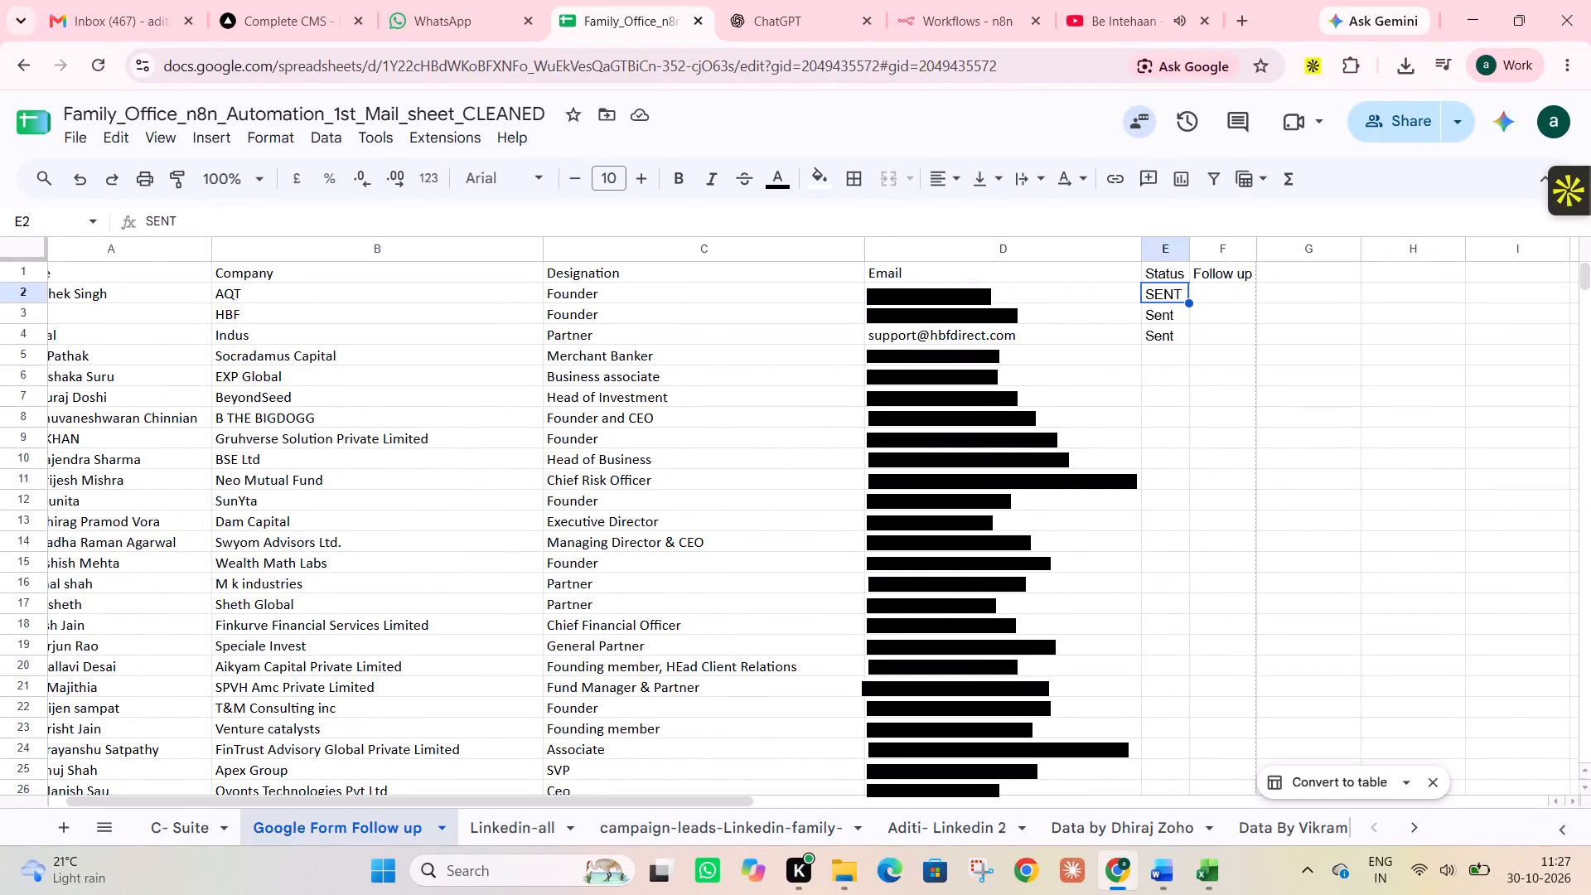
pyautogui.doubleClick(1190, 302)
pyautogui.tripleClick(1190, 302)
pyautogui.tripleClick(1190, 302)
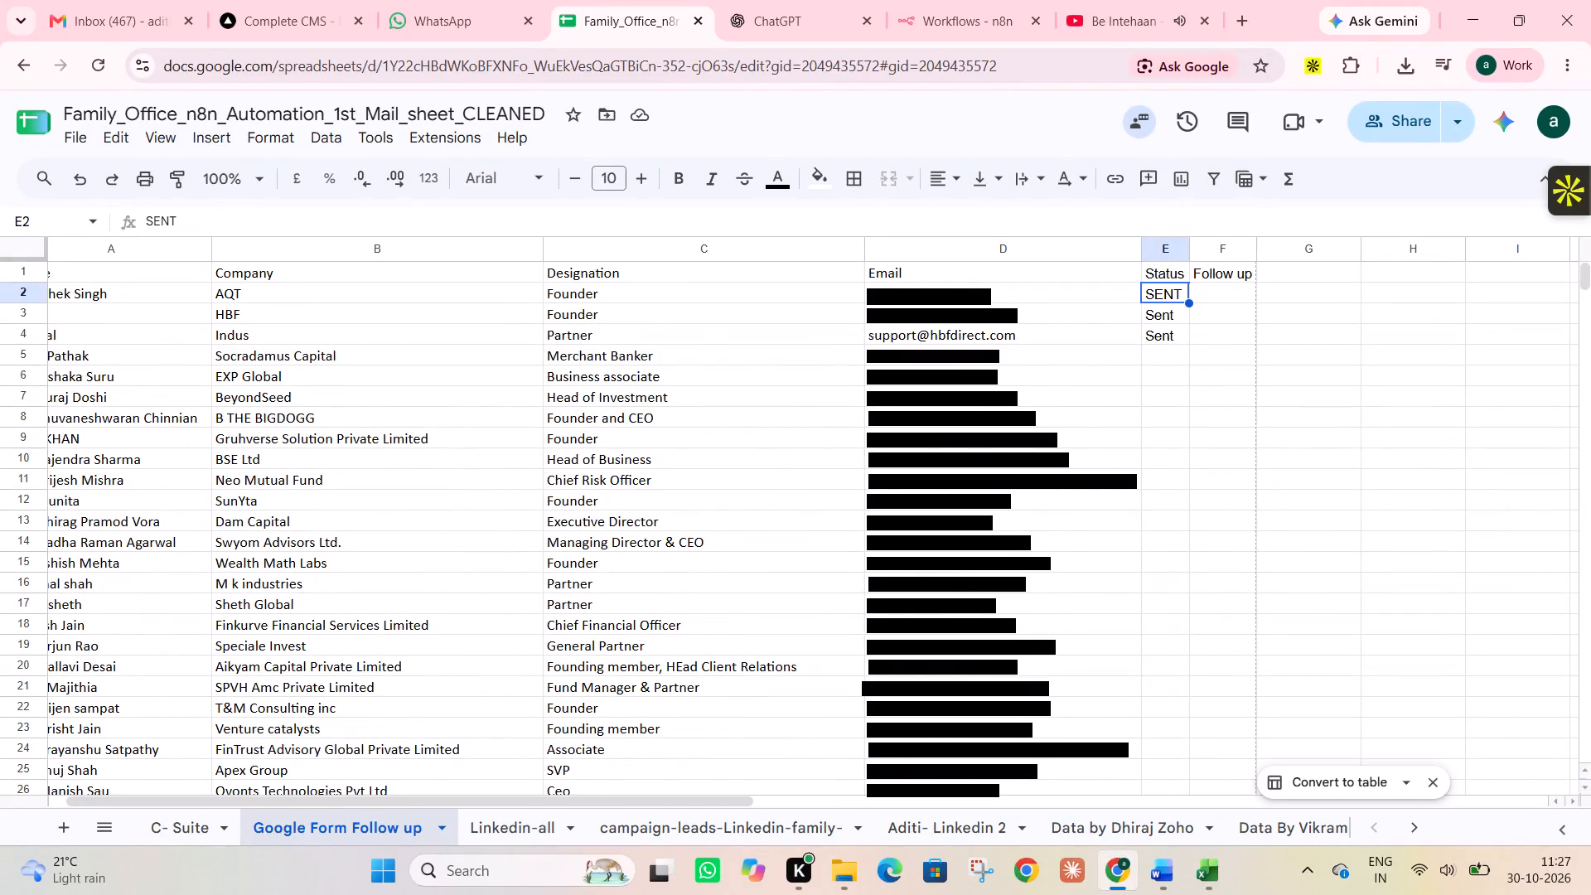
pyautogui.tripleClick(1190, 302)
pyautogui.tripleClick(1190, 302)
pyautogui.tripleClick(1190, 302)
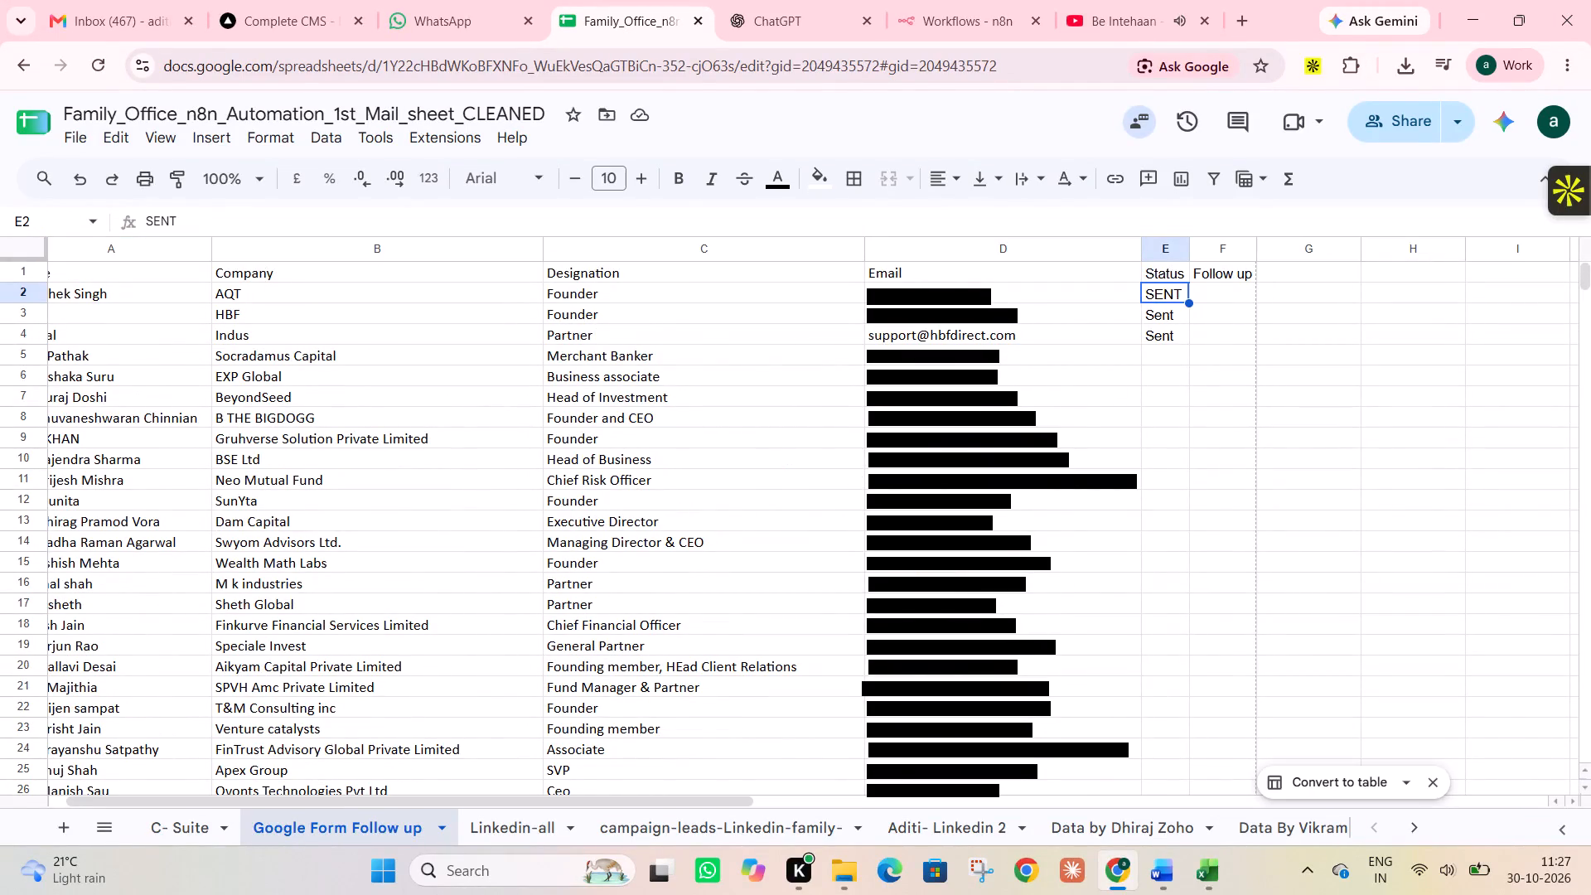
pyautogui.tripleClick(1190, 302)
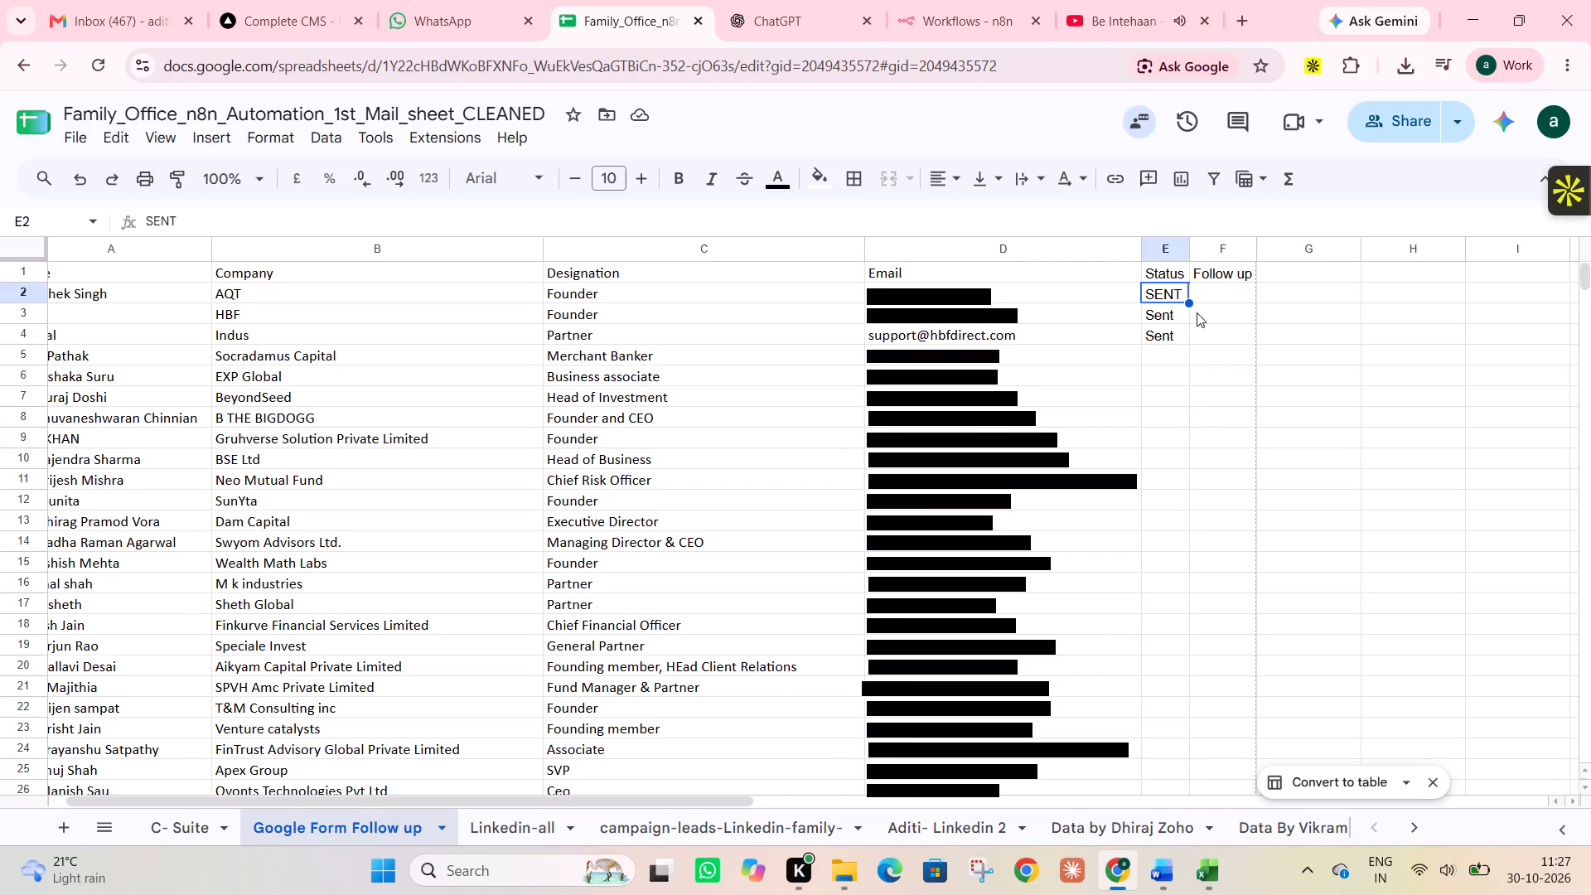
pyautogui.moveTo(1189, 302); pyautogui.dragTo(1232, 861)
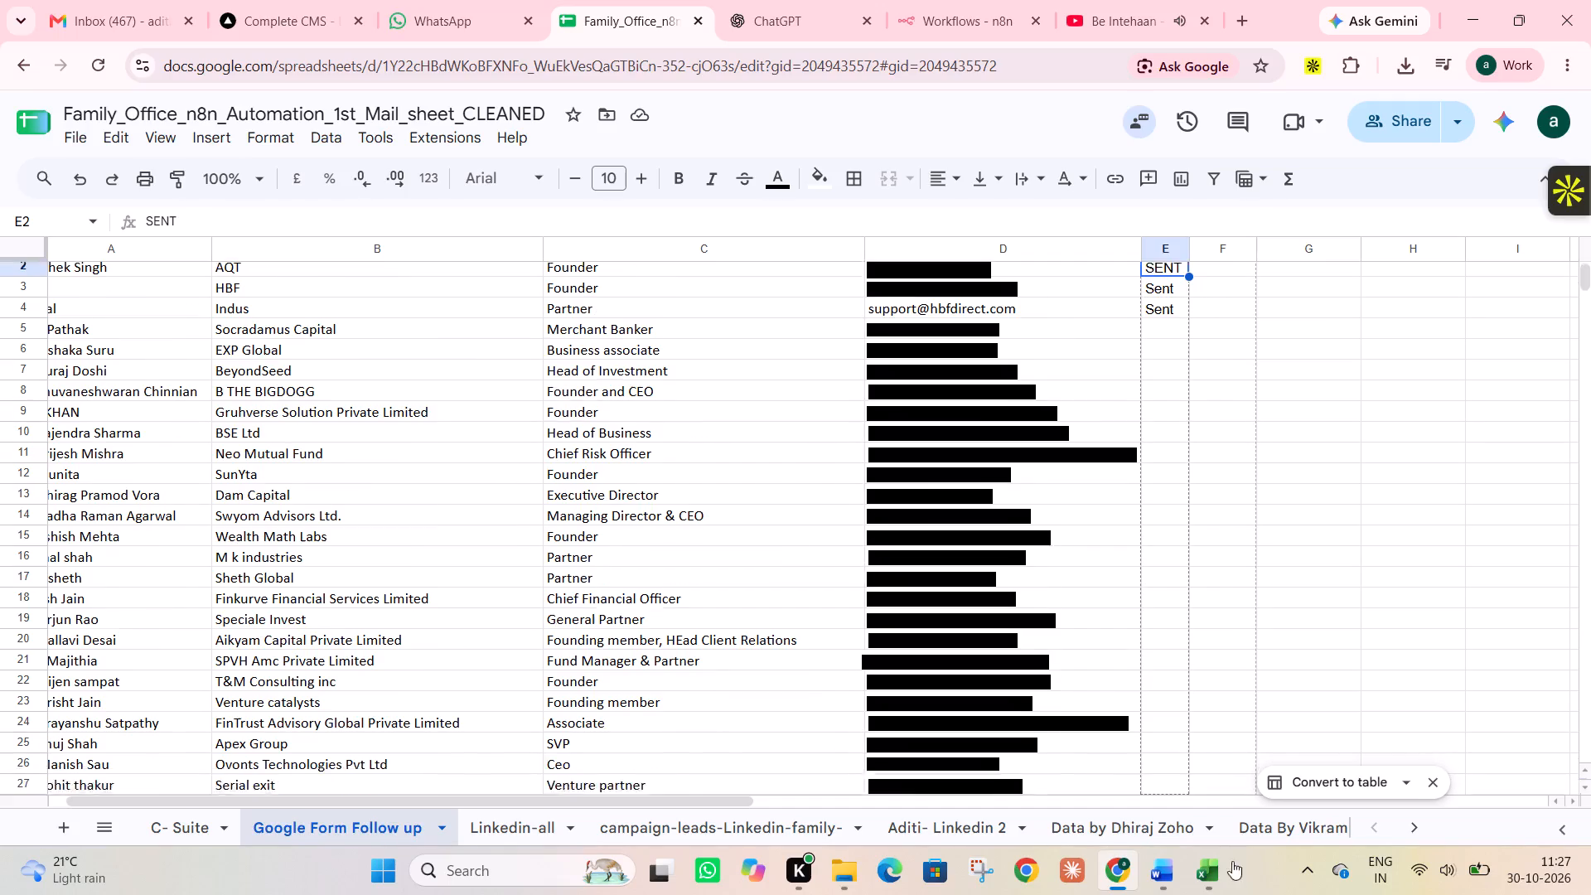
pyautogui.moveTo(1232, 861); pyautogui.dragTo(1211, 868)
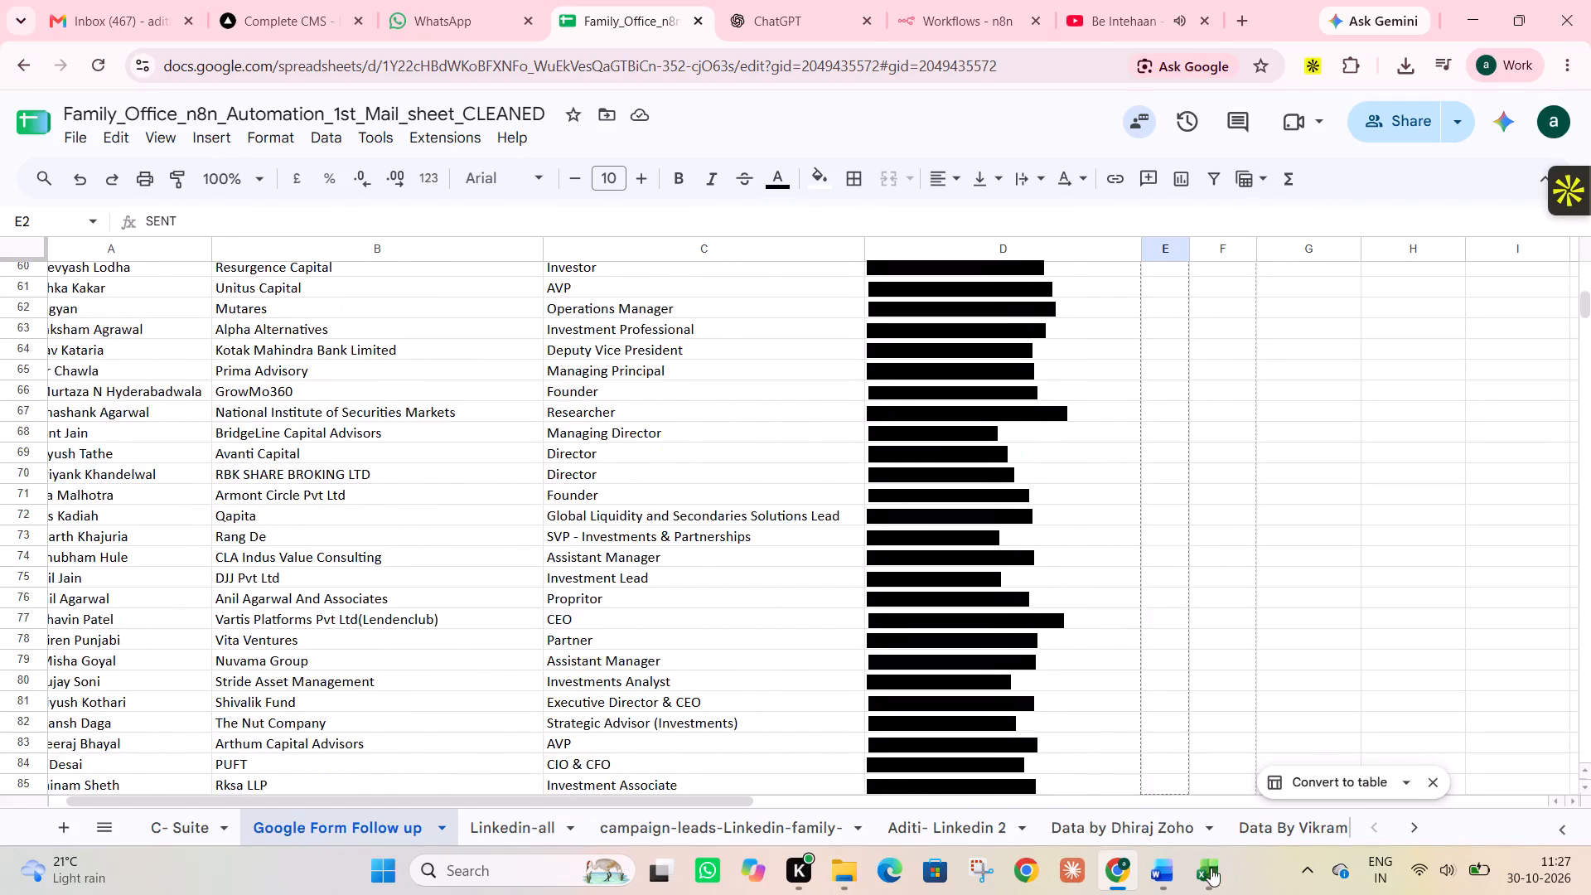
pyautogui.moveTo(1211, 868); pyautogui.dragTo(1207, 176)
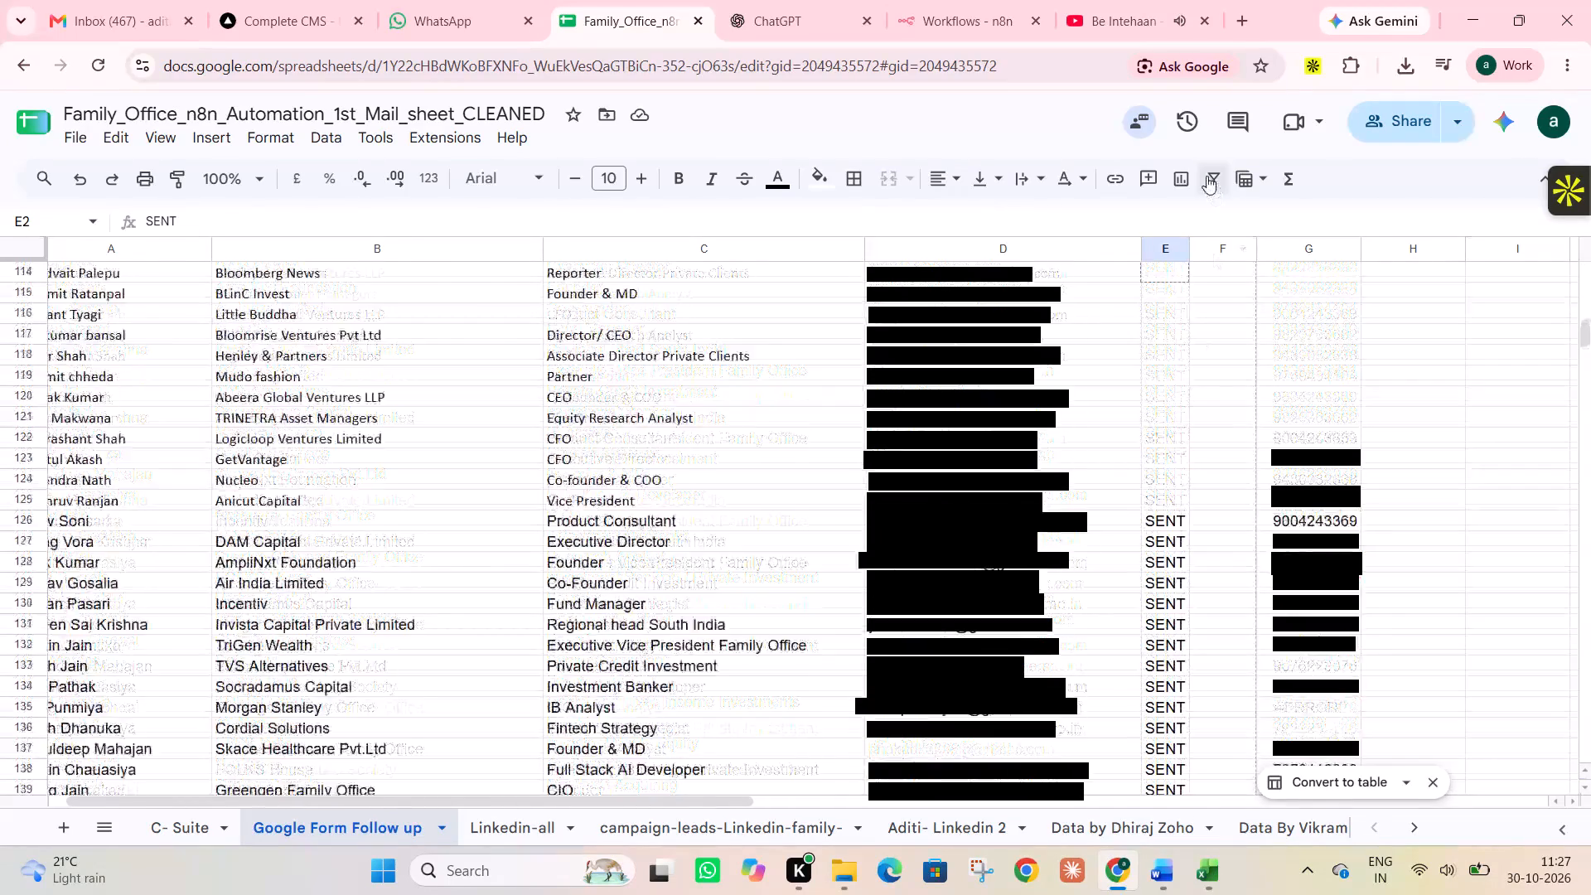
pyautogui.moveTo(1207, 176); pyautogui.dragTo(1209, 664)
pyautogui.click(1244, 644)
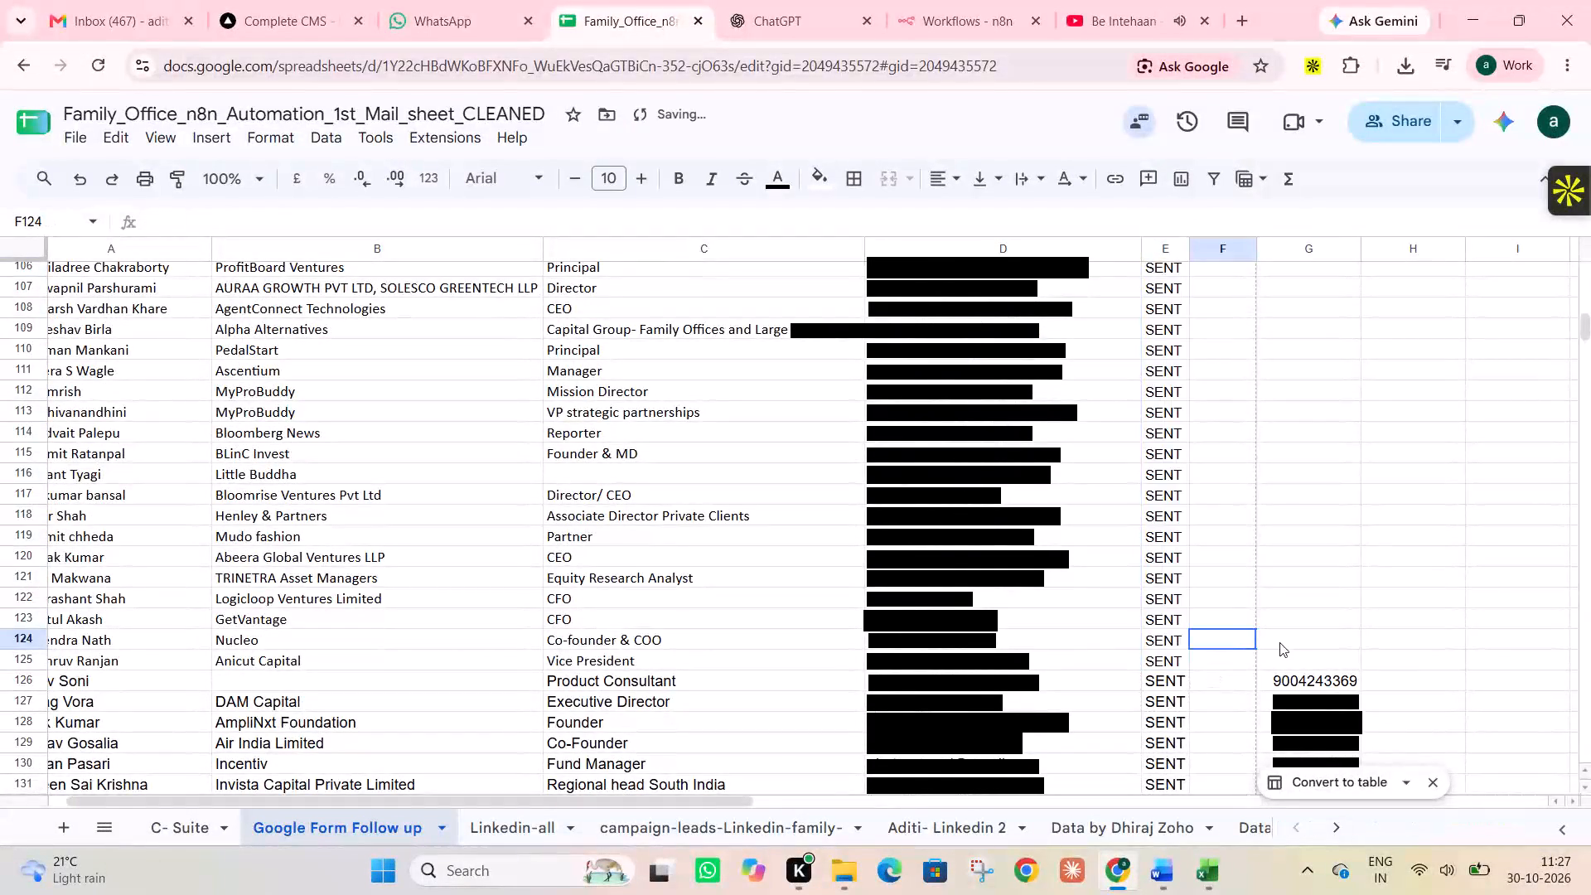
# Check the Status column down to the last pasted lead and fit the Follow up column's width to its contents.
pyautogui.scroll(-5, 1293, 641)
pyautogui.scroll(1, 1293, 641)
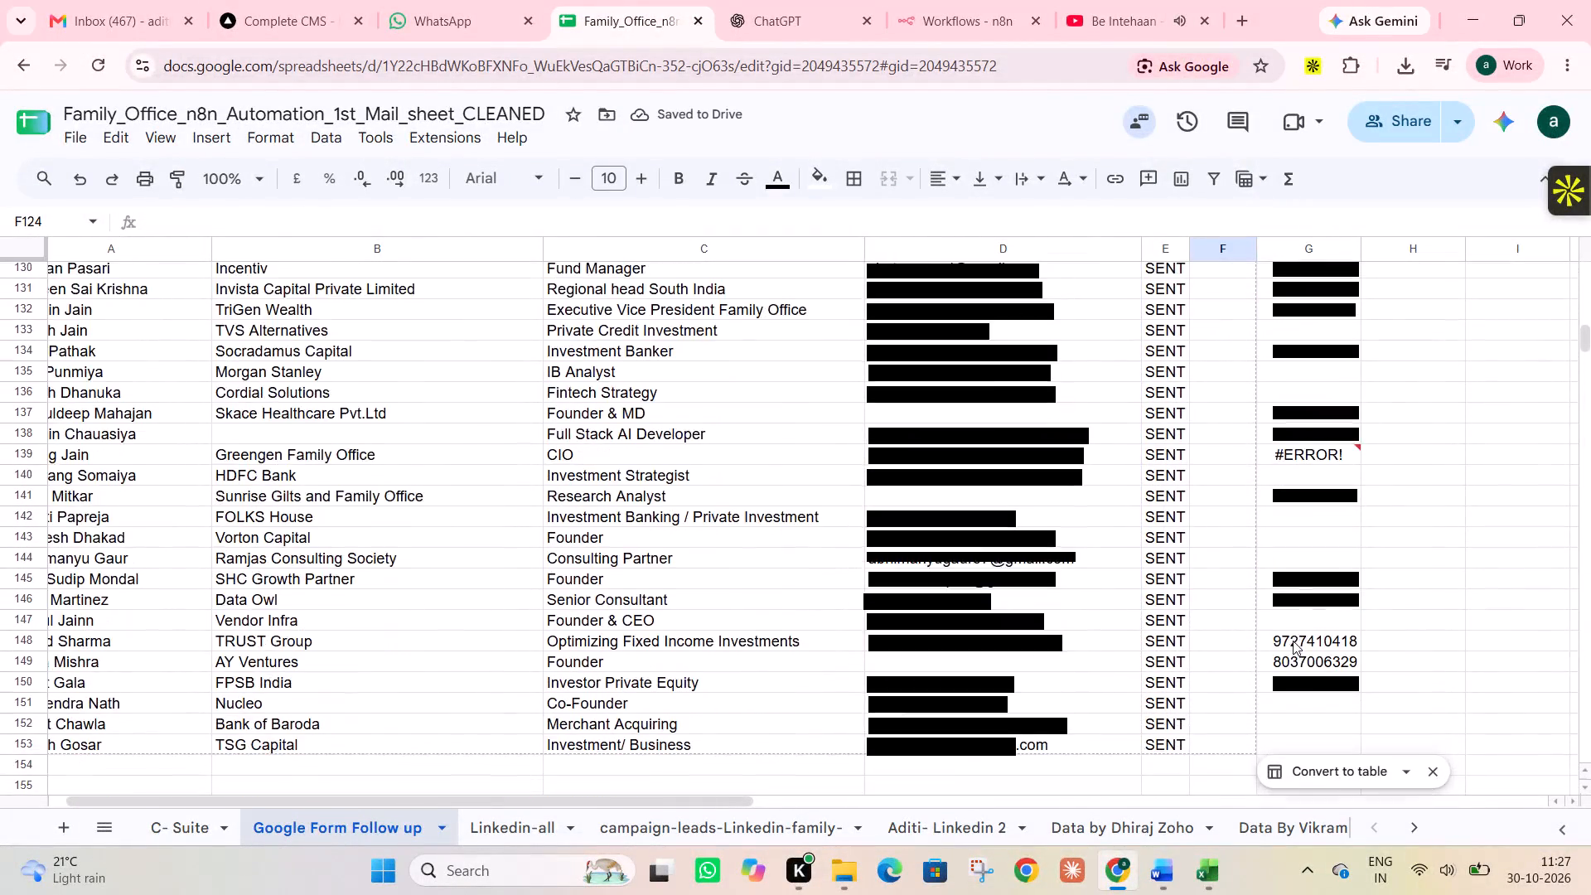
pyautogui.scroll(10, 1293, 641)
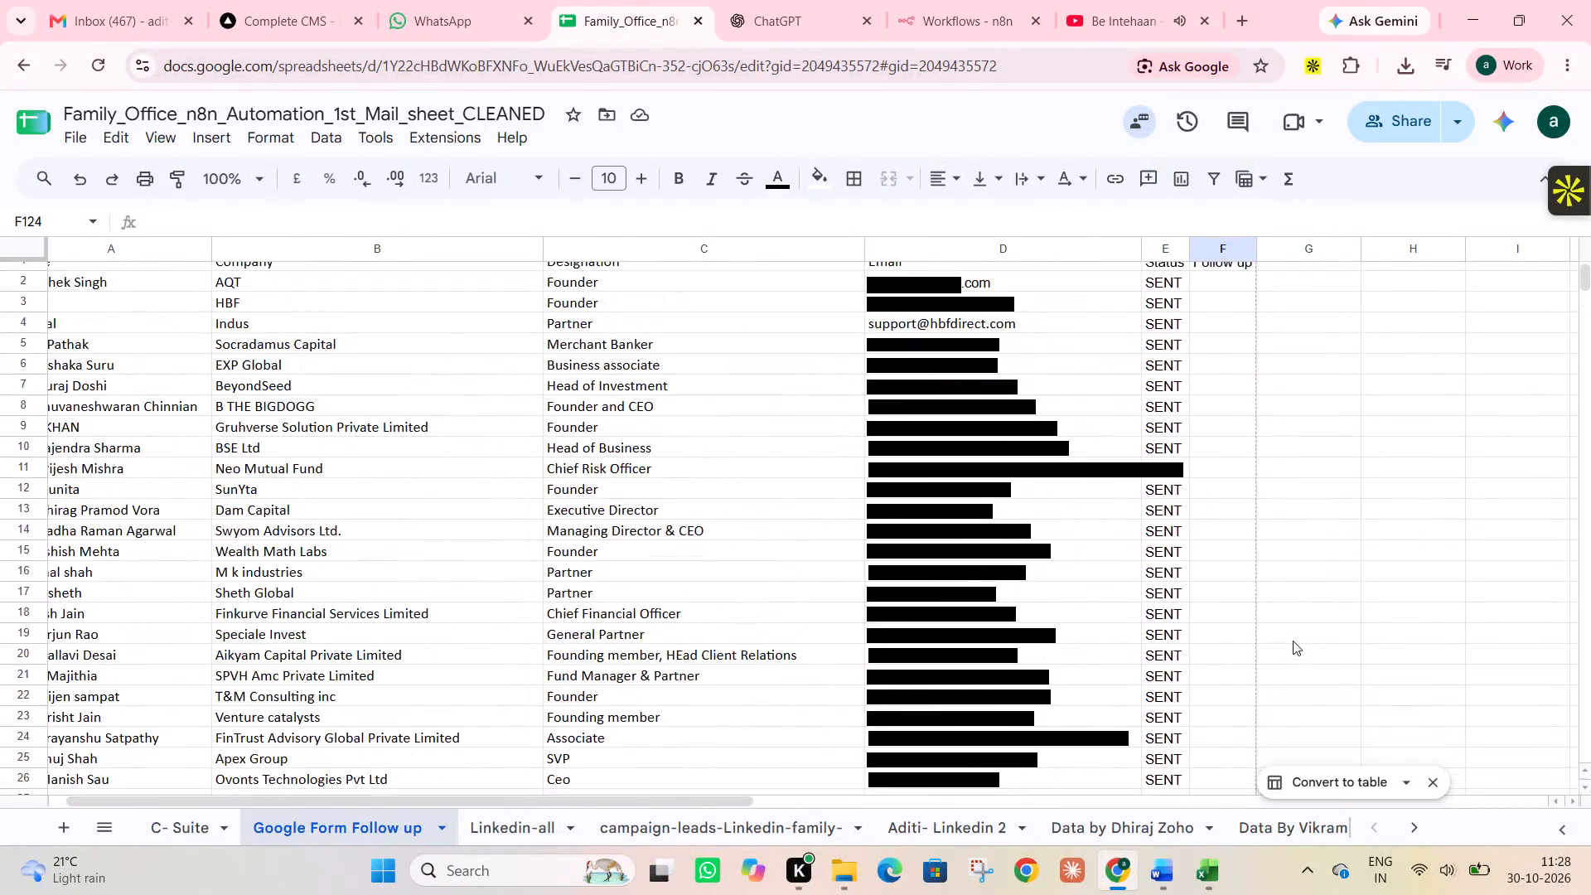
pyautogui.doubleClick(1255, 254)
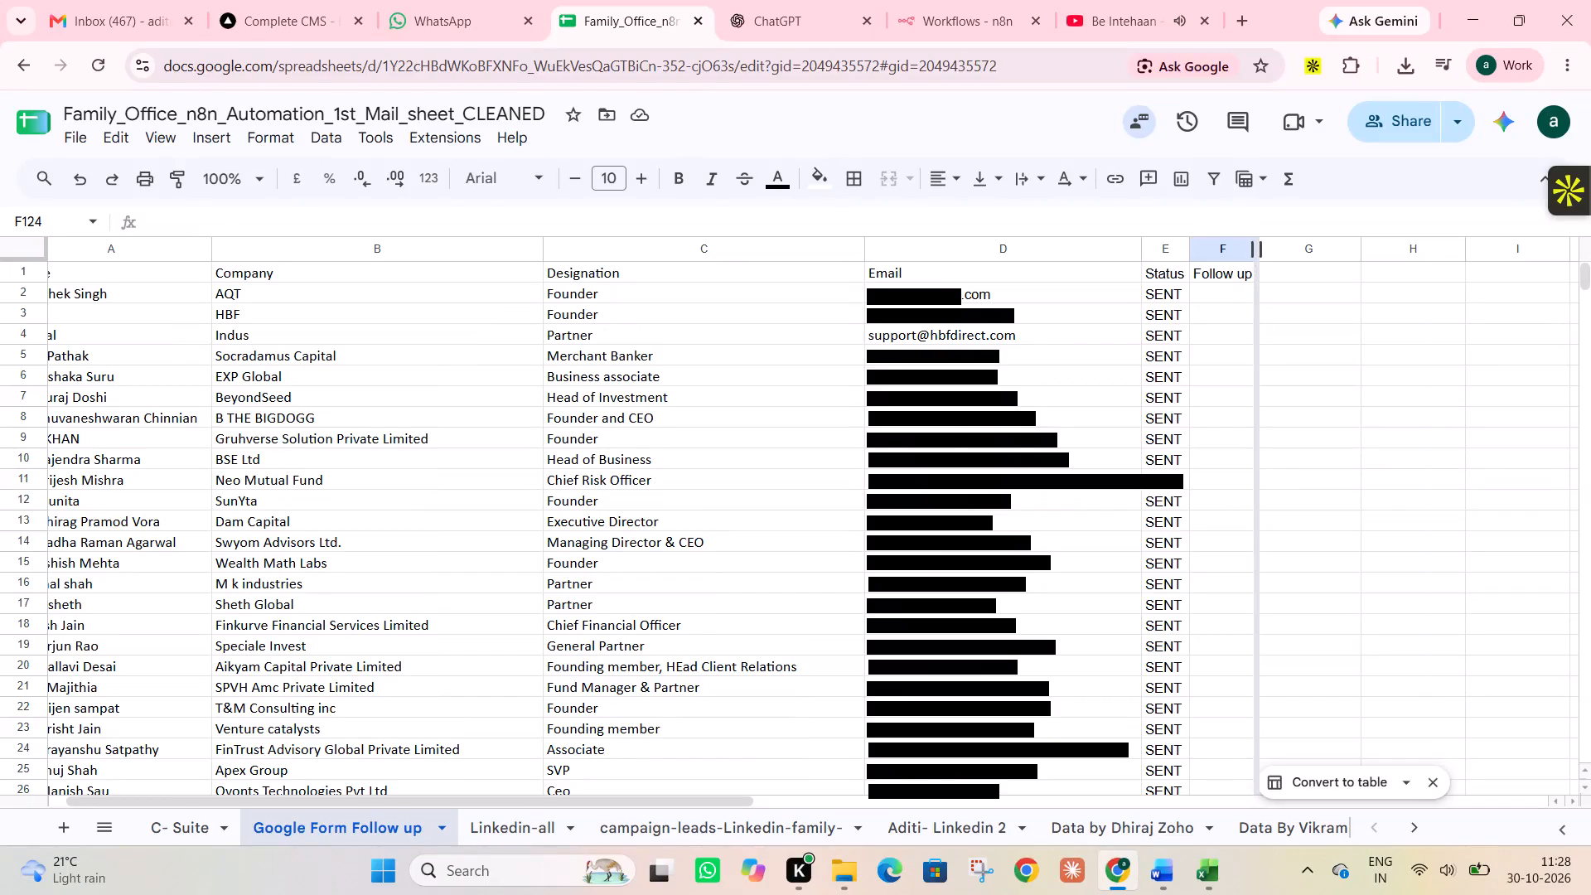
# Rename the Follow up header in F1 as "Followup Status" and fit the column's width to its contents.
pyautogui.doubleClick(1239, 271)
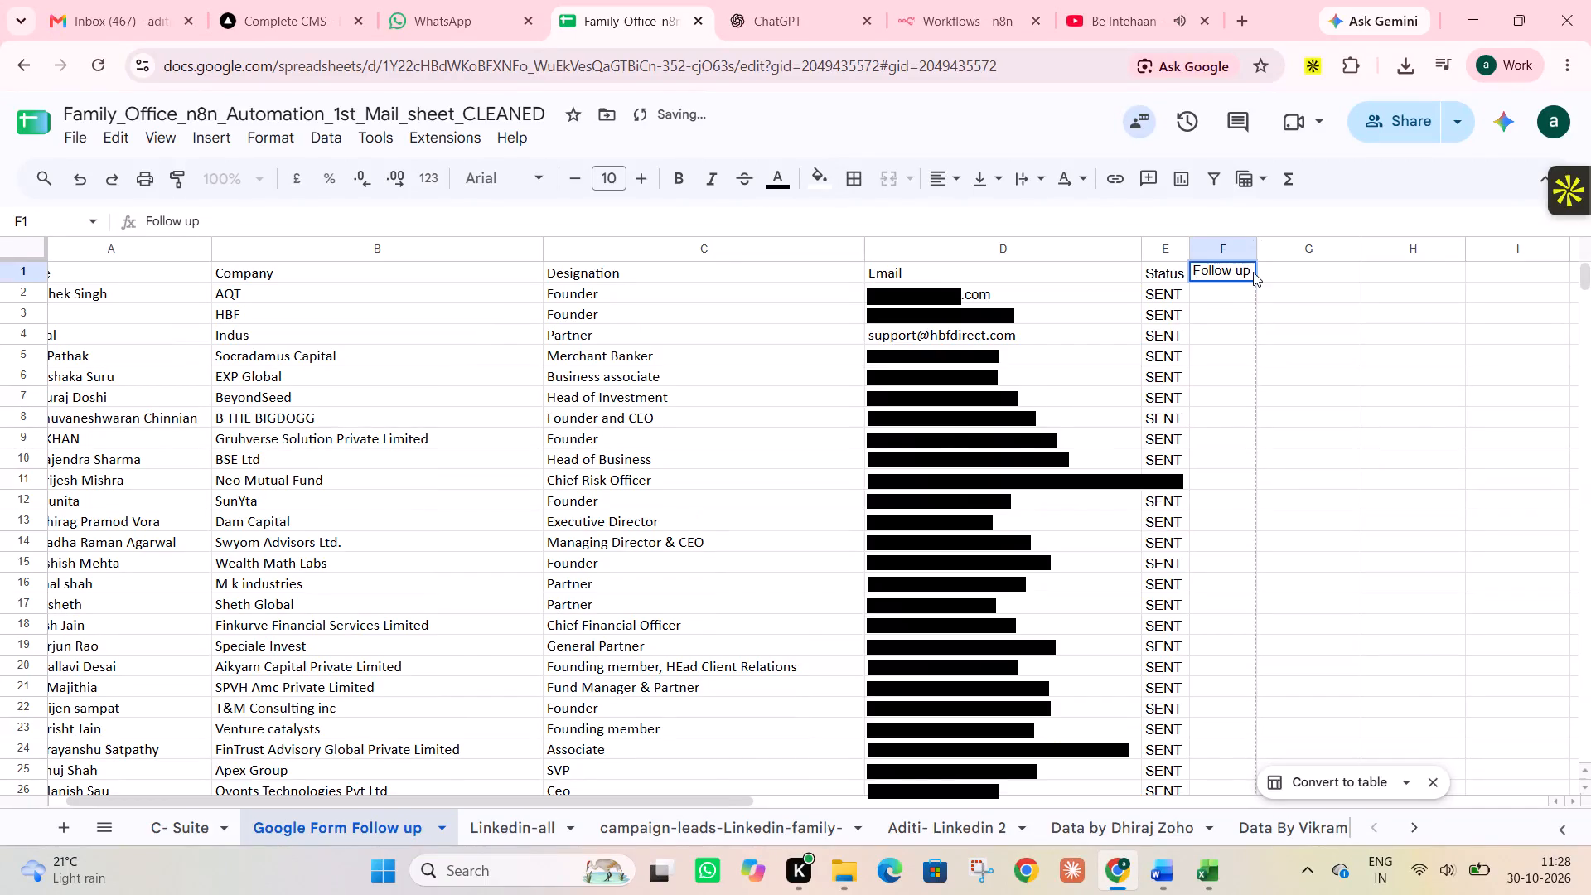
pyautogui.press('BackSpace')
pyautogui.press('BackSpace')
pyautogui.press('BackSpace')
pyautogui.write('up Status')
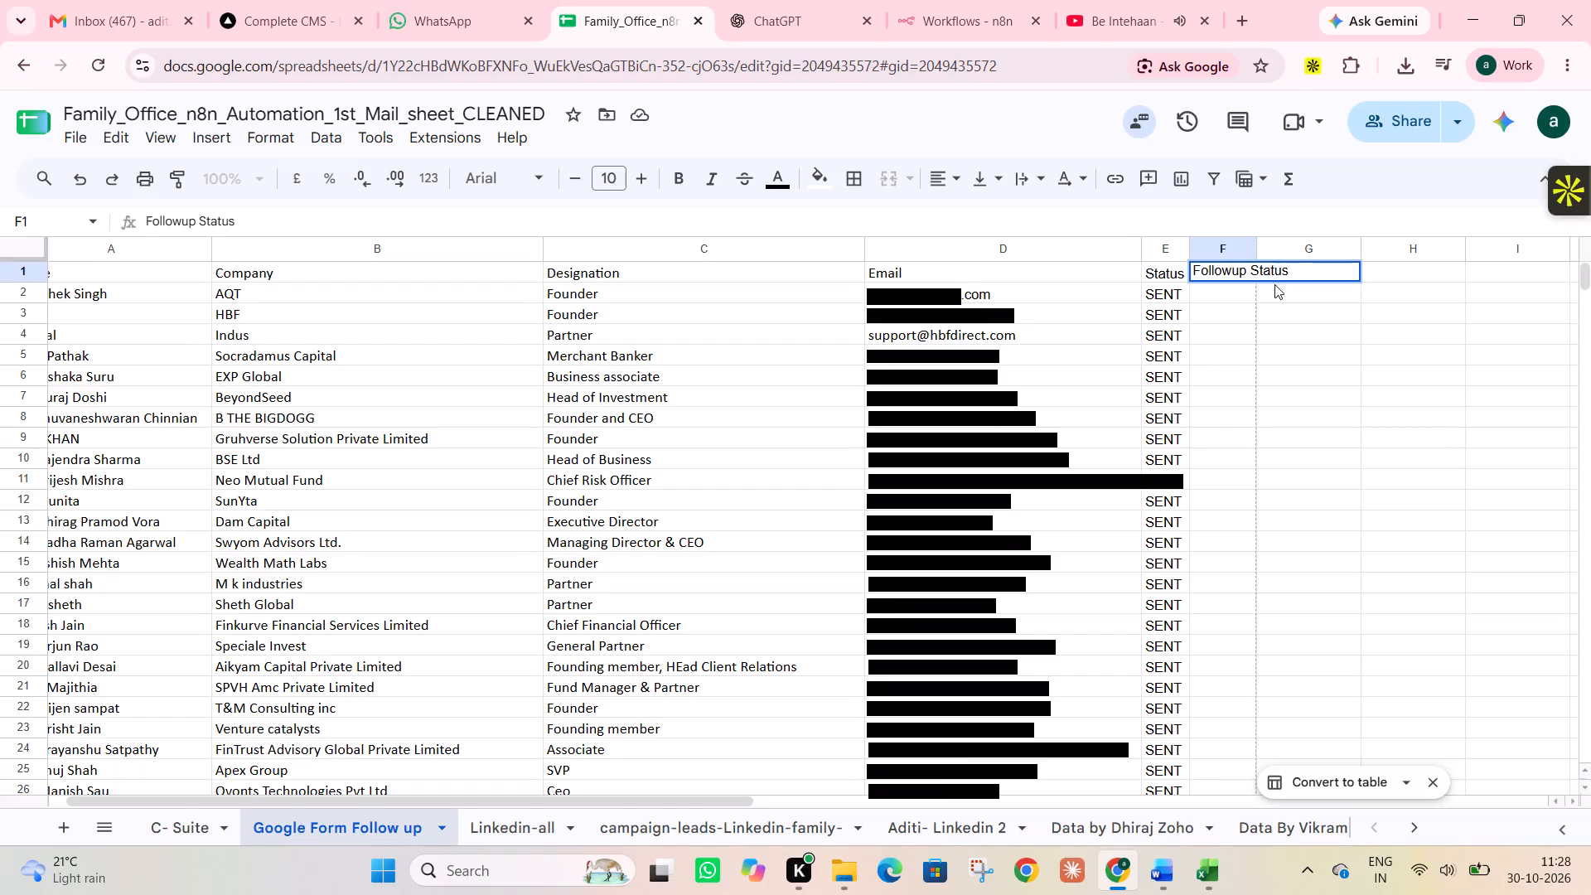
pyautogui.click(1421, 361)
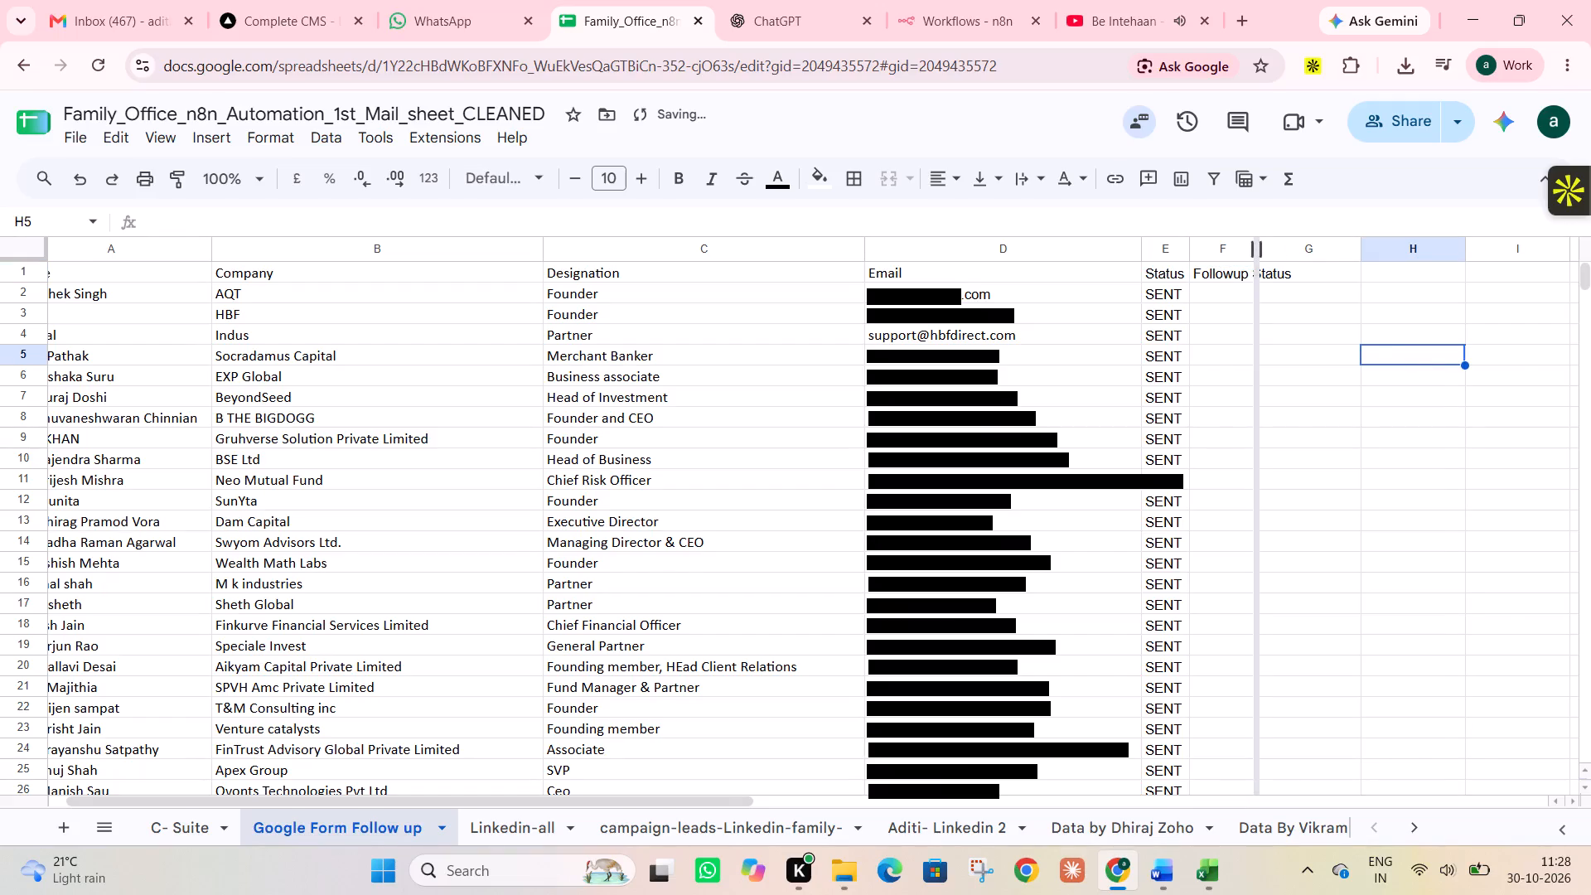
pyautogui.doubleClick(1257, 240)
# Add a "Phone" header in cell G1, beside the Followup Status header.
pyautogui.scroll(1, 1342, 373)
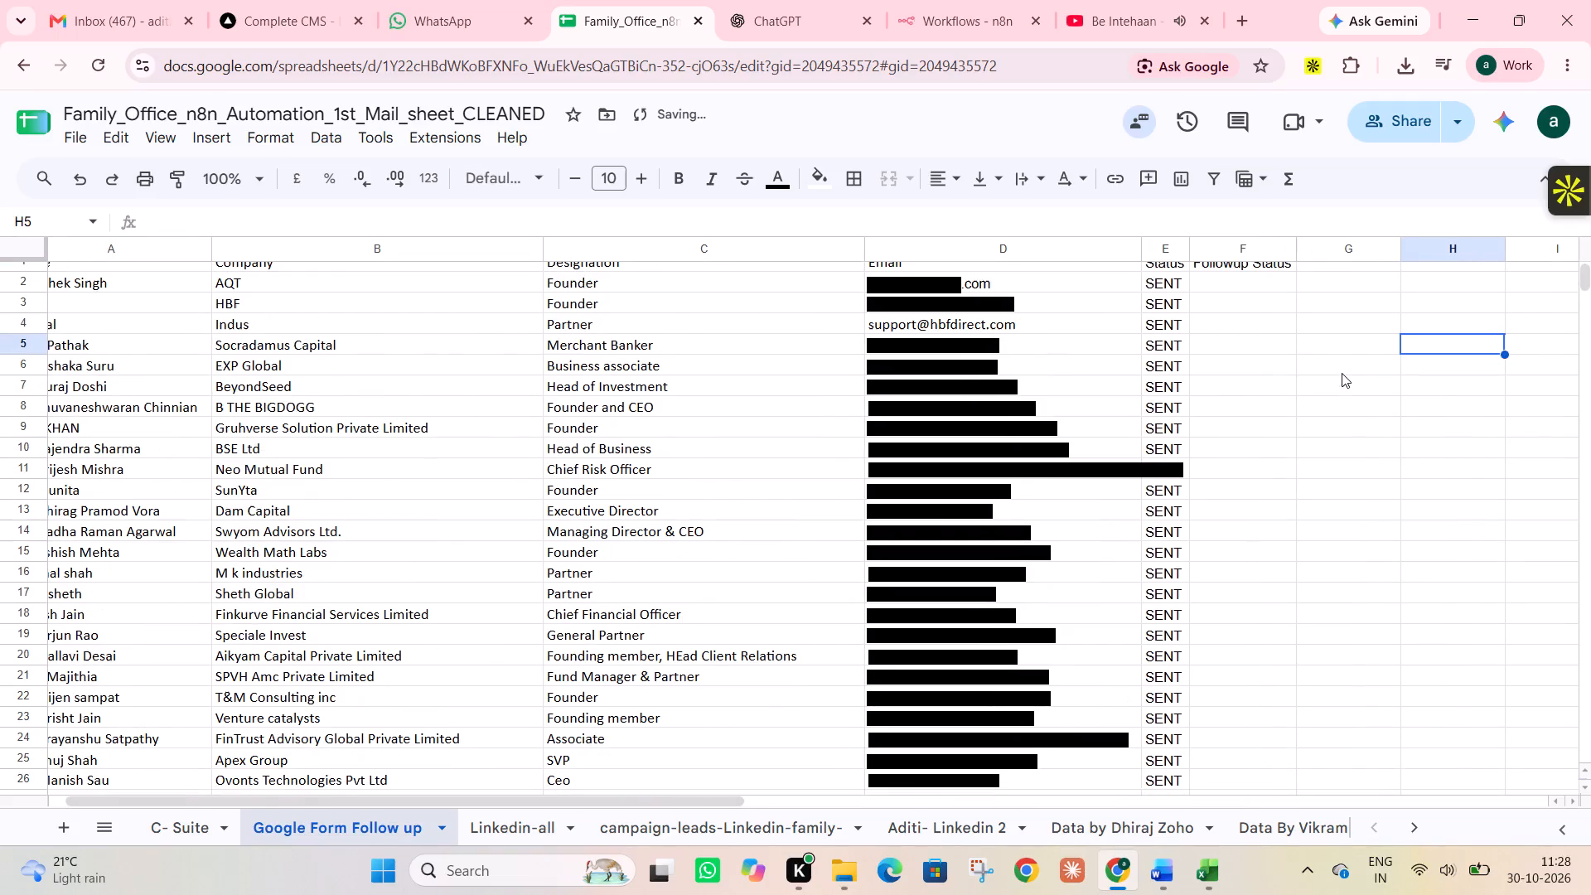
pyautogui.scroll(1, 1342, 373)
pyautogui.click(1339, 275)
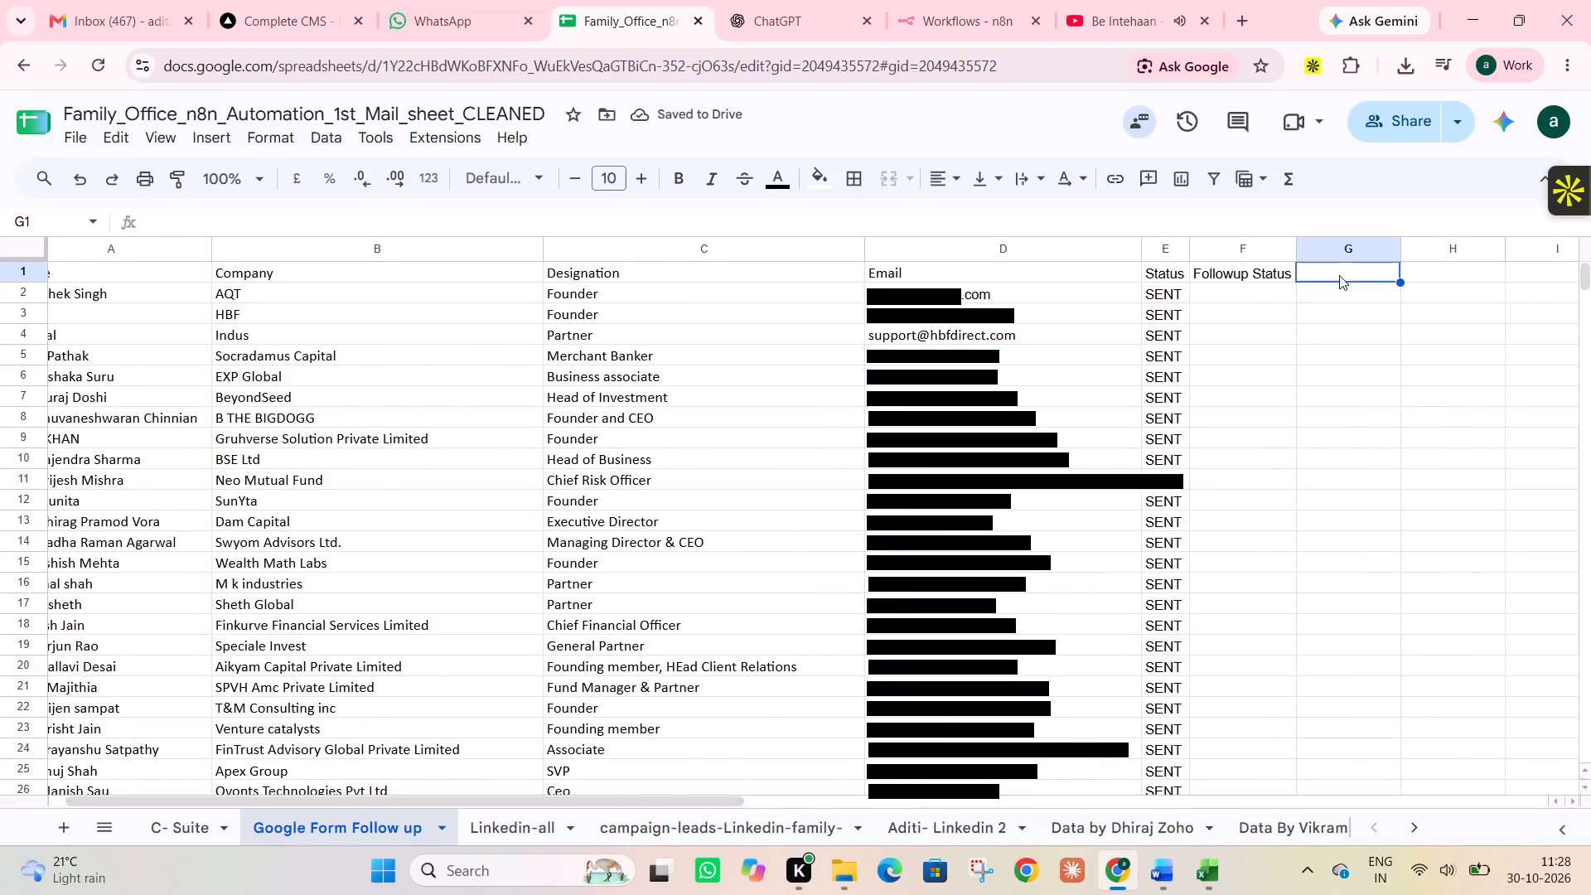
pyautogui.write('Phone')
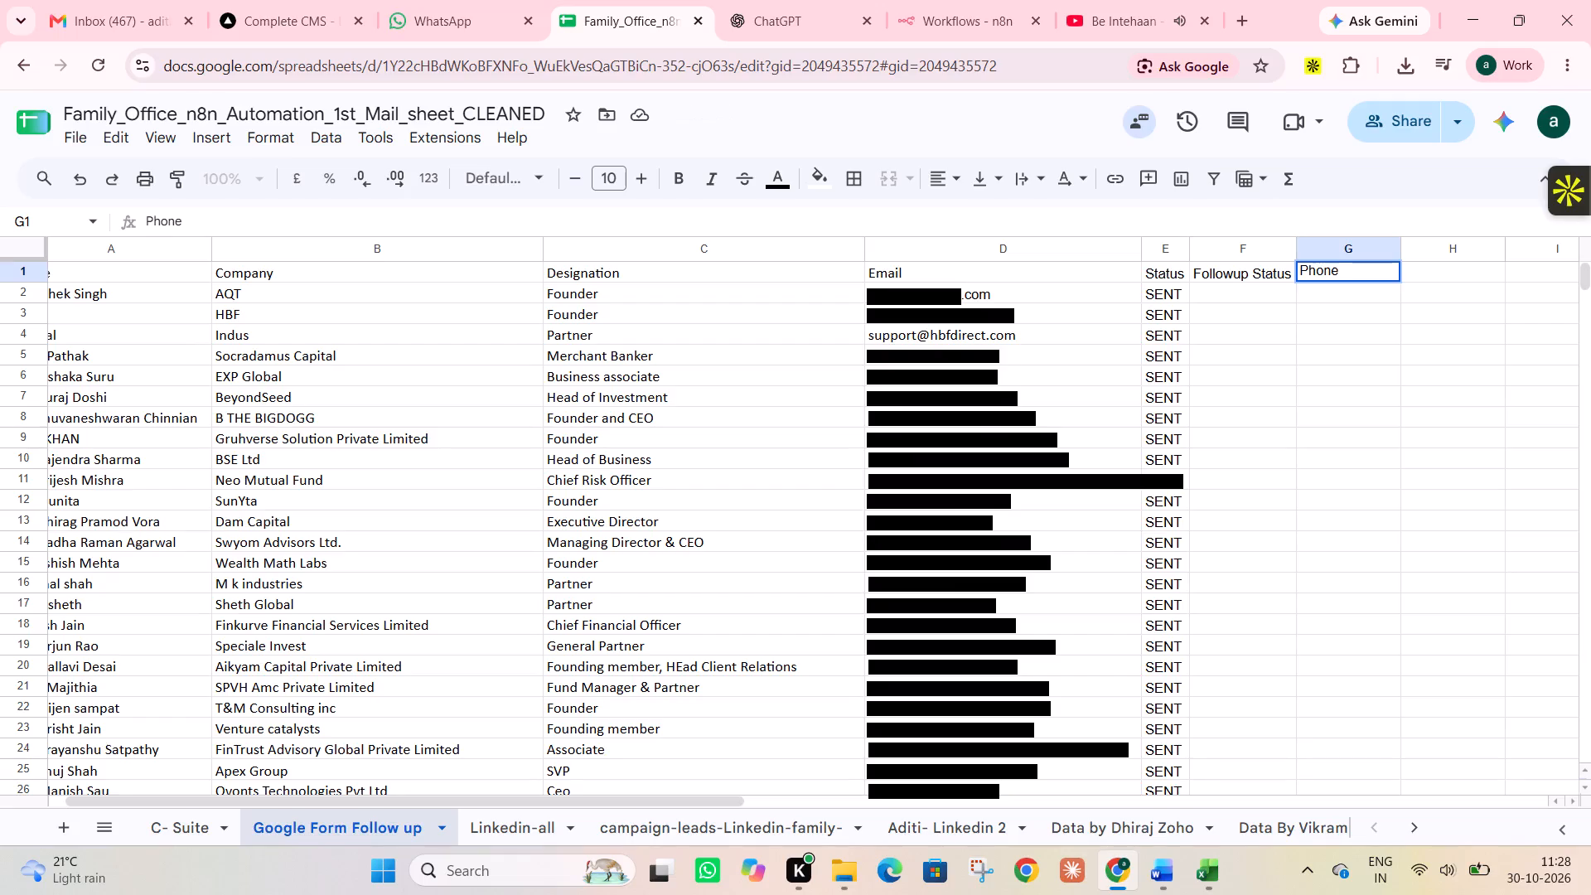
pyautogui.click(1339, 342)
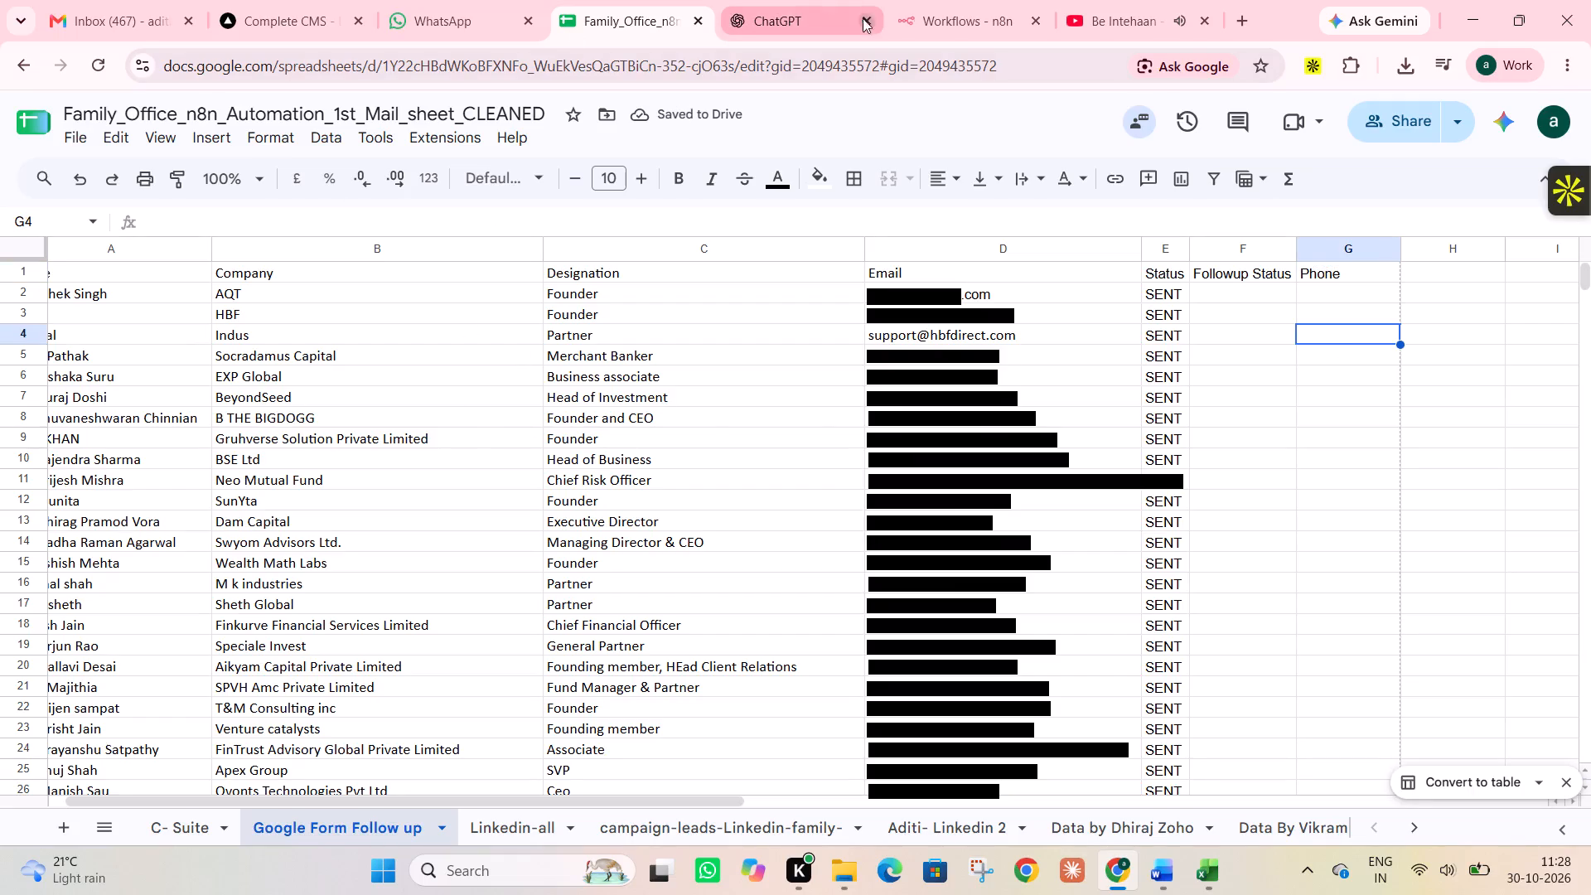
# Switch to n8n and open the aditi-follow-up-1 workflow.
pyautogui.click(937, 12)
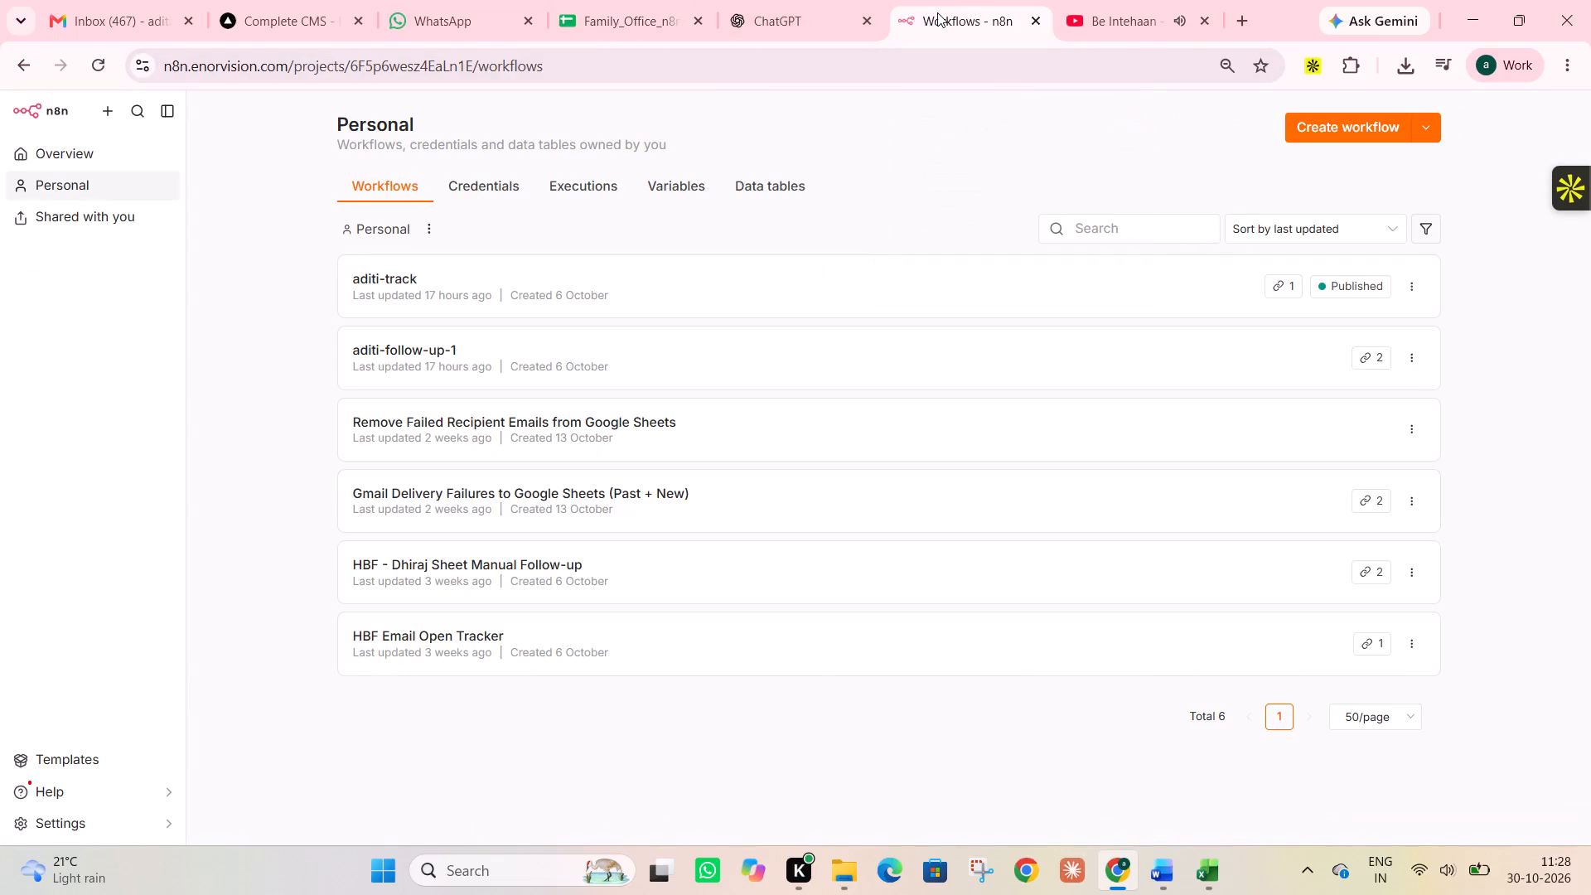
pyautogui.doubleClick(428, 351)
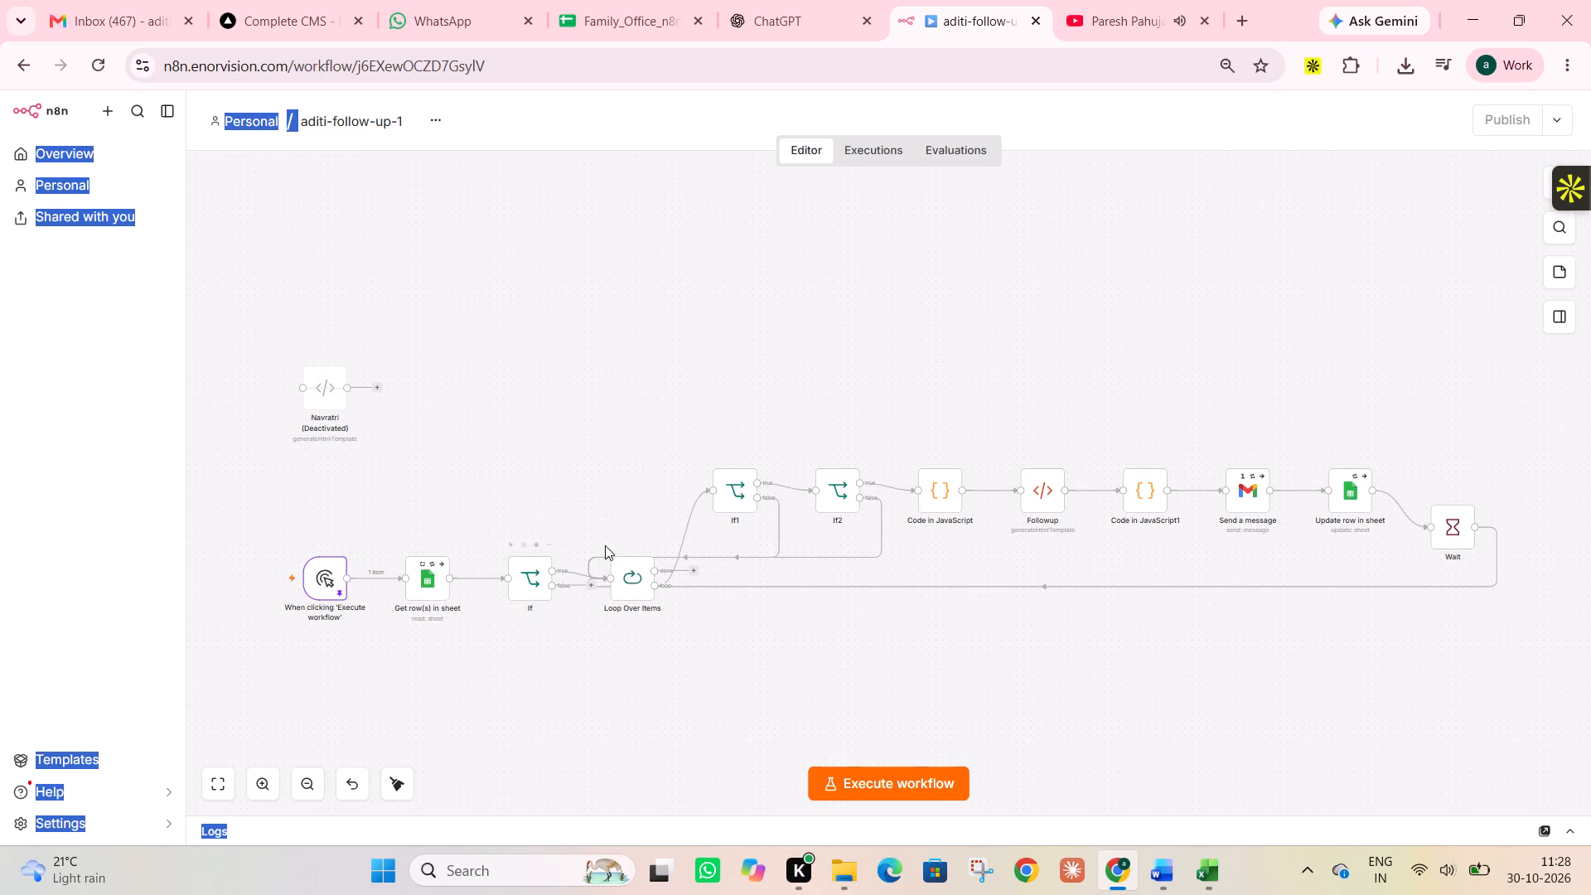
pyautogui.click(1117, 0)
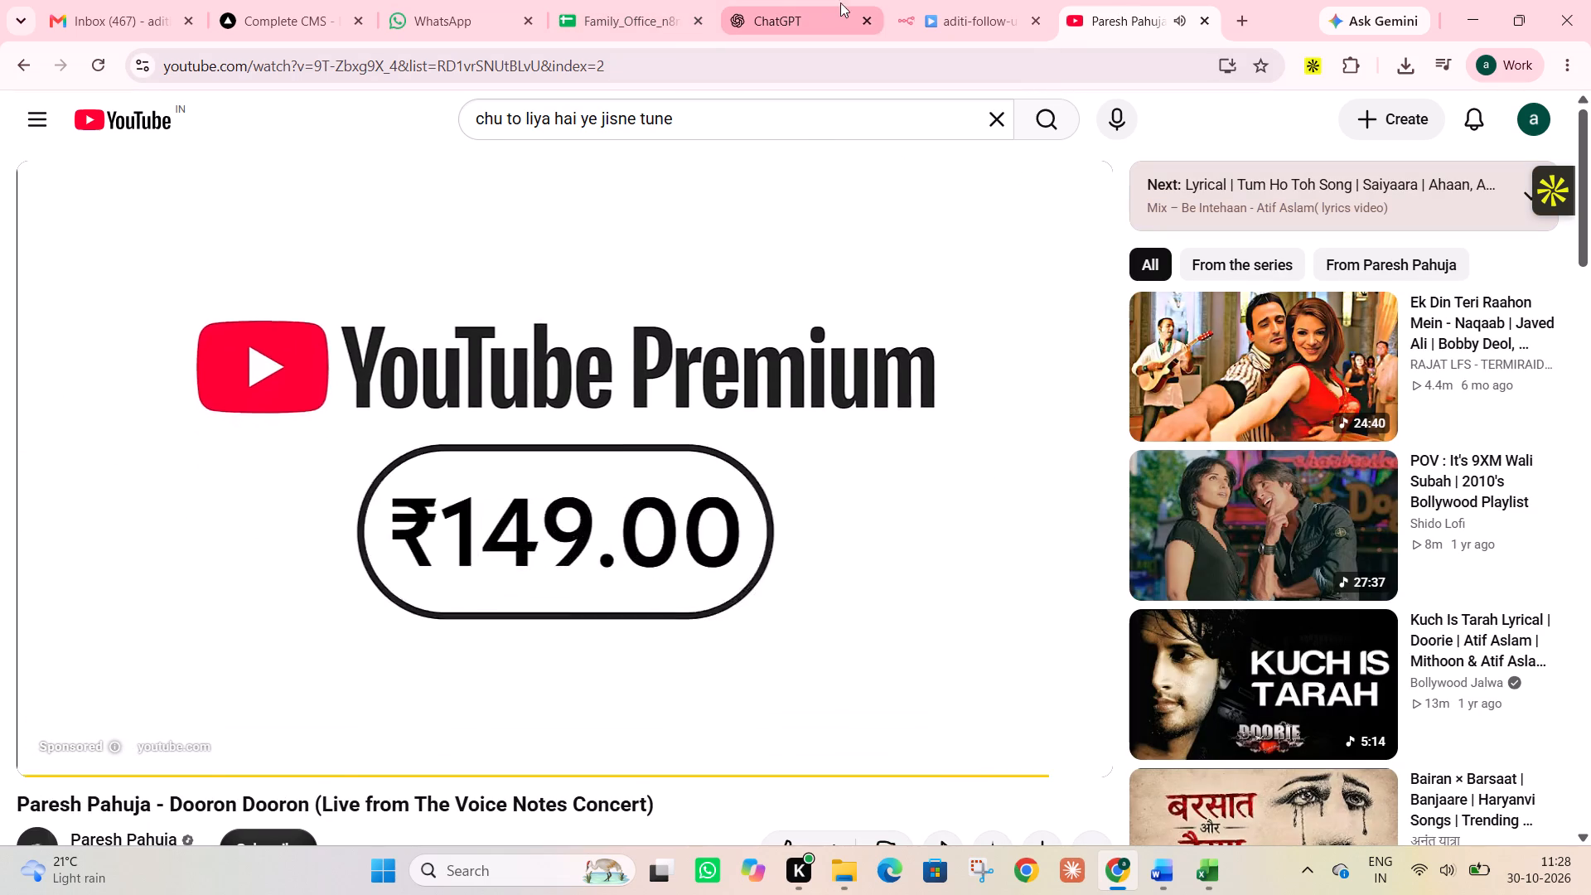
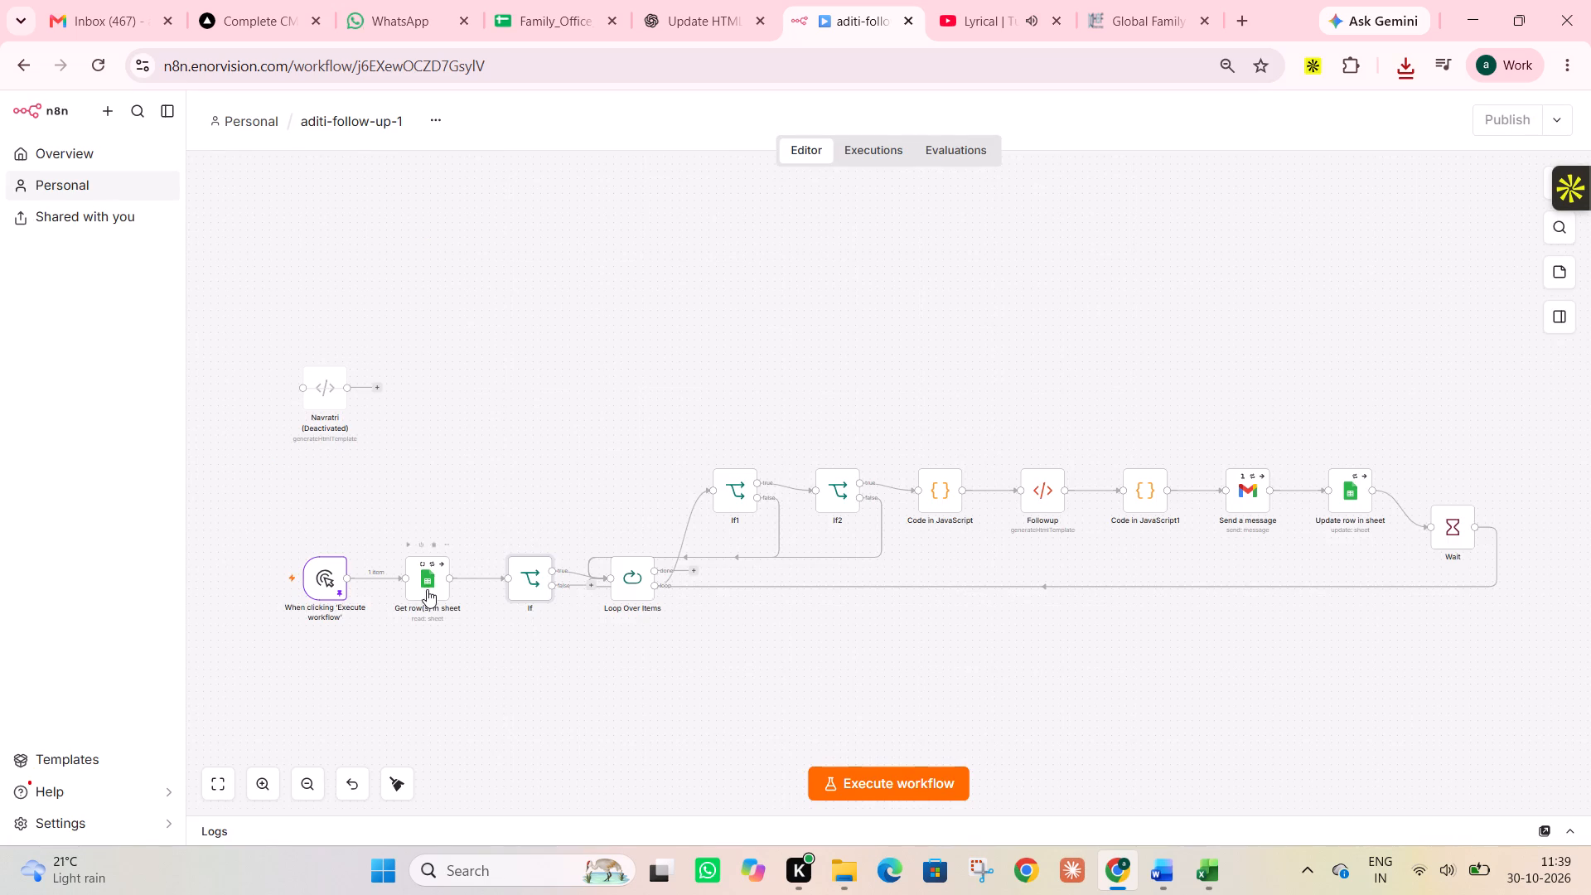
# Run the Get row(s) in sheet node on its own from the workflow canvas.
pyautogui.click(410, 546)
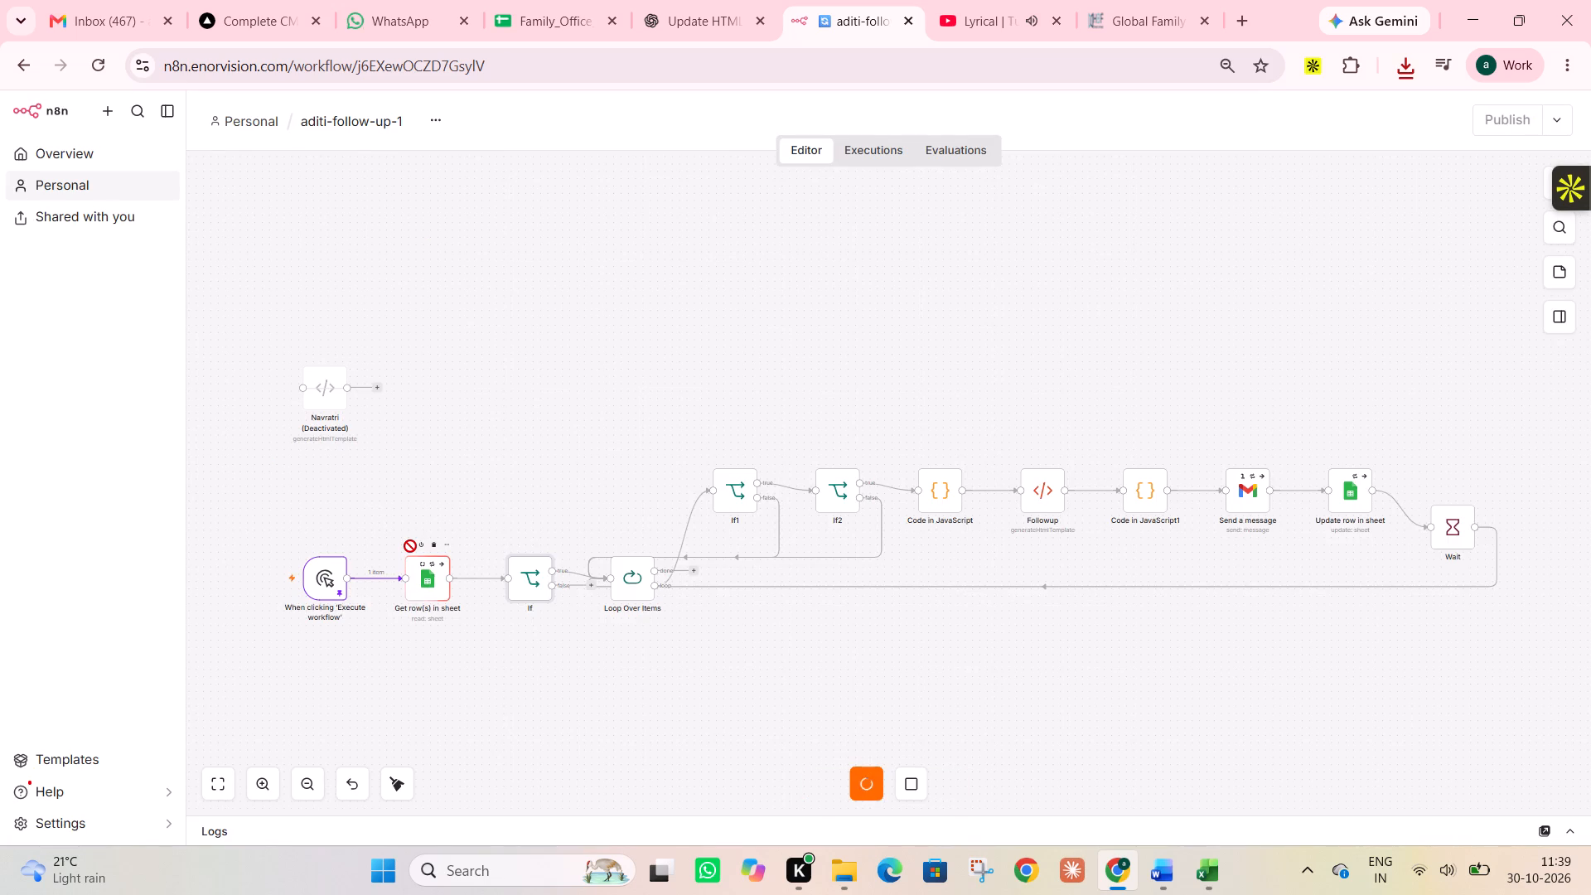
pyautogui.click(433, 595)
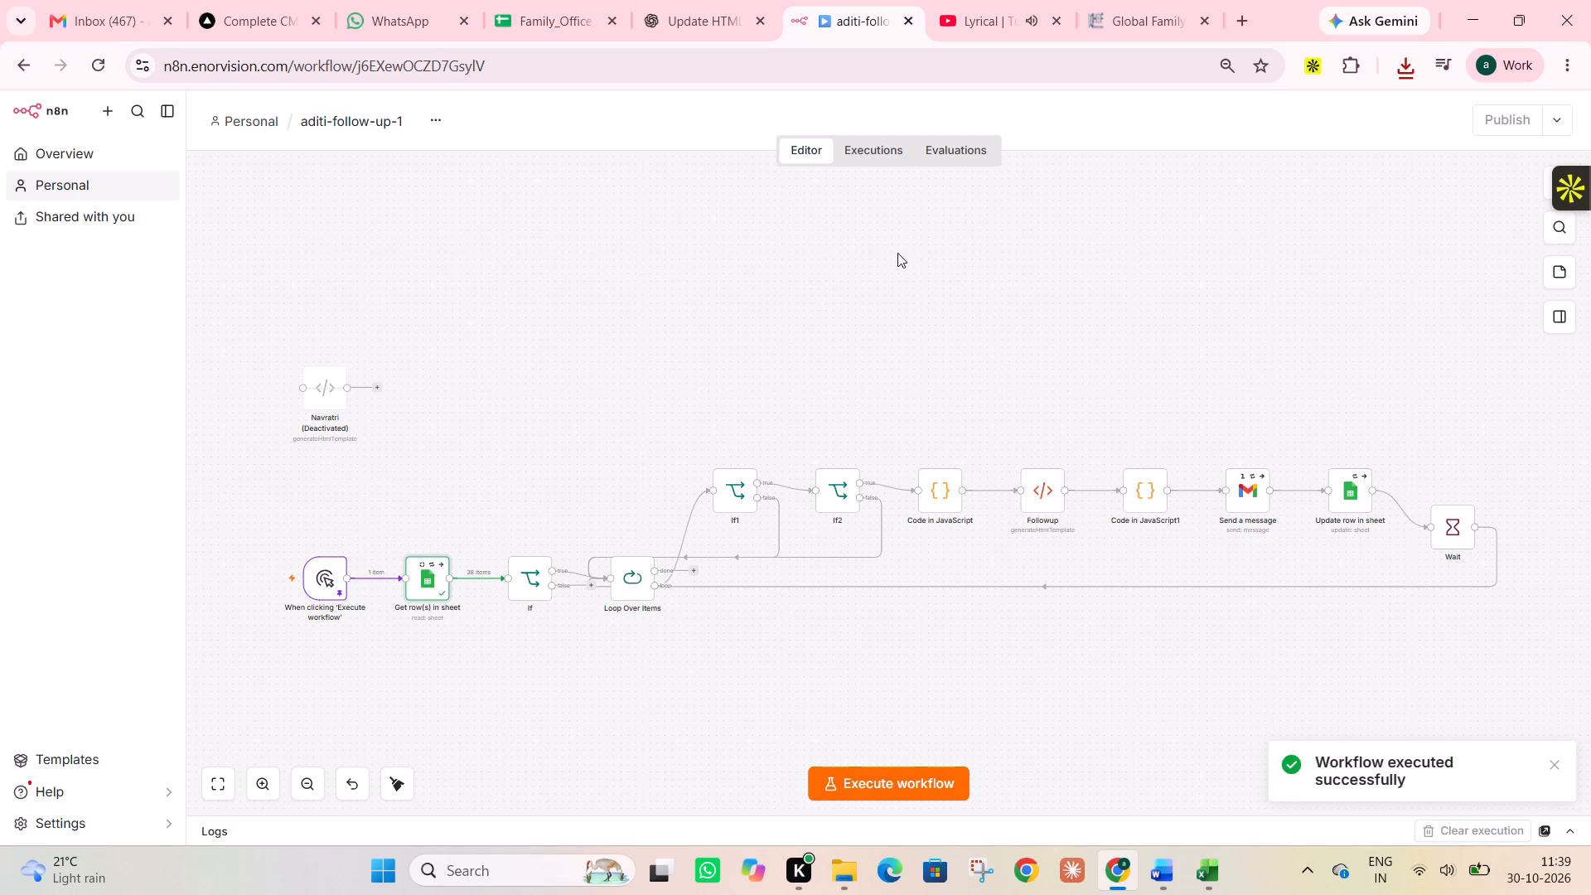
# Examine the Google Form Follow up sheet in the Family Office spreadsheet, from the header columns down to the last filled row.
pyautogui.click(565, 19)
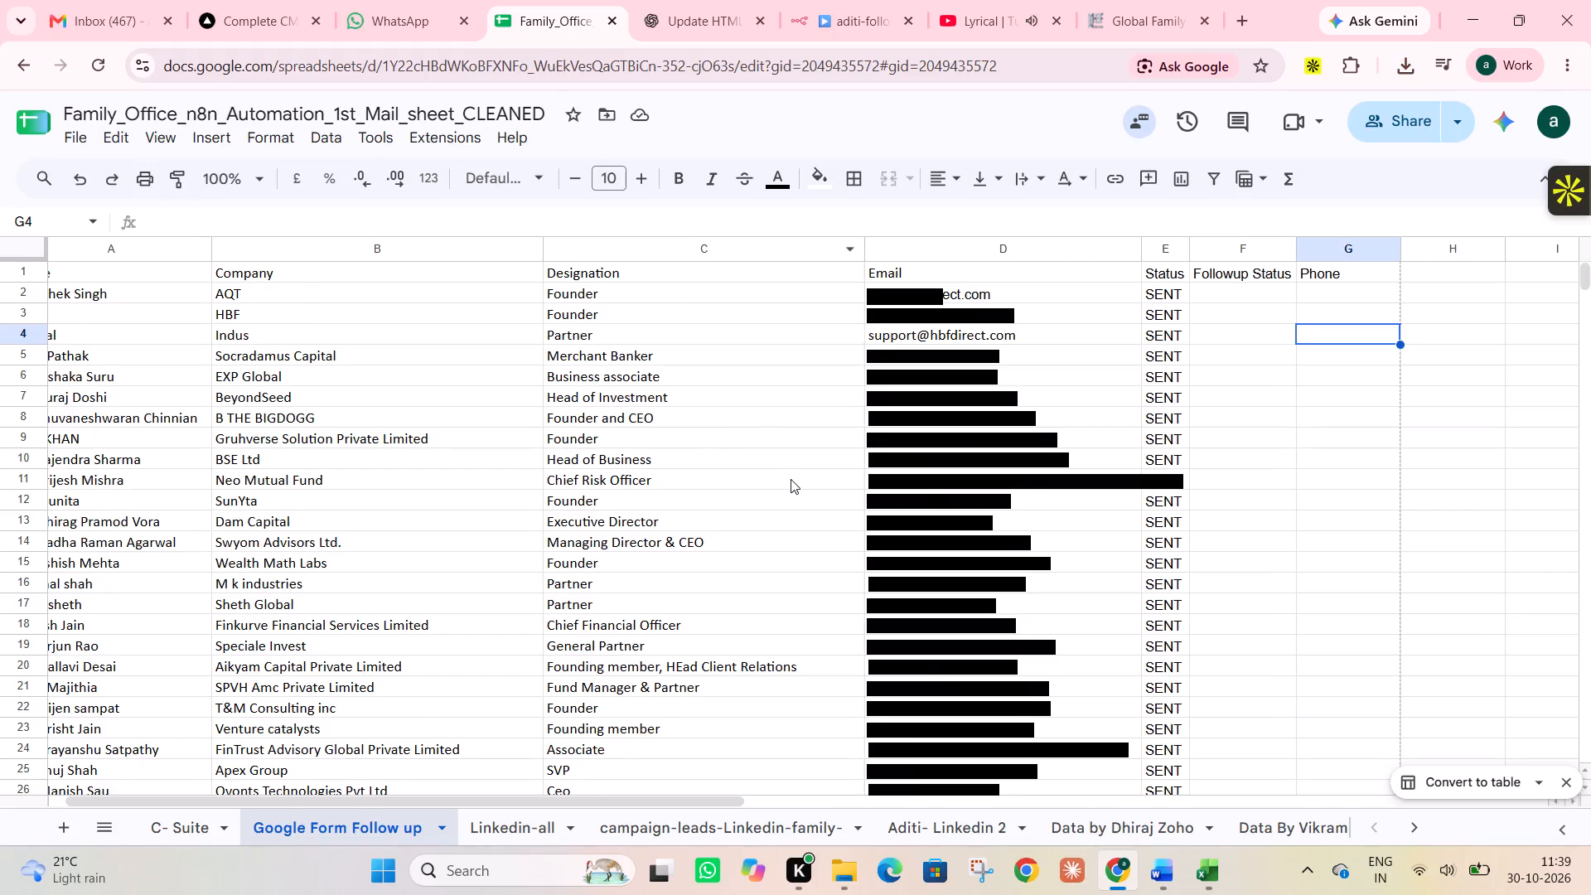
pyautogui.scroll(2, 791, 479)
pyautogui.scroll(-11, 791, 479)
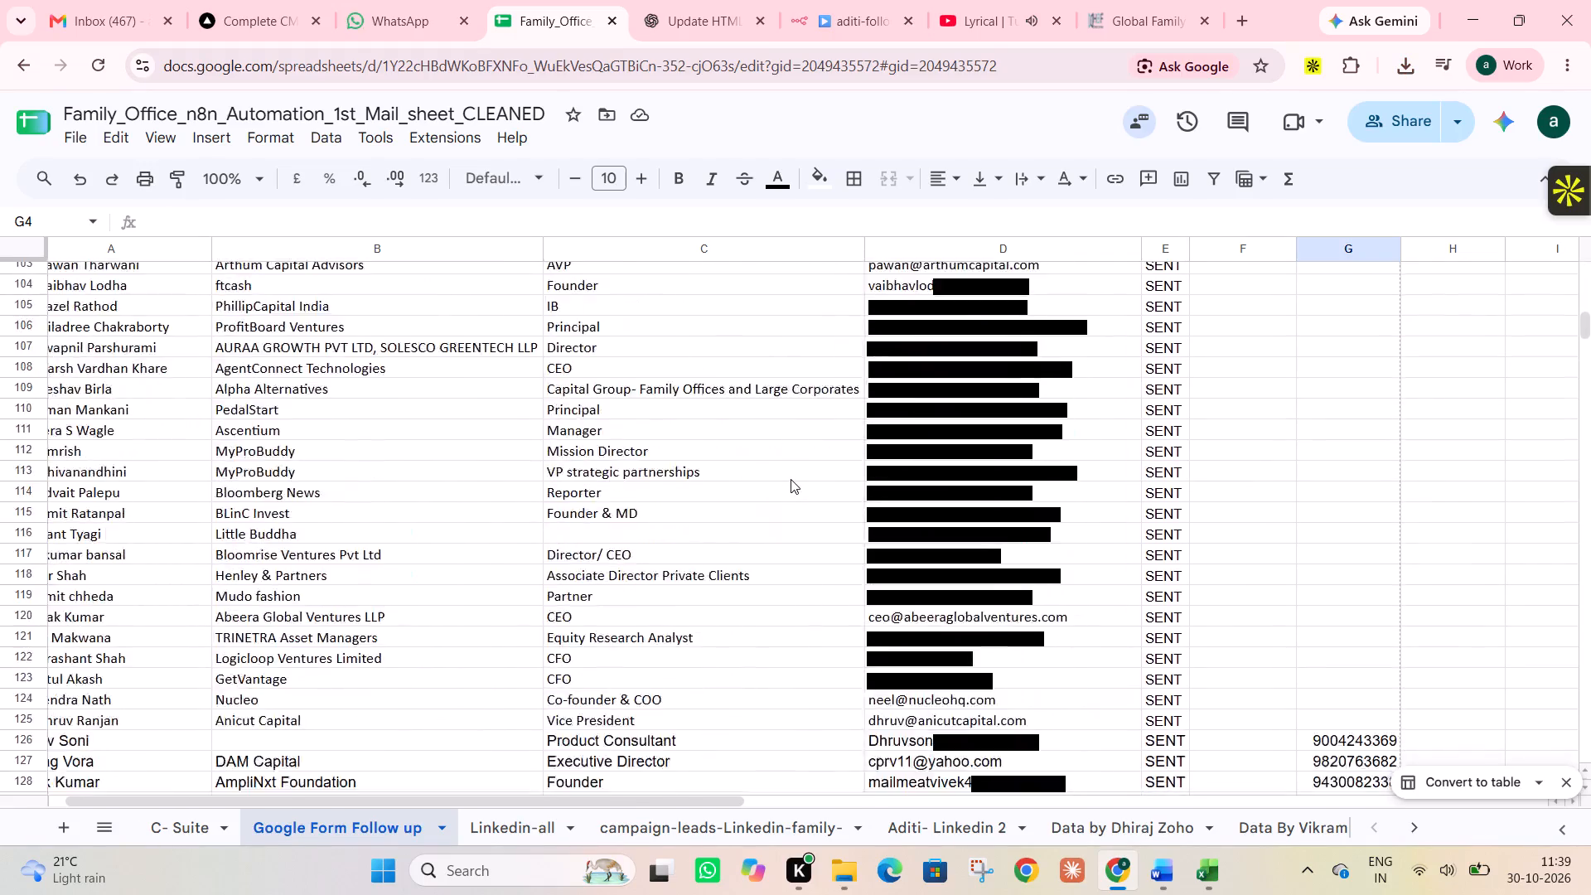
pyautogui.scroll(-2, 791, 479)
pyautogui.scroll(7, 791, 479)
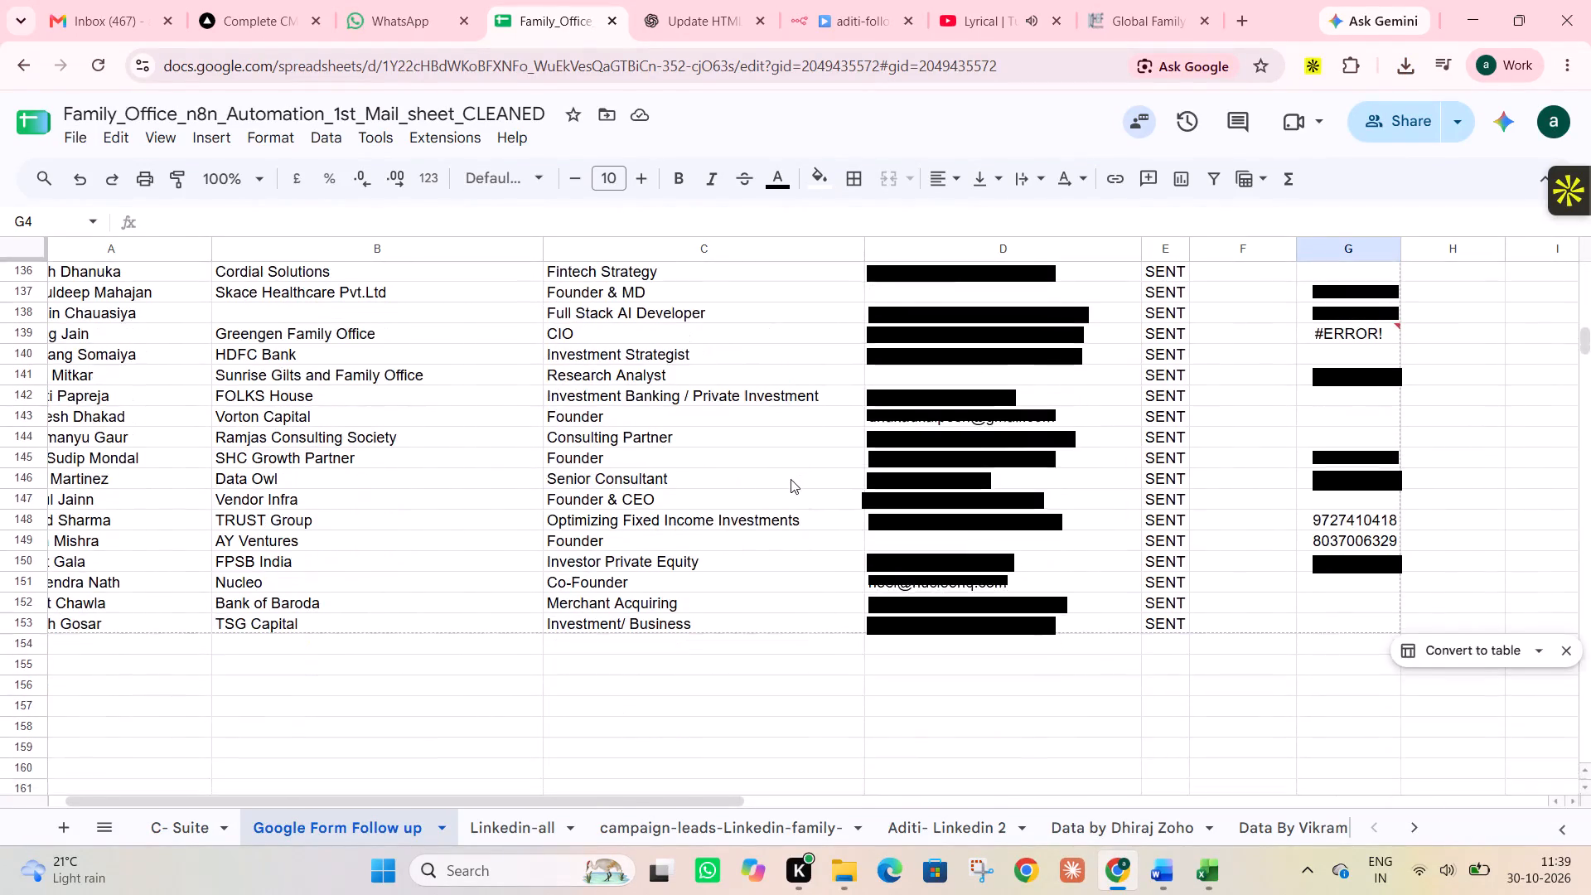
pyautogui.scroll(7, 791, 479)
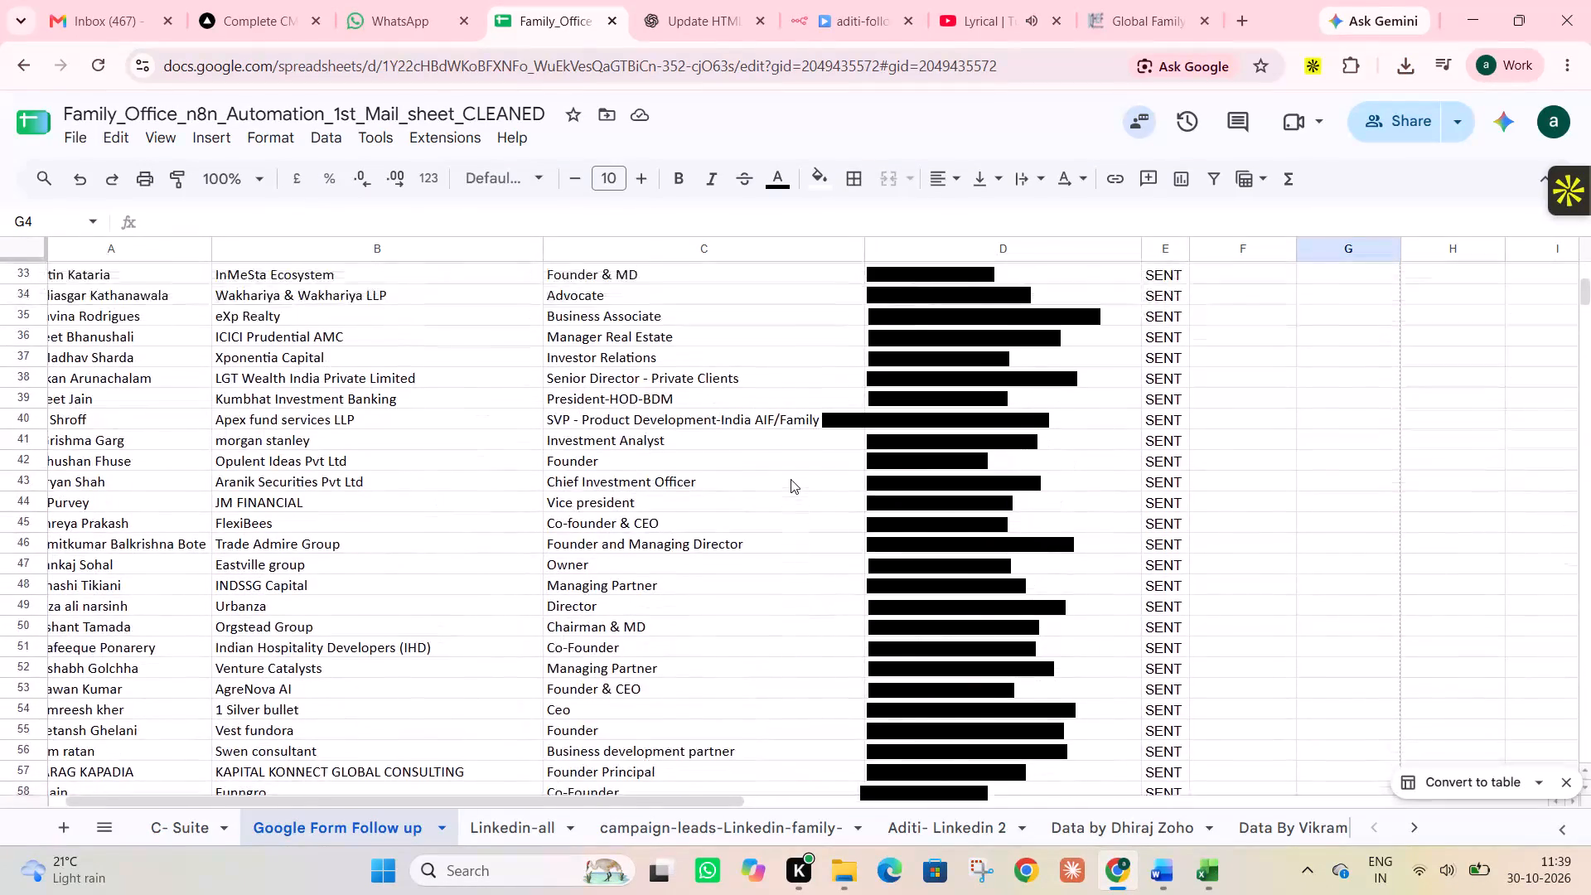
pyautogui.scroll(5, 791, 479)
pyautogui.hscroll(2, 791, 479)
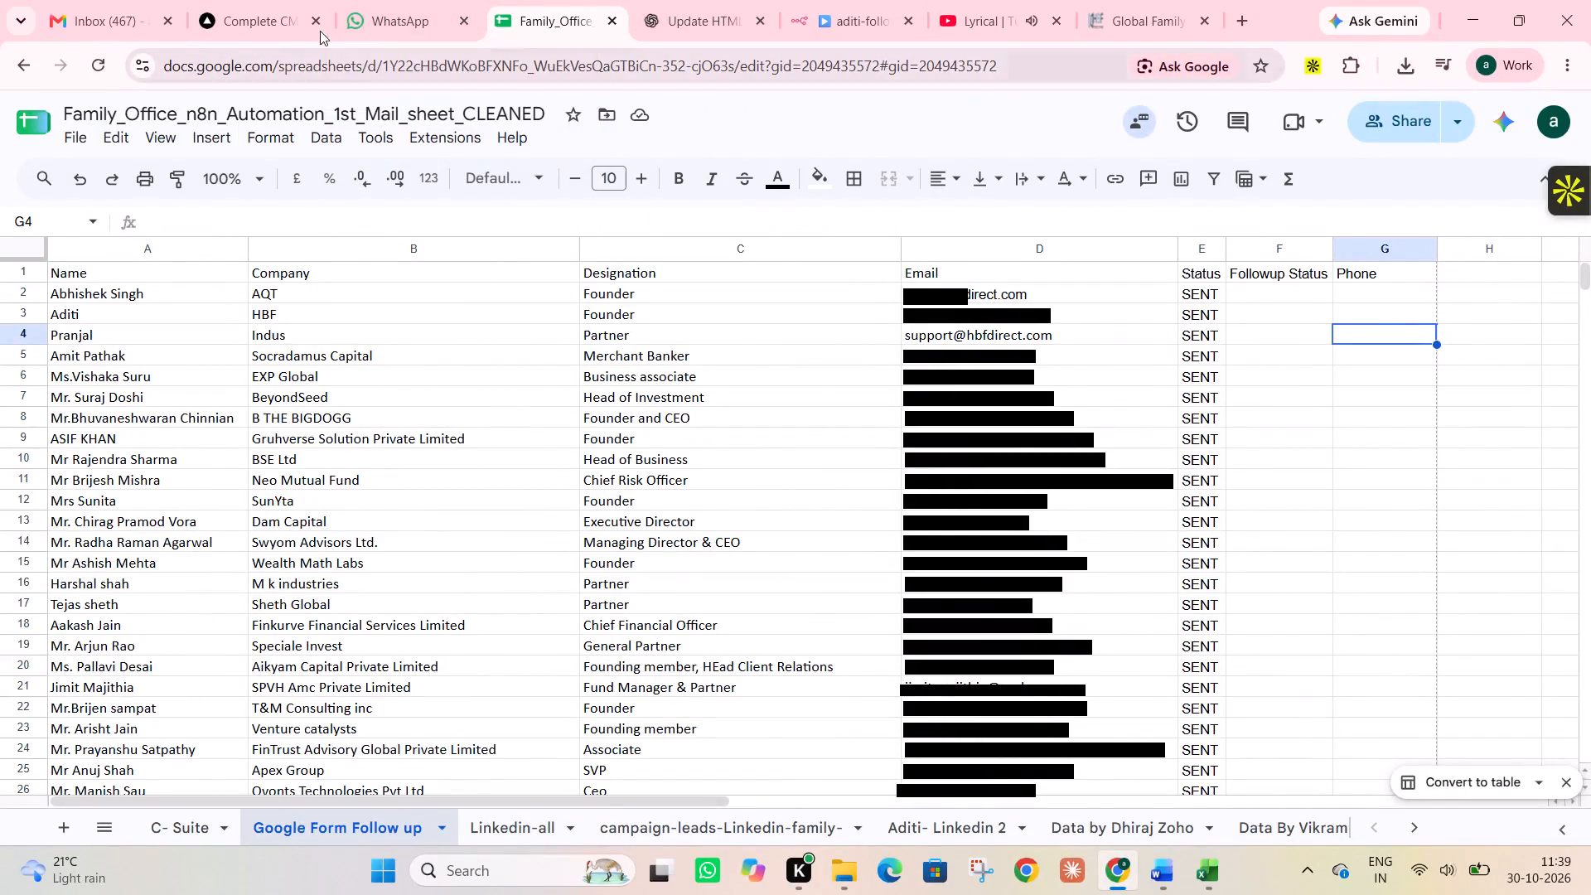
# In n8n, switch the Get row(s) in sheet node's sheet to Google Form Follow up and execute that step.
pyautogui.click(805, 2)
pyautogui.doubleClick(437, 594)
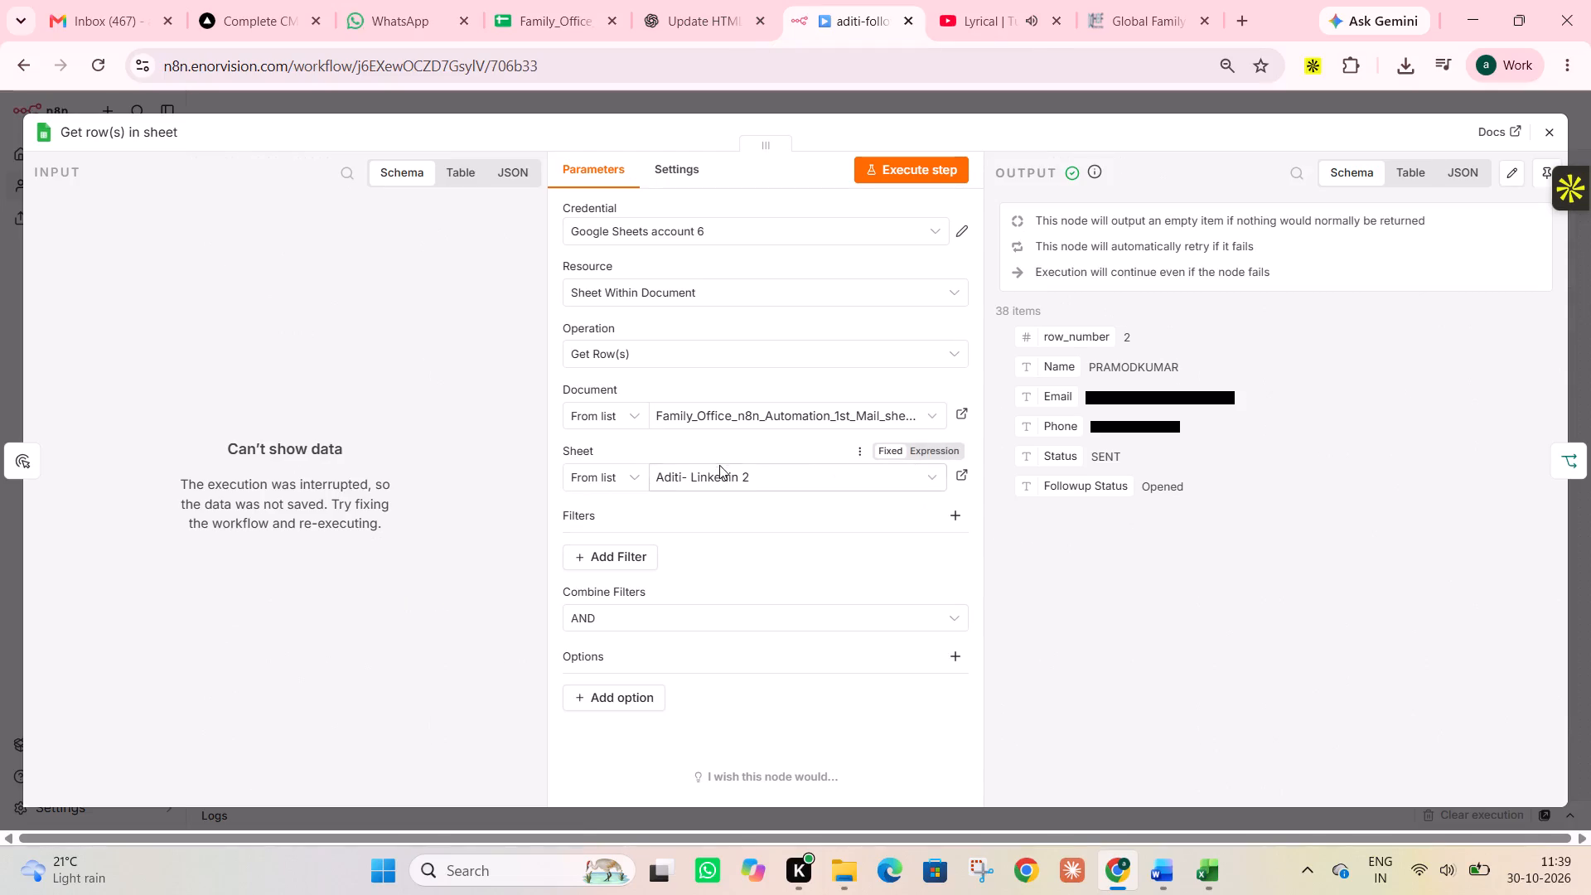
pyautogui.click(713, 477)
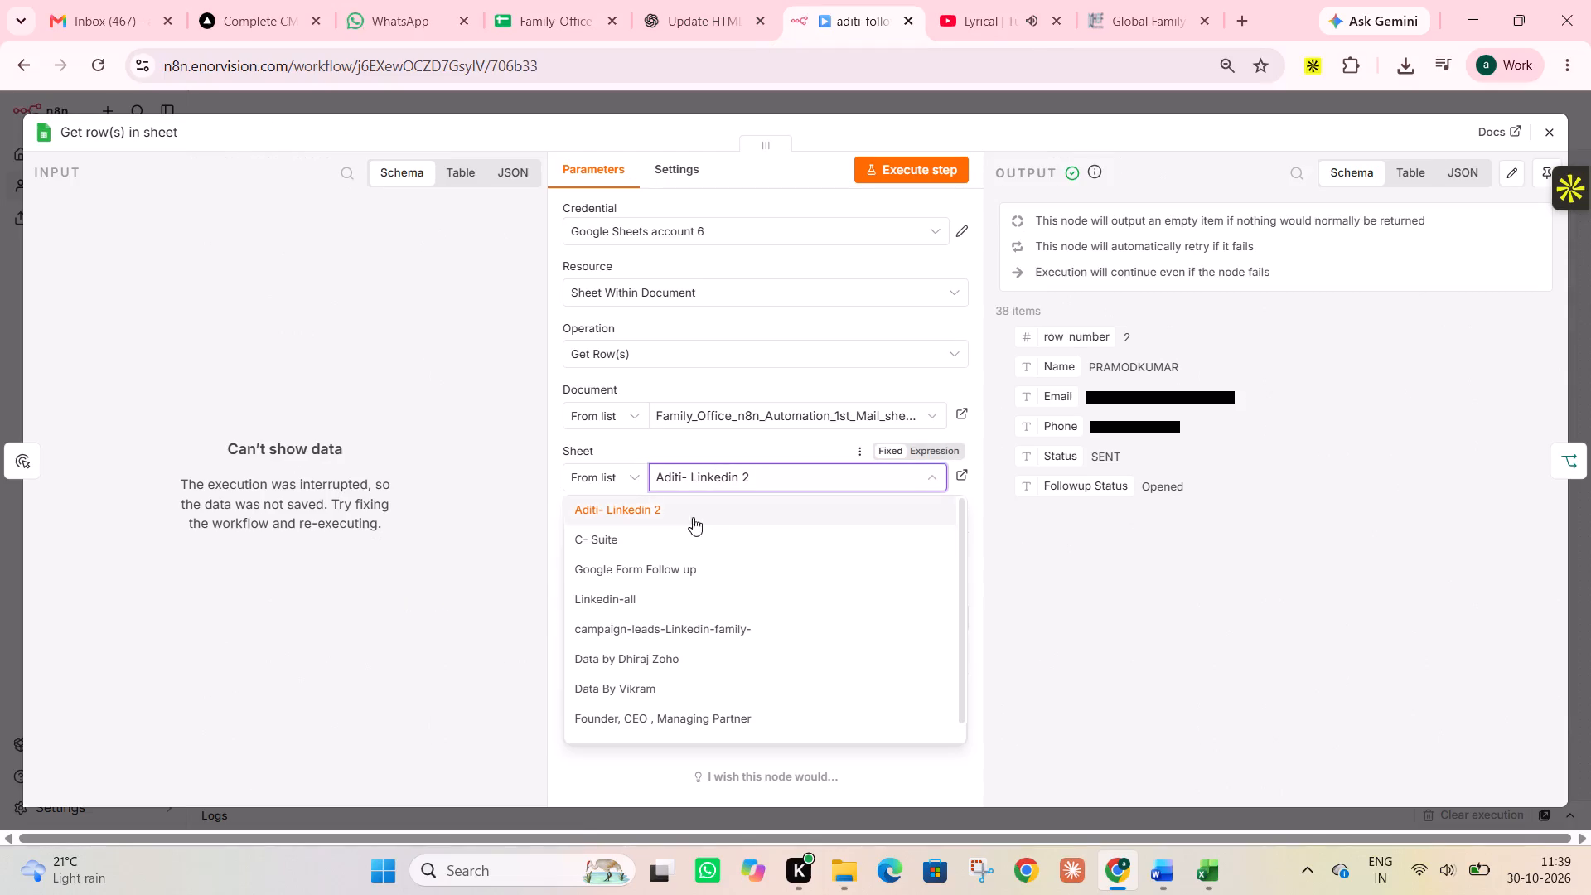
pyautogui.click(650, 559)
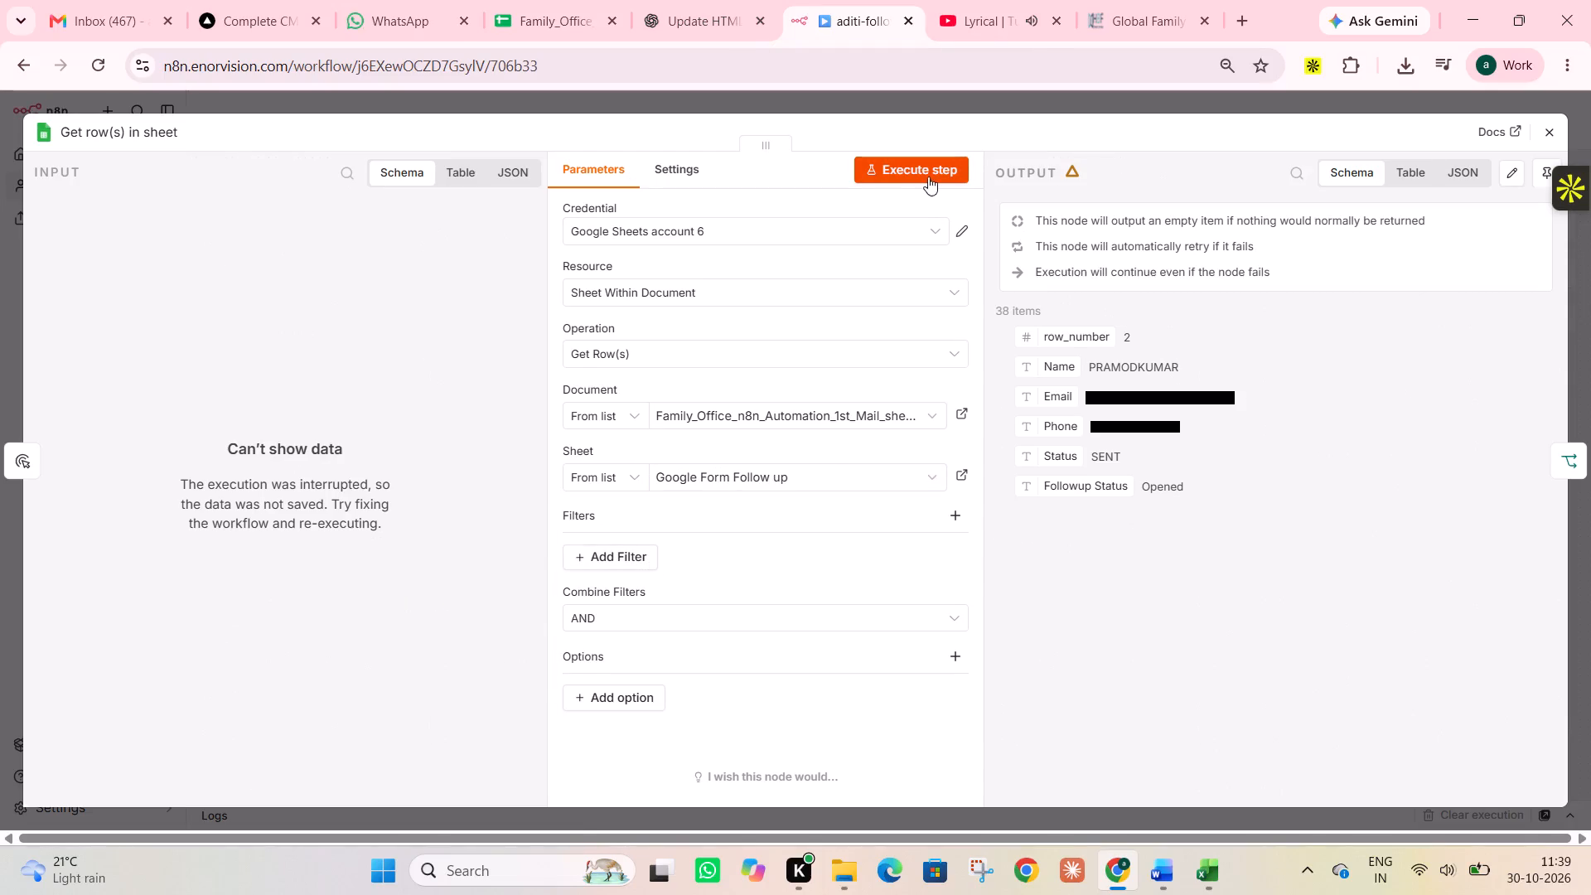
pyautogui.click(928, 177)
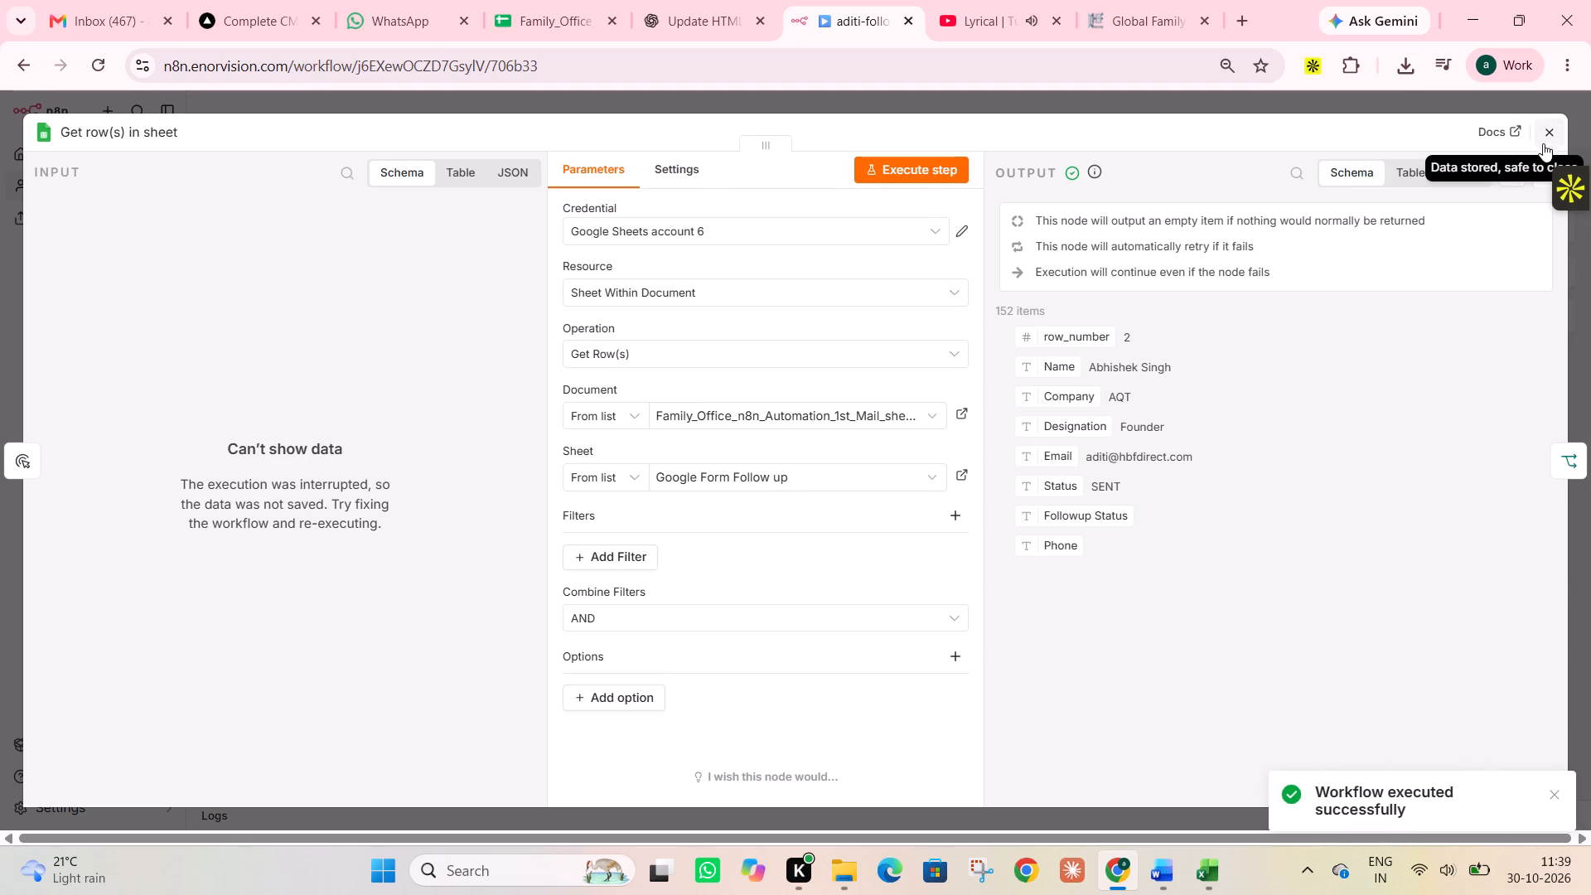
# Close the Get row(s) in sheet node and execute the workflow up to the Followup node.
pyautogui.click(1547, 128)
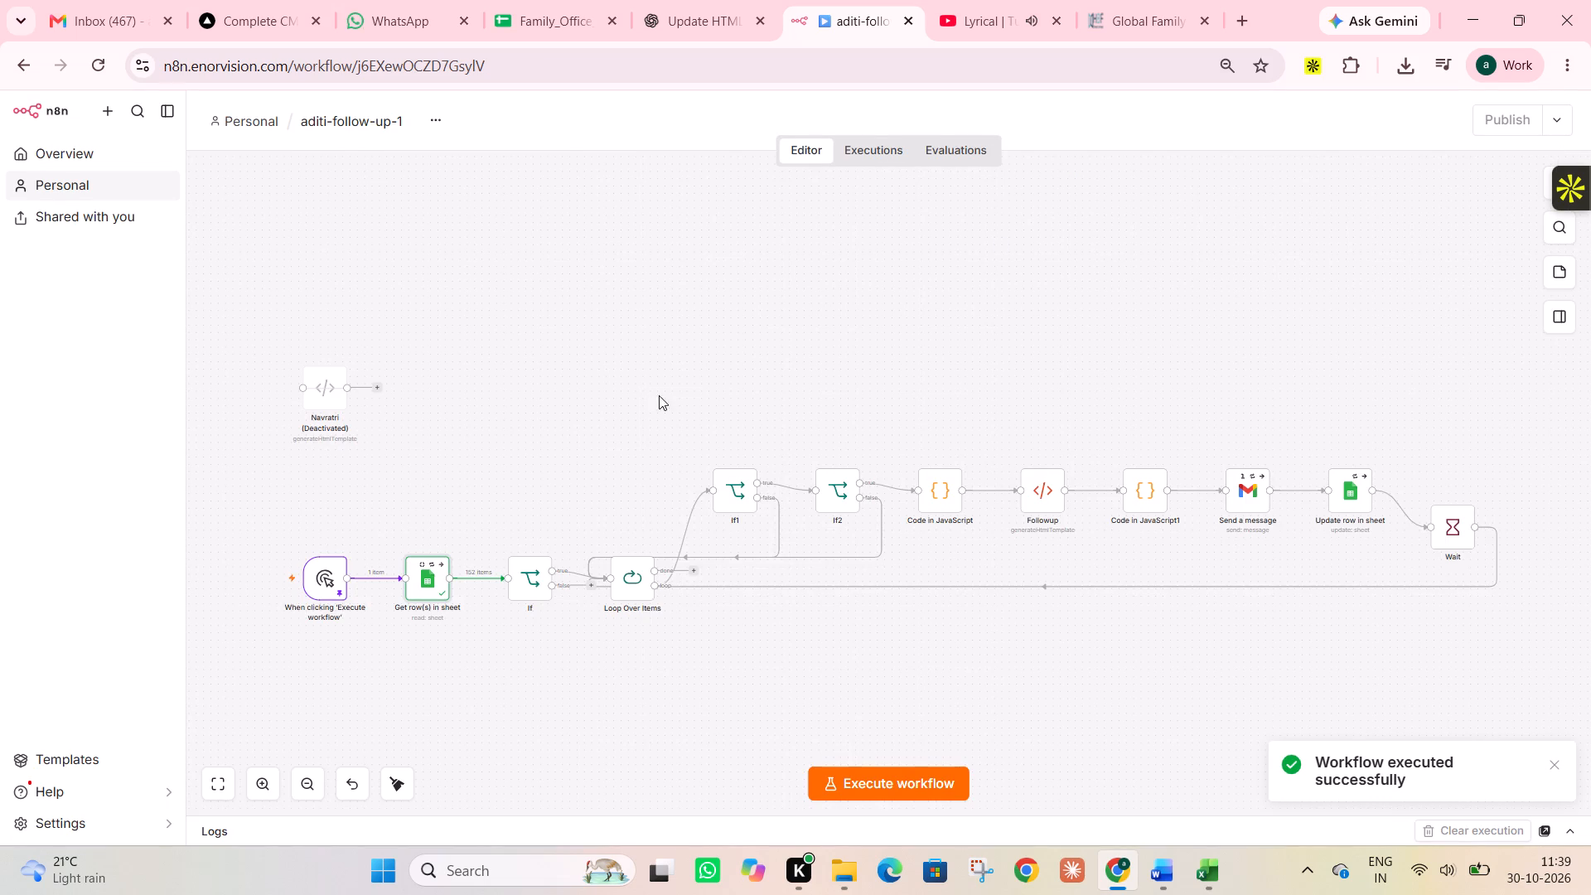
pyautogui.click(1025, 454)
# Open the Followup node and examine its HTML template and the rendered email preview down to the speakers section.
pyautogui.doubleClick(1028, 481)
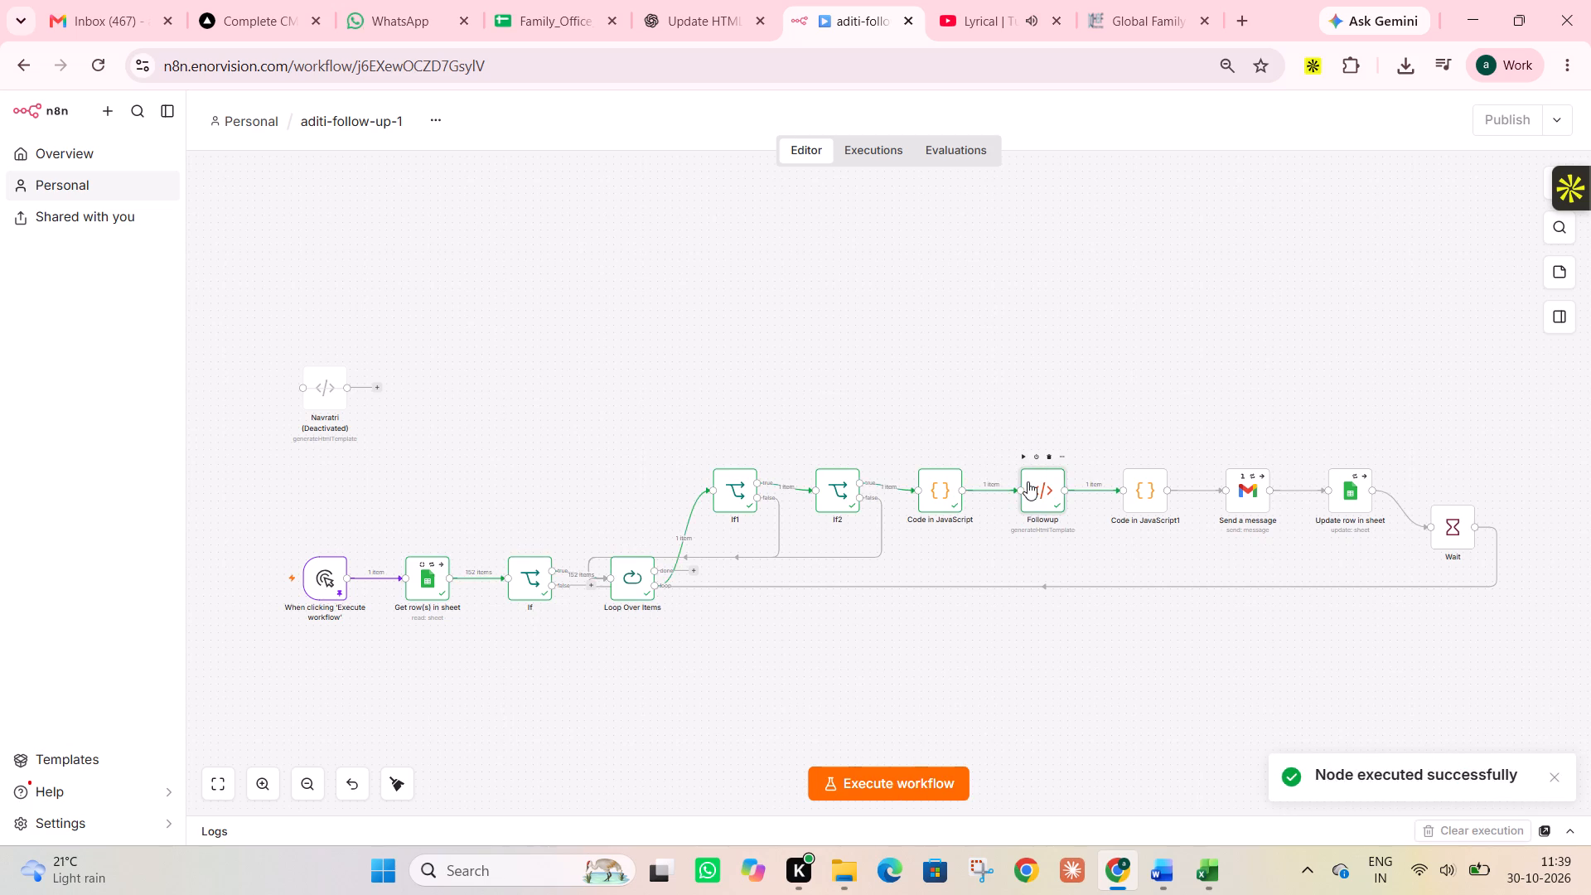
pyautogui.scroll(6, 826, 433)
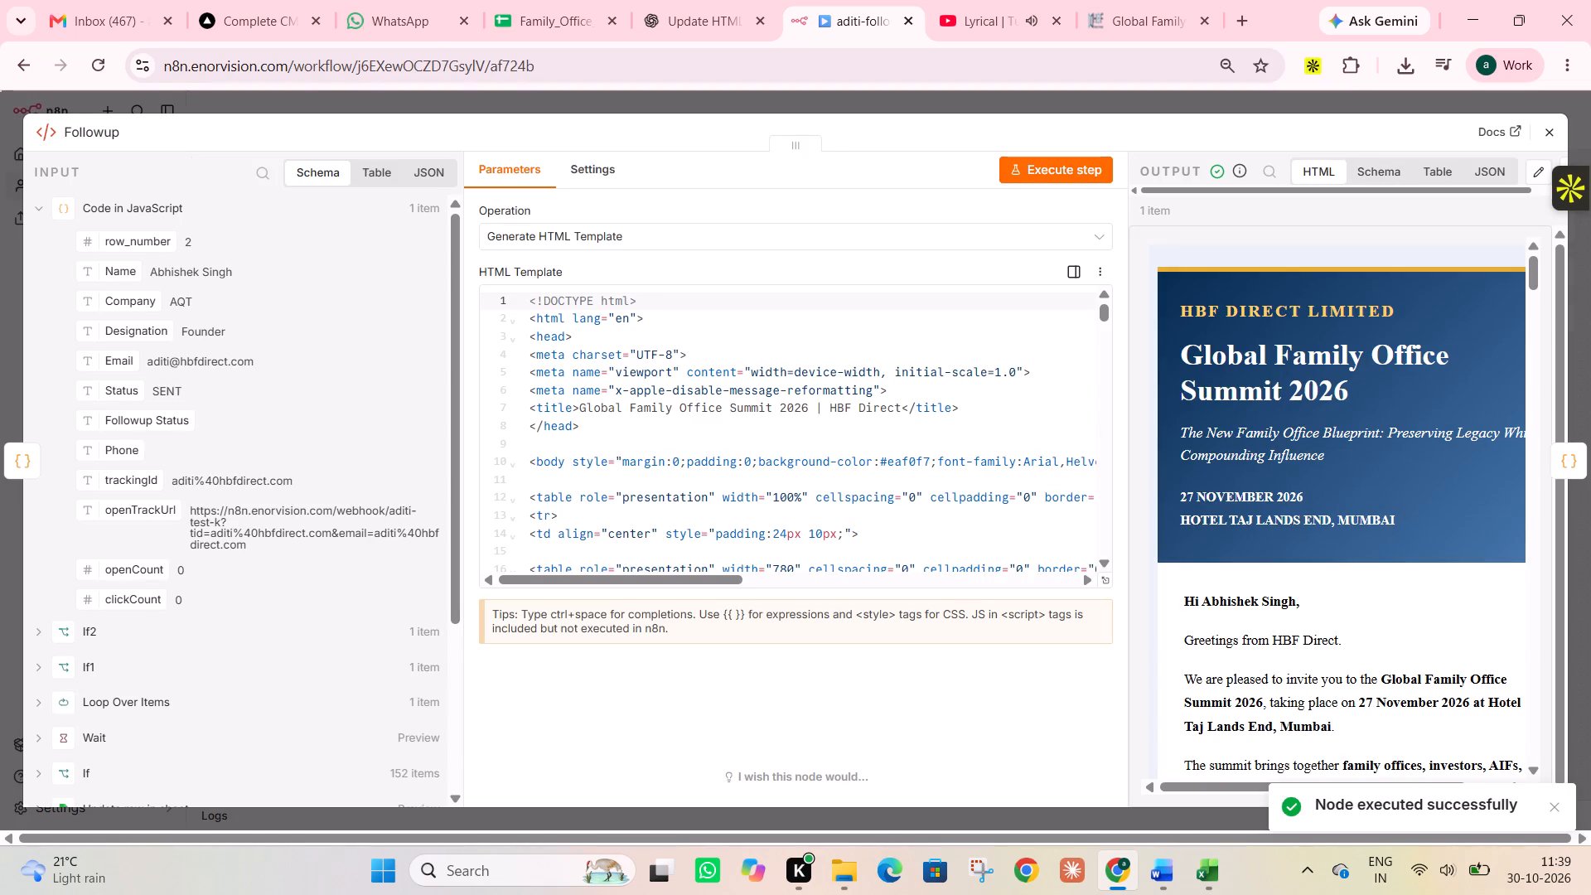
pyautogui.scroll(1, 826, 433)
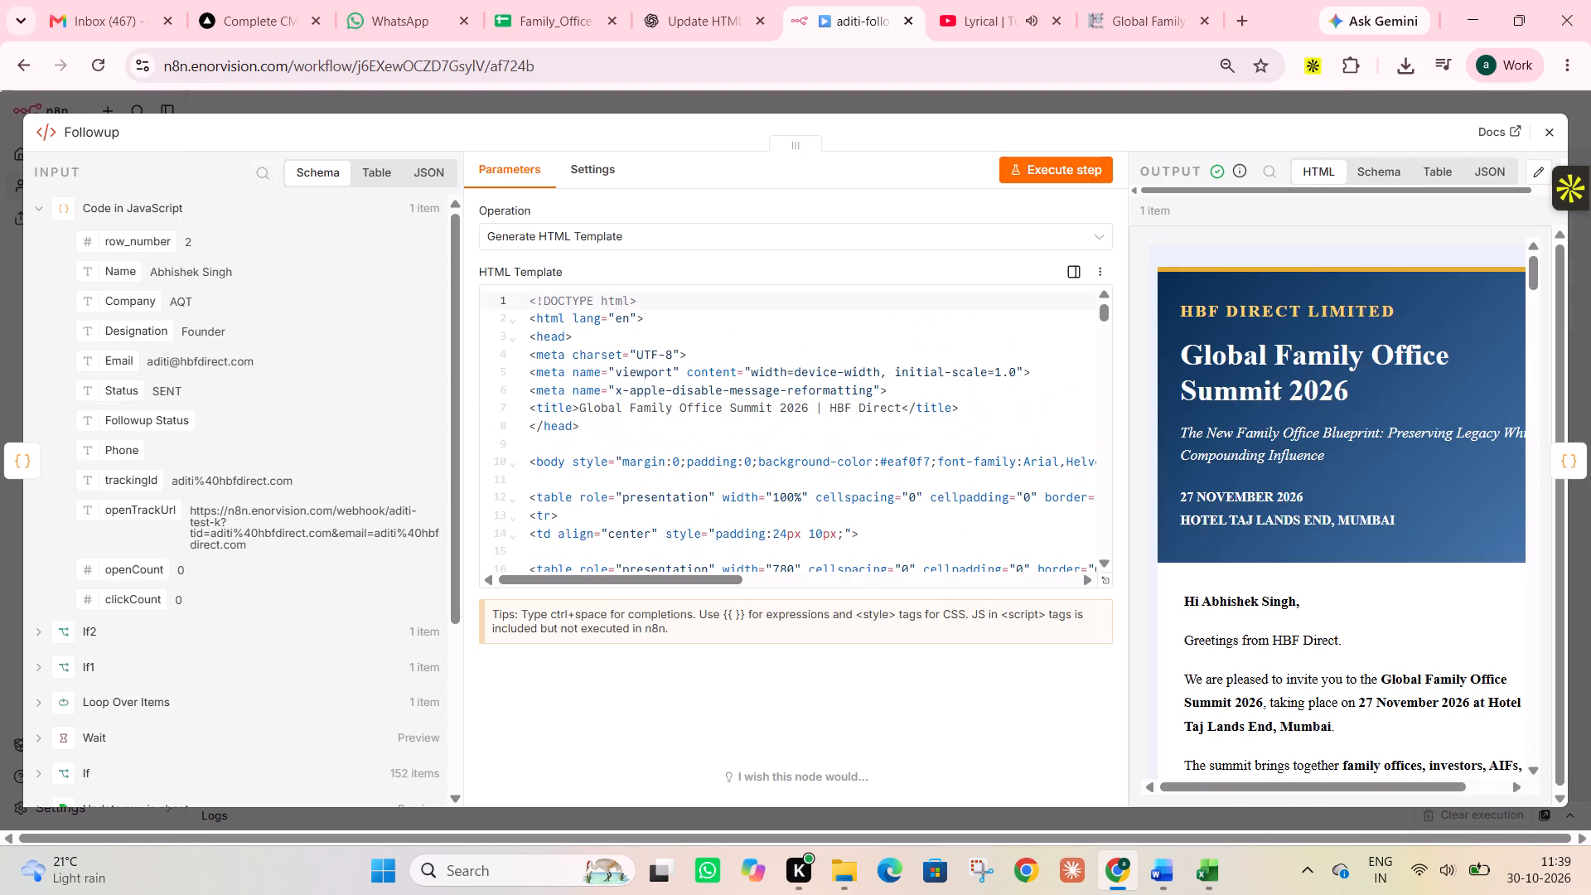
pyautogui.scroll(-5, 826, 433)
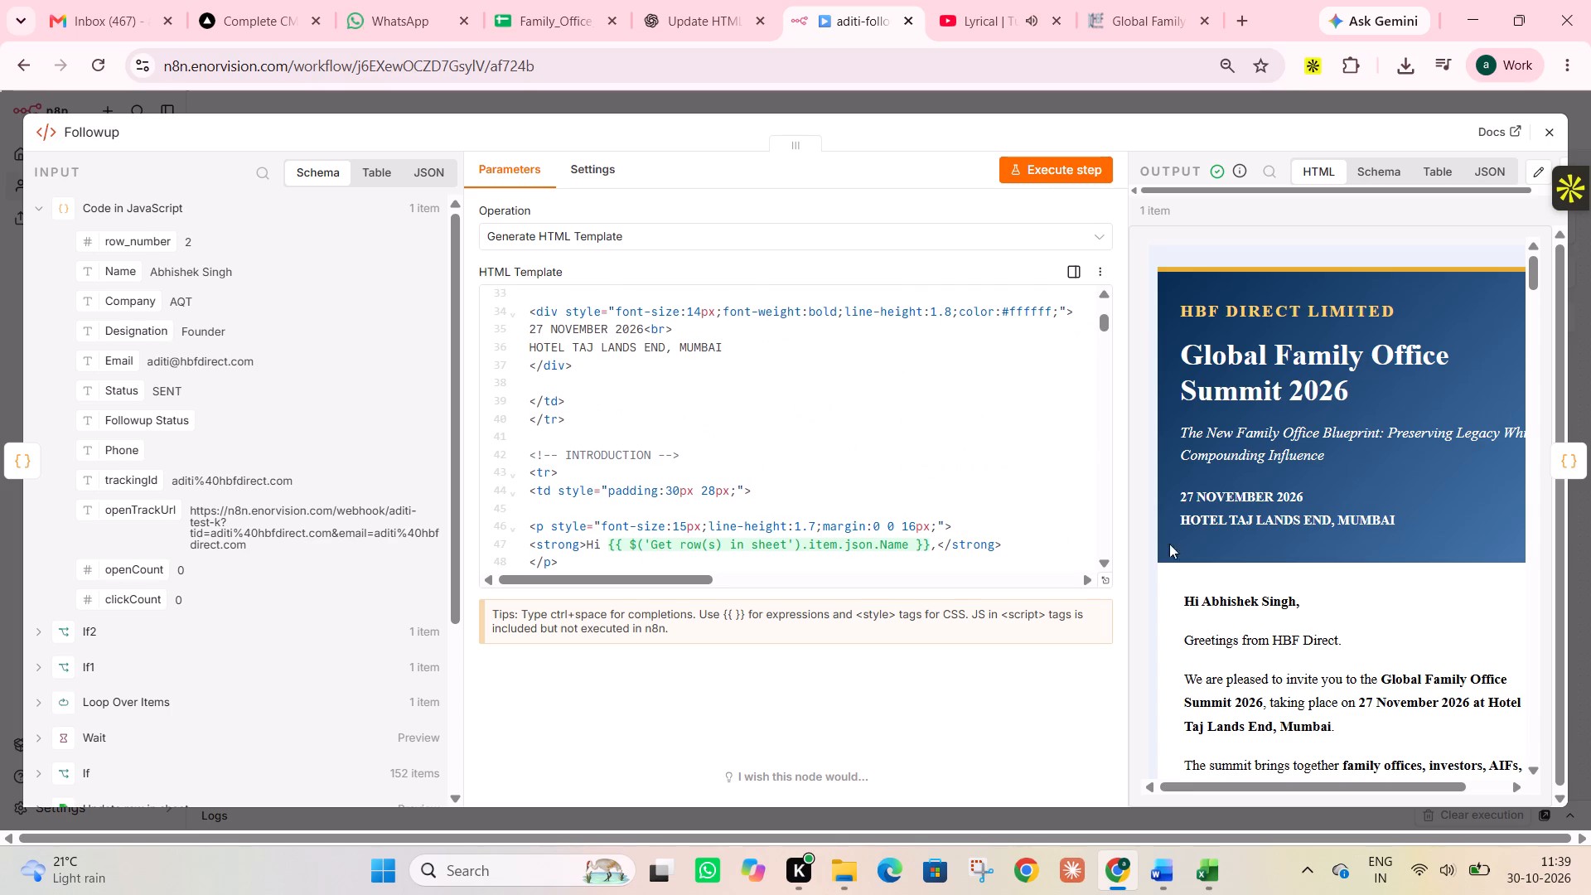
pyautogui.scroll(-6, 1221, 626)
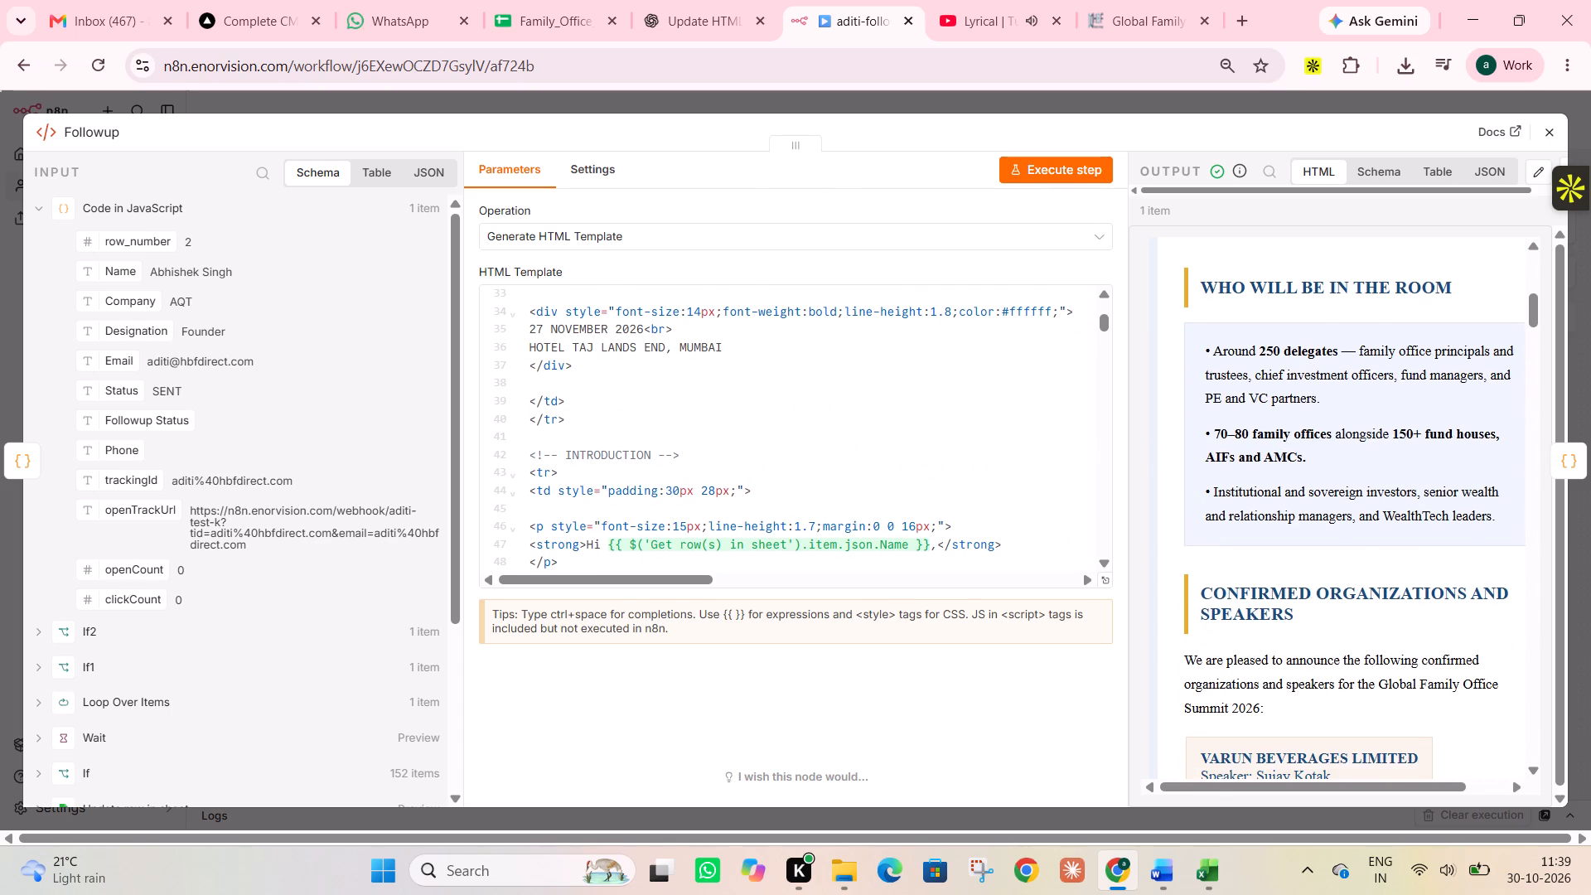
# Switch to the Family Office spreadsheet in Google Sheets and check the top rows of the Google Form Follow up sheet.
pyautogui.click(516, 0)
pyautogui.scroll(1, 530, 605)
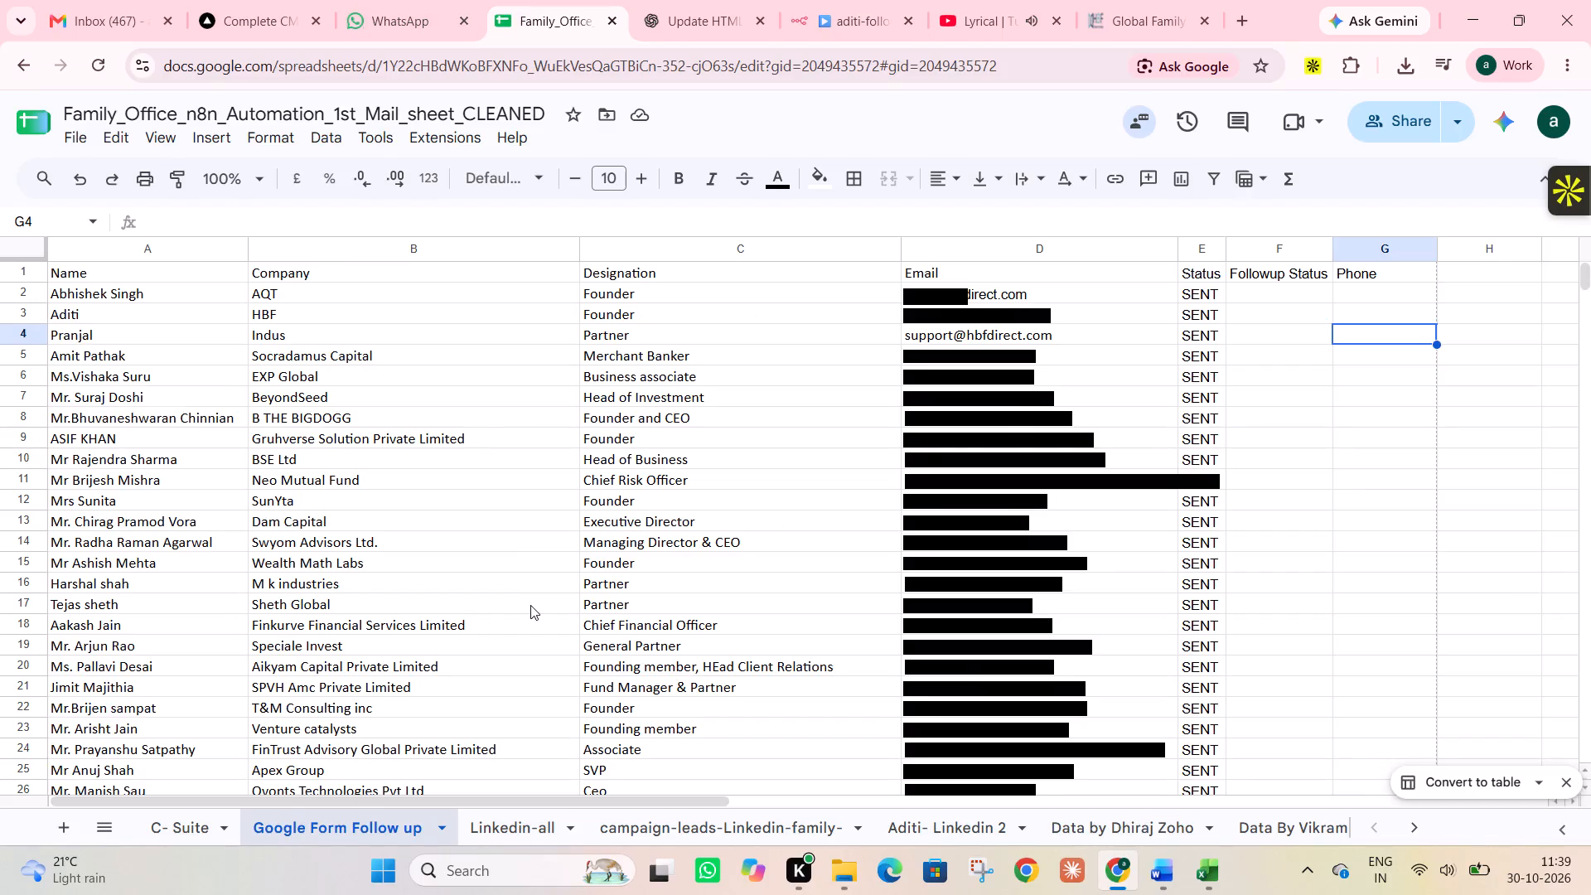
pyautogui.scroll(2, 530, 605)
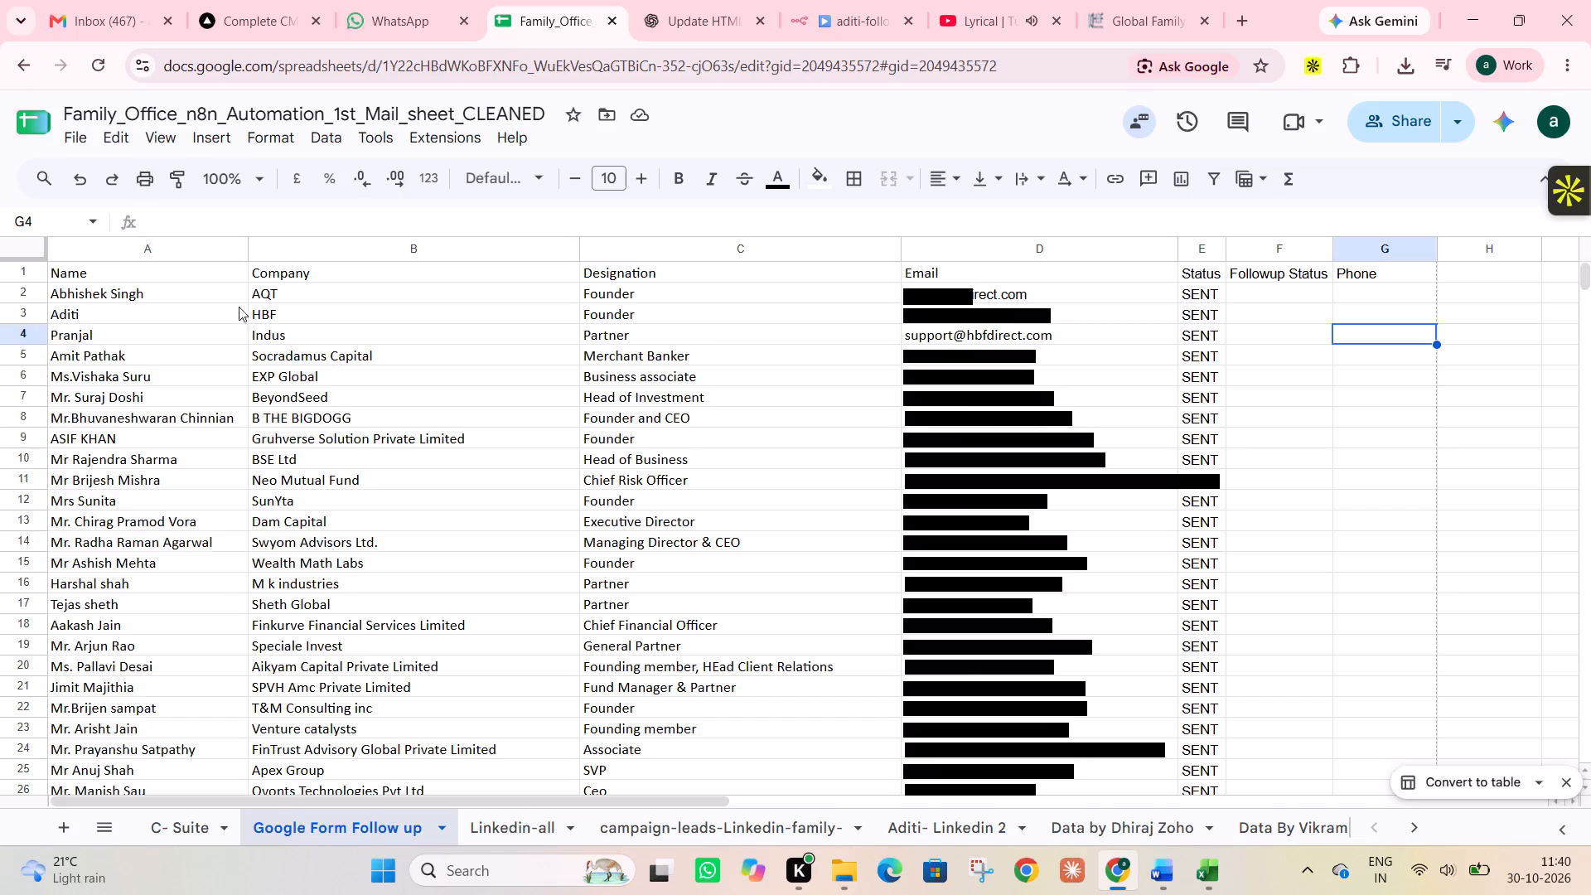
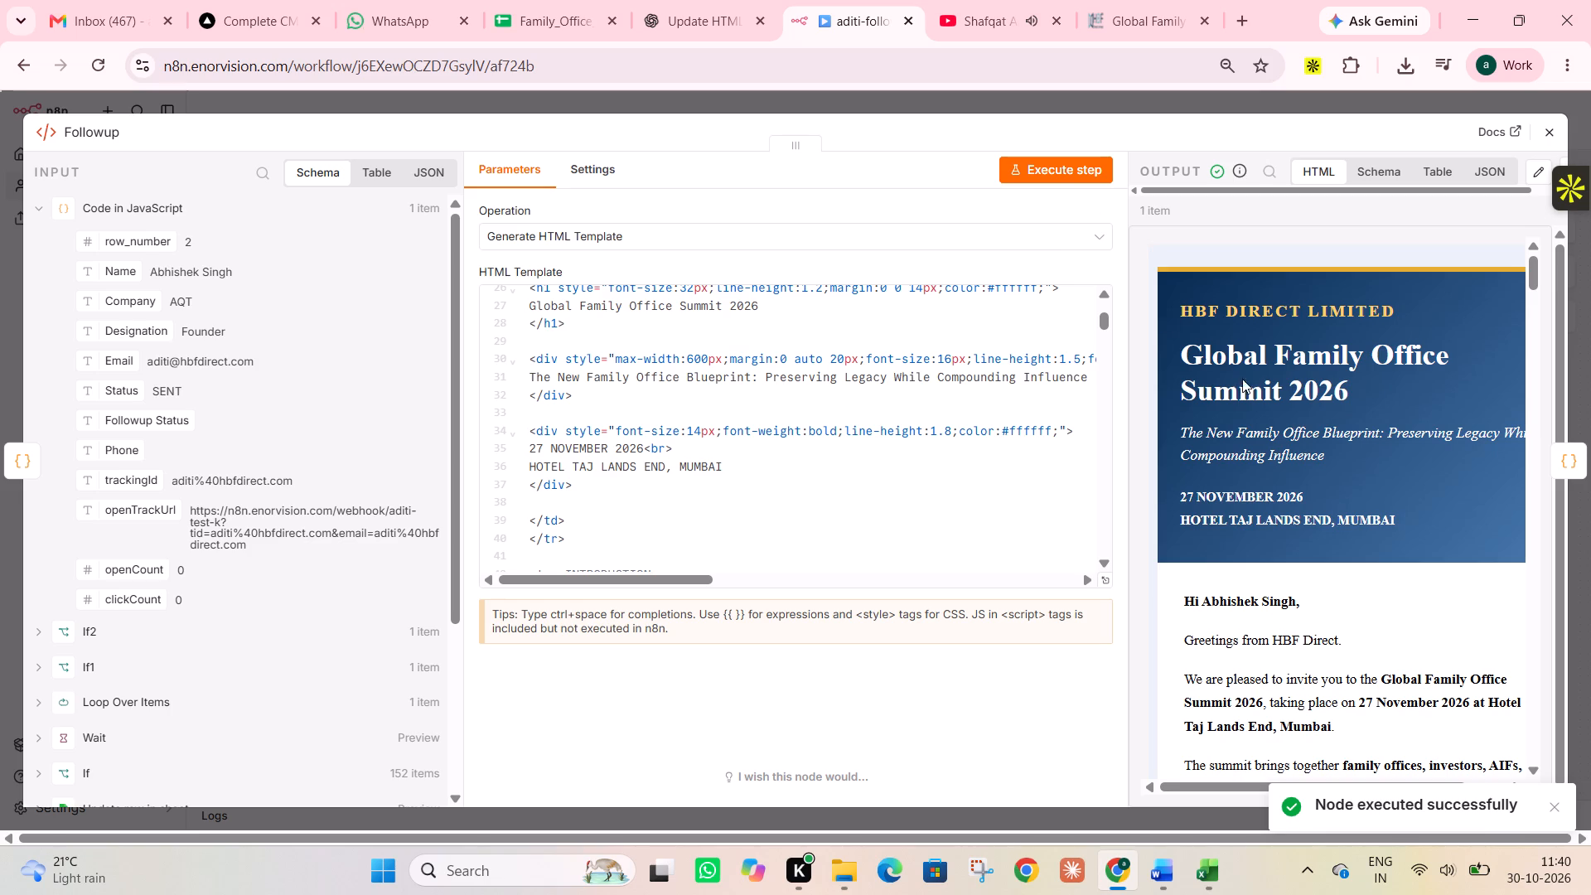
# Check the rendered email preview in the Followup node down to the opening paragraphs and close the node.
pyautogui.scroll(-3, 1306, 458)
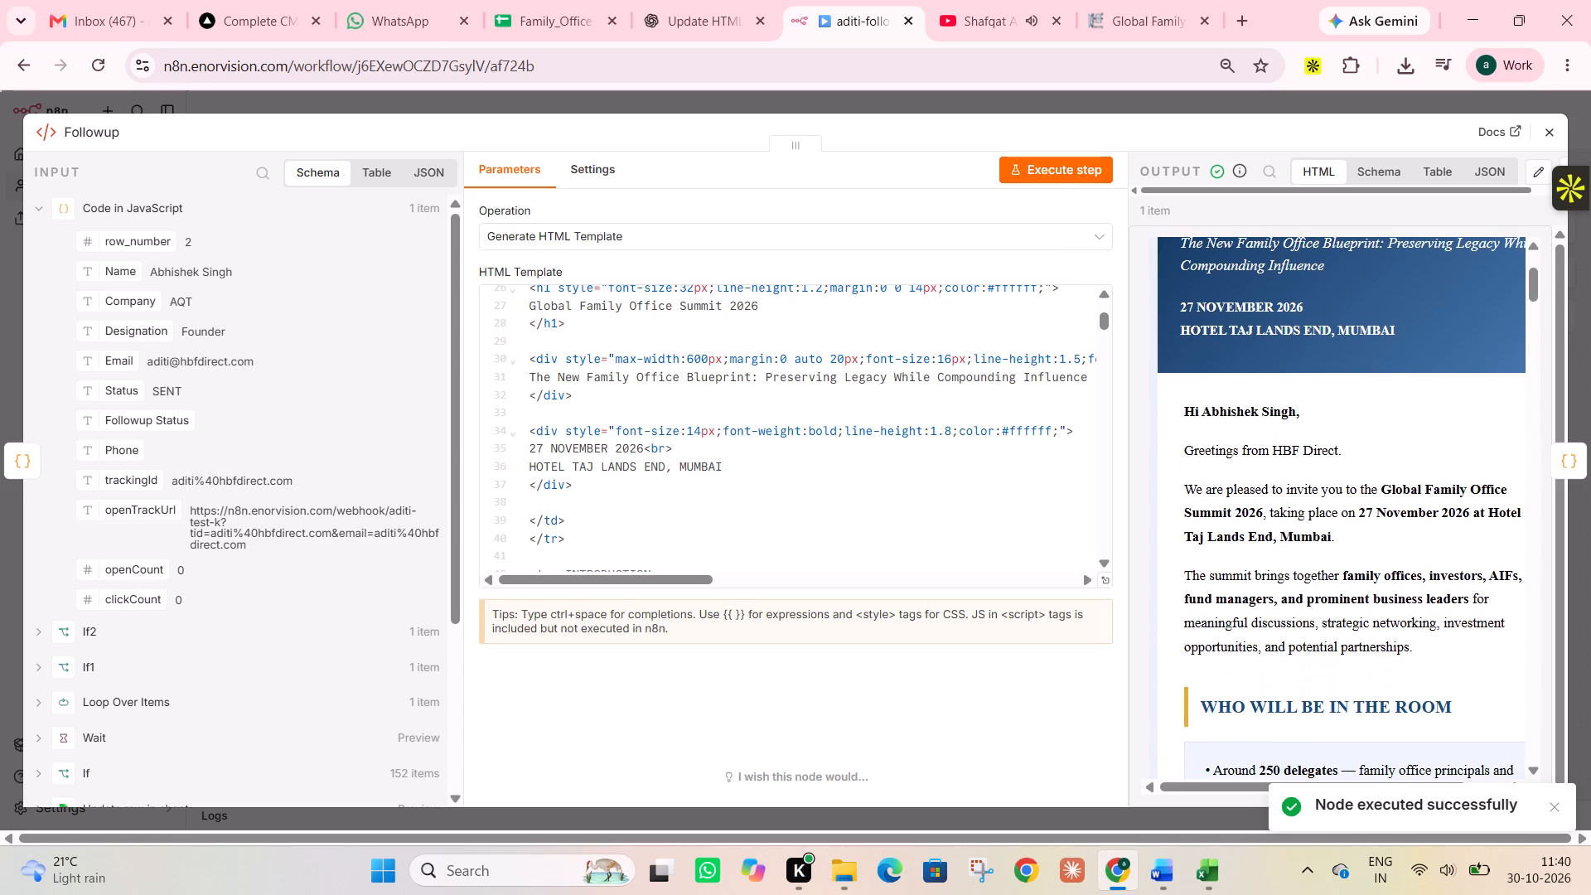
pyautogui.scroll(-1, 1306, 458)
pyautogui.click(1537, 133)
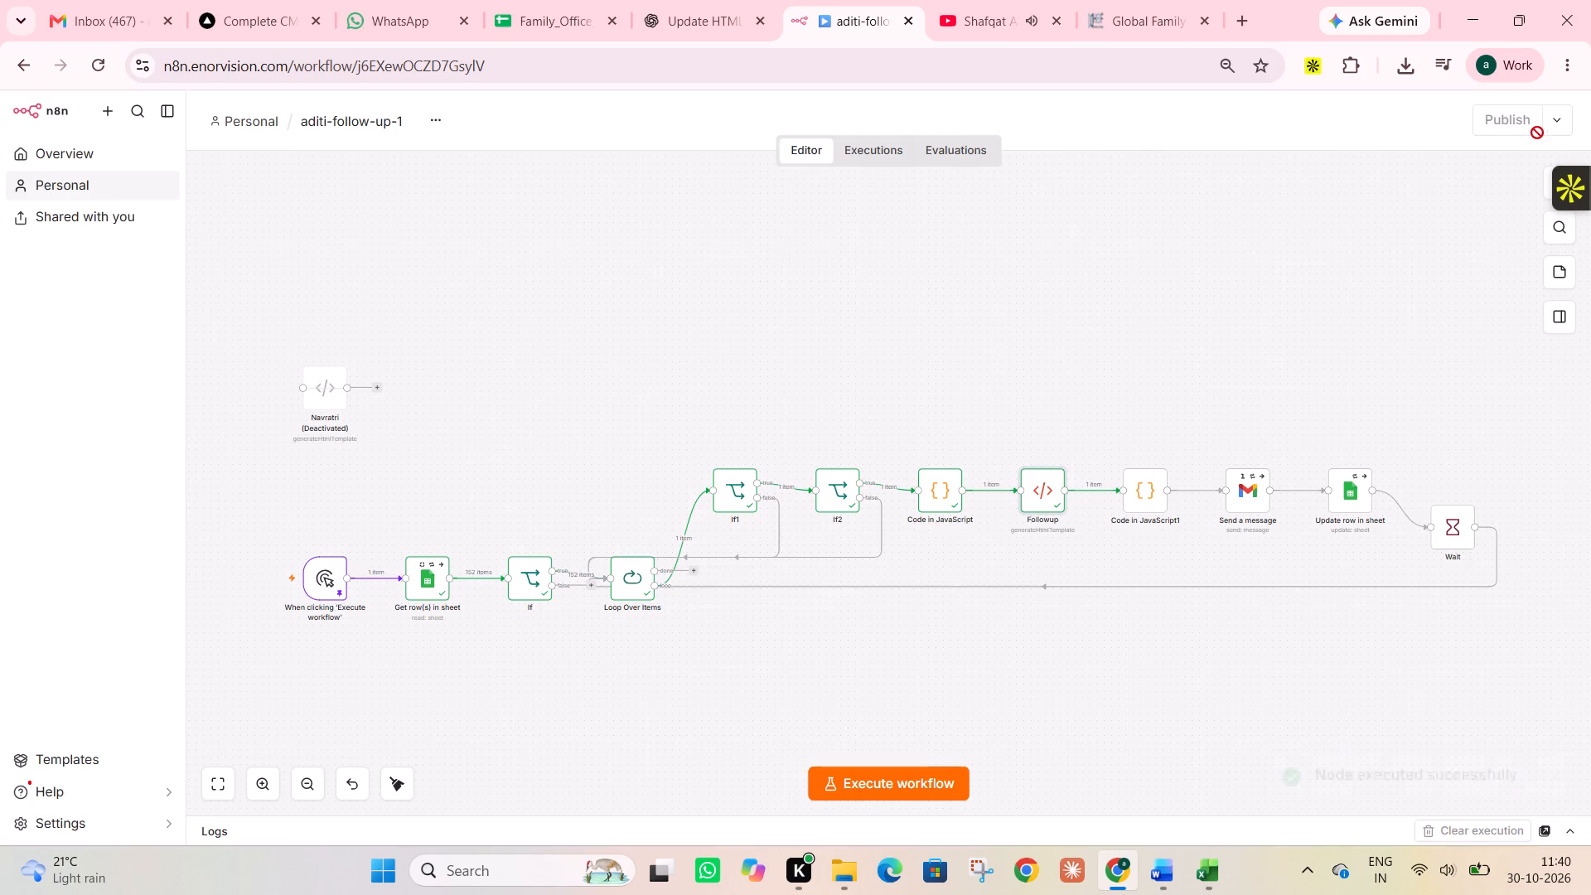
# Open the Get row(s) in sheet node, check its selected document, sheet and output fields, and close it.
pyautogui.doubleClick(434, 588)
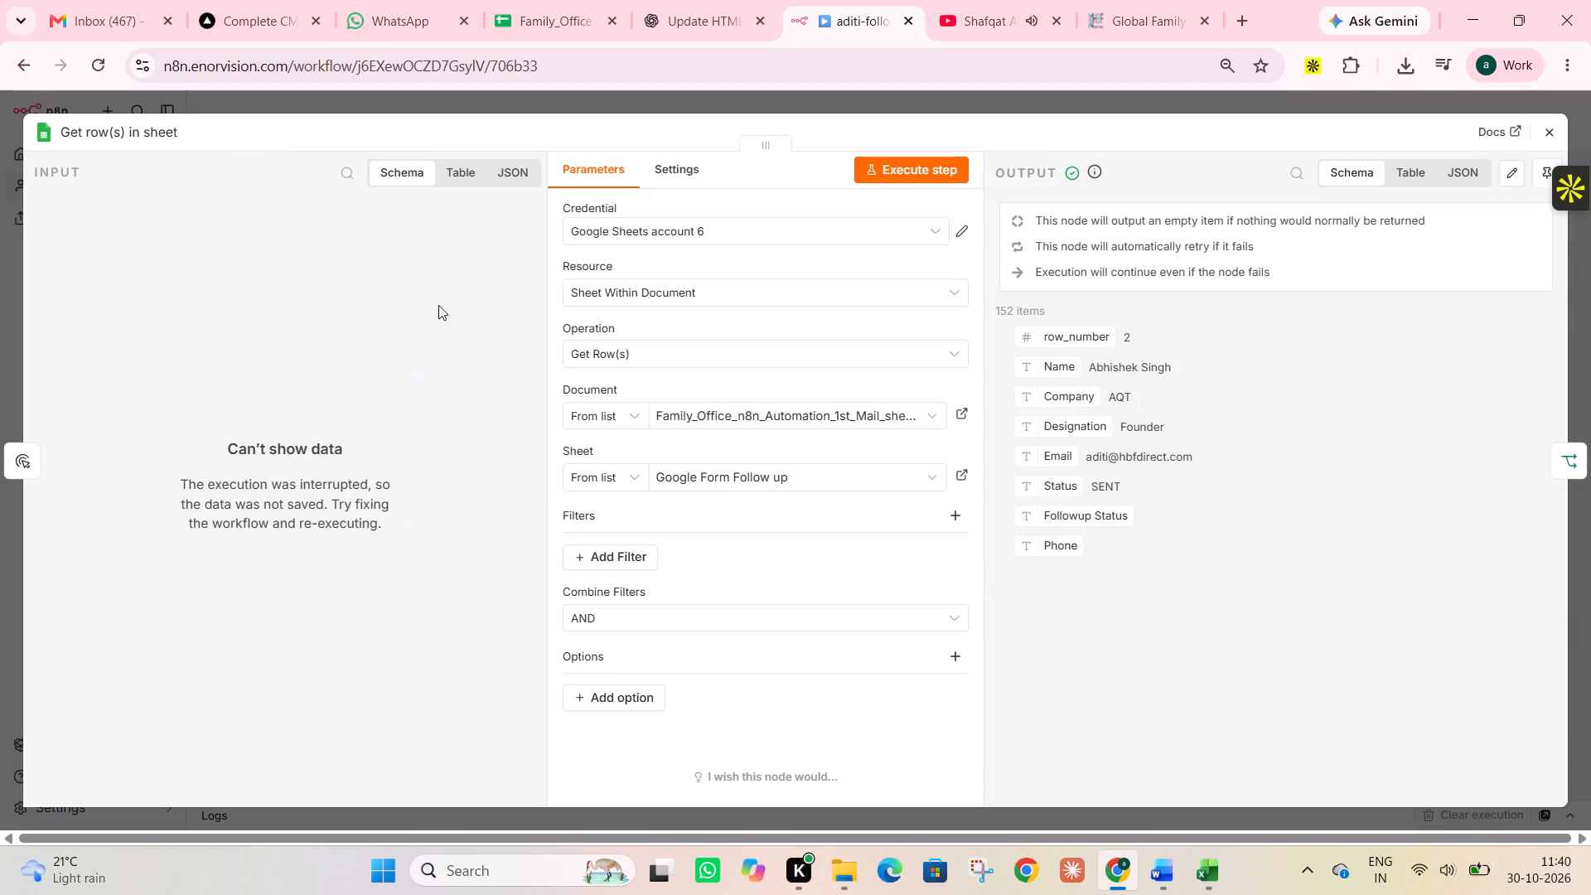
pyautogui.click(1541, 123)
# Open the If node between Get row(s) in sheet and Loop Over Items, check its row_number condition and branch output, and close it.
pyautogui.doubleClick(530, 583)
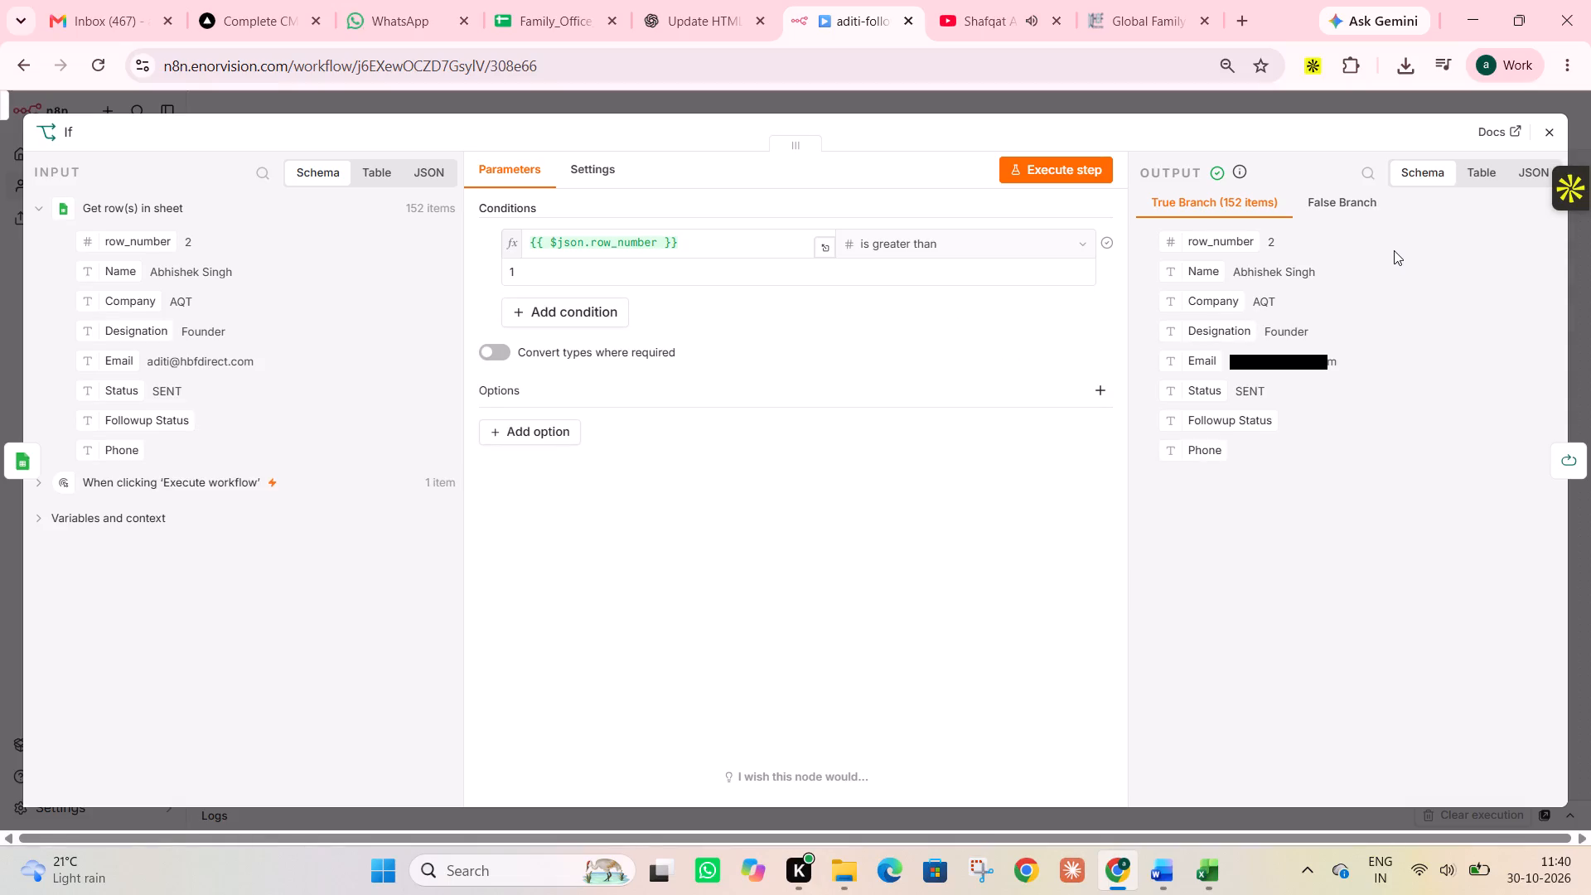
pyautogui.click(1545, 137)
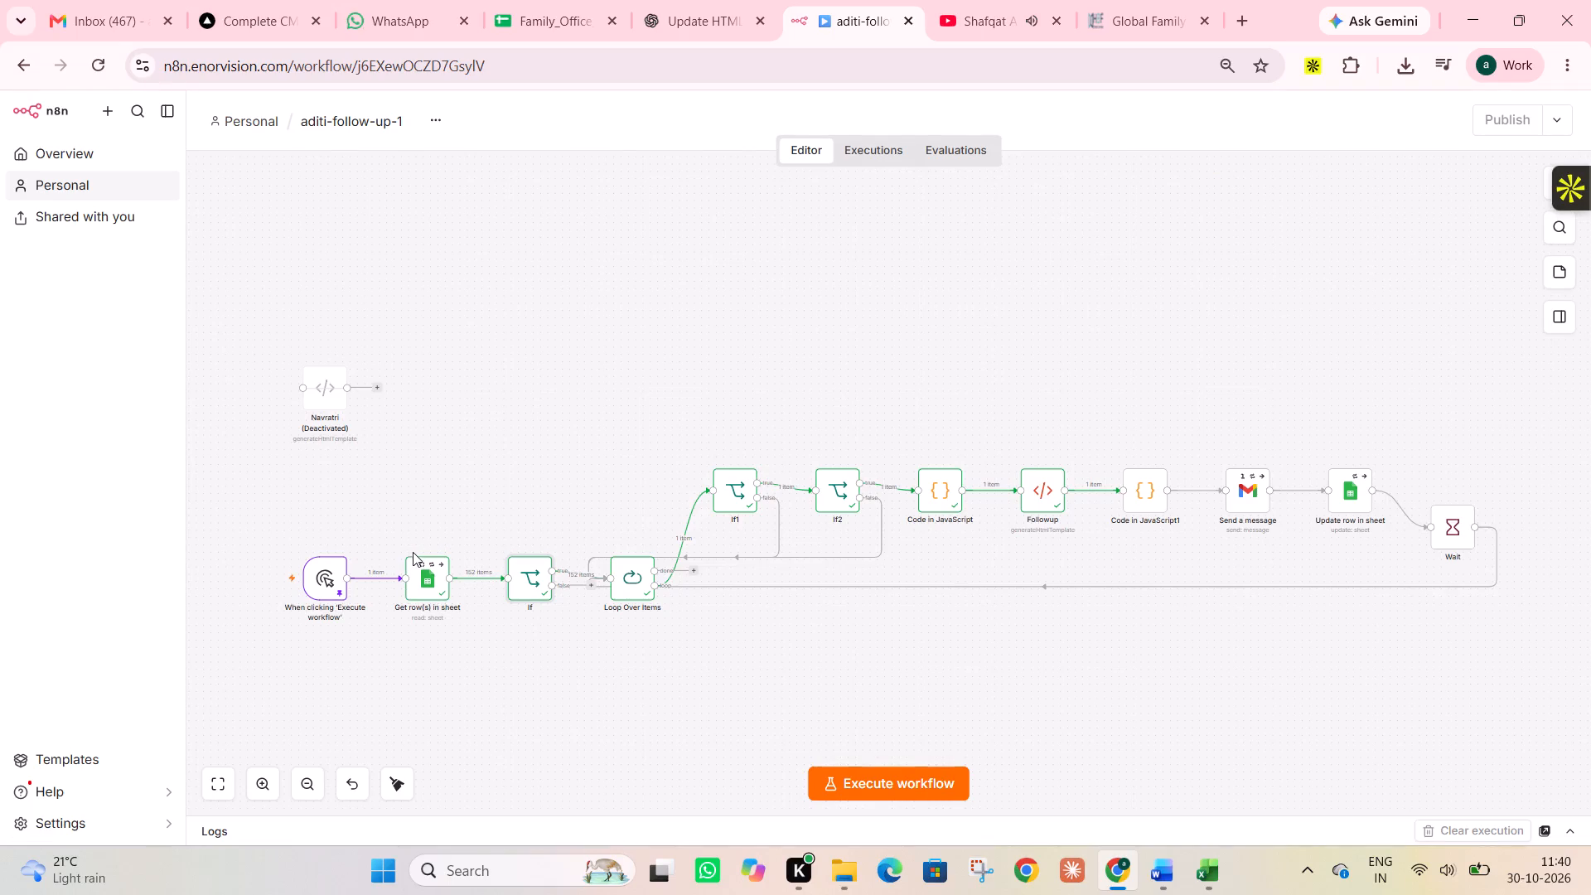
# Switch to the Family Office spreadsheet in Google Sheets to check the contact rows of the Google Form Follow up sheet.
pyautogui.click(547, 8)
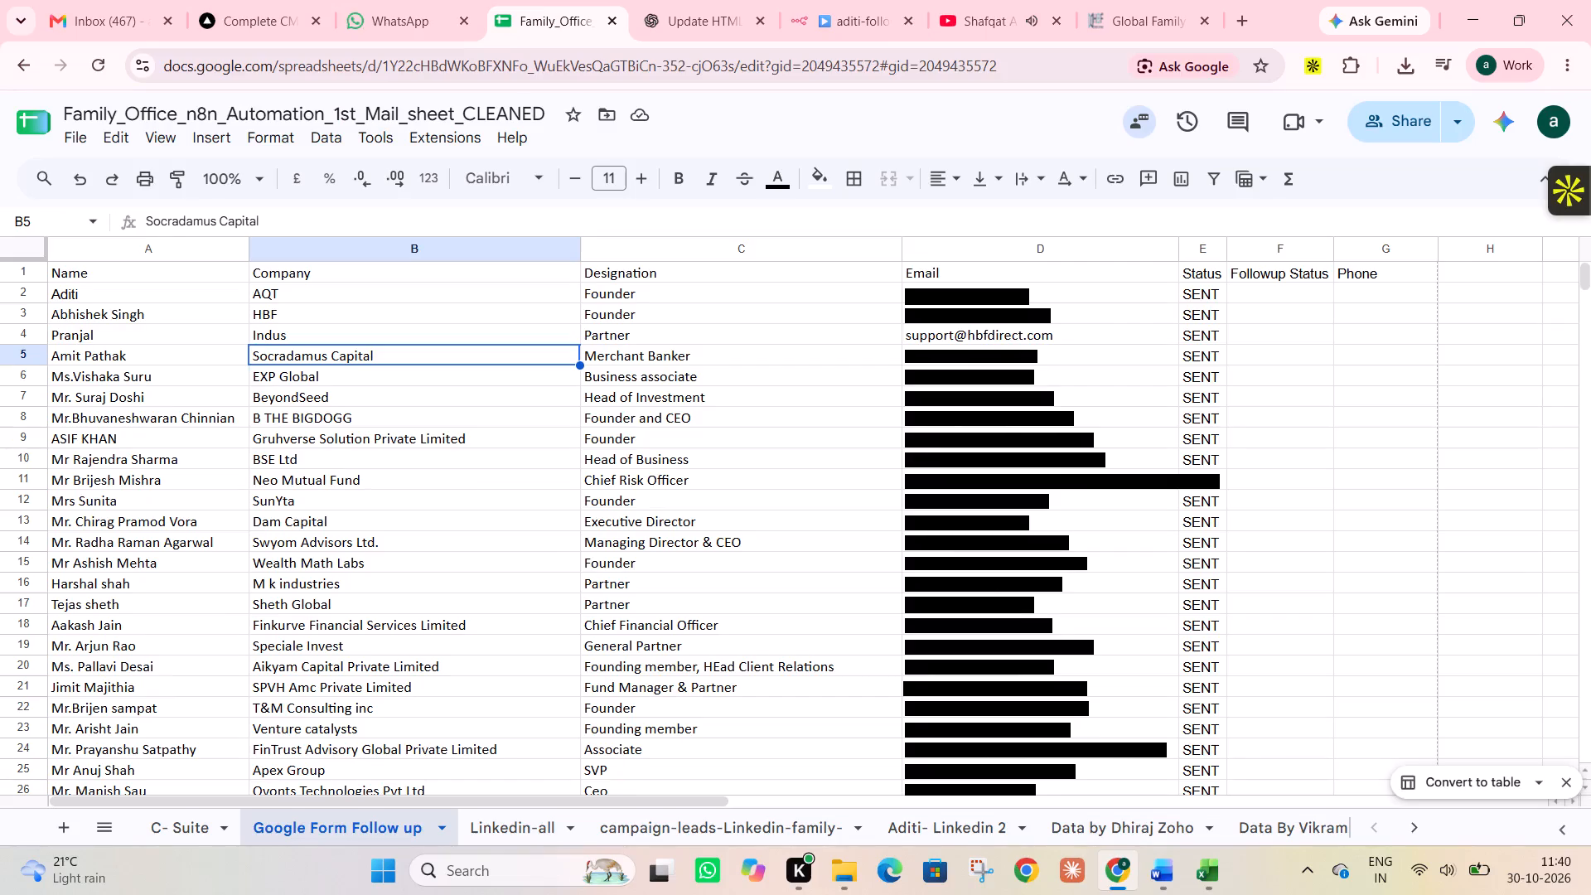
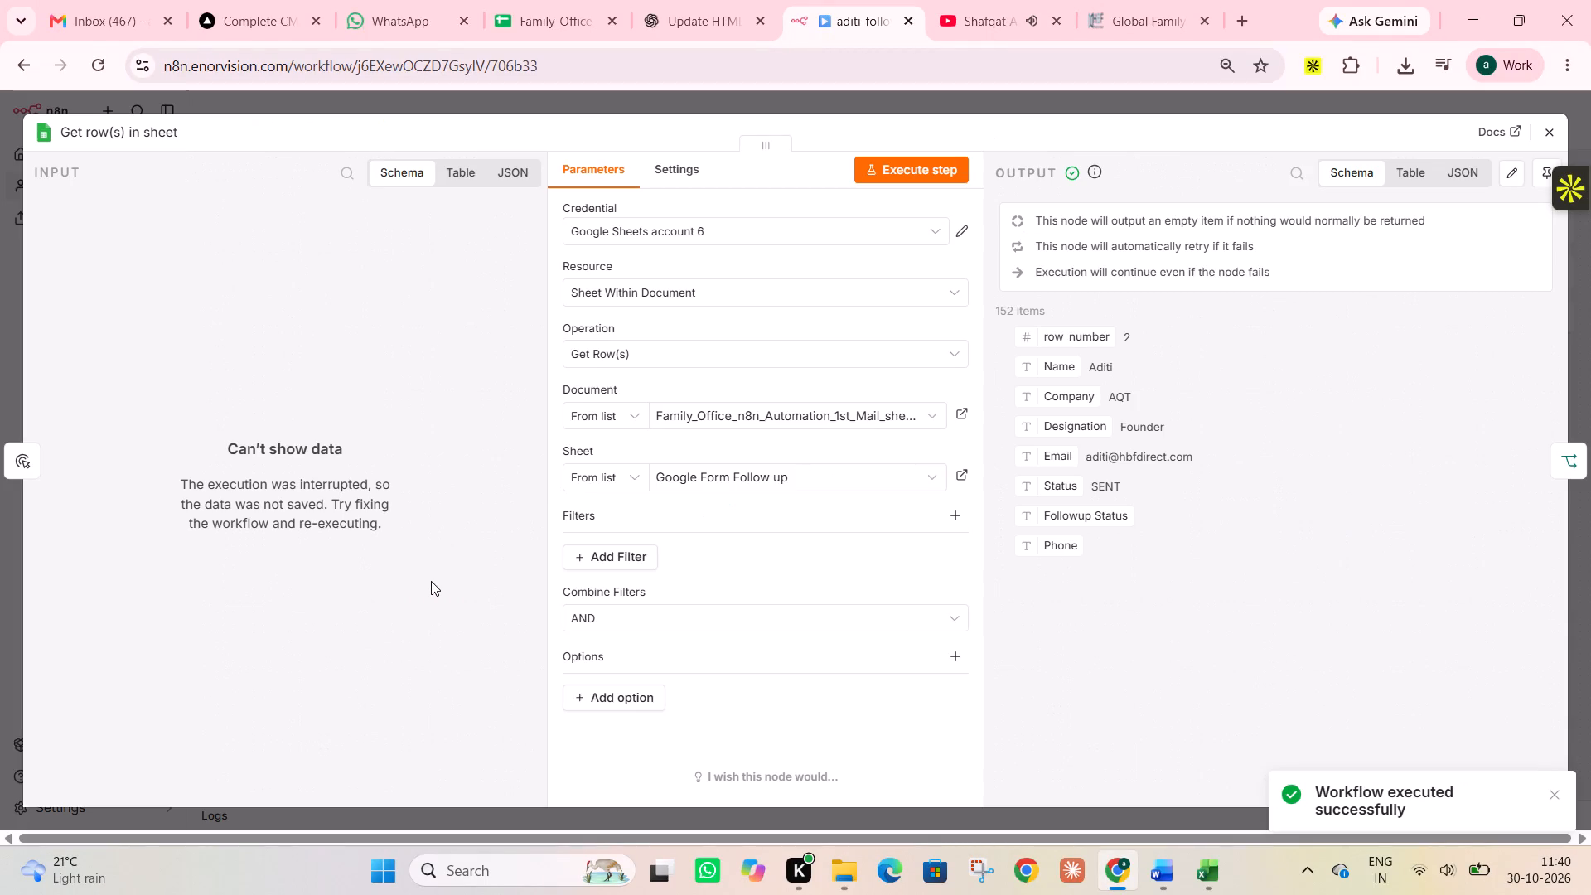
# Leave the Get row(s) in sheet node, then check the end of the script in the Code in JavaScript1 node and close it.
pyautogui.click(1561, 124)
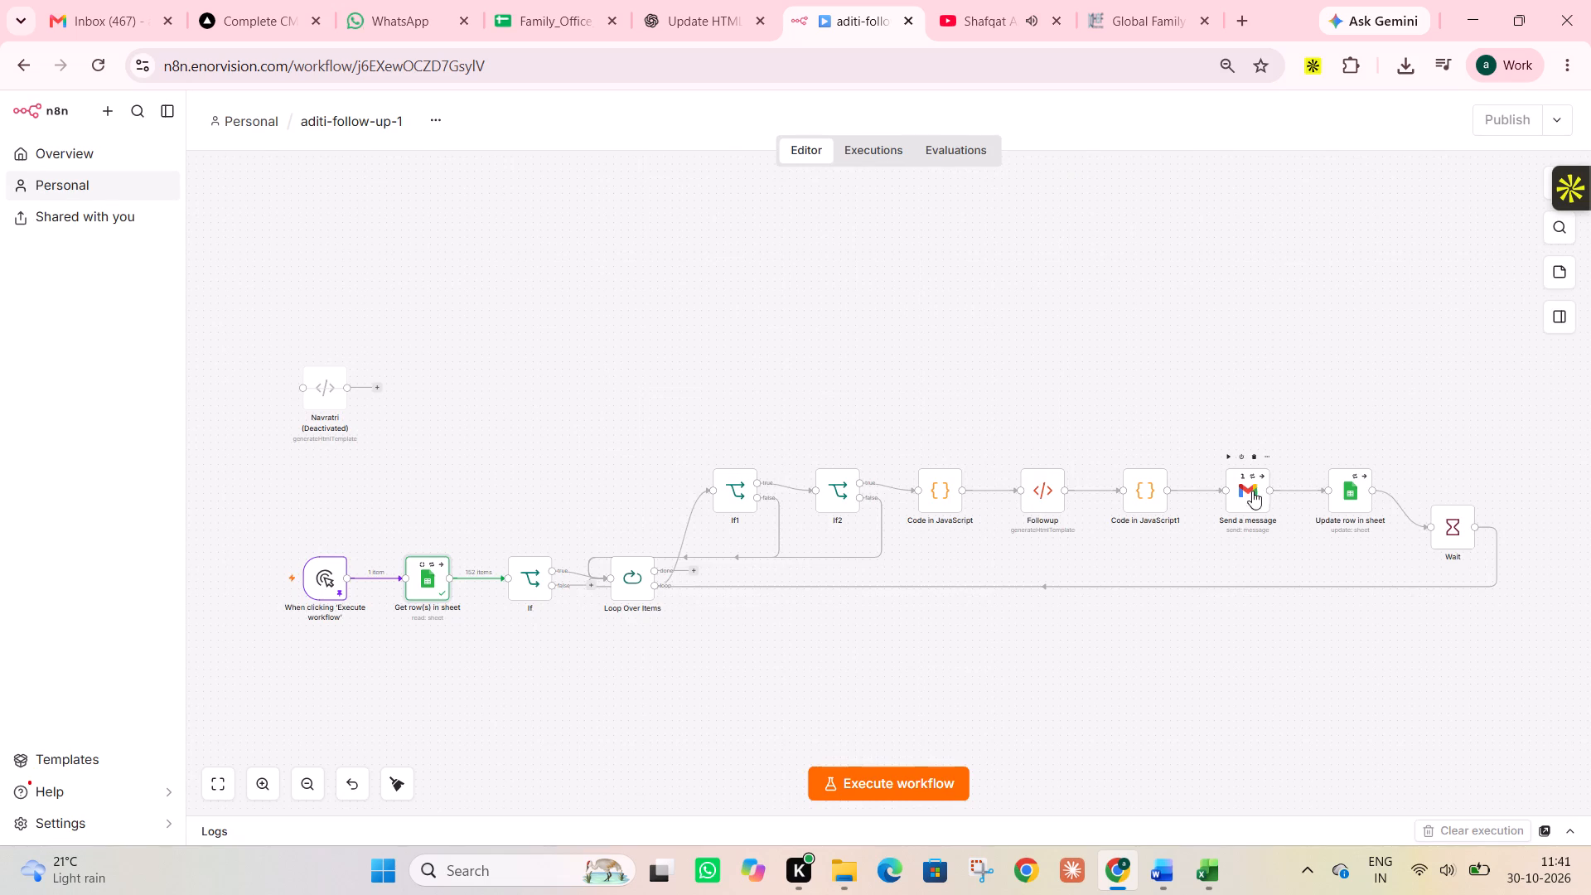
pyautogui.doubleClick(1151, 503)
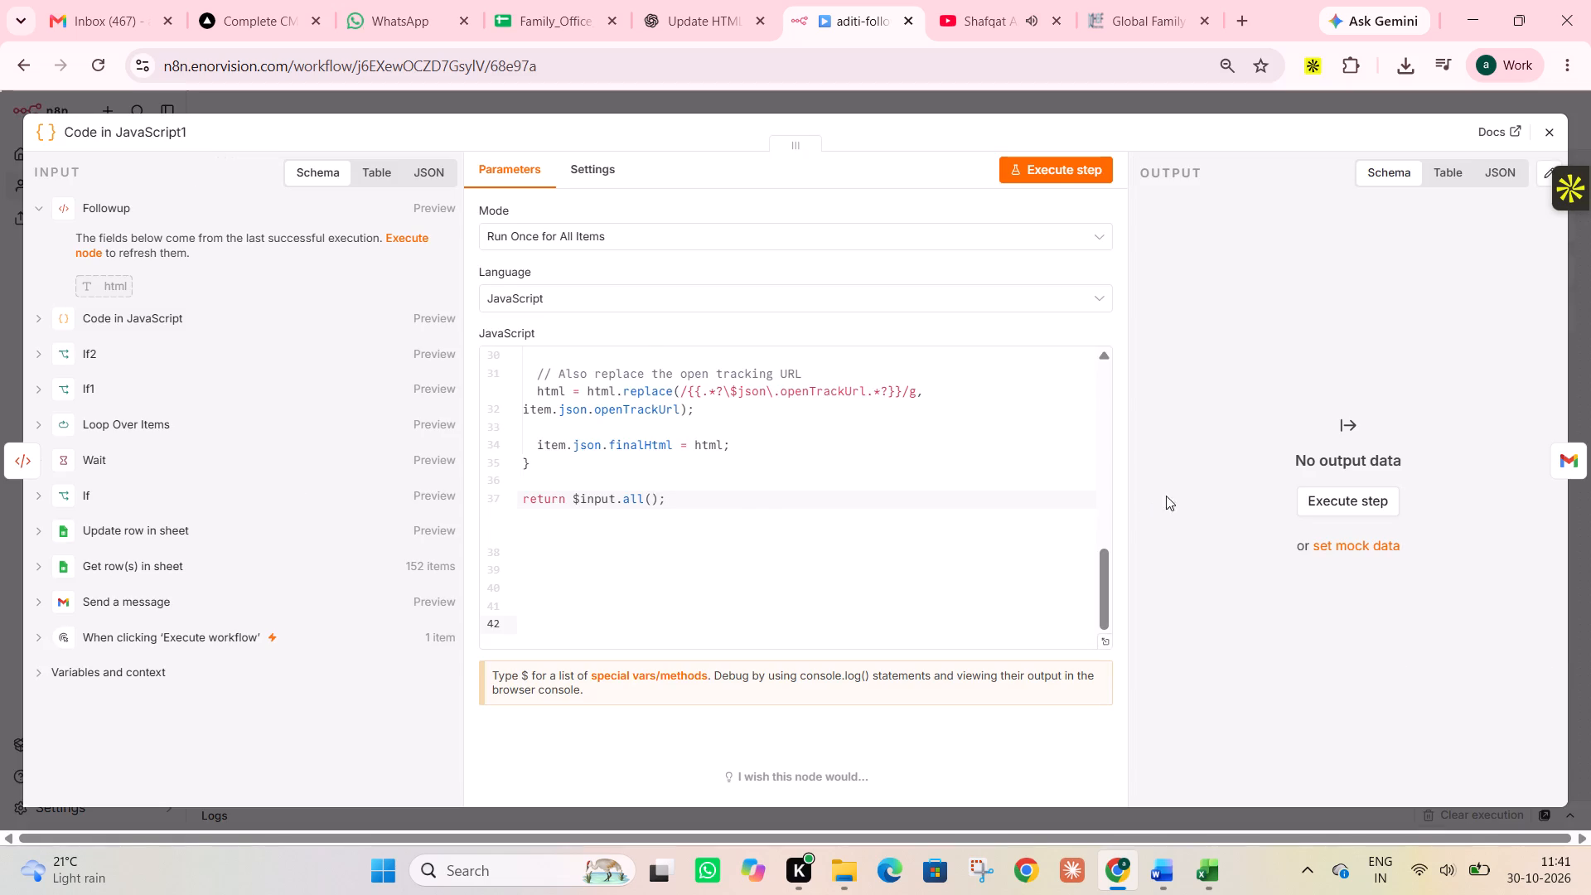
pyautogui.click(1556, 128)
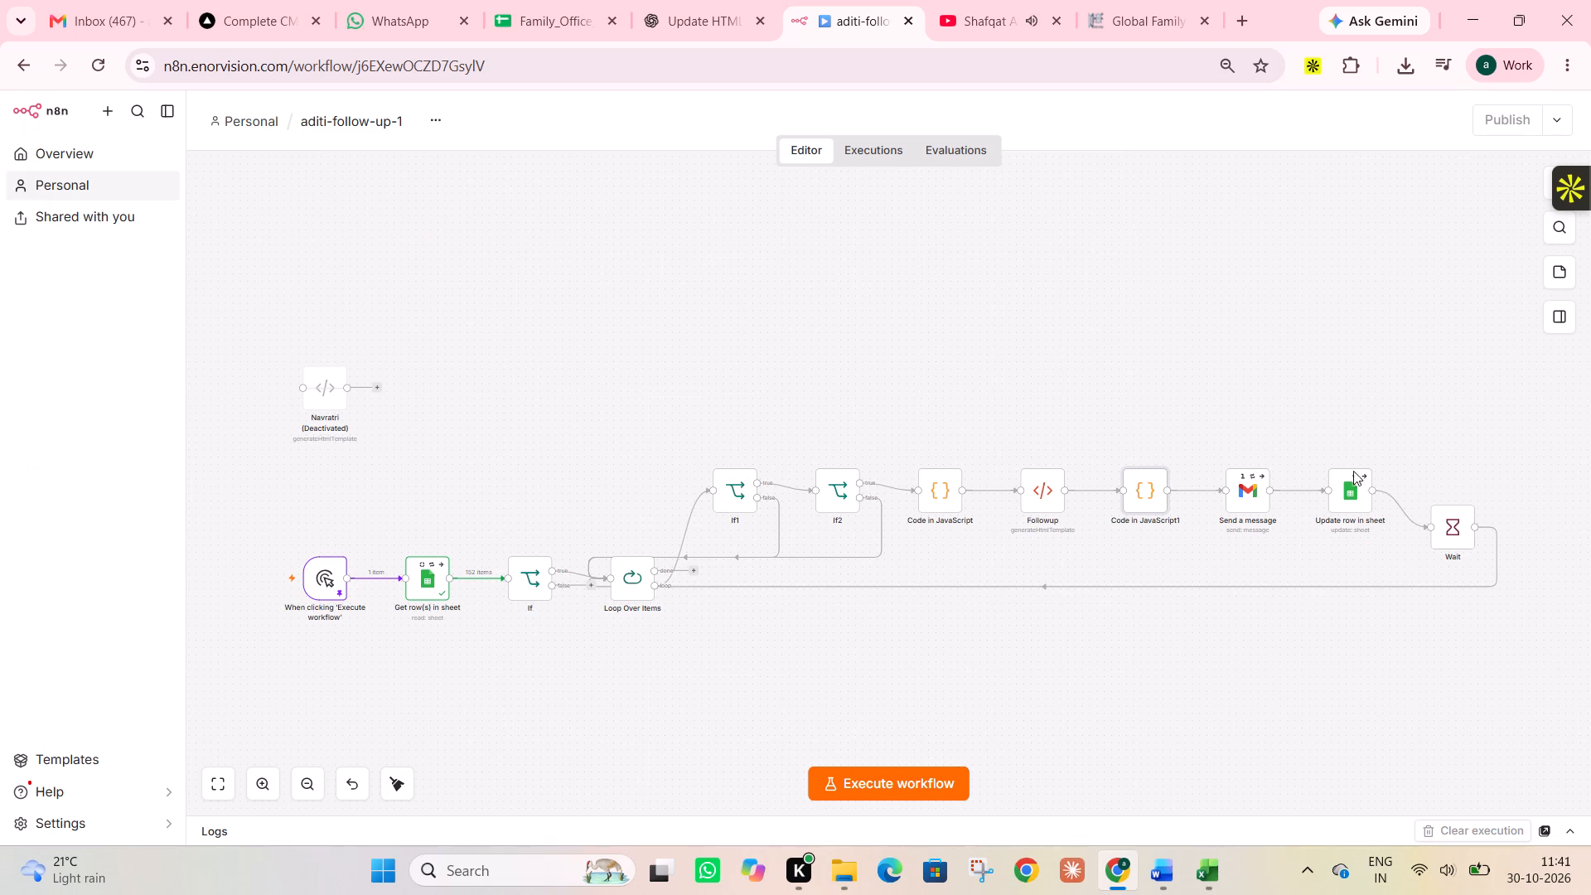
# Open the Update row in sheet node and bring up the choices for its target sheet.
pyautogui.doubleClick(1347, 506)
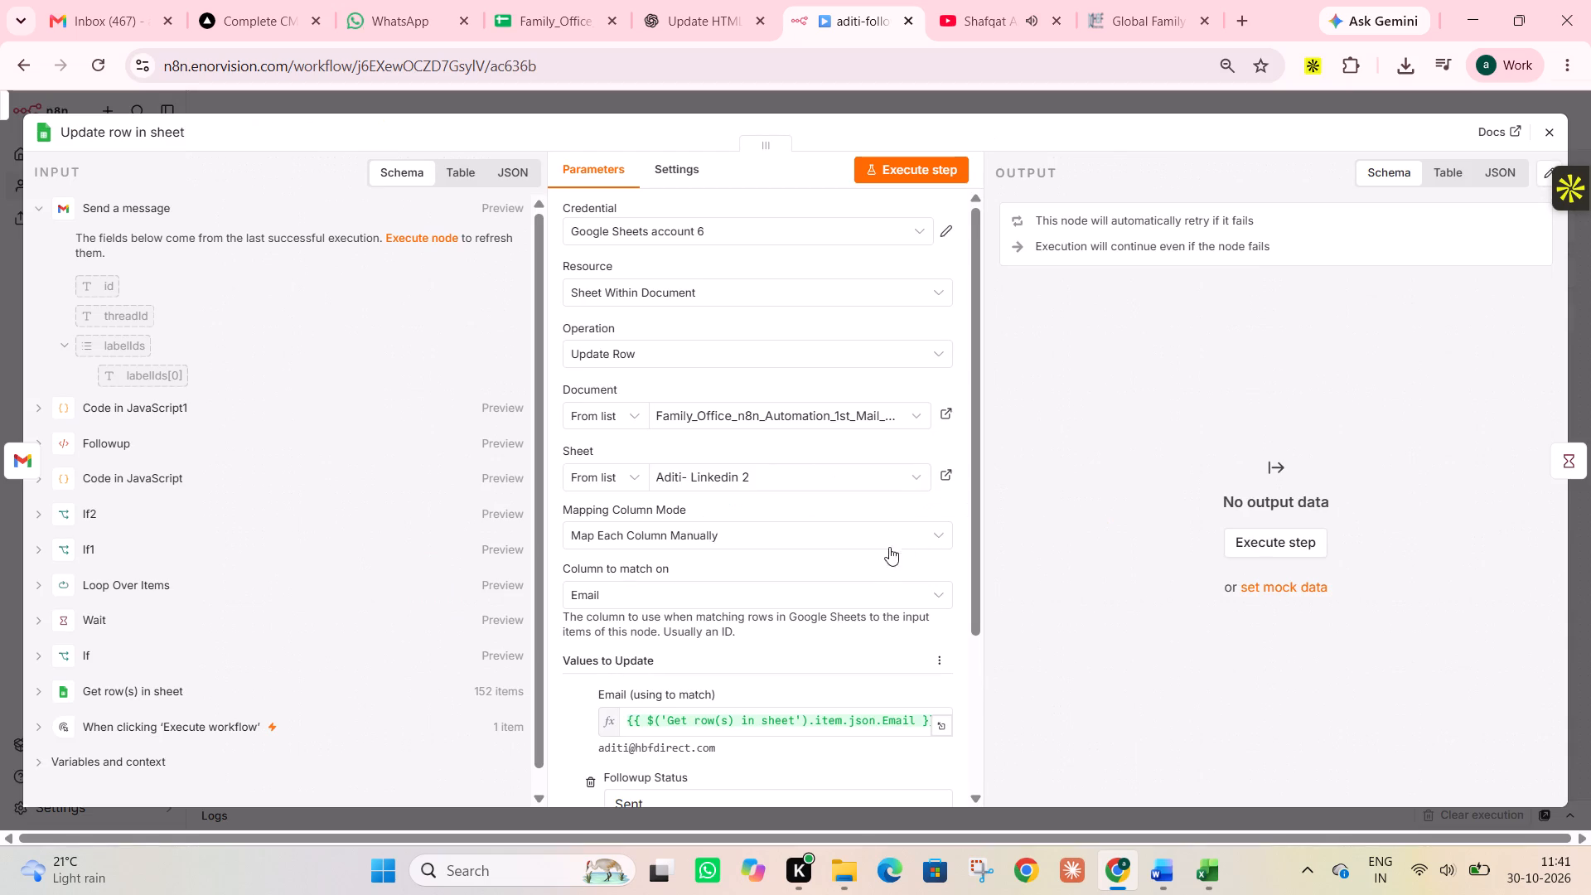
pyautogui.scroll(-1, 863, 615)
pyautogui.click(829, 438)
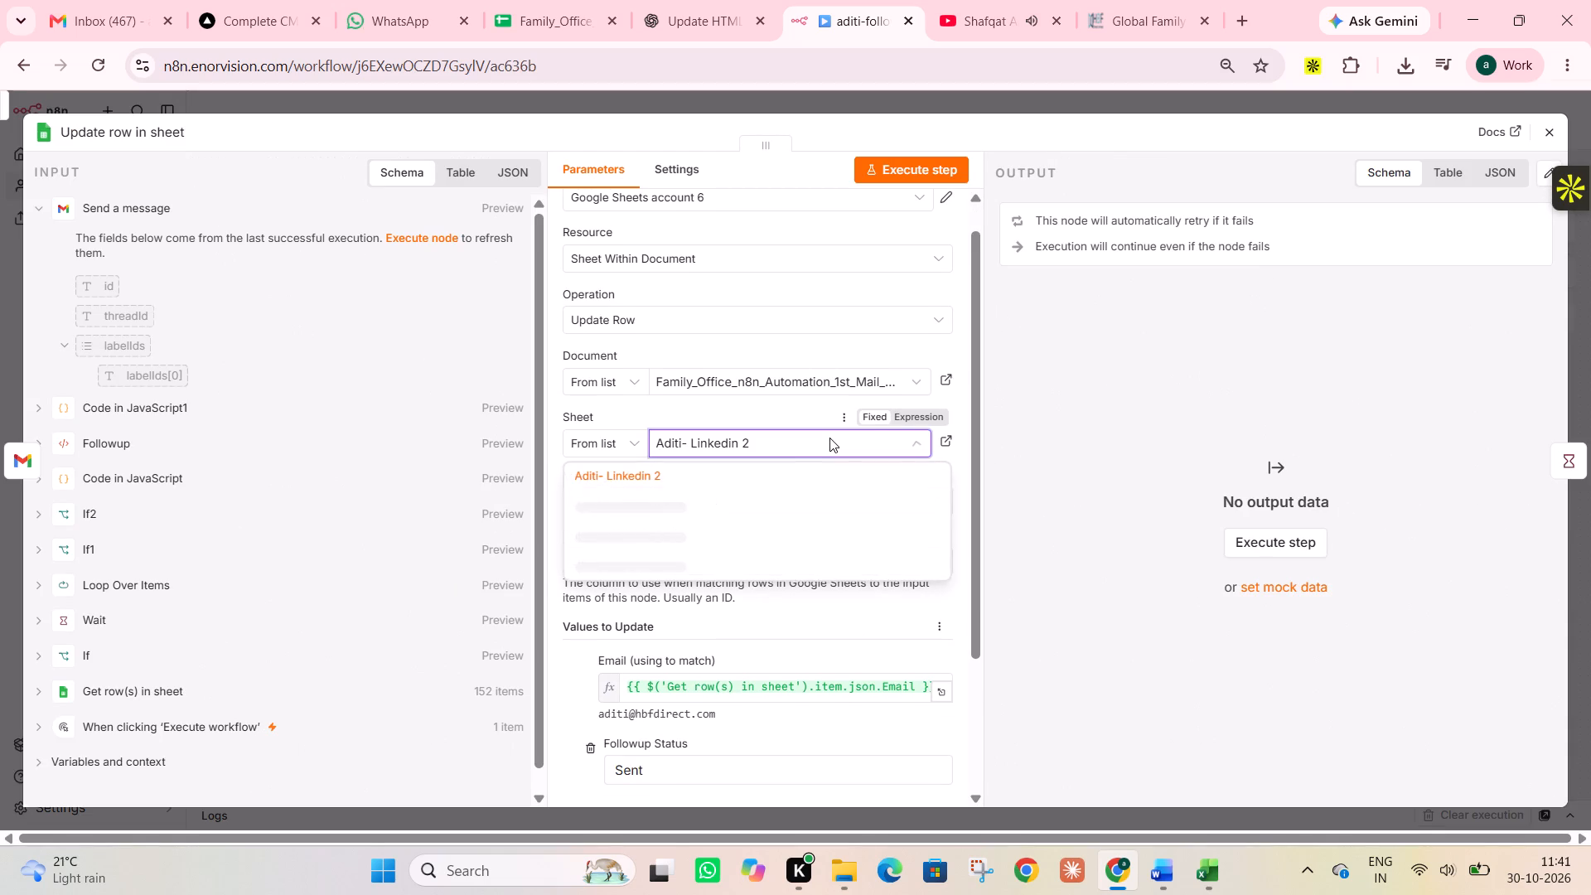
# Set the Update row in sheet node to the Google Form Follow up sheet, matching rows on the Email column.
pyautogui.click(674, 563)
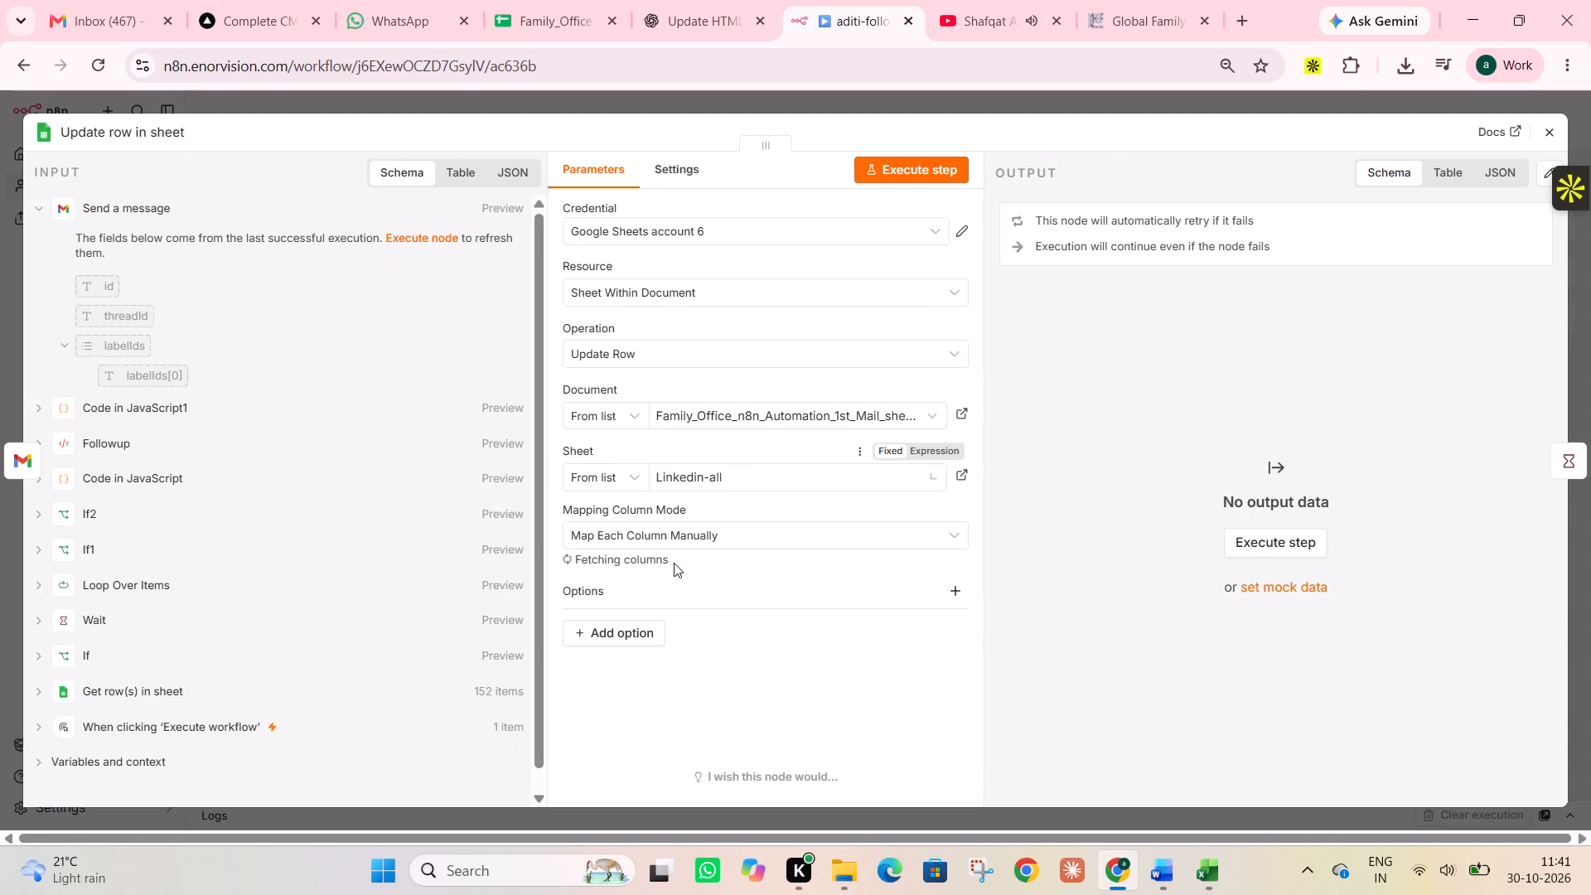
pyautogui.click(738, 481)
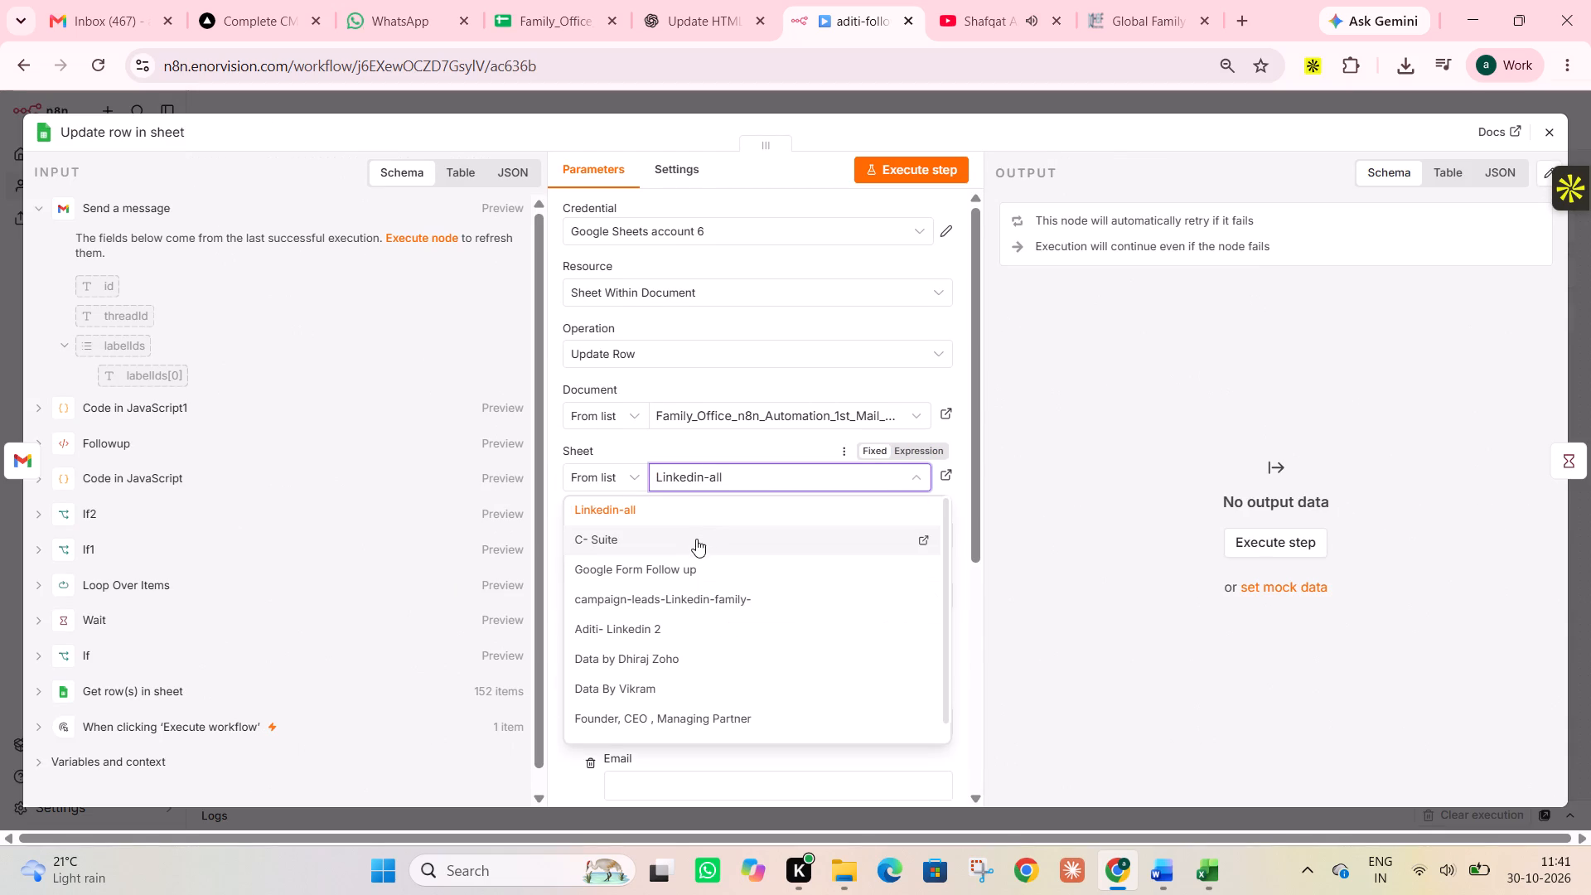
pyautogui.click(684, 559)
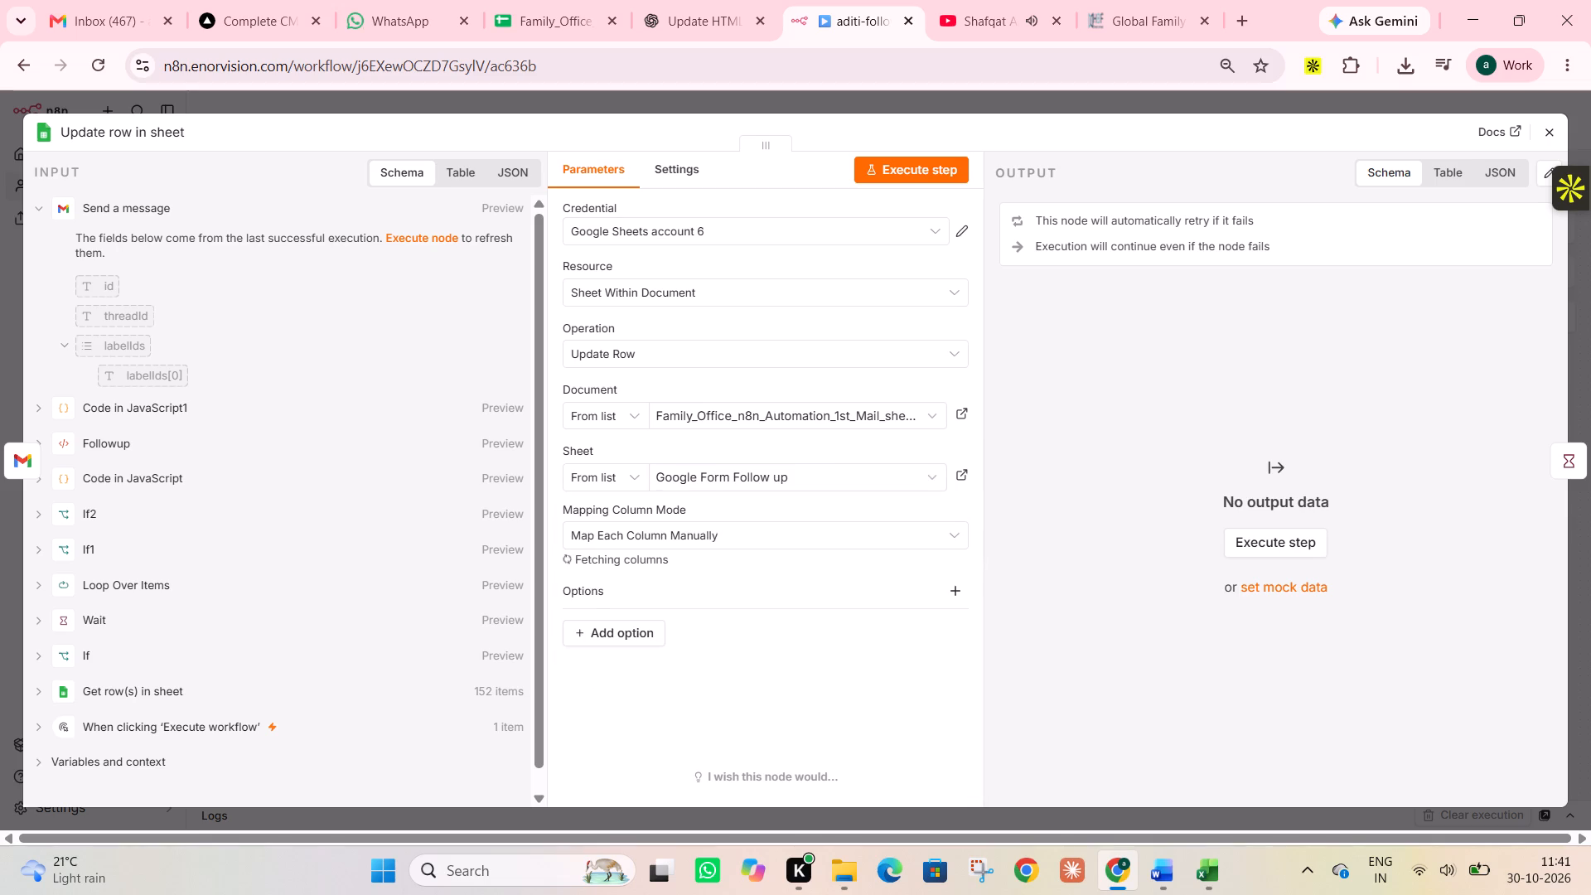
pyautogui.click(638, 589)
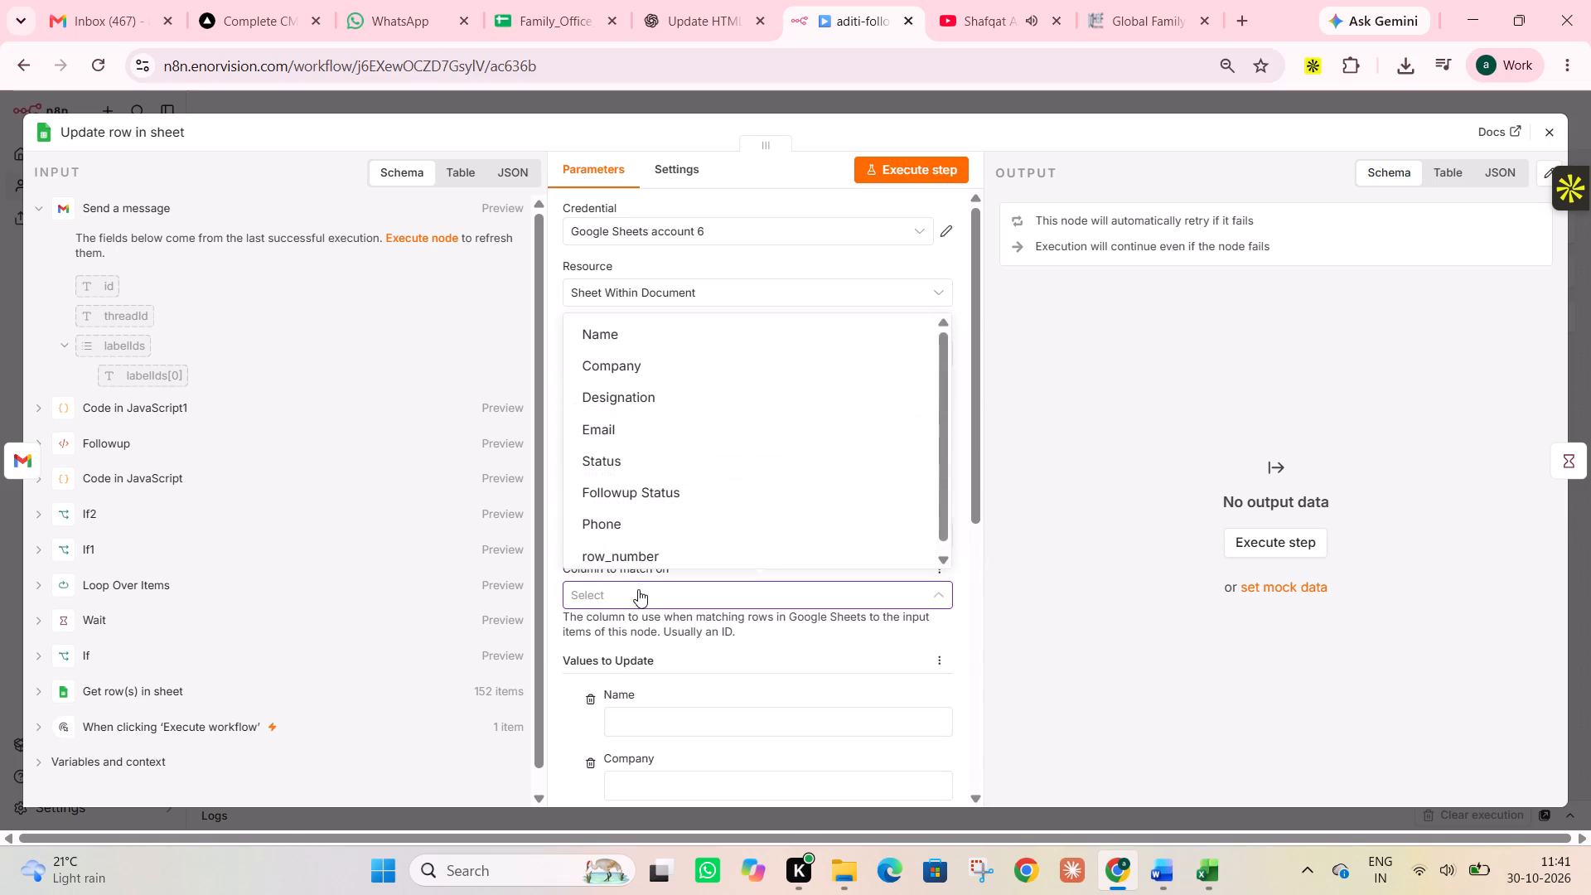
pyautogui.click(626, 442)
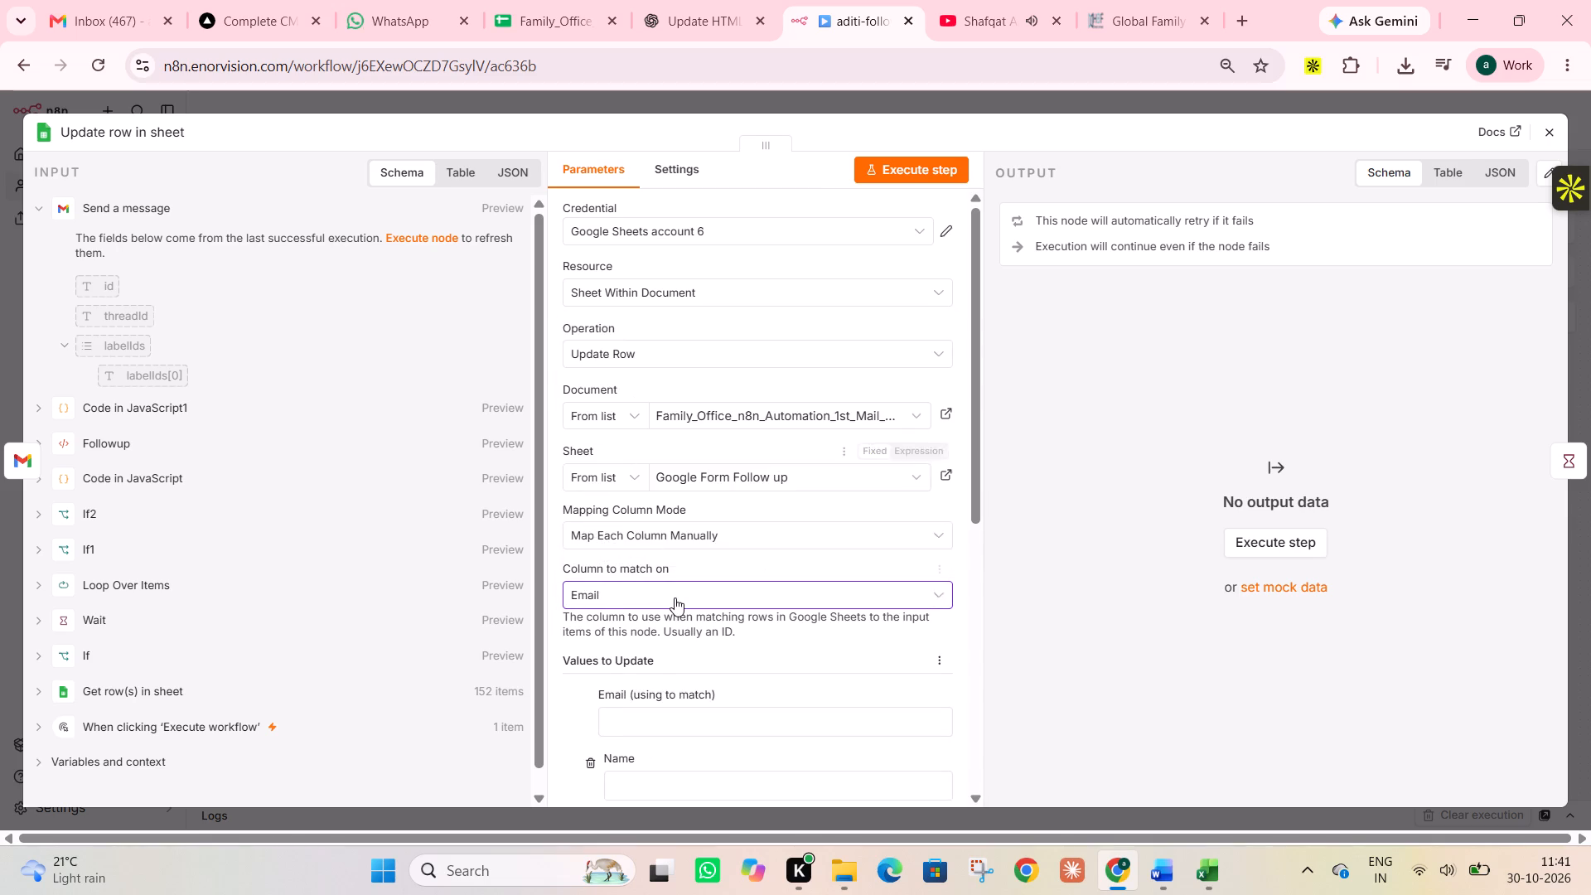
# Map the Email match value to the Email field from the Get row(s) in sheet node.
pyautogui.scroll(-3, 675, 597)
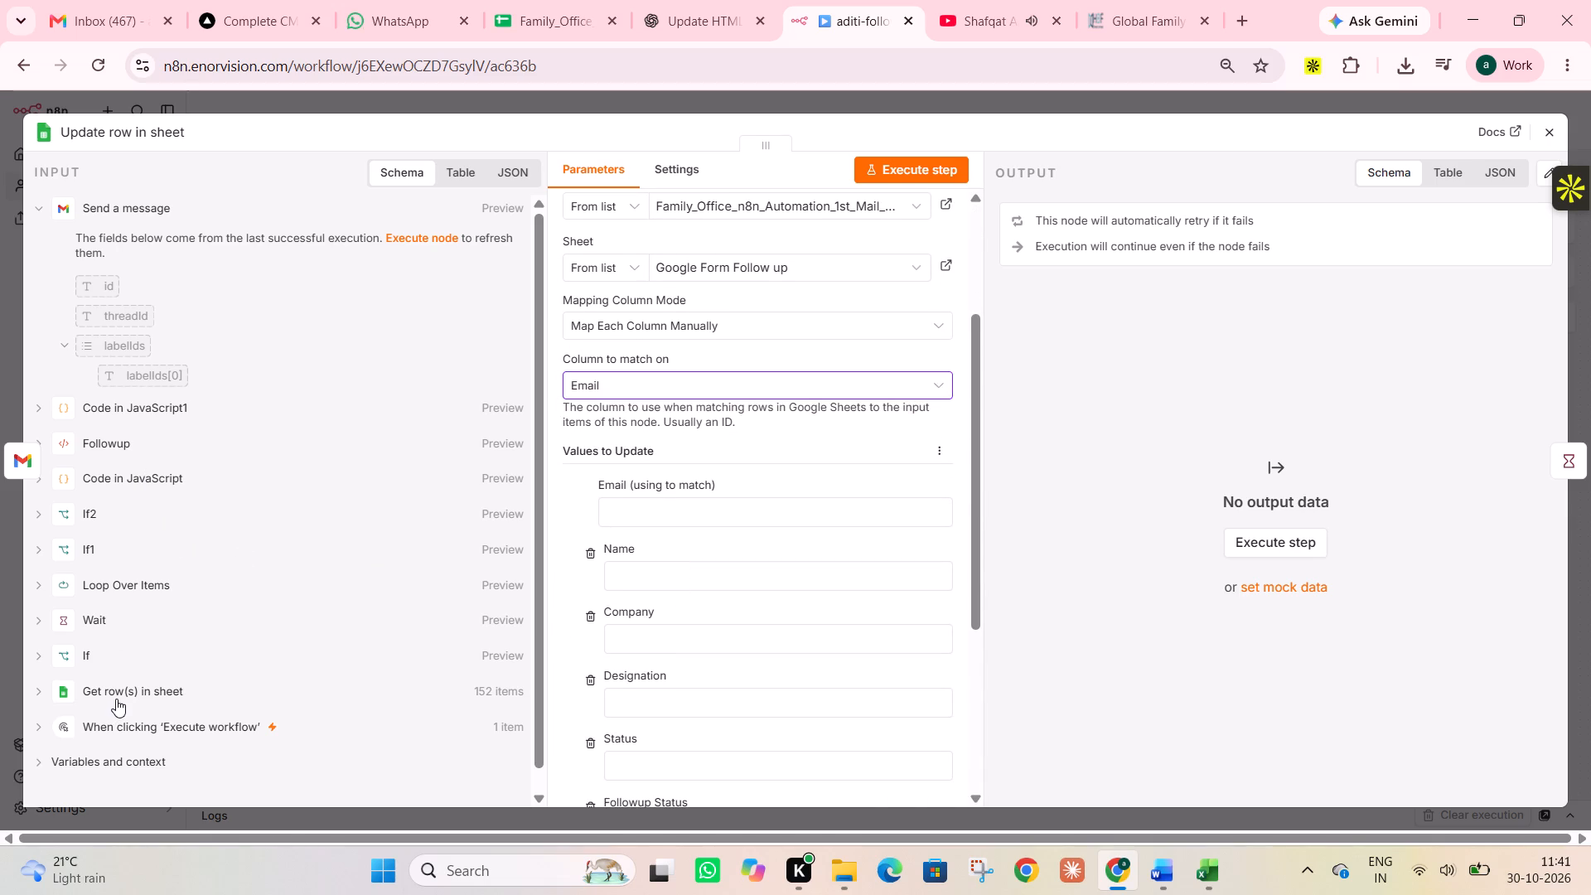
pyautogui.click(116, 699)
pyautogui.moveTo(126, 683); pyautogui.dragTo(640, 510)
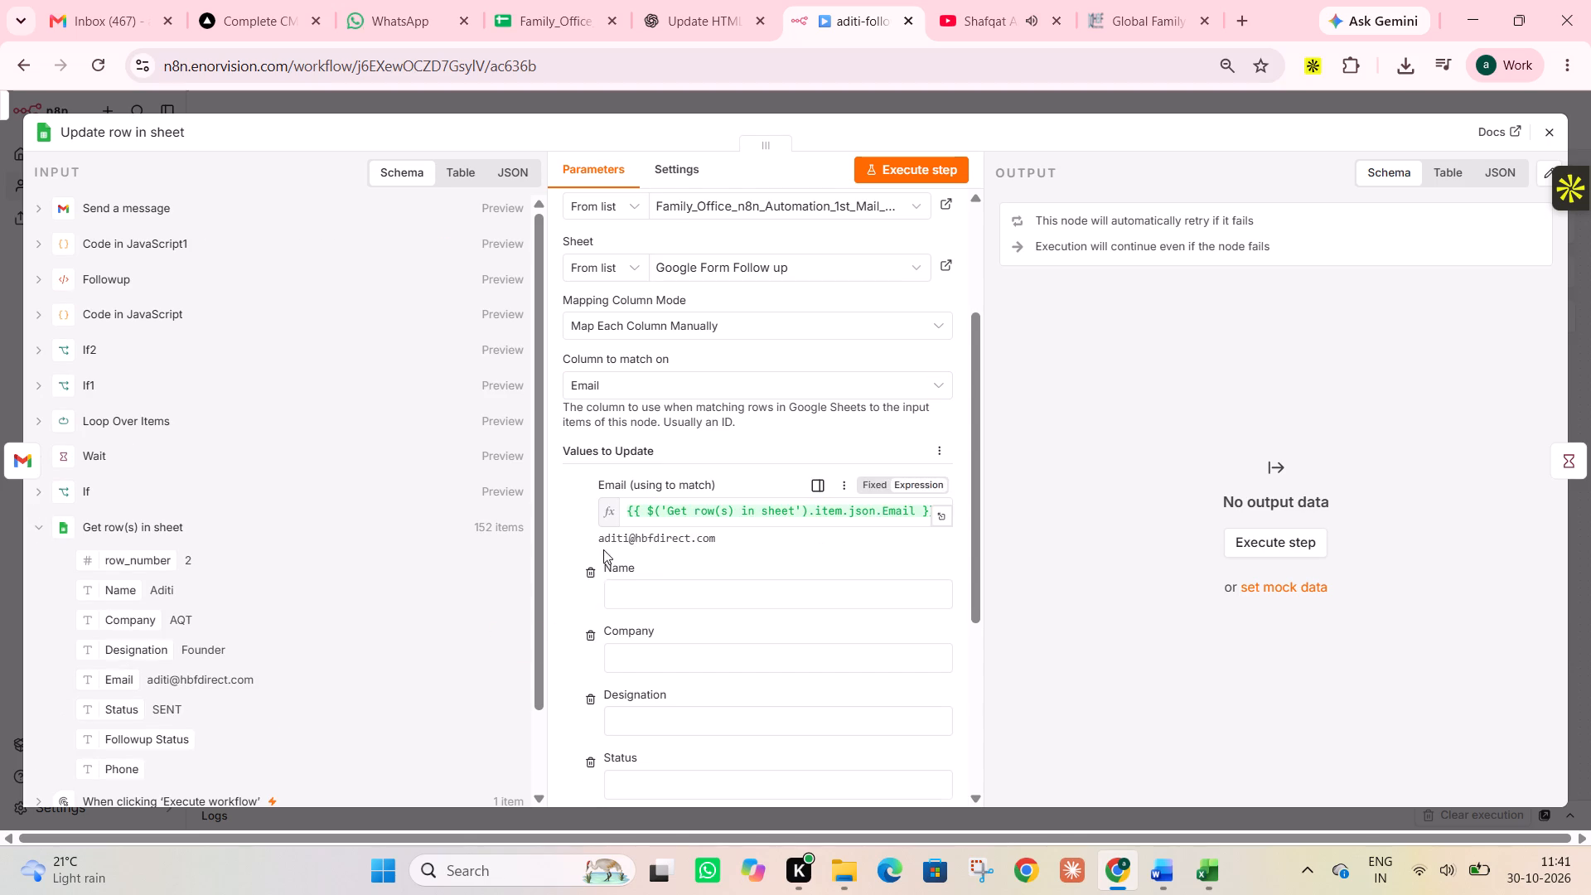
# Remove the Name, Company, Designation, Status and Phone update columns, set Followup Status to Sent, and close the node.
pyautogui.tripleClick(590, 574)
pyautogui.click(590, 574)
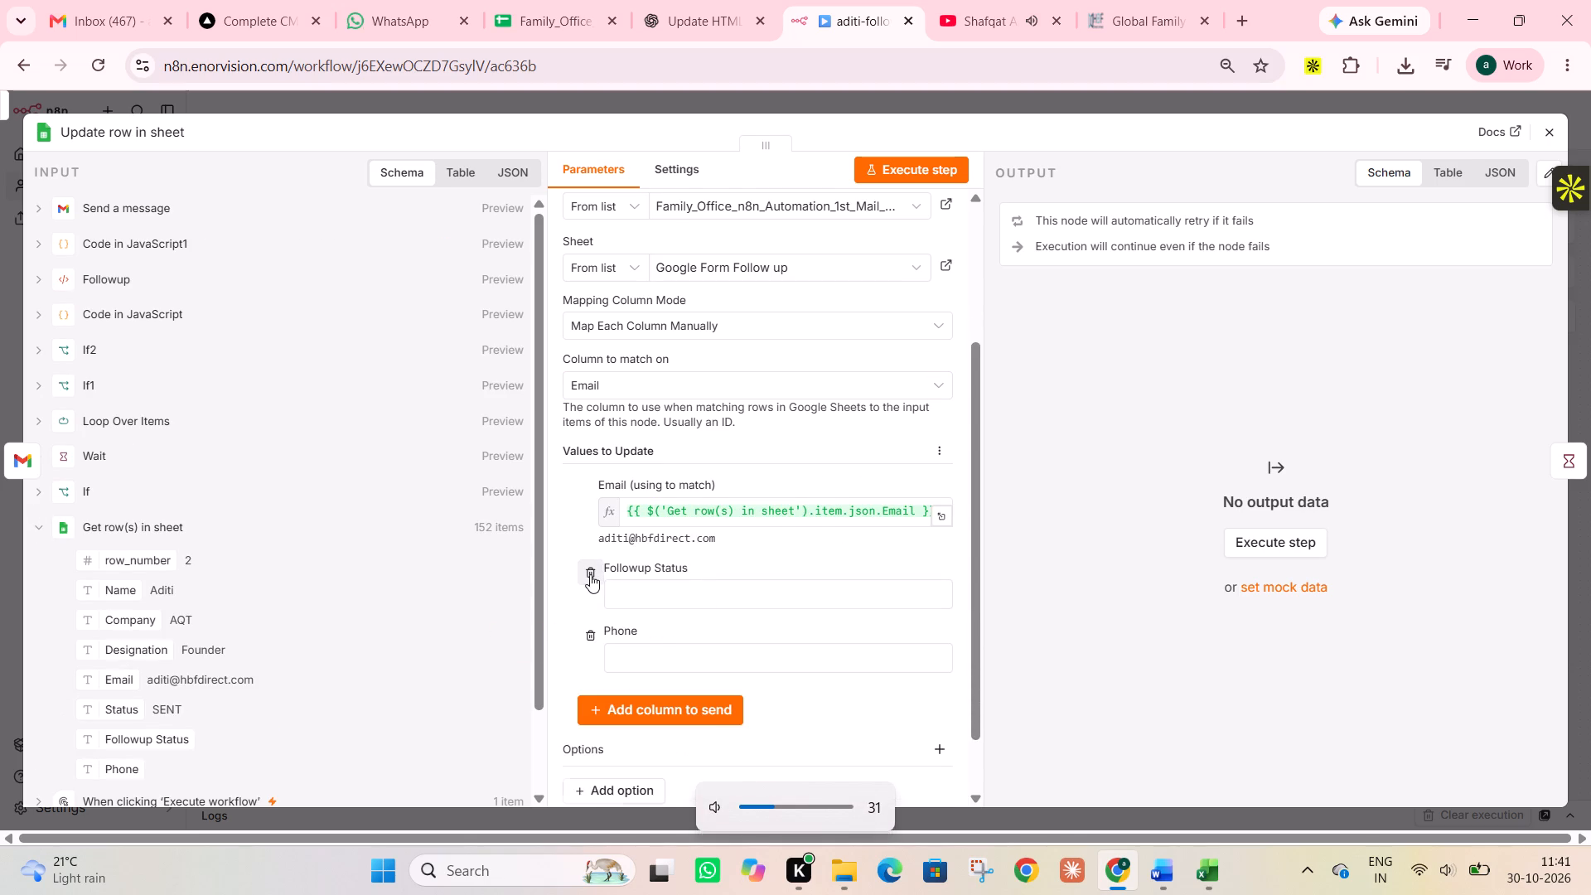
pyautogui.click(591, 639)
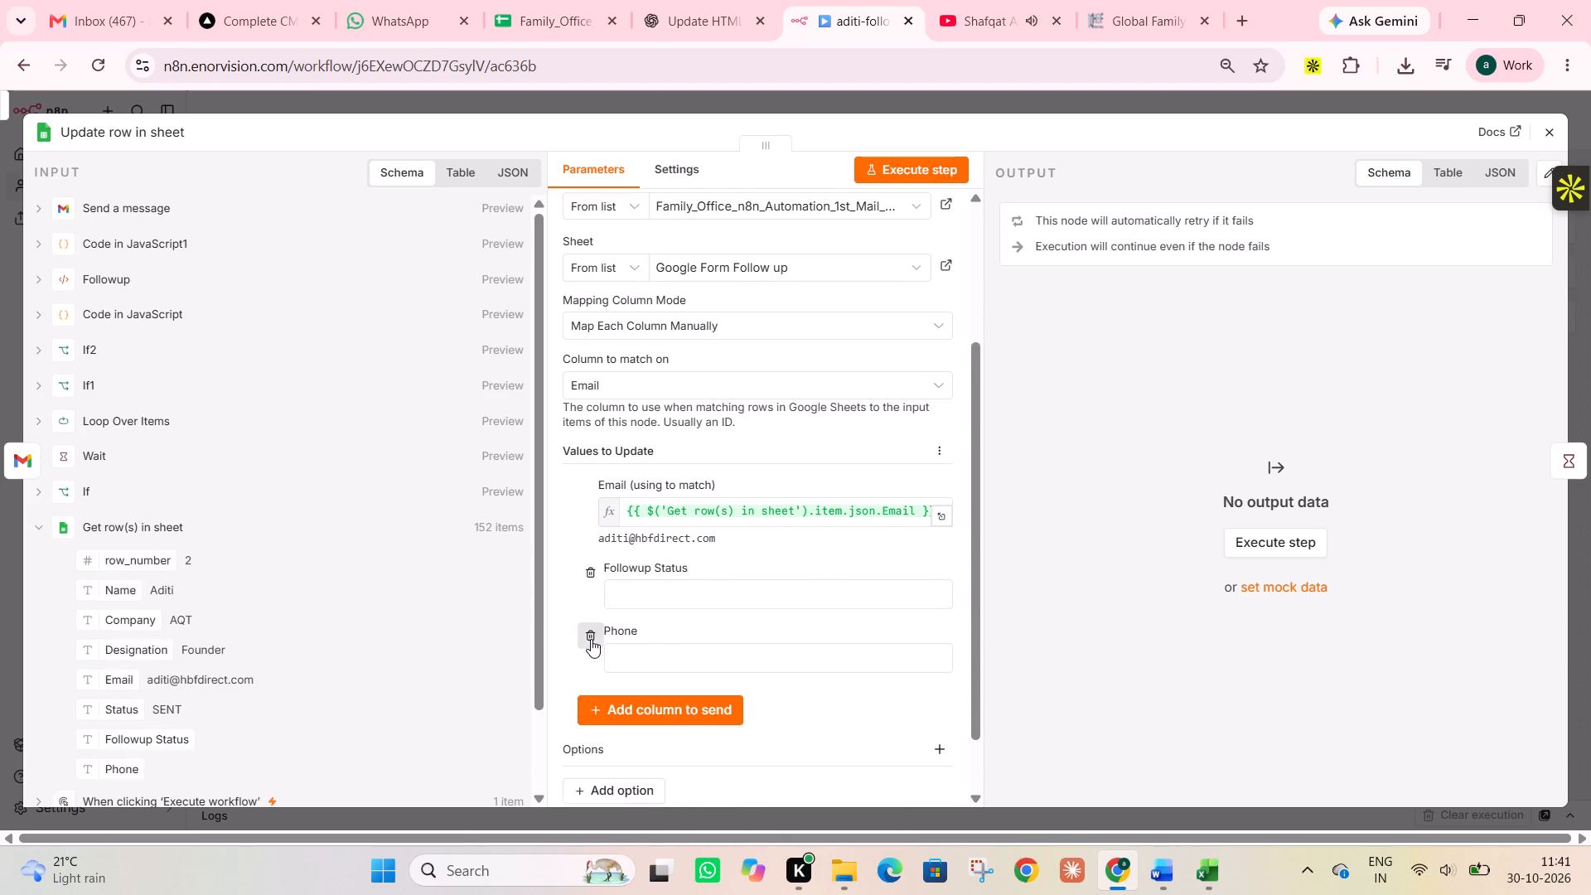
pyautogui.click(668, 588)
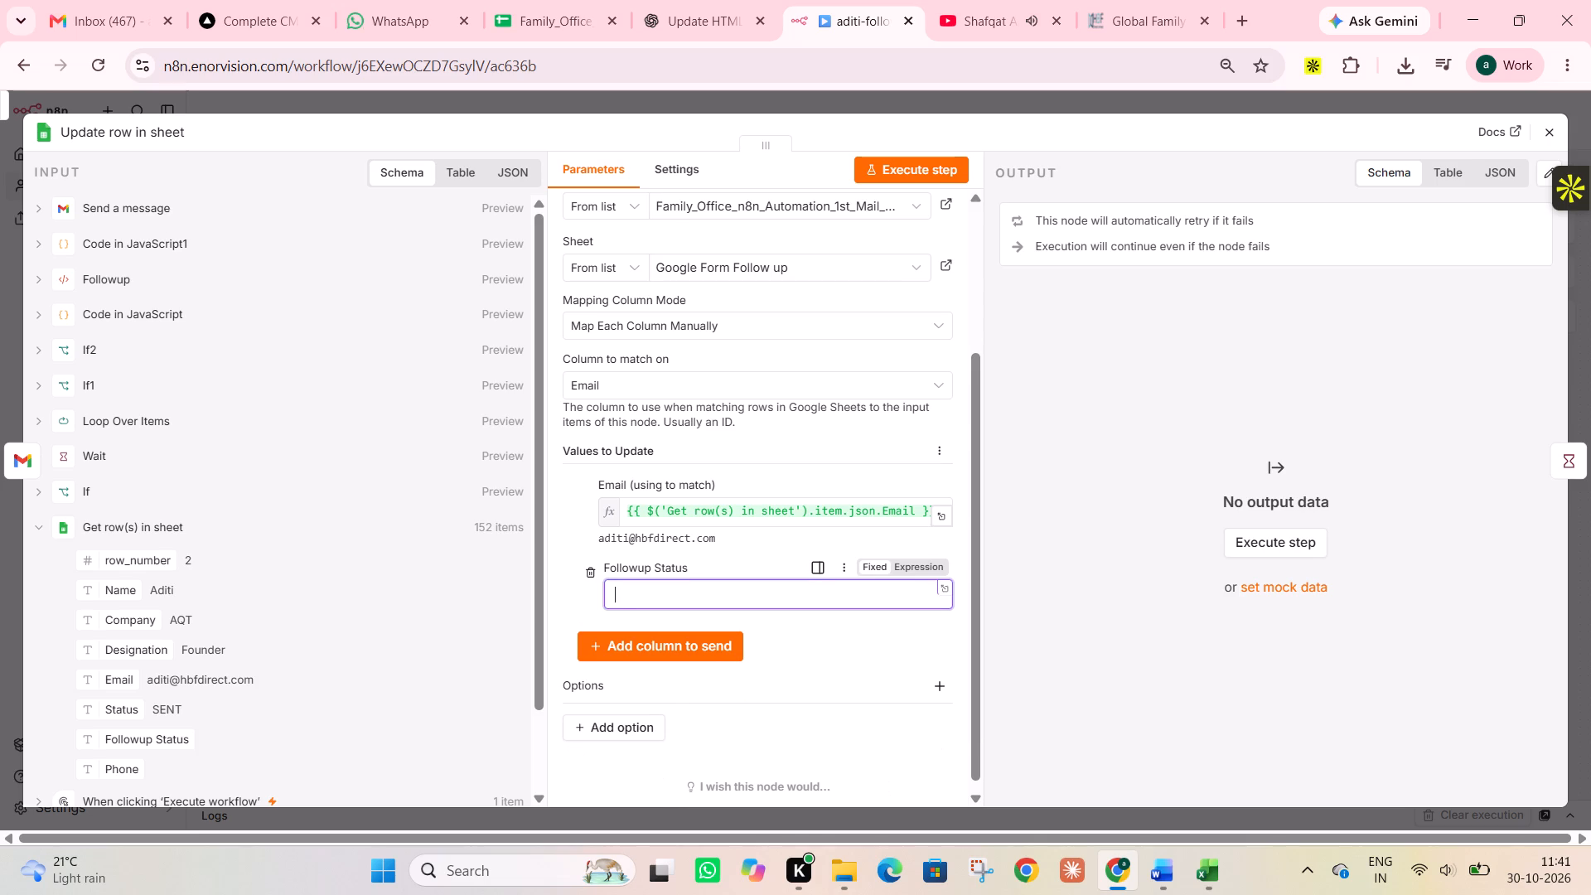
pyautogui.write('Sent')
pyautogui.click(1540, 123)
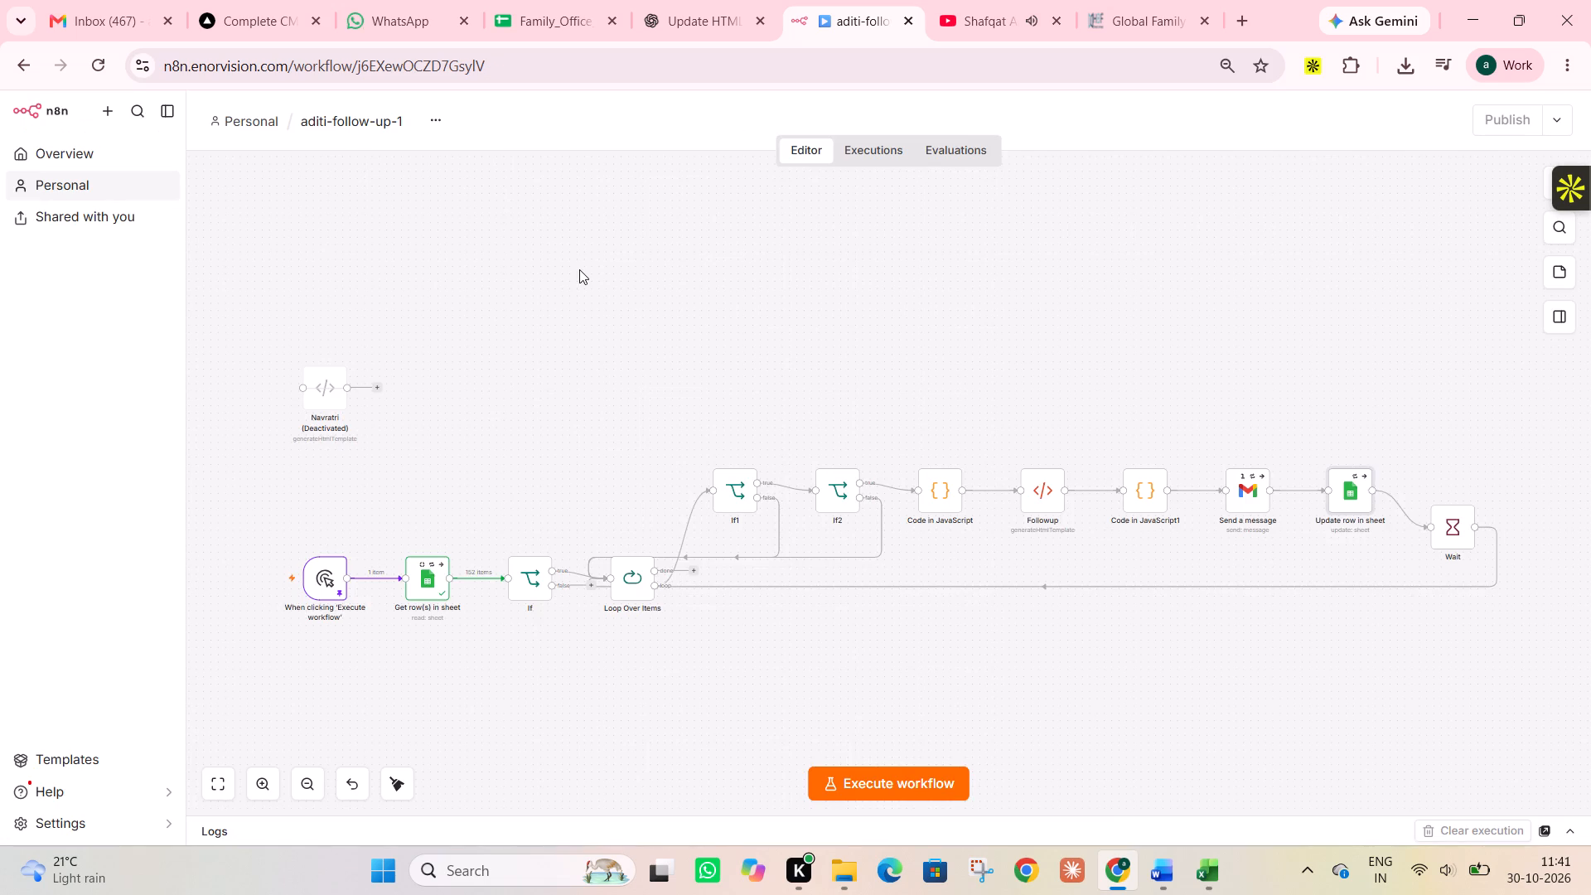
# In the aditi-track workflow, switch the Update row in sheet node to the Google Form Follow up sheet and close it.
pyautogui.click(250, 118)
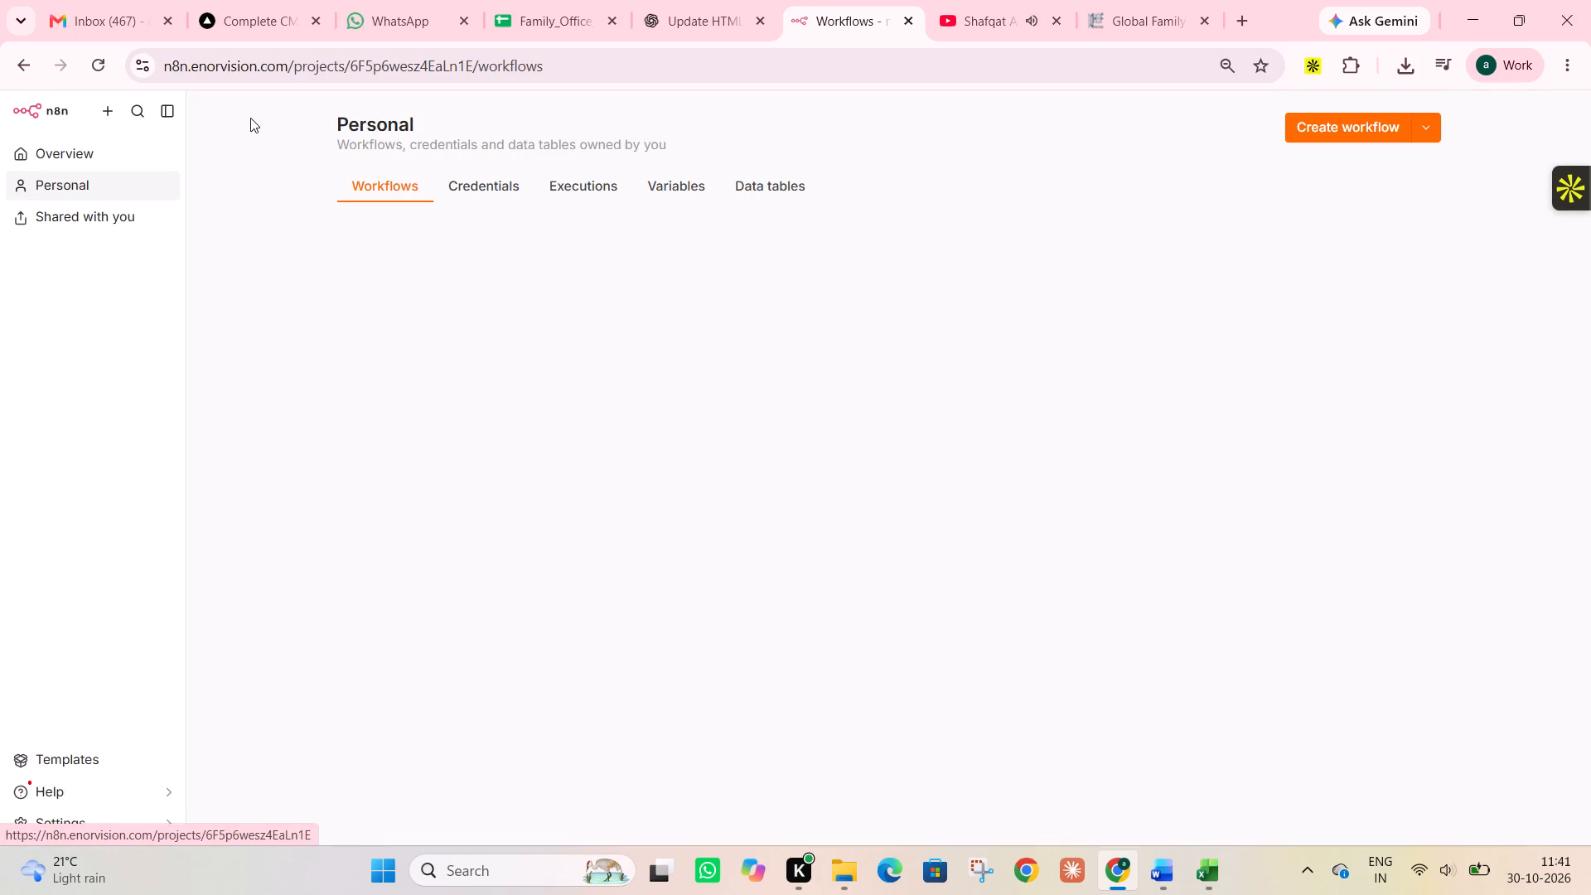
pyautogui.click(432, 340)
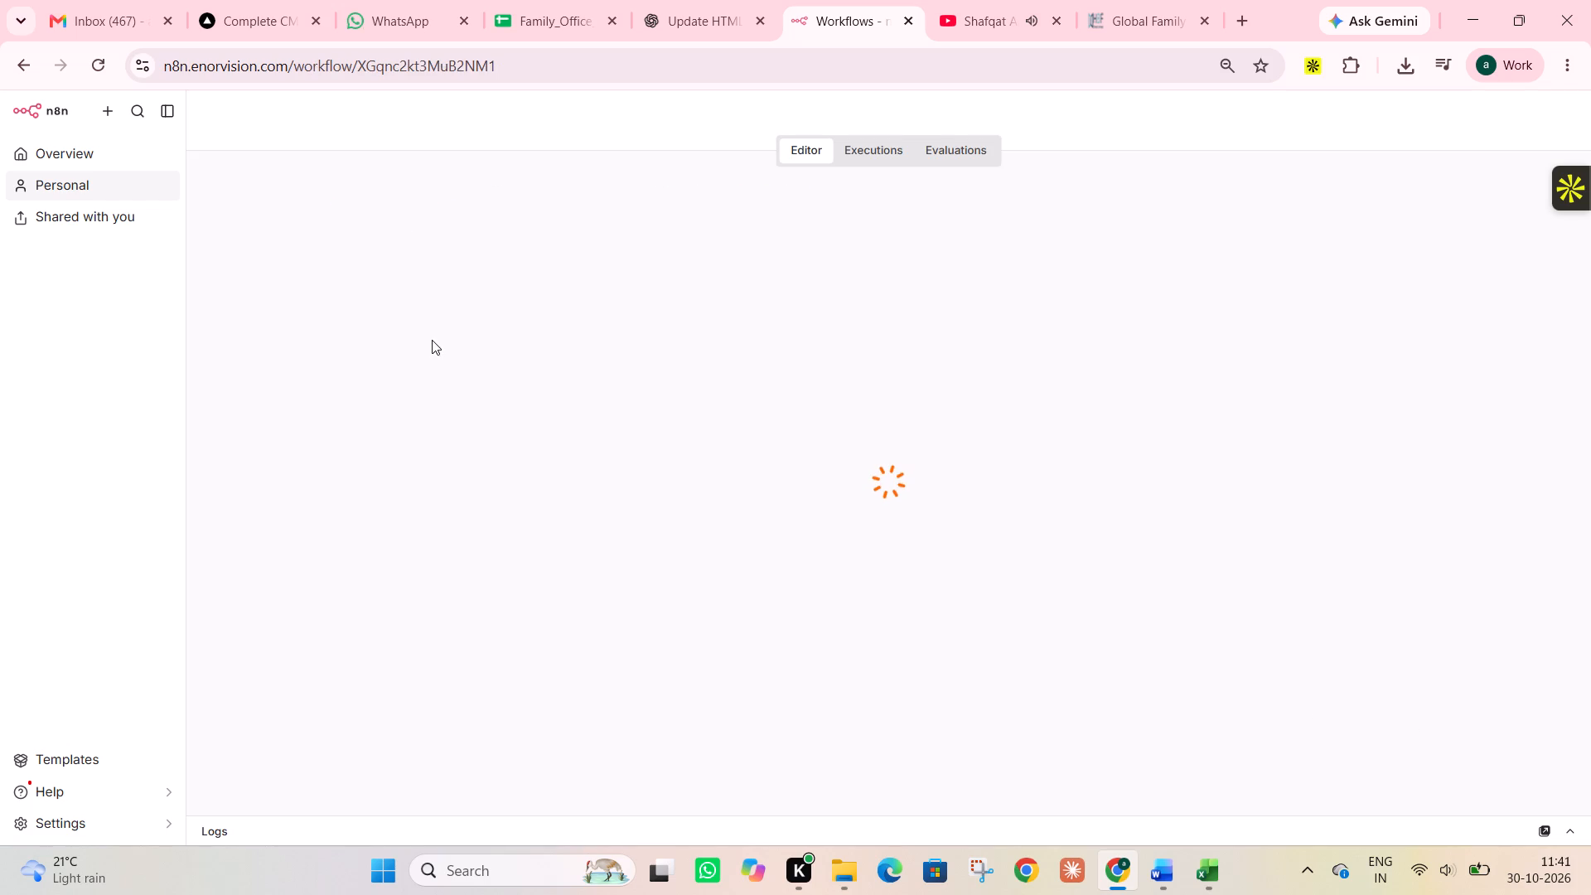
pyautogui.doubleClick(970, 509)
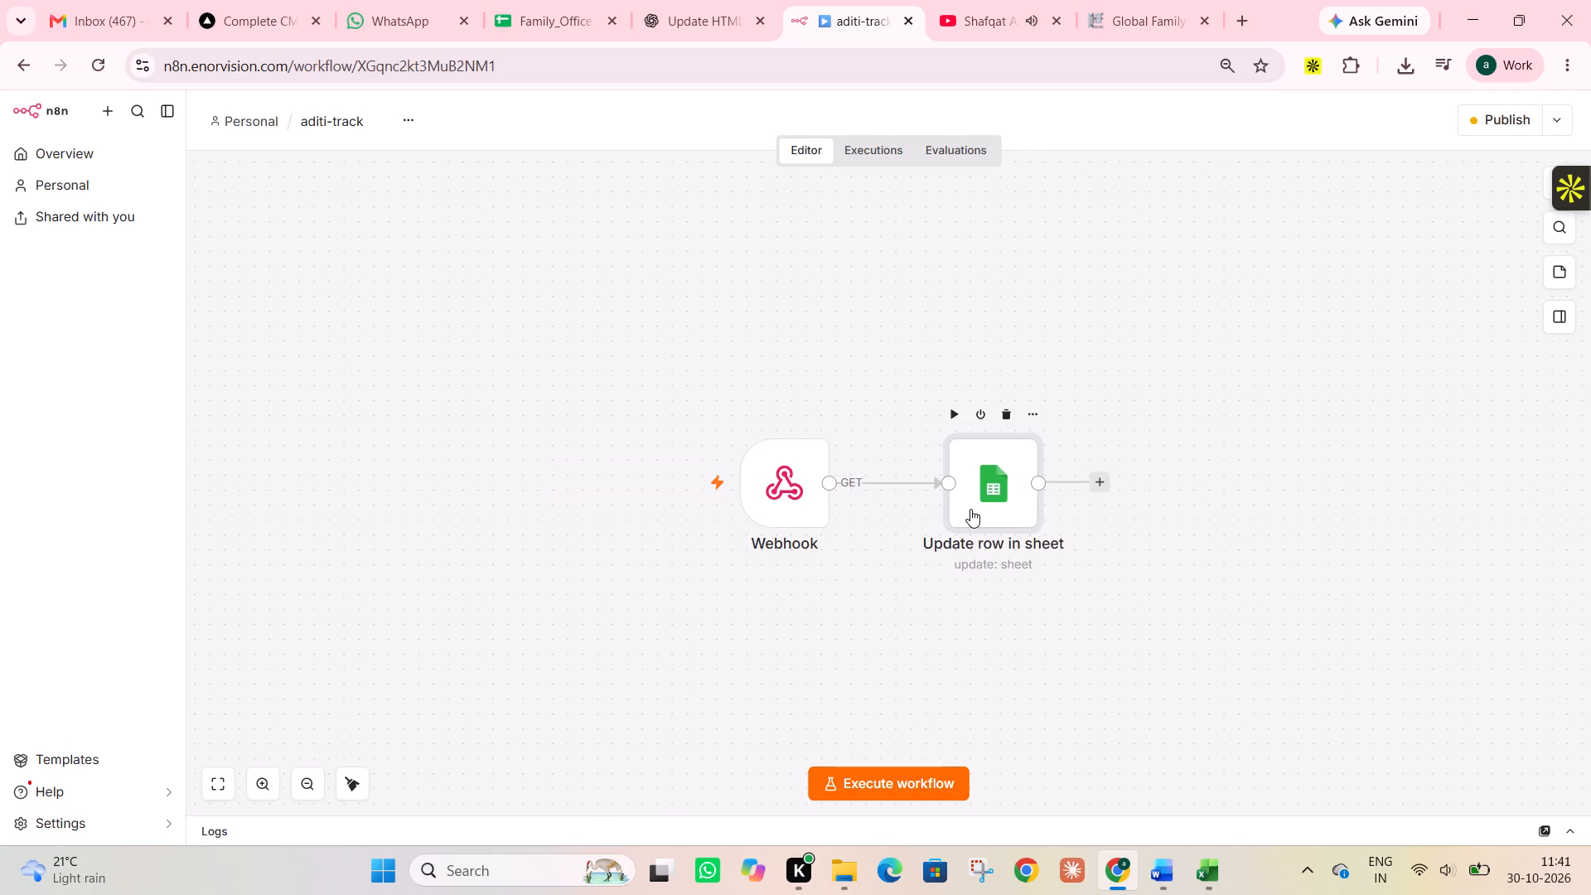
pyautogui.click(686, 480)
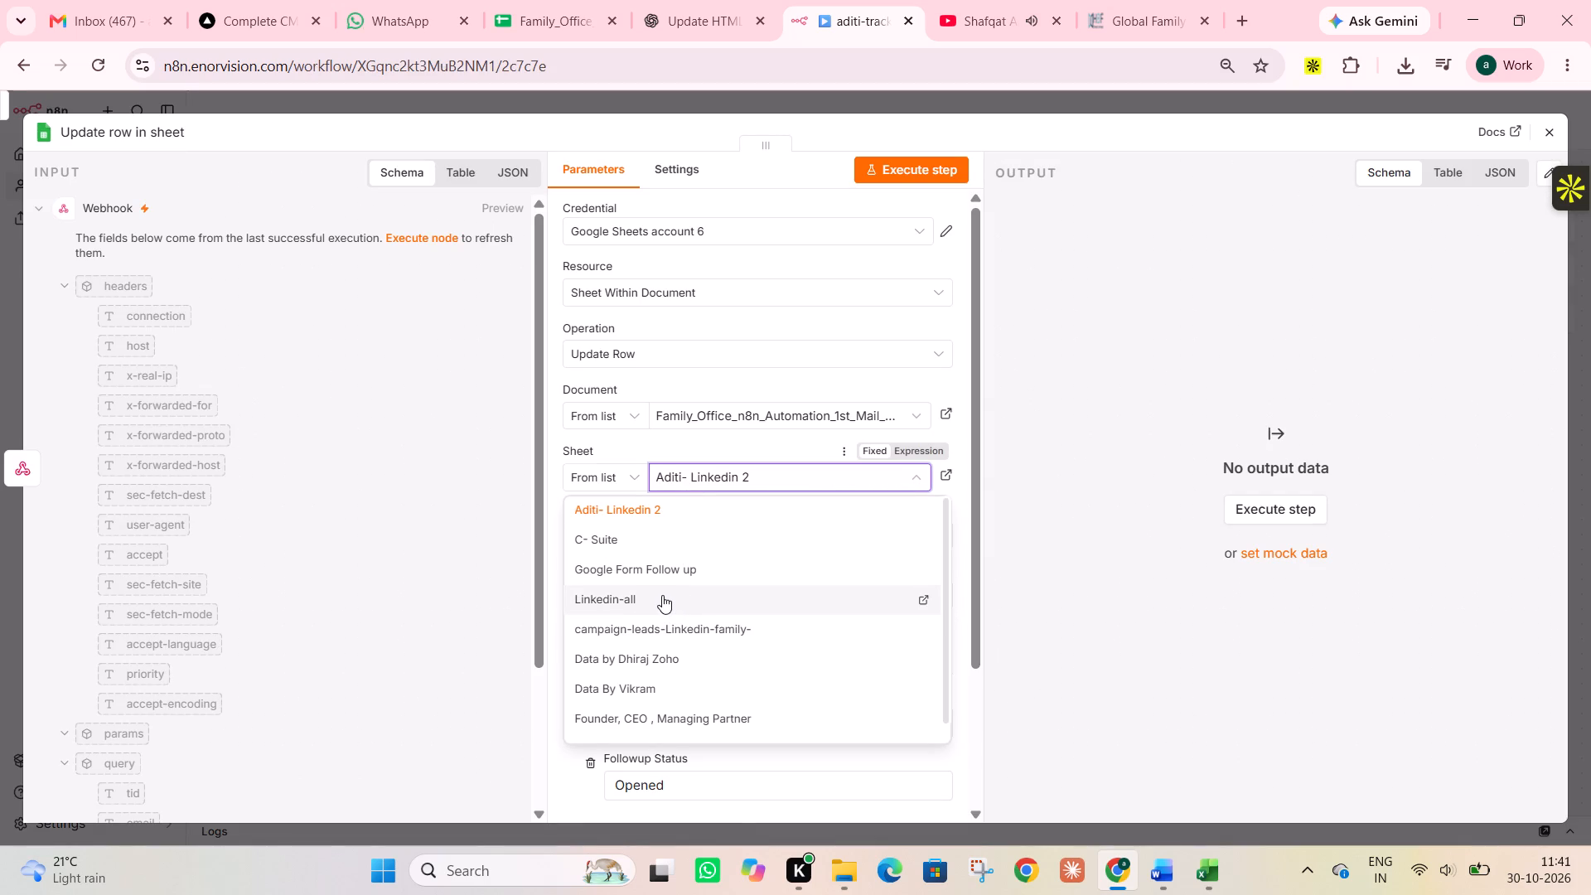
pyautogui.click(655, 577)
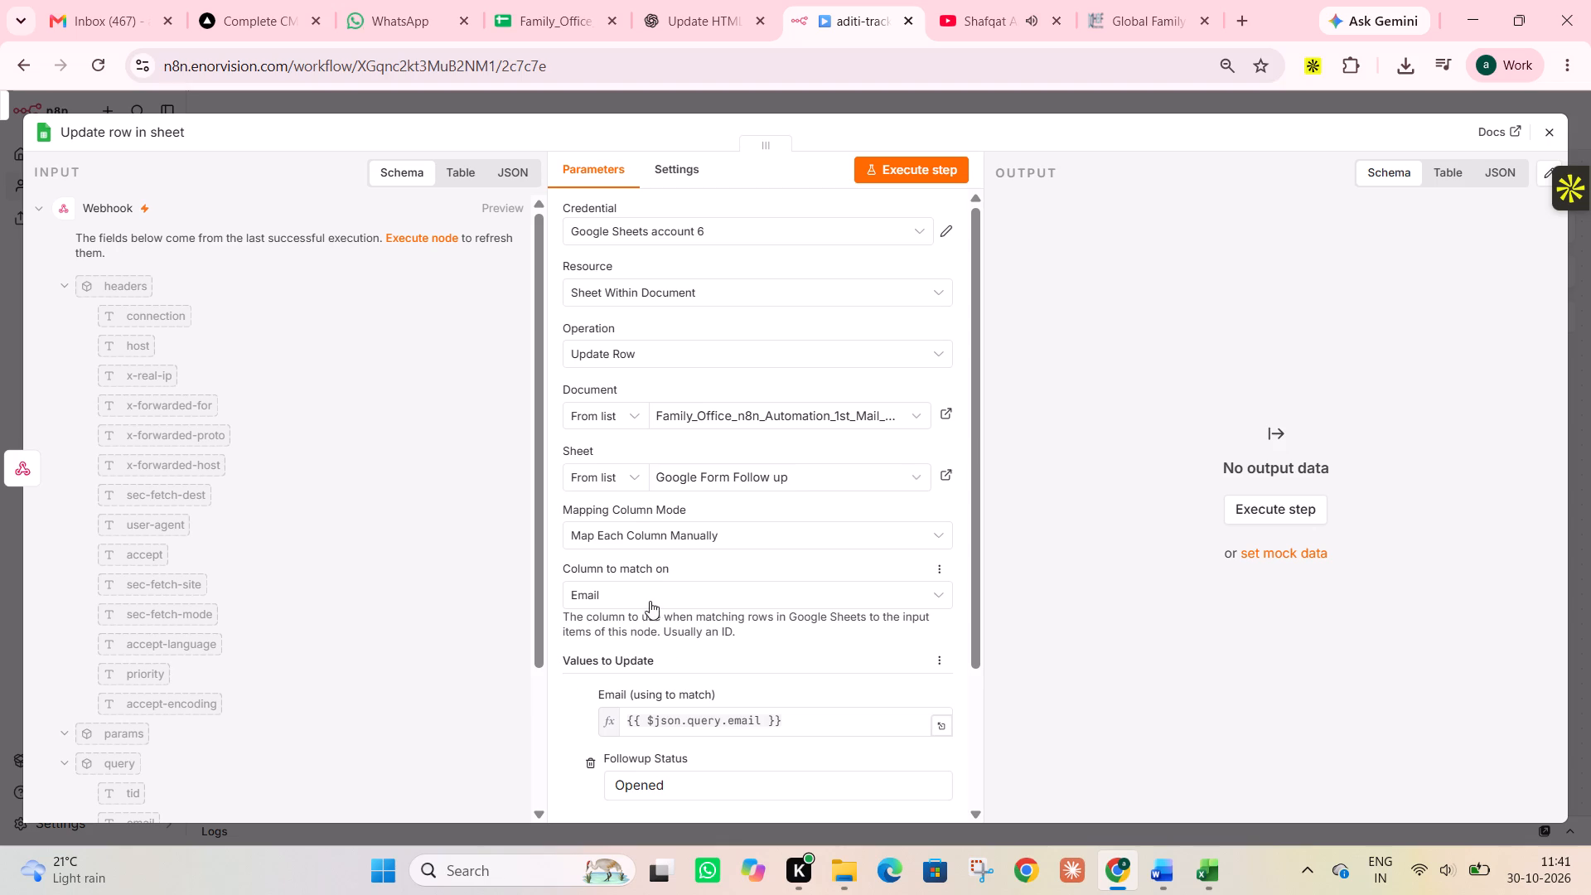
pyautogui.scroll(-2, 646, 617)
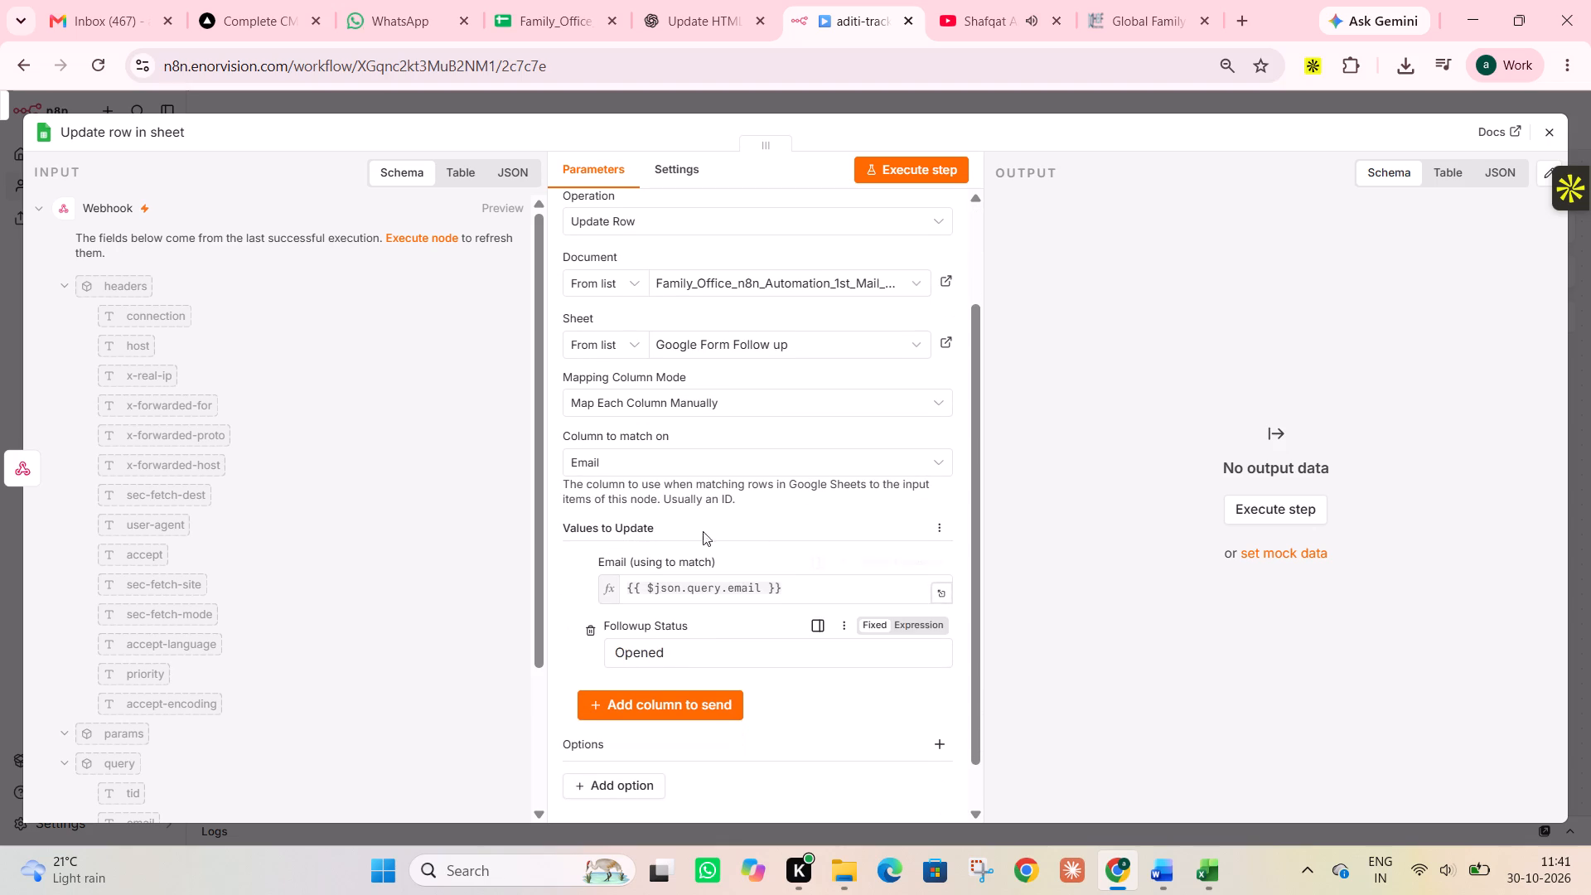
pyautogui.click(1548, 130)
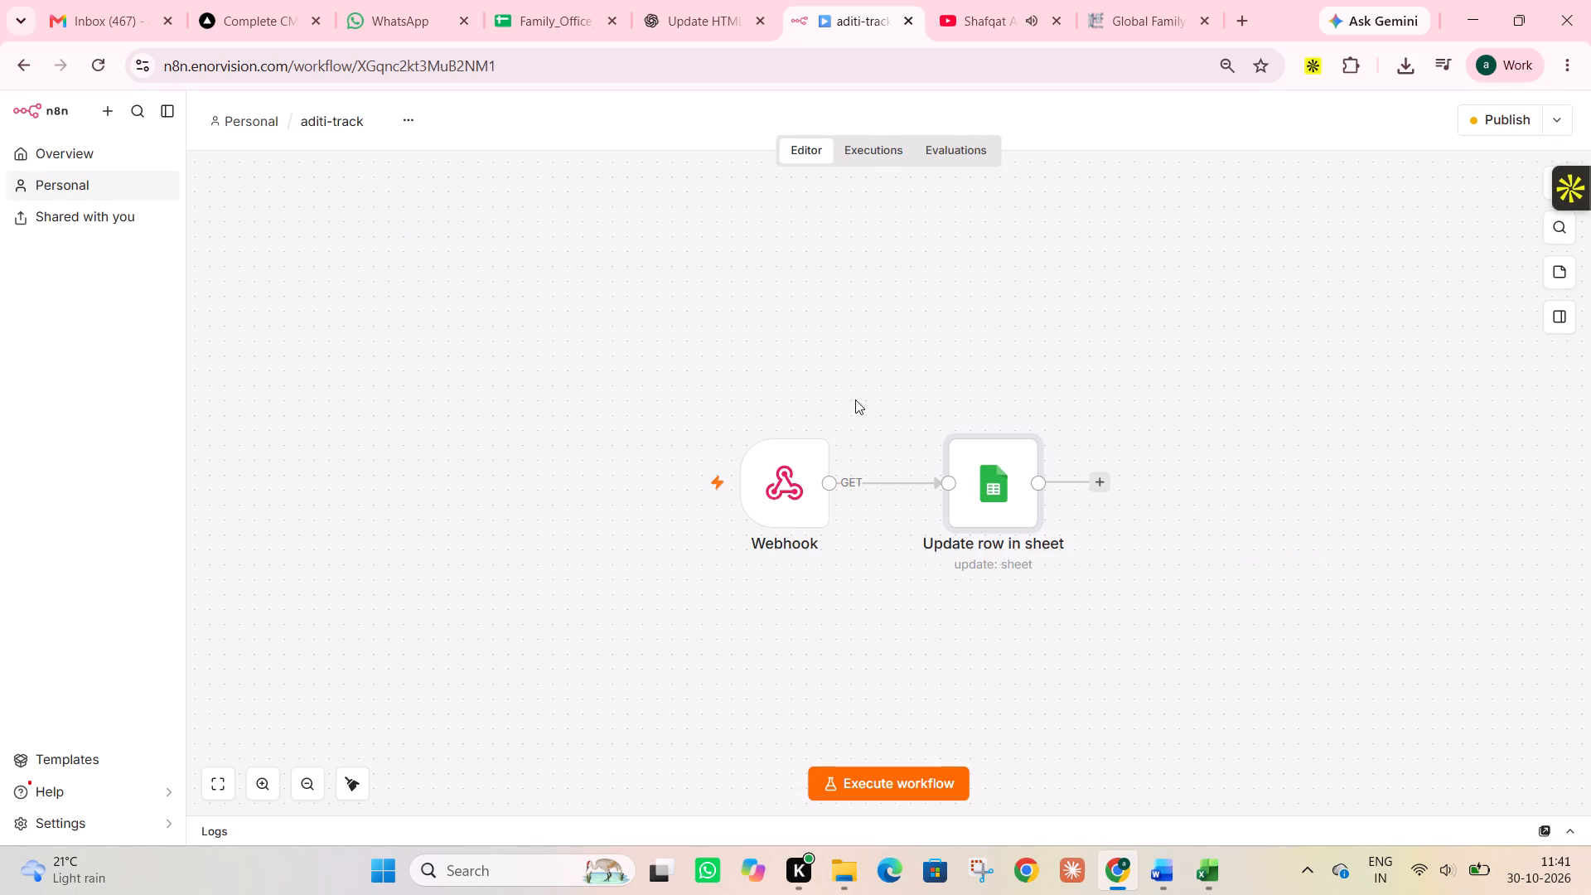
# Start a test execution of the aditi-track workflow.
pyautogui.click(906, 776)
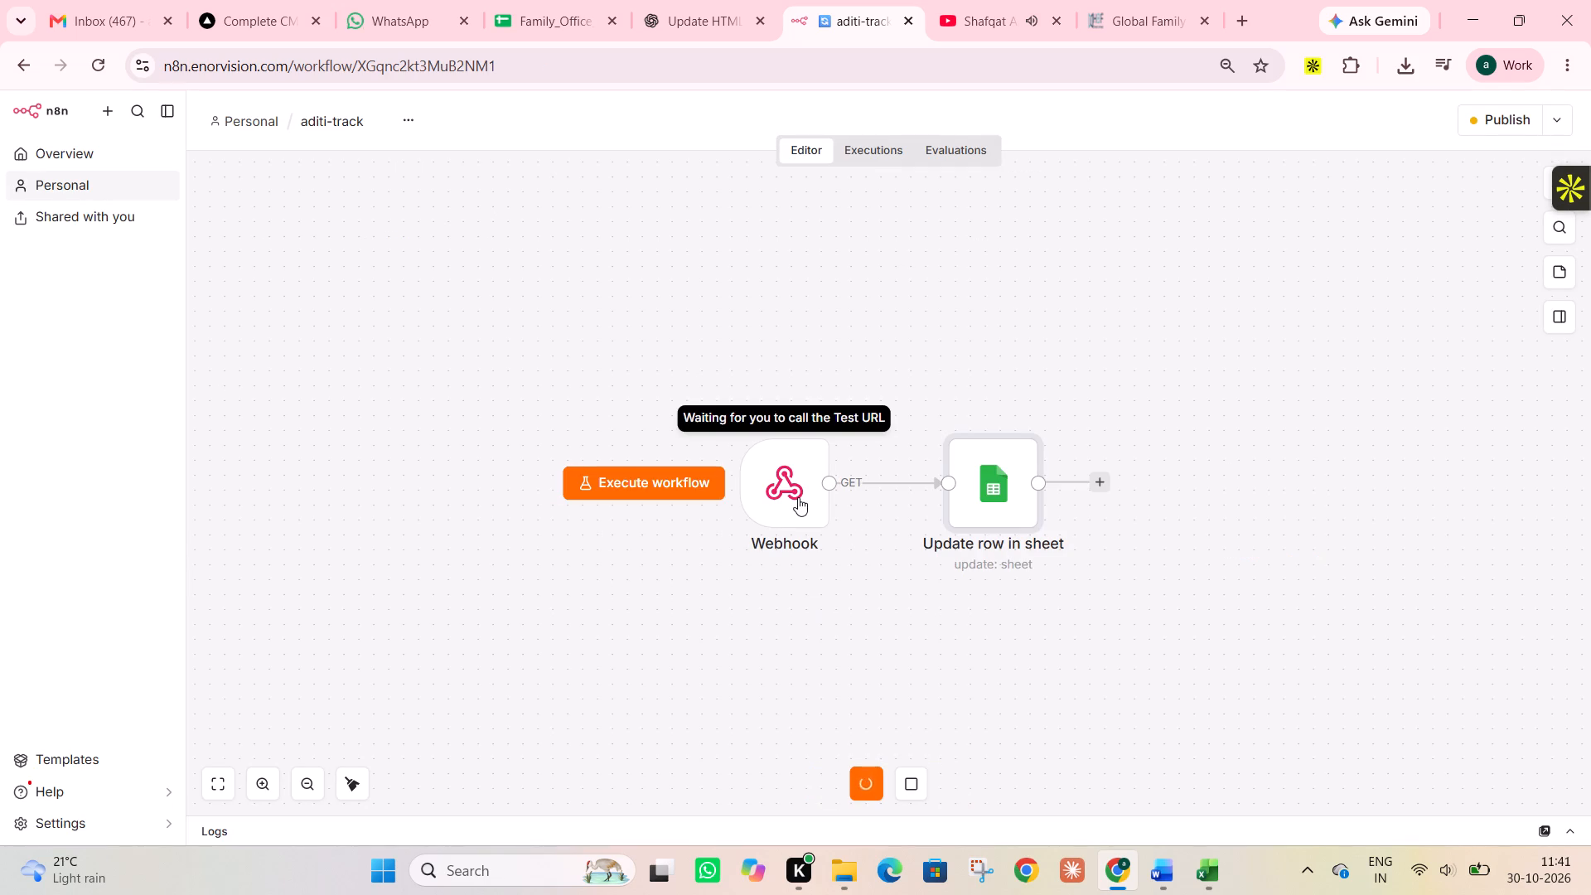
pyautogui.click(798, 497)
pyautogui.click(798, 497)
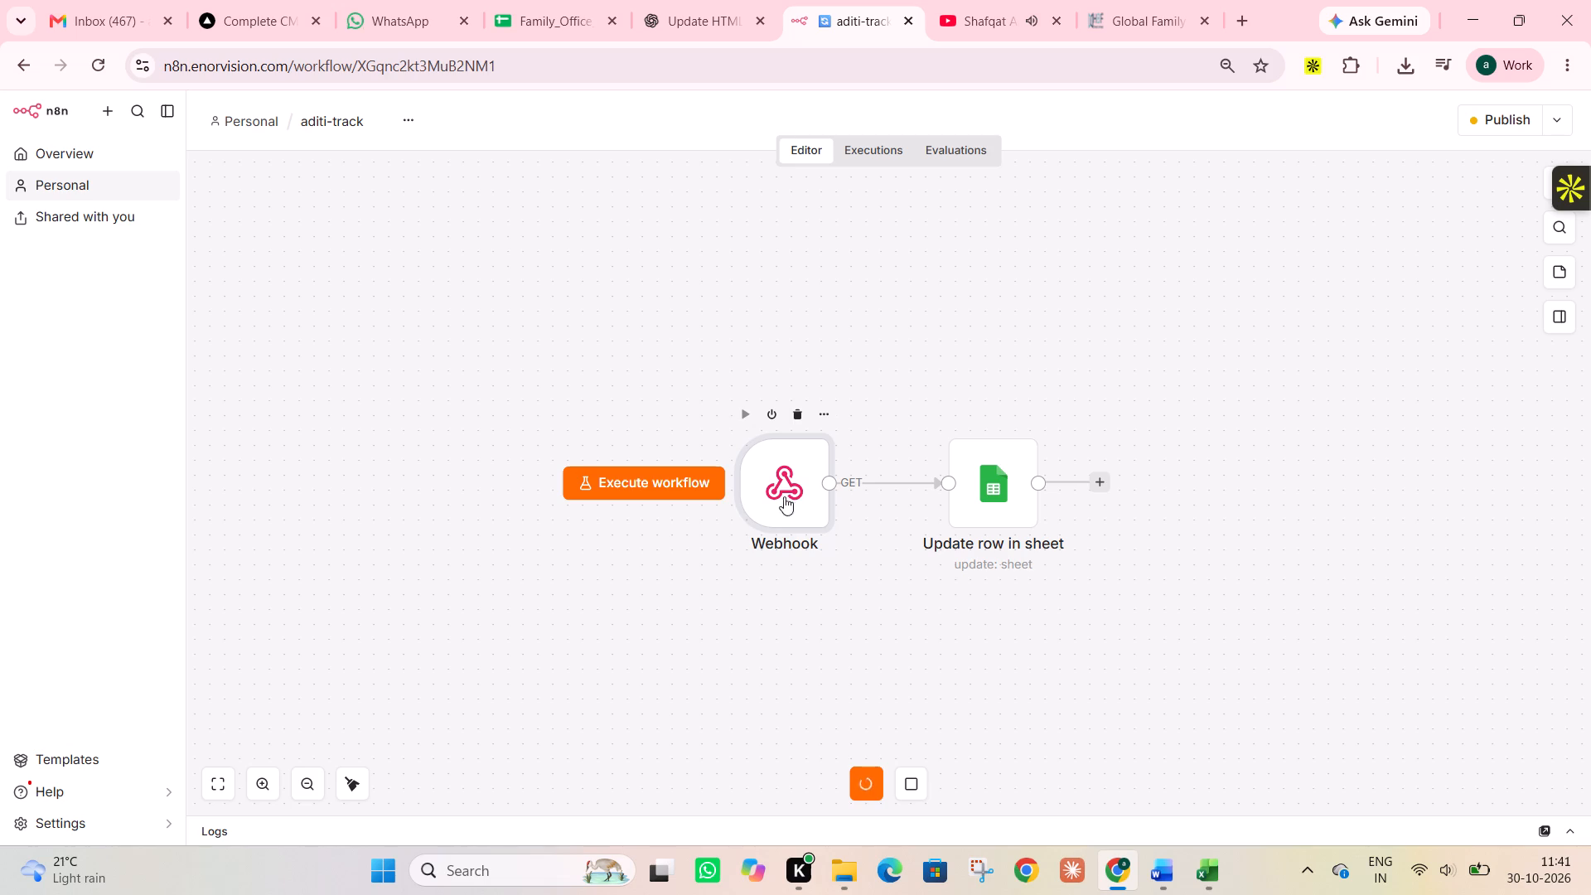
pyautogui.click(684, 486)
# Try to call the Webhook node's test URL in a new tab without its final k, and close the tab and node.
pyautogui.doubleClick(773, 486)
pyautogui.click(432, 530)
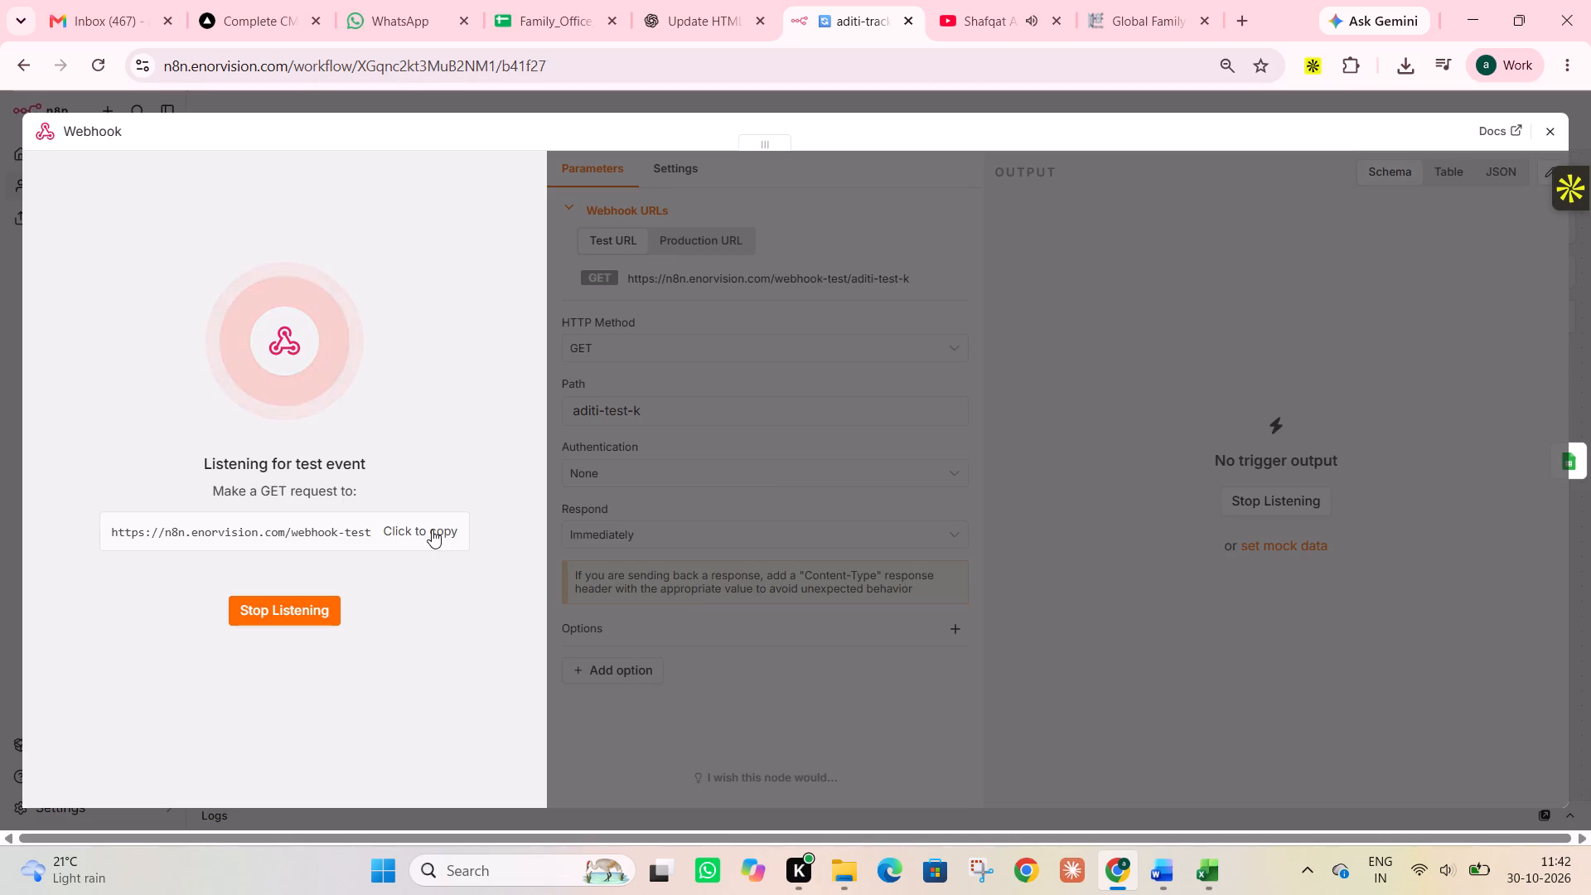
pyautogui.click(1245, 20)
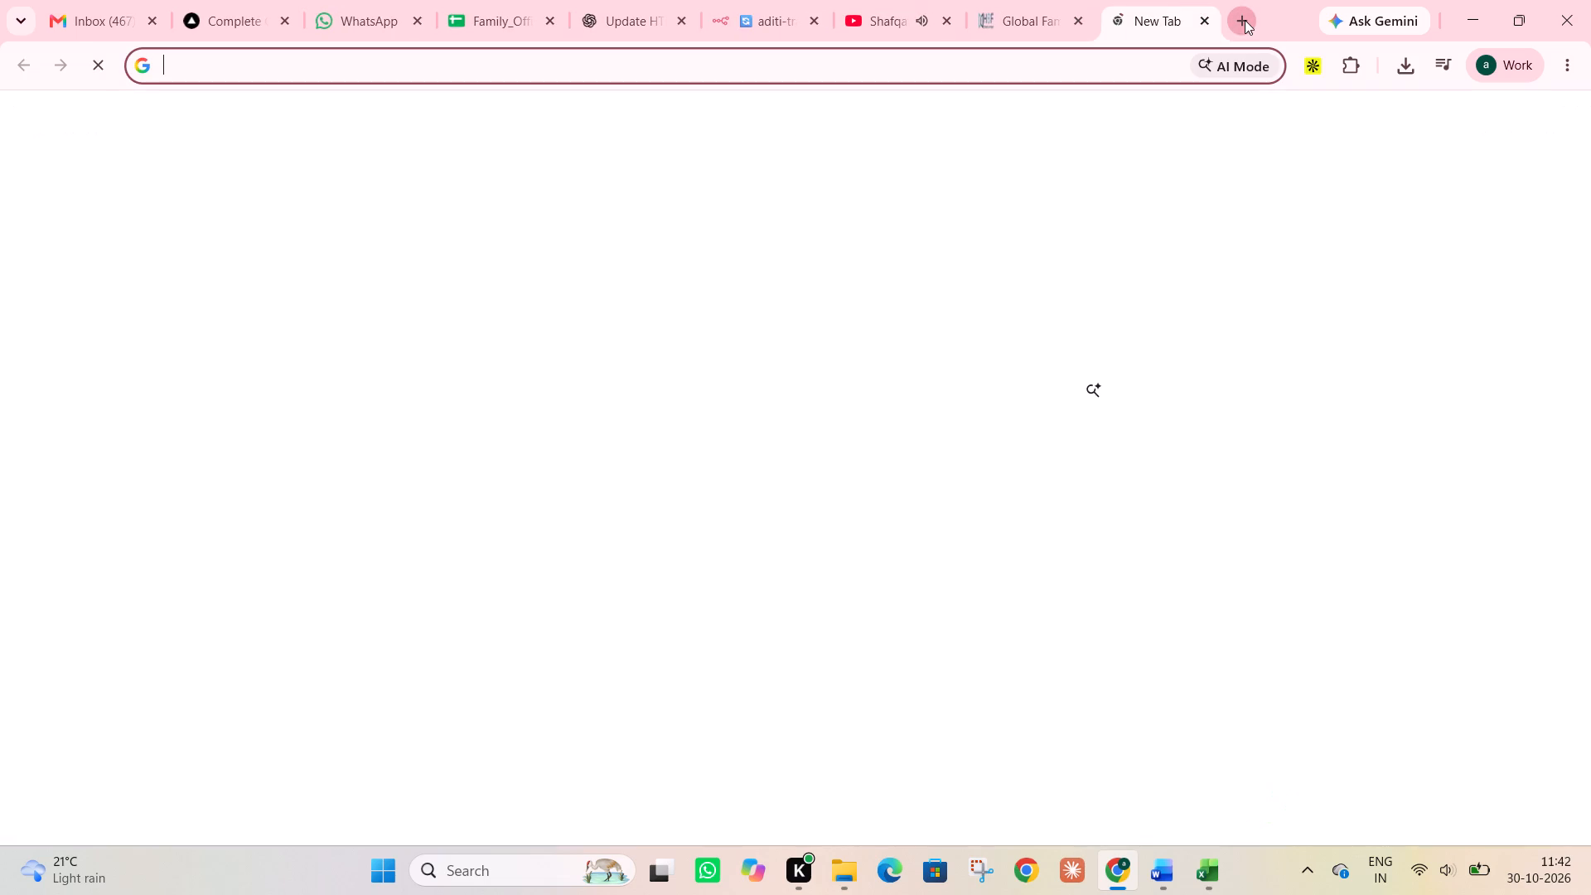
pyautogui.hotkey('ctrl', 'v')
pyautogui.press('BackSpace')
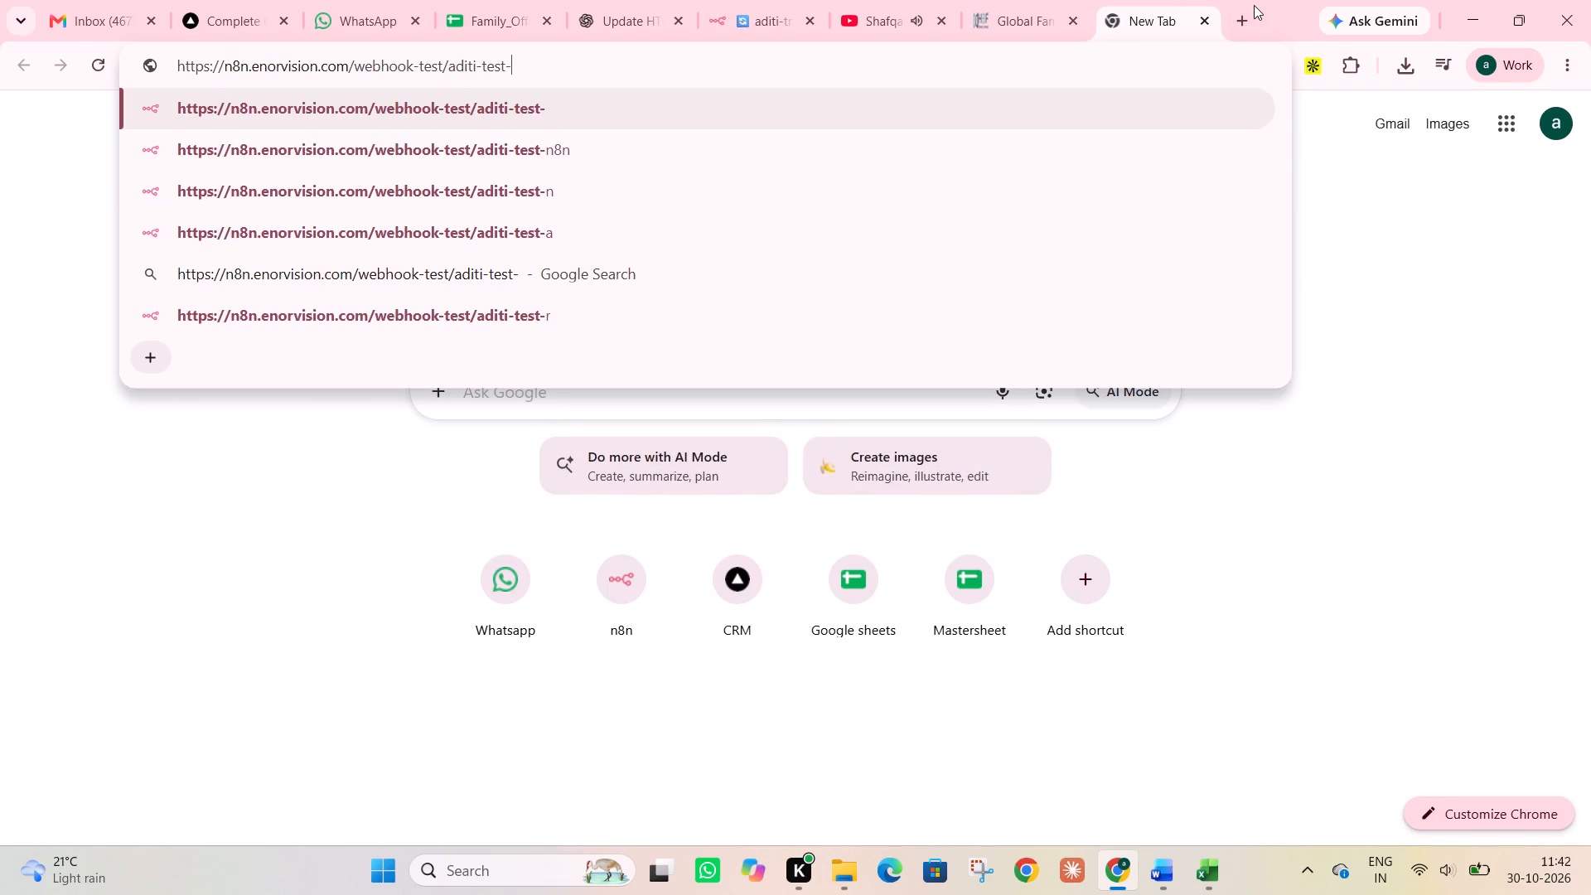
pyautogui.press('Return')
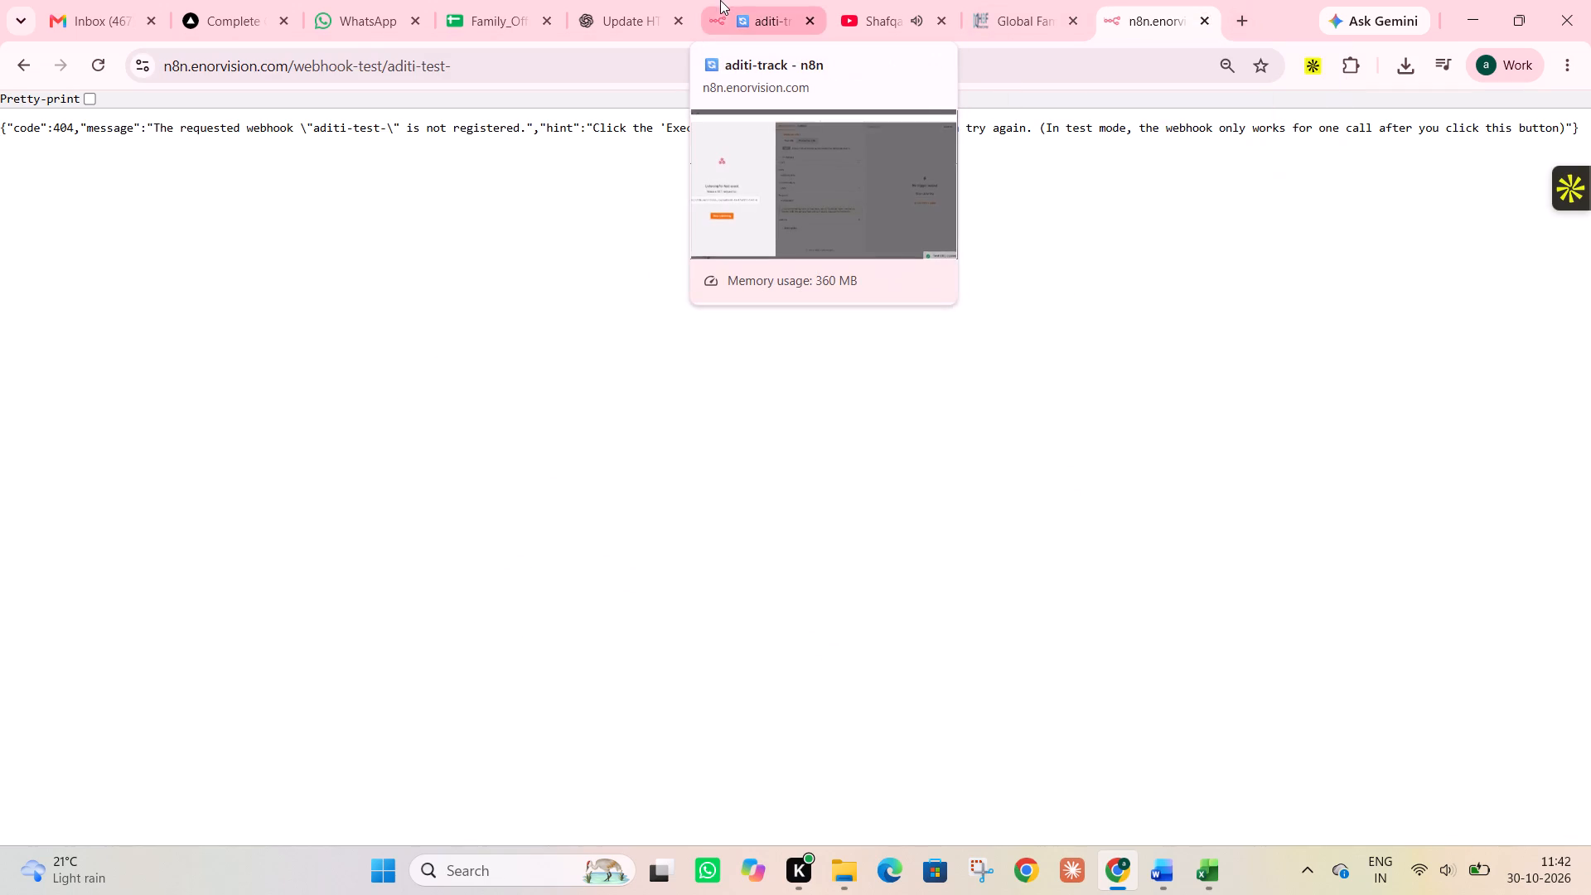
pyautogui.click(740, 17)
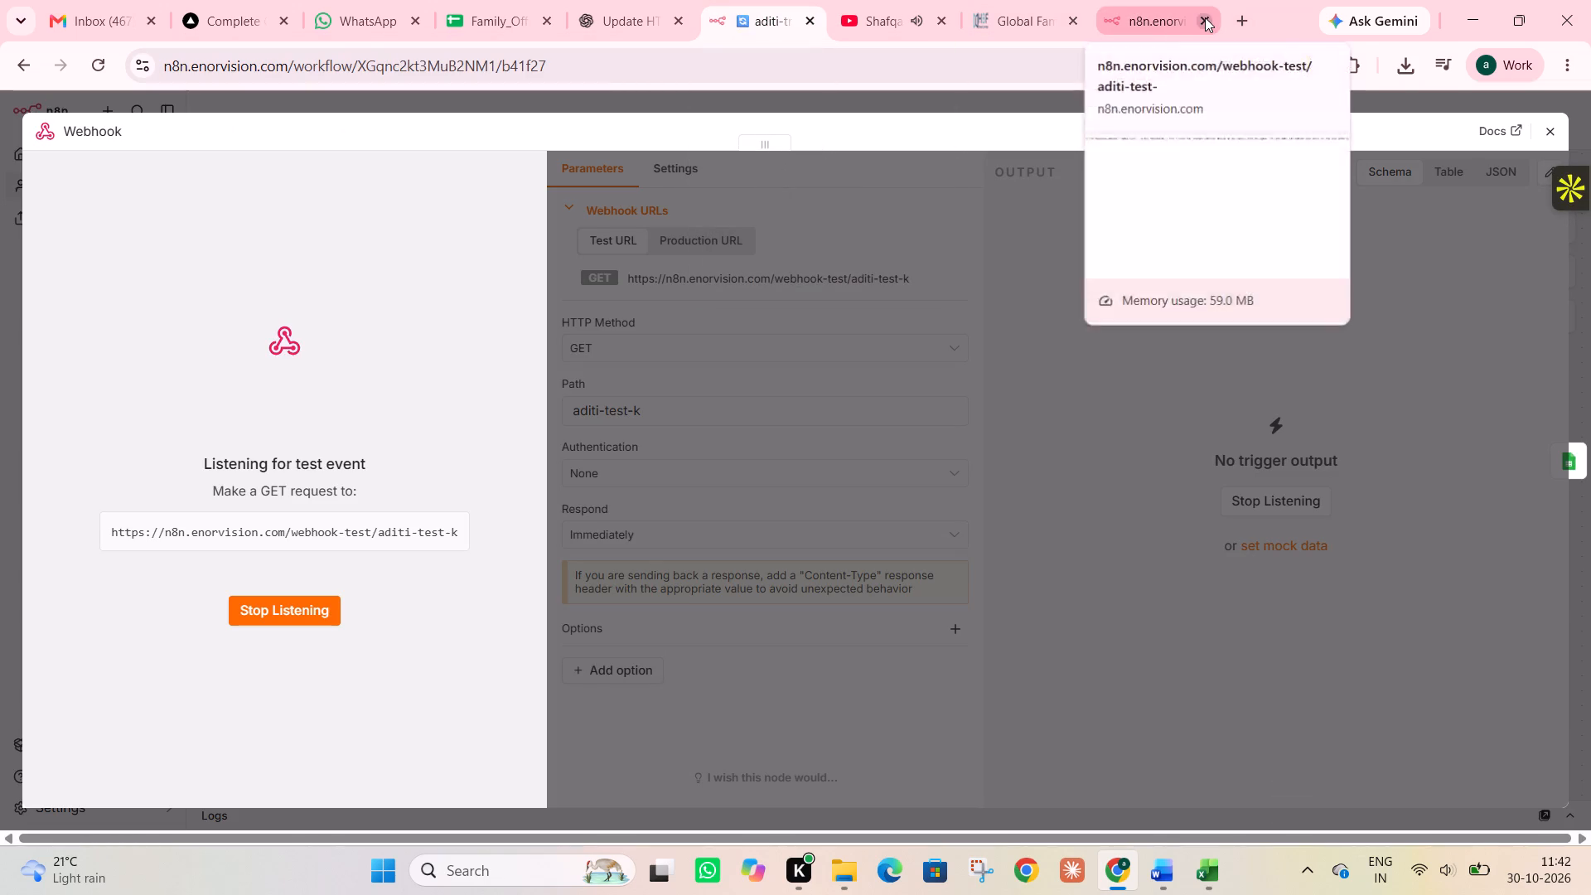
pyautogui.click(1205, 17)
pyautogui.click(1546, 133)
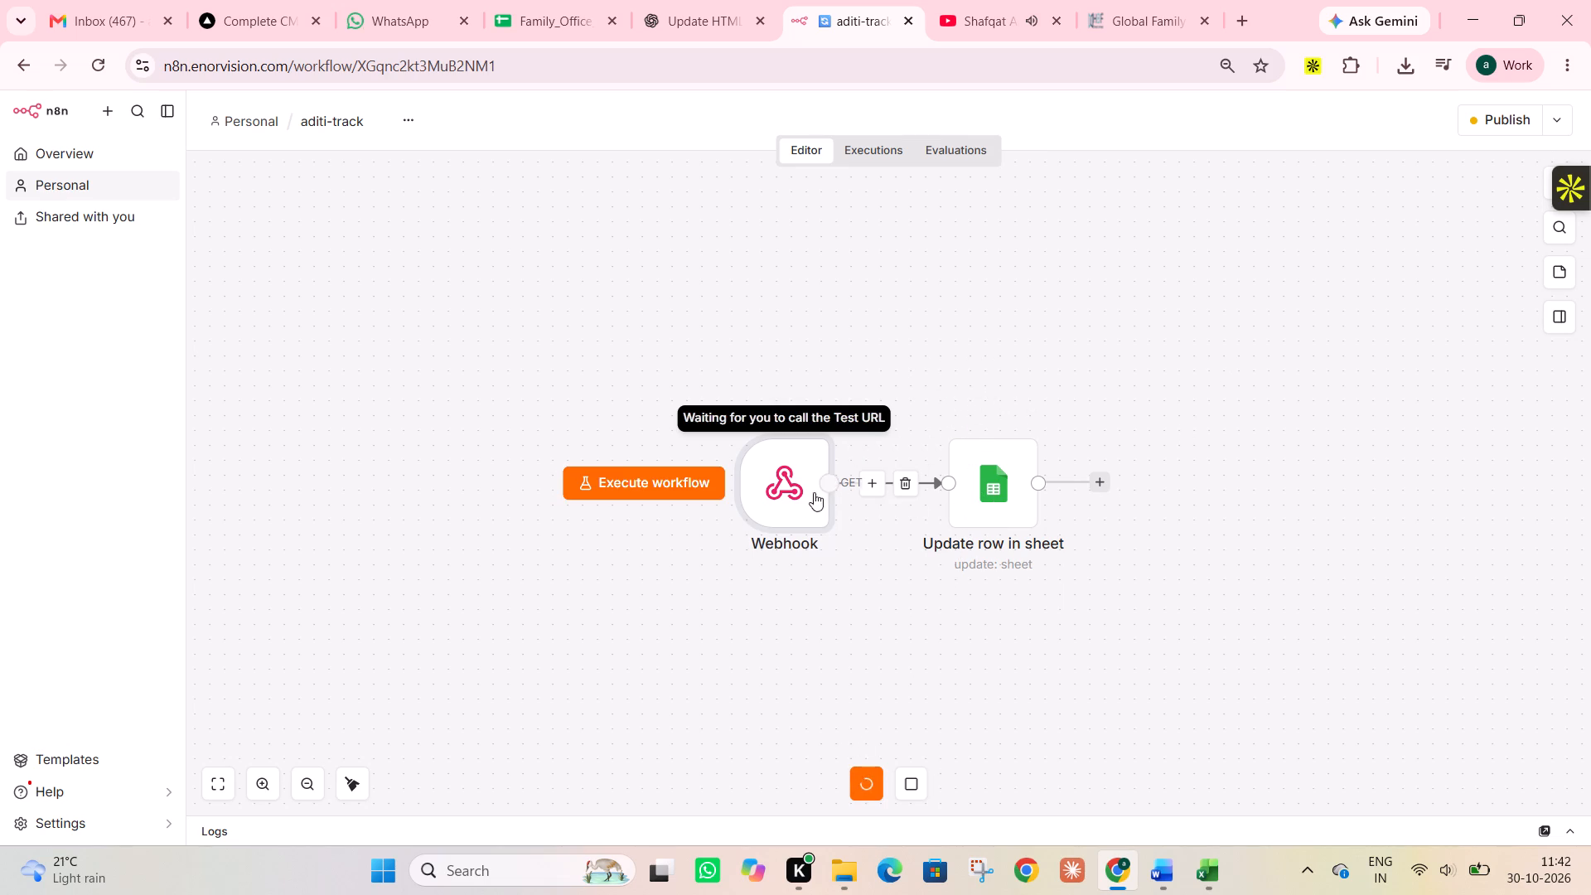
# Copy the Webhook node's test URL, request the full aditi-test-k address in a new browser tab, and close the tab.
pyautogui.doubleClick(788, 501)
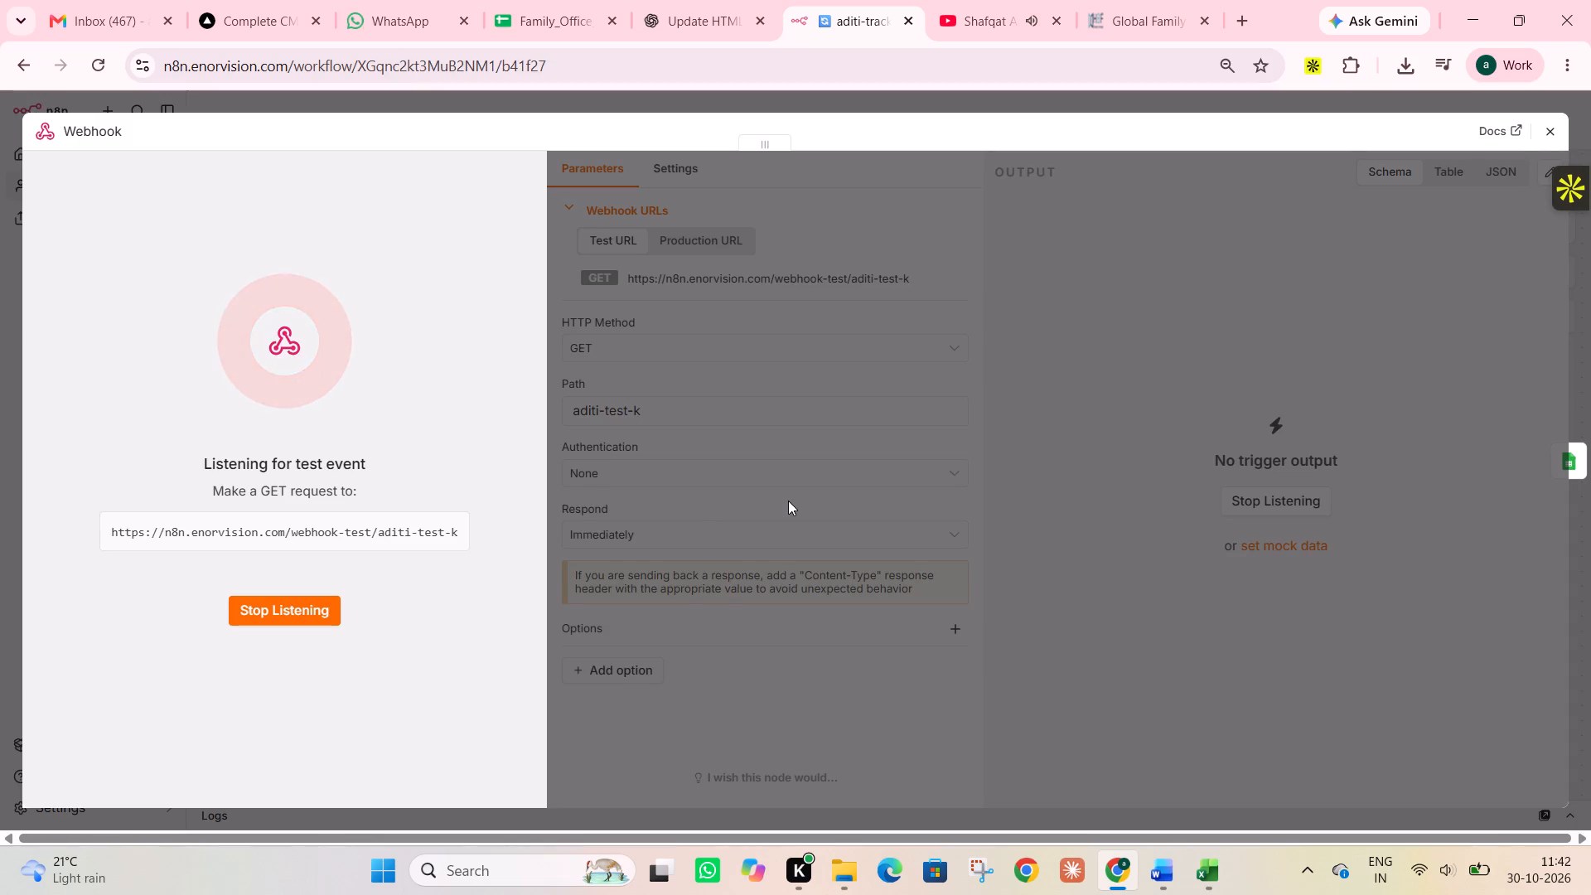
pyautogui.click(423, 531)
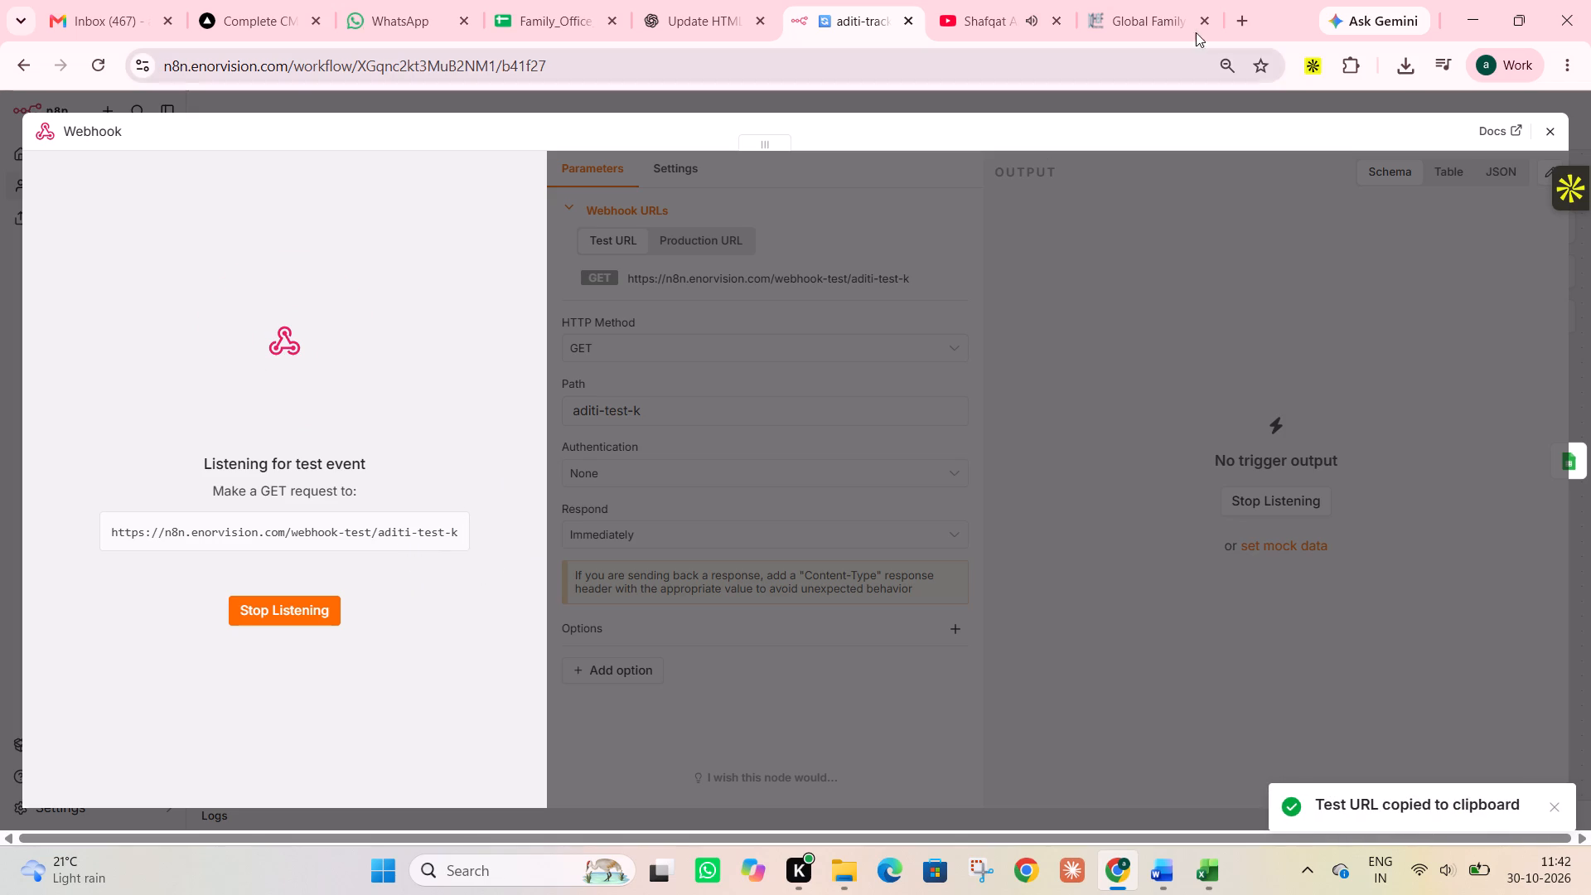
pyautogui.click(1236, 12)
pyautogui.hotkey('ctrl', 'v')
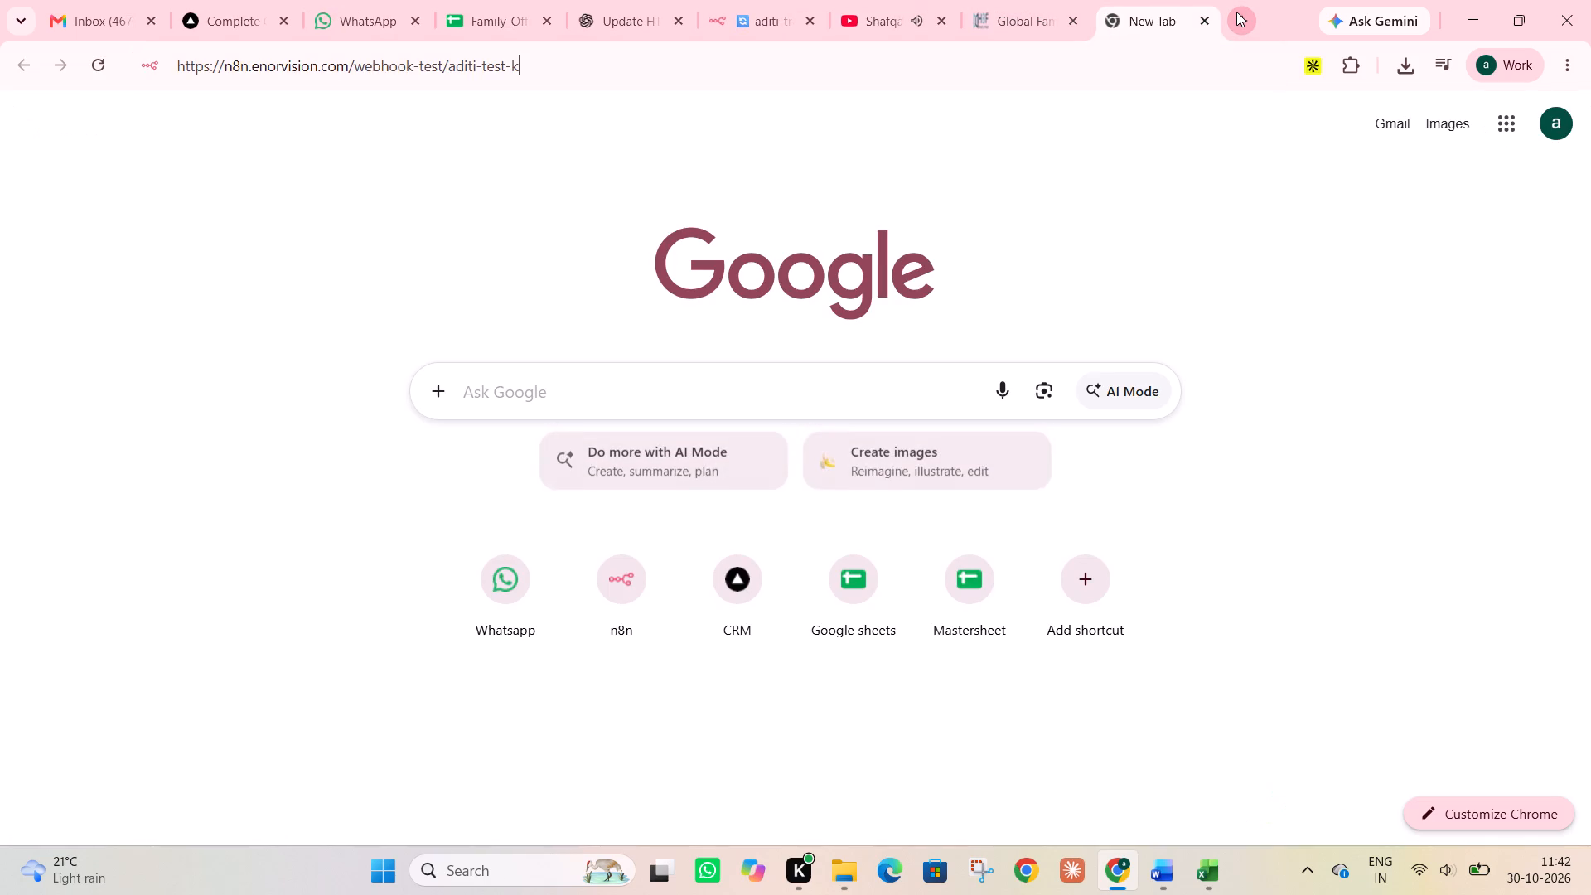
pyautogui.press('Return')
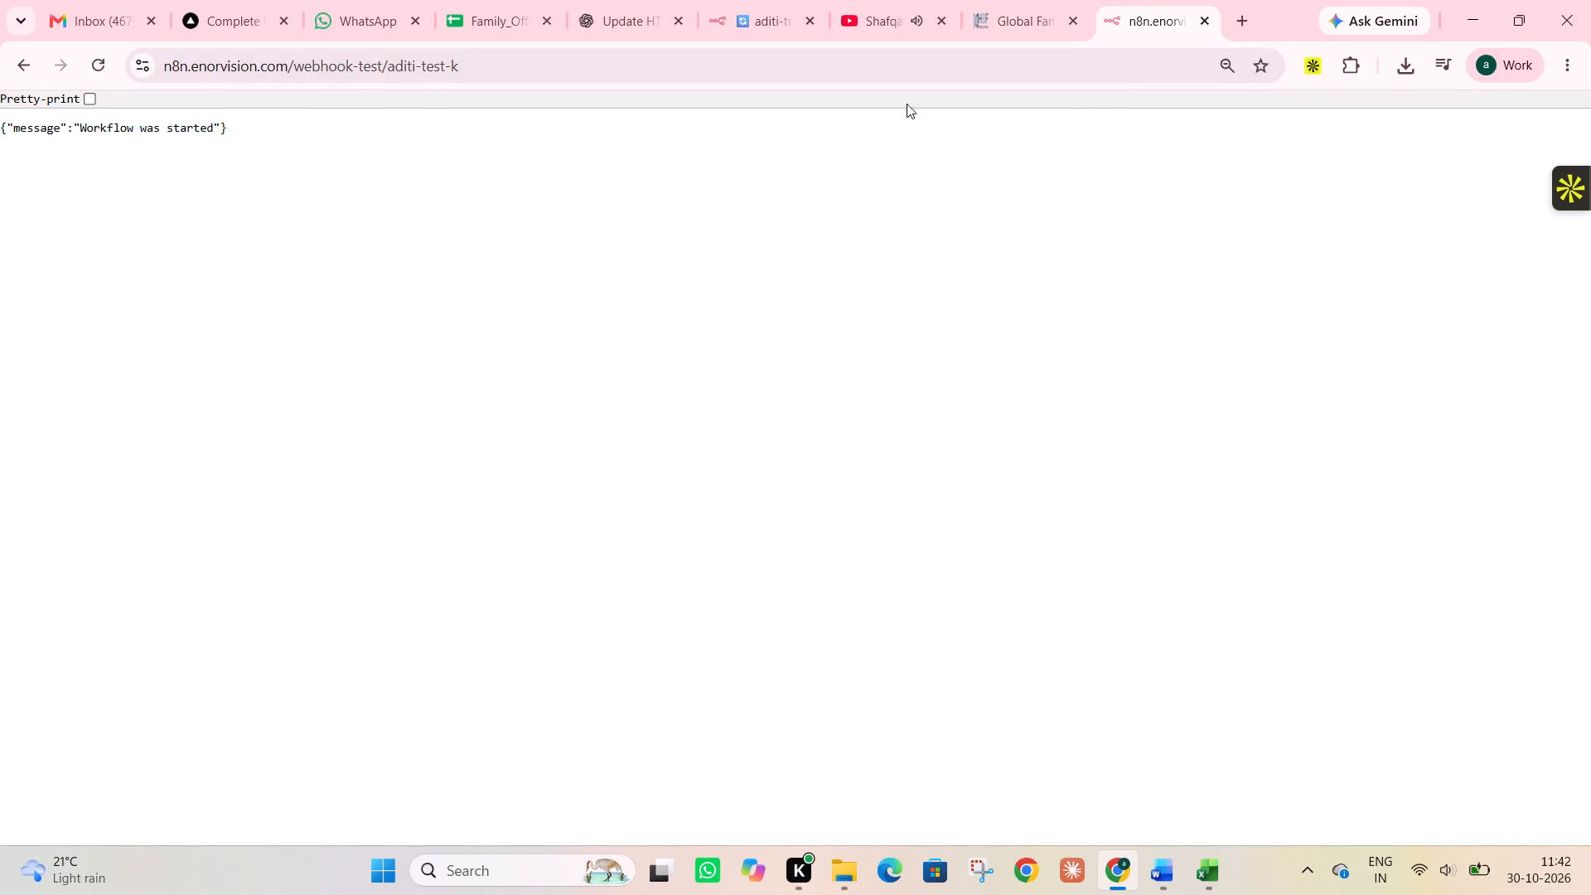
pyautogui.click(1207, 17)
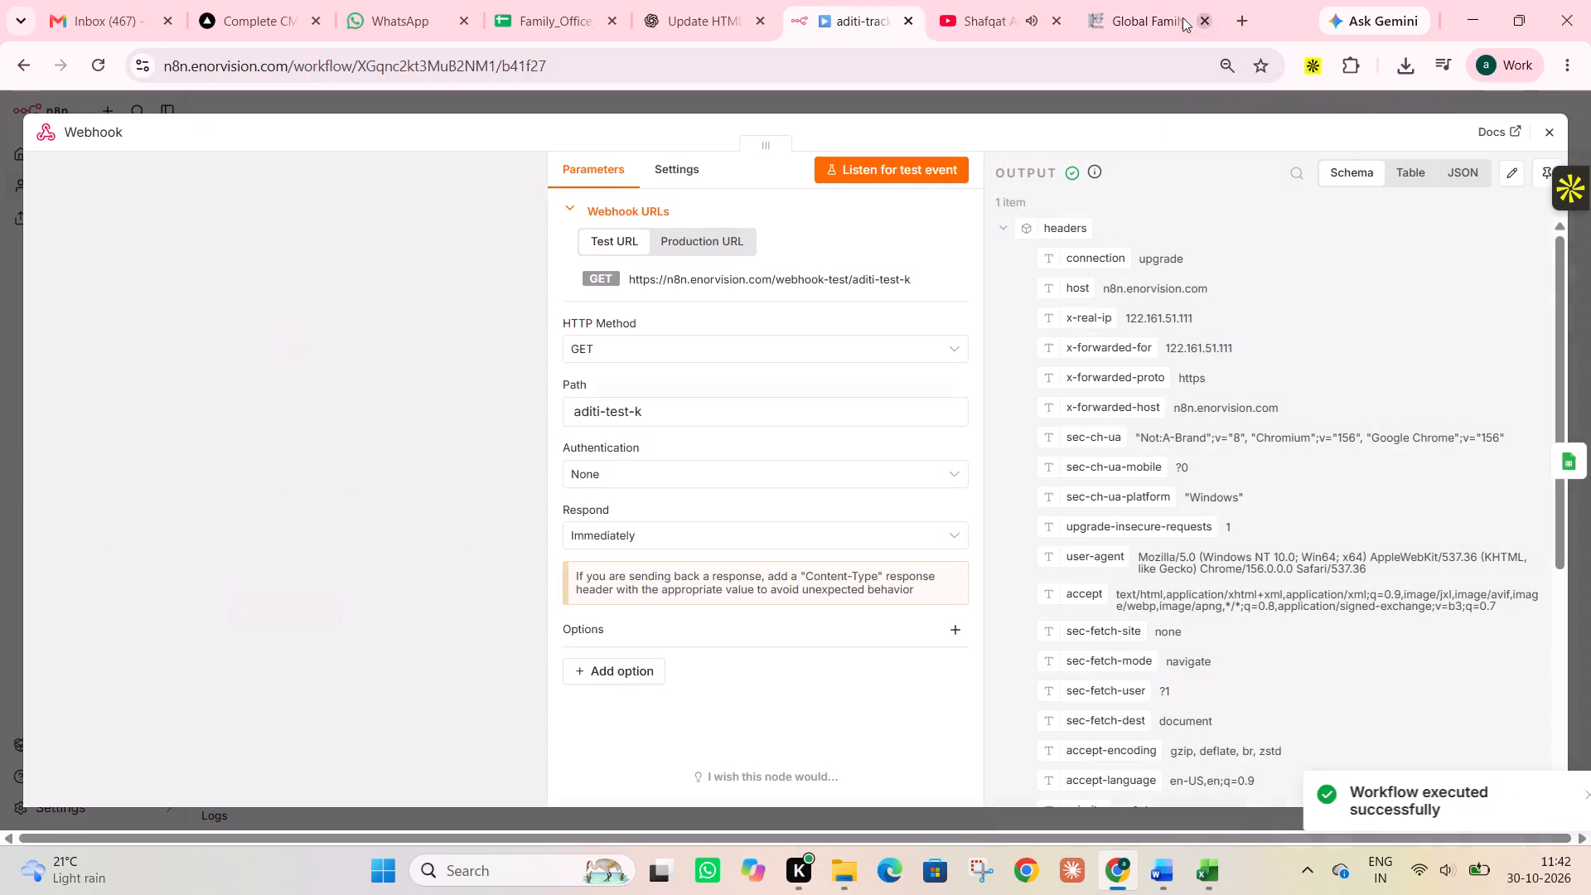
# Close the Webhook node and publish the aditi-track workflow under the suggested version name.
pyautogui.click(1554, 133)
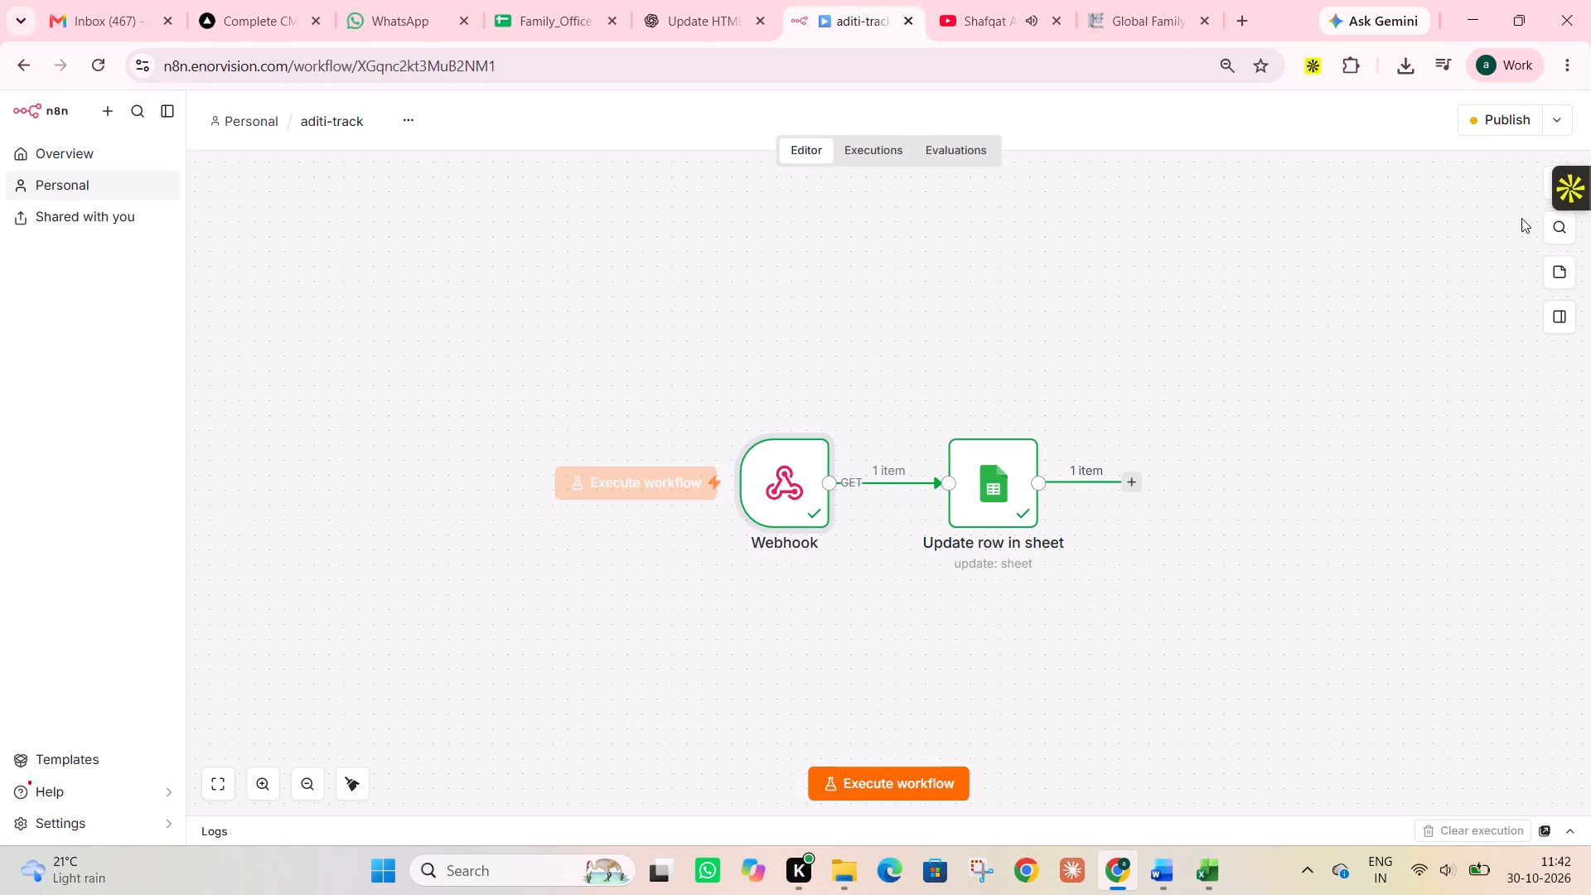
pyautogui.click(1494, 123)
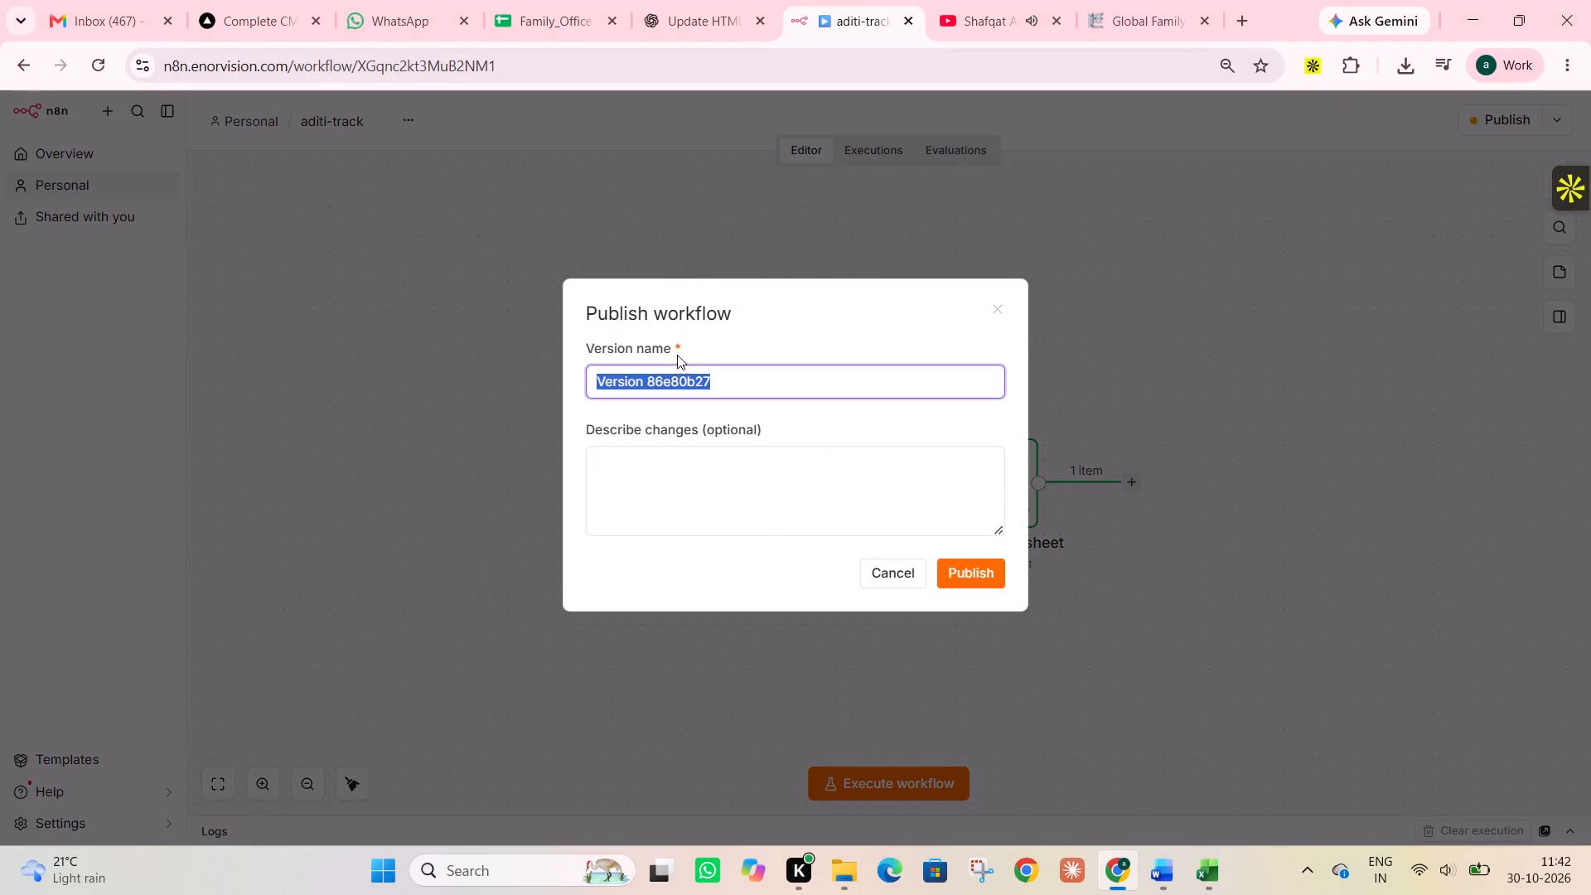
pyautogui.click(965, 573)
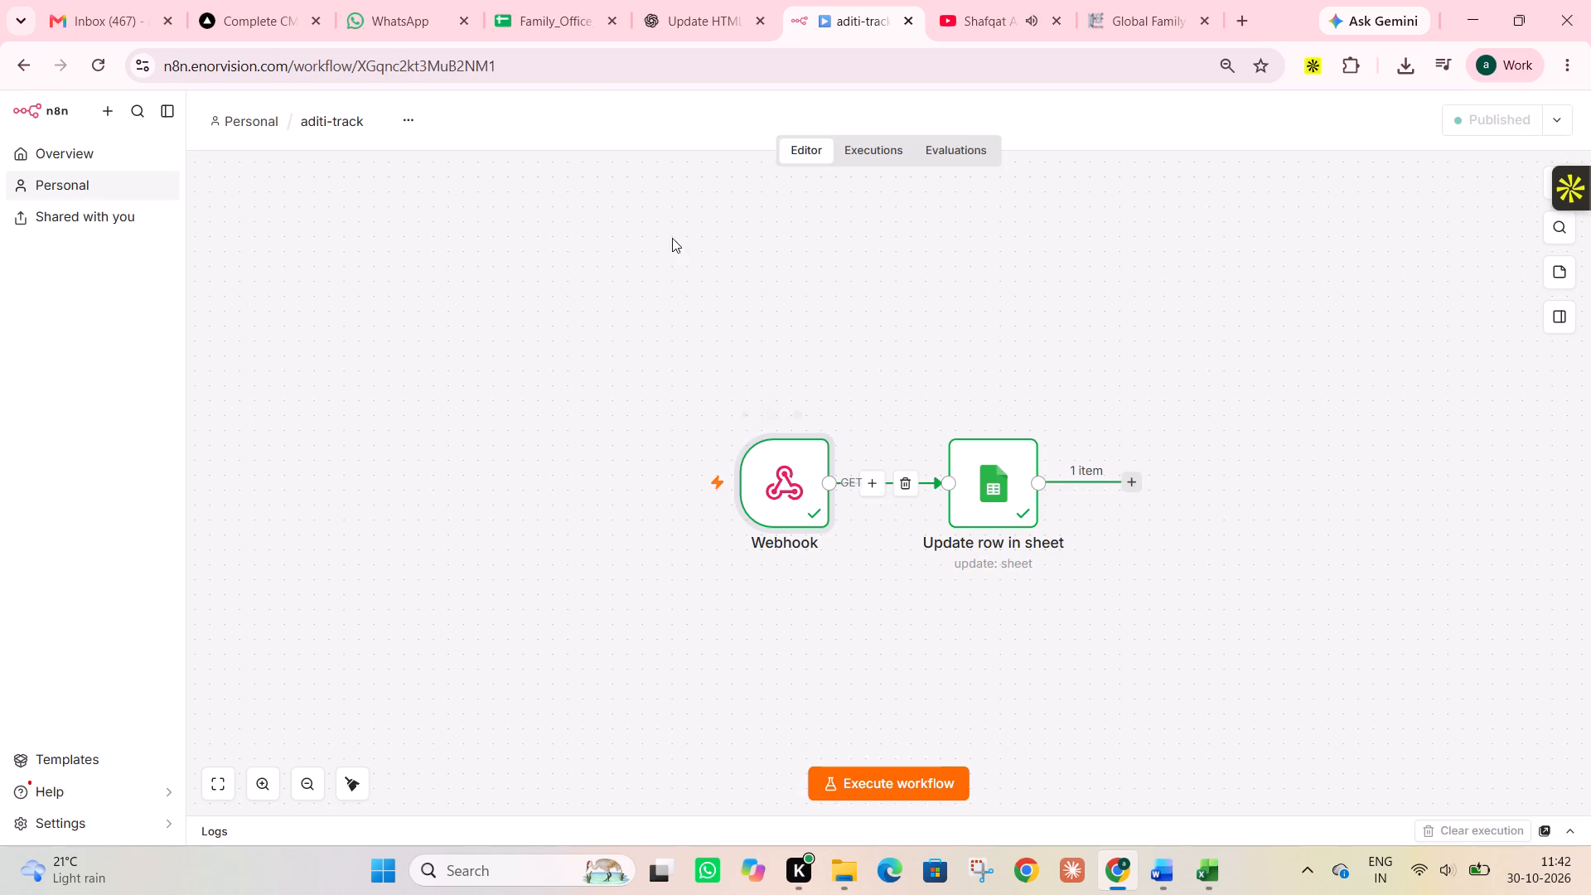
# Glance at the Google Form Follow up sheet, return to n8n and open the aditi-follow-up-1 workflow from the Personal project.
pyautogui.click(544, 0)
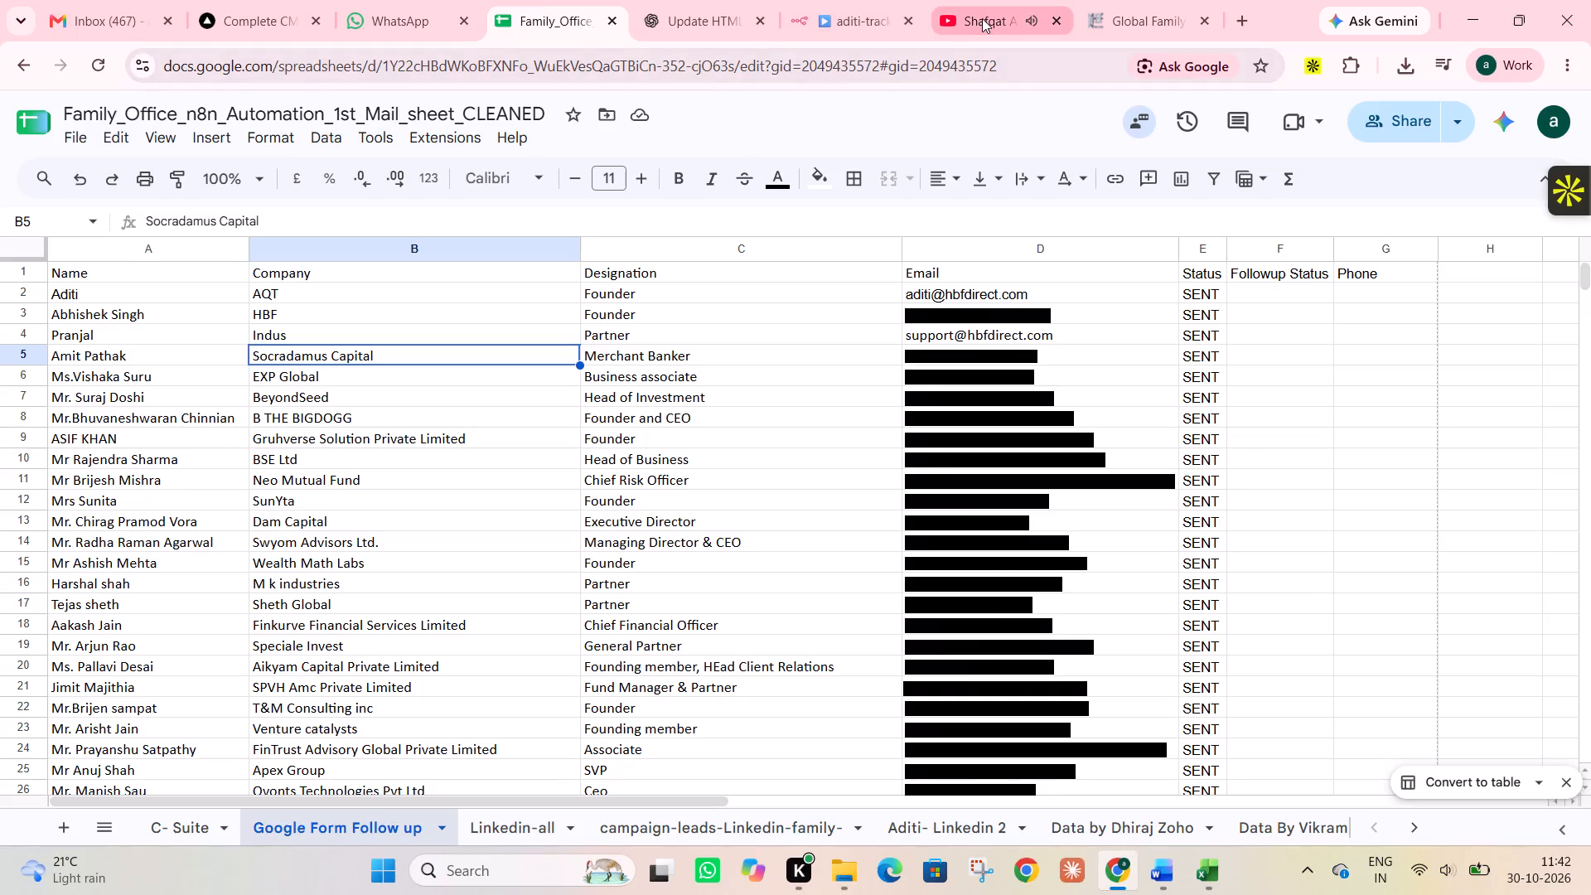
pyautogui.click(851, 0)
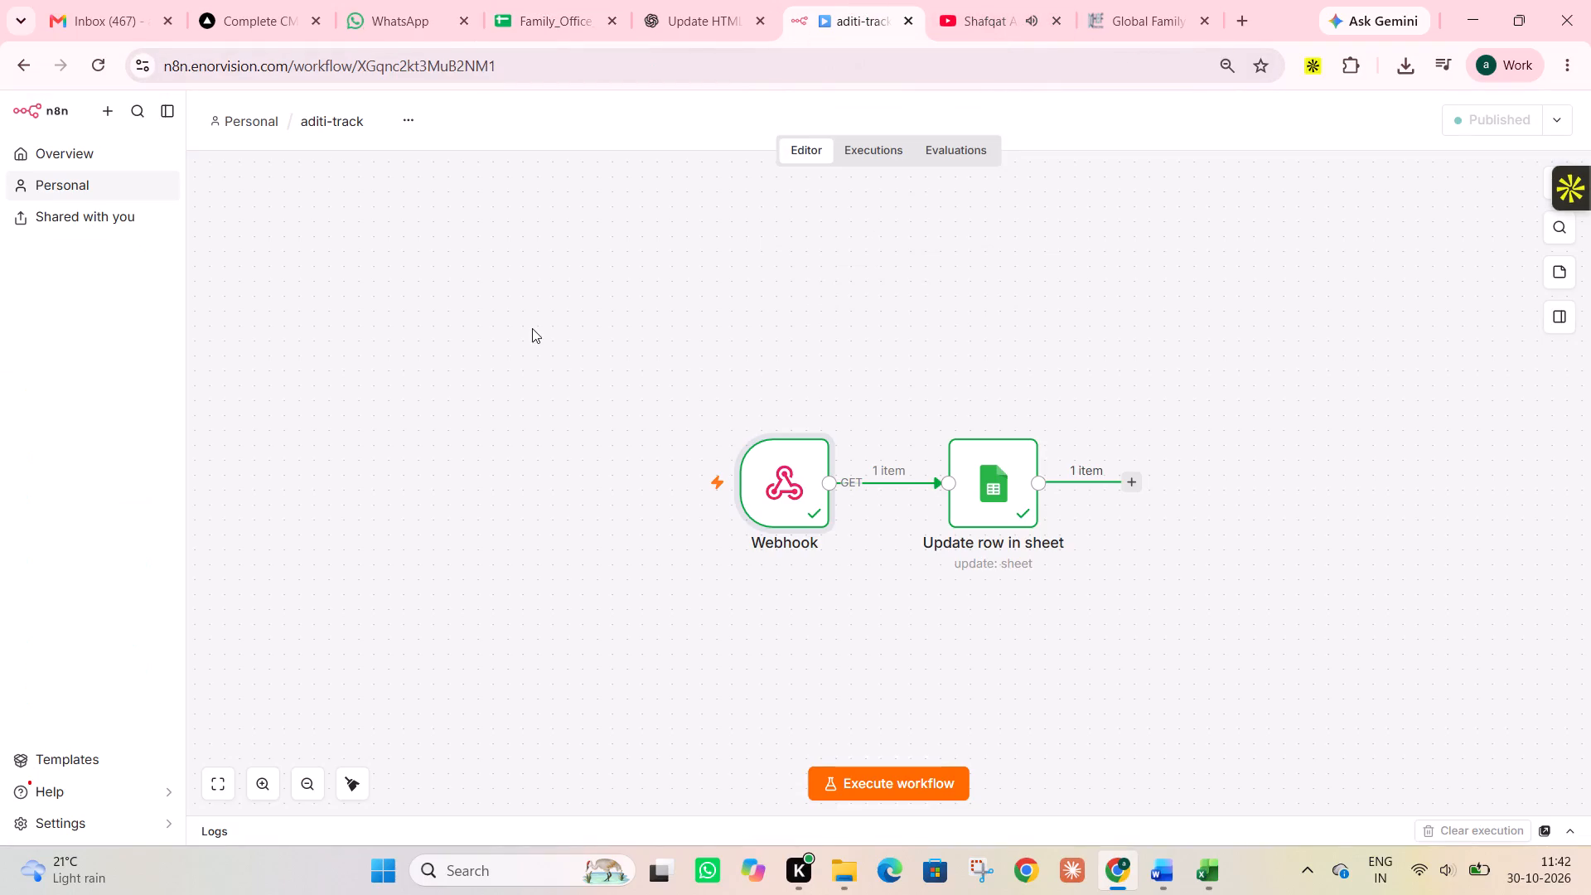
pyautogui.click(227, 111)
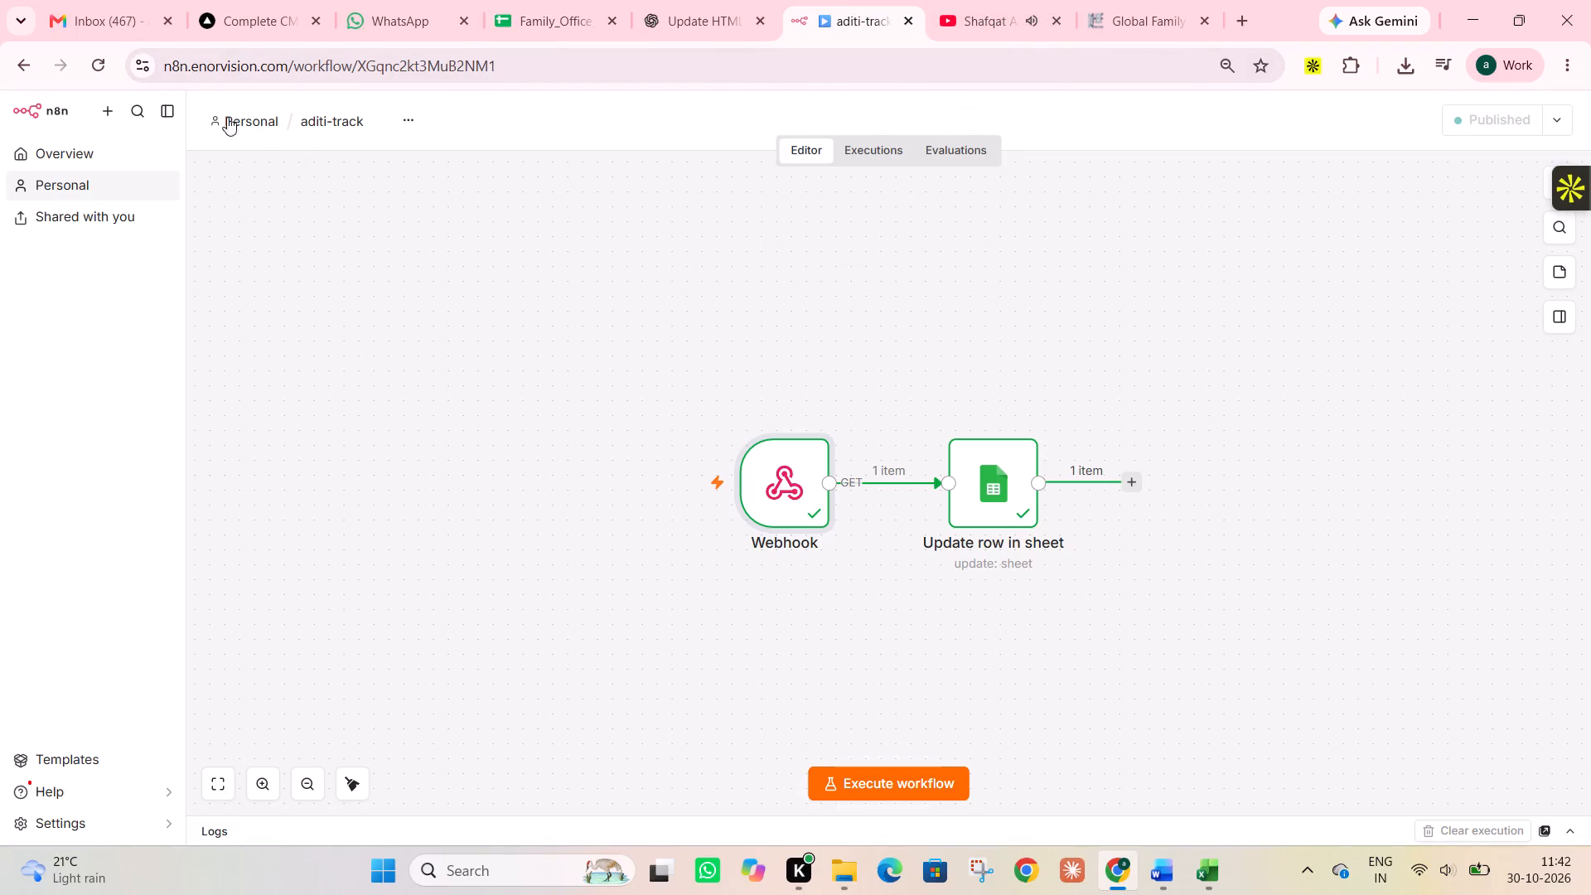
pyautogui.click(220, 127)
pyautogui.doubleClick(416, 349)
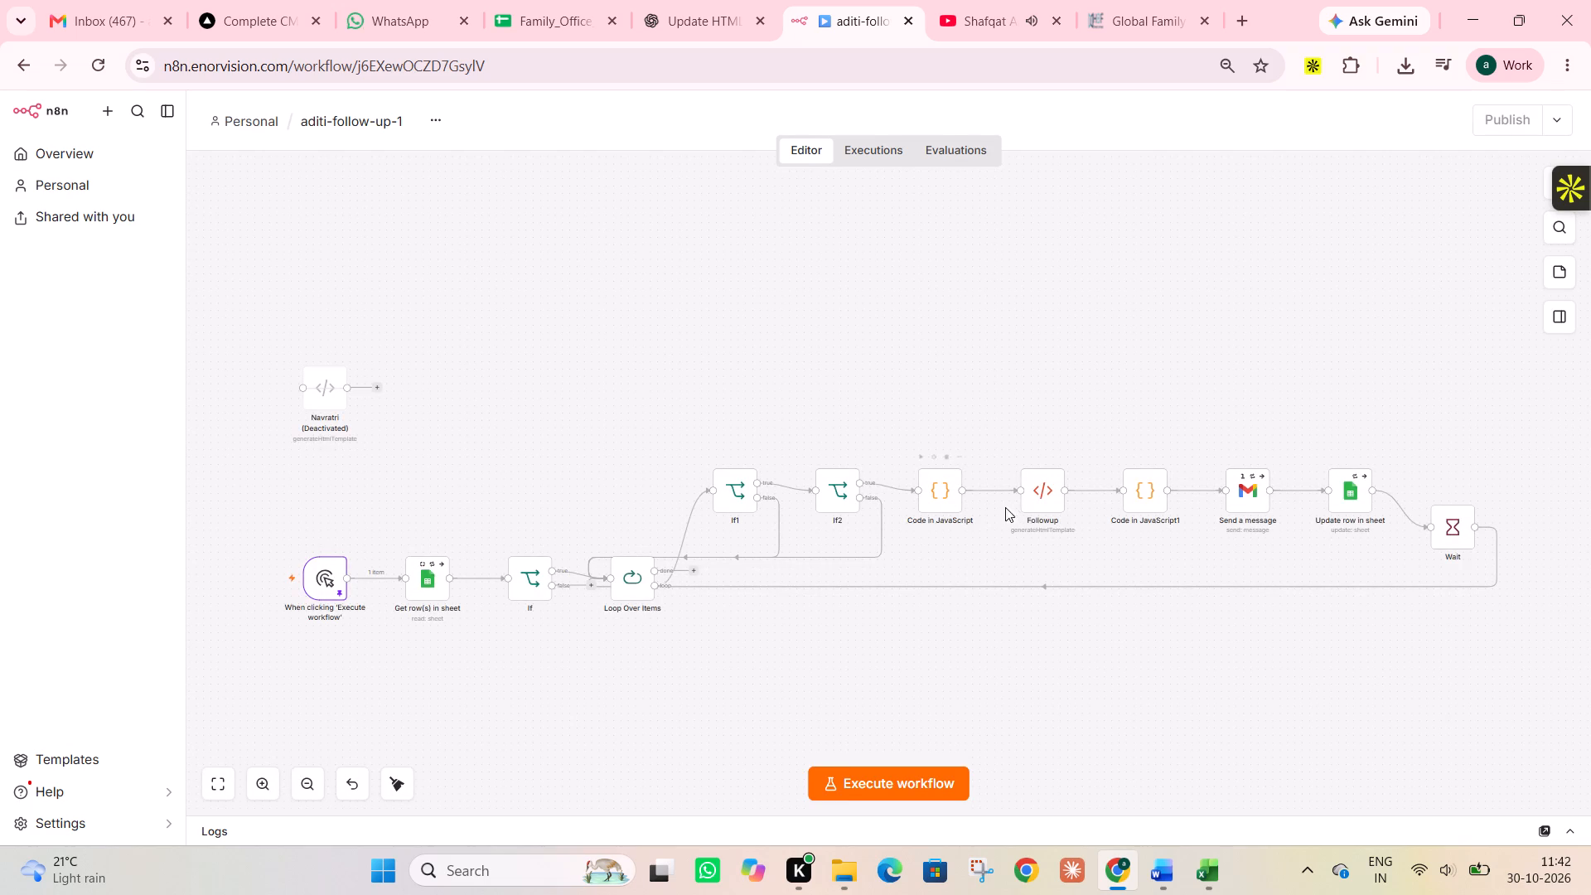
# Open the Followup node and examine its HTML template, including the open-tracking image code at the end.
pyautogui.doubleClick(1040, 500)
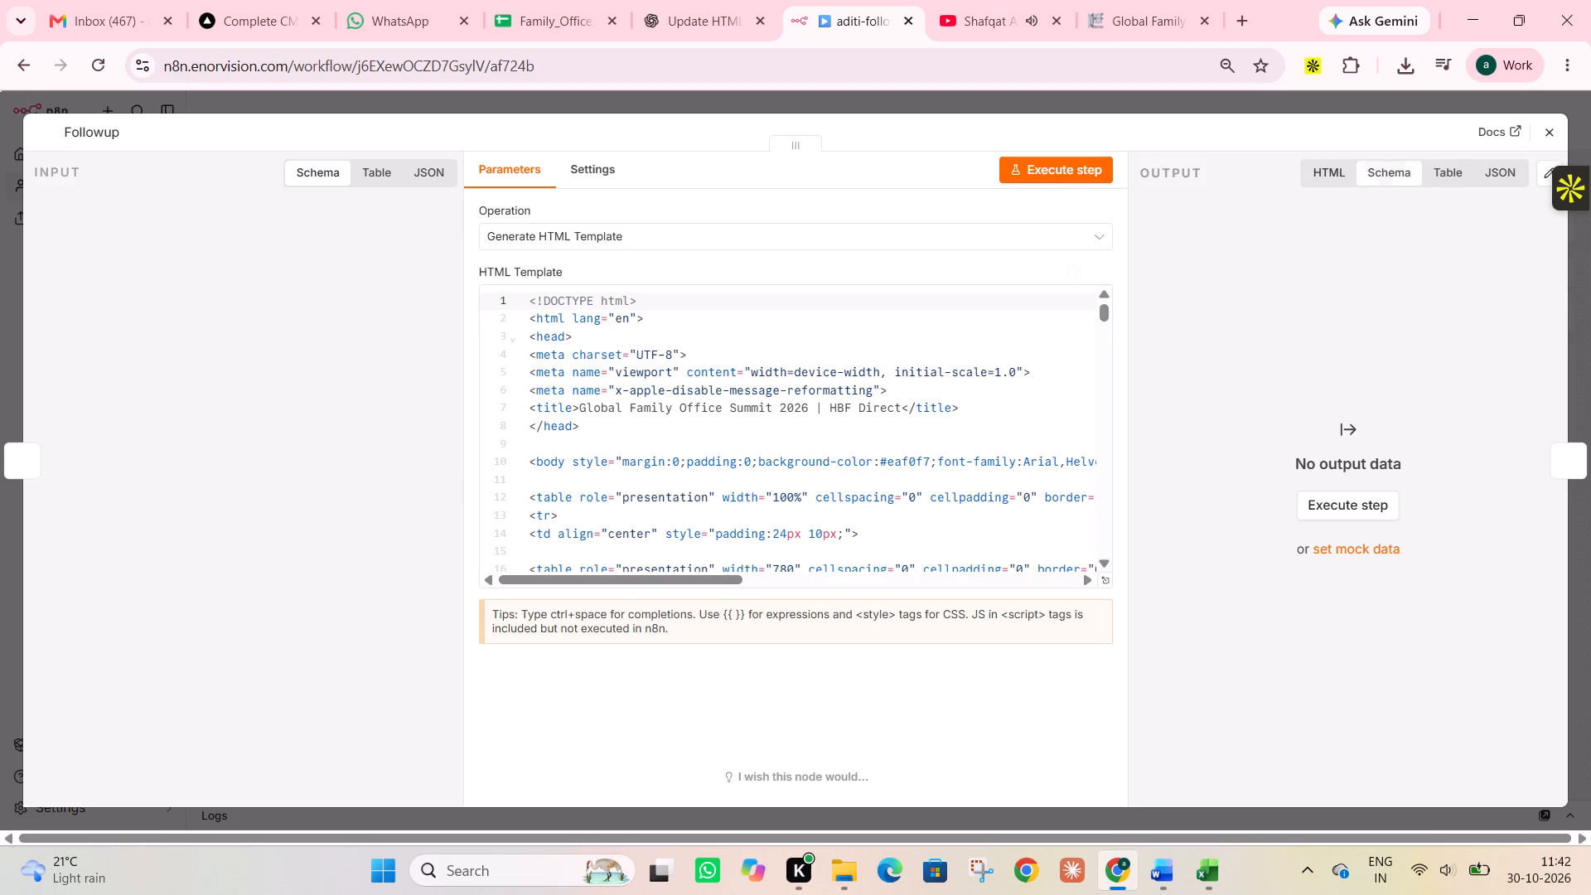
pyautogui.scroll(-20, 911, 478)
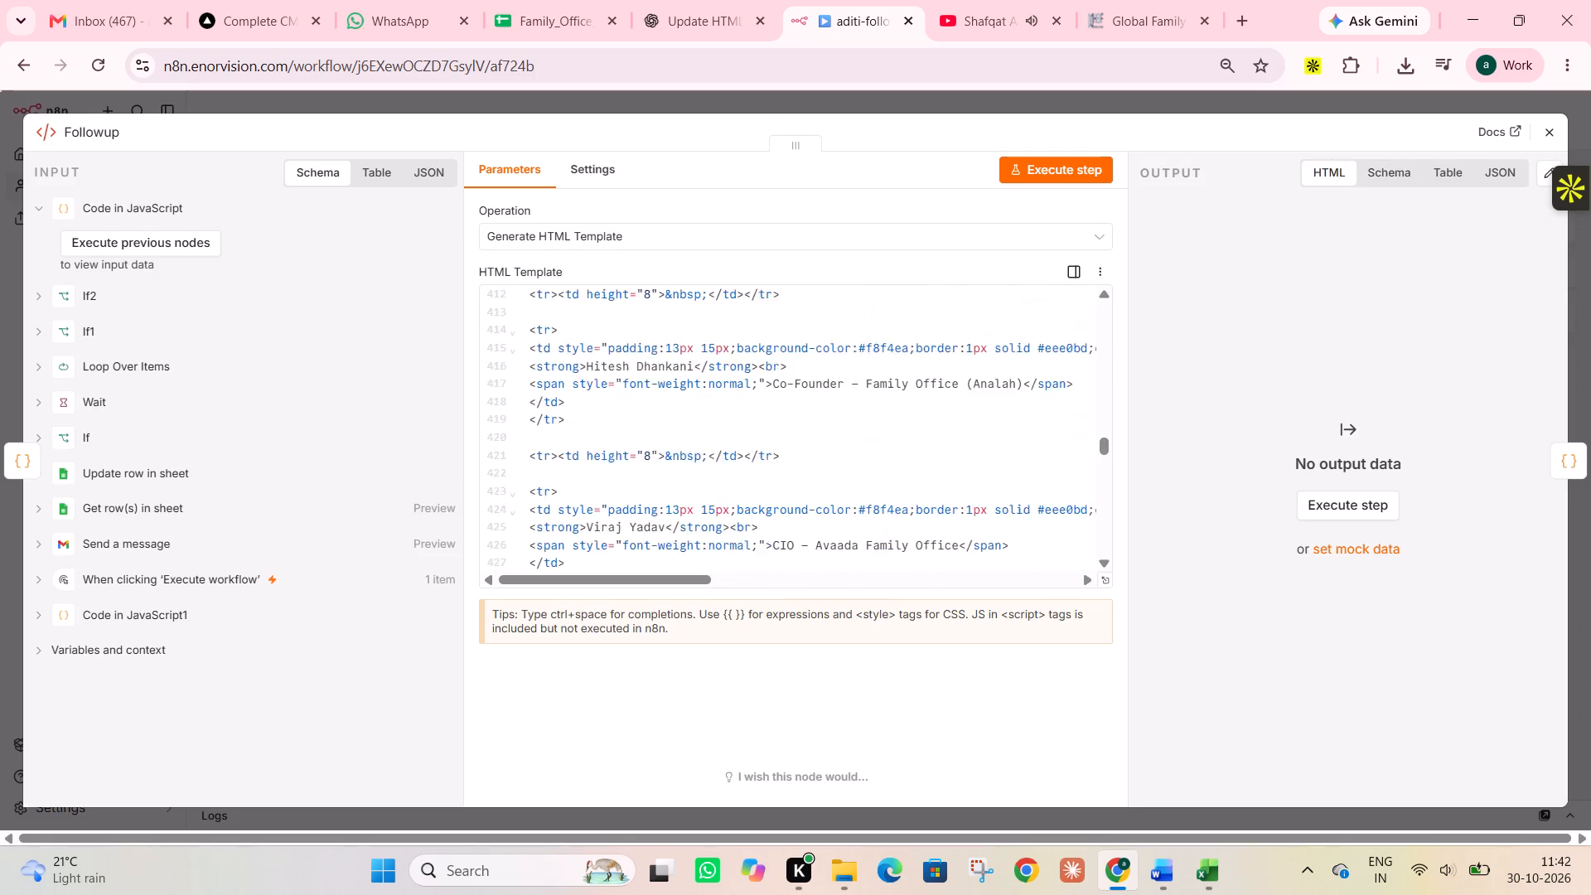
pyautogui.scroll(-7, 911, 478)
pyautogui.hscroll(-2, 911, 478)
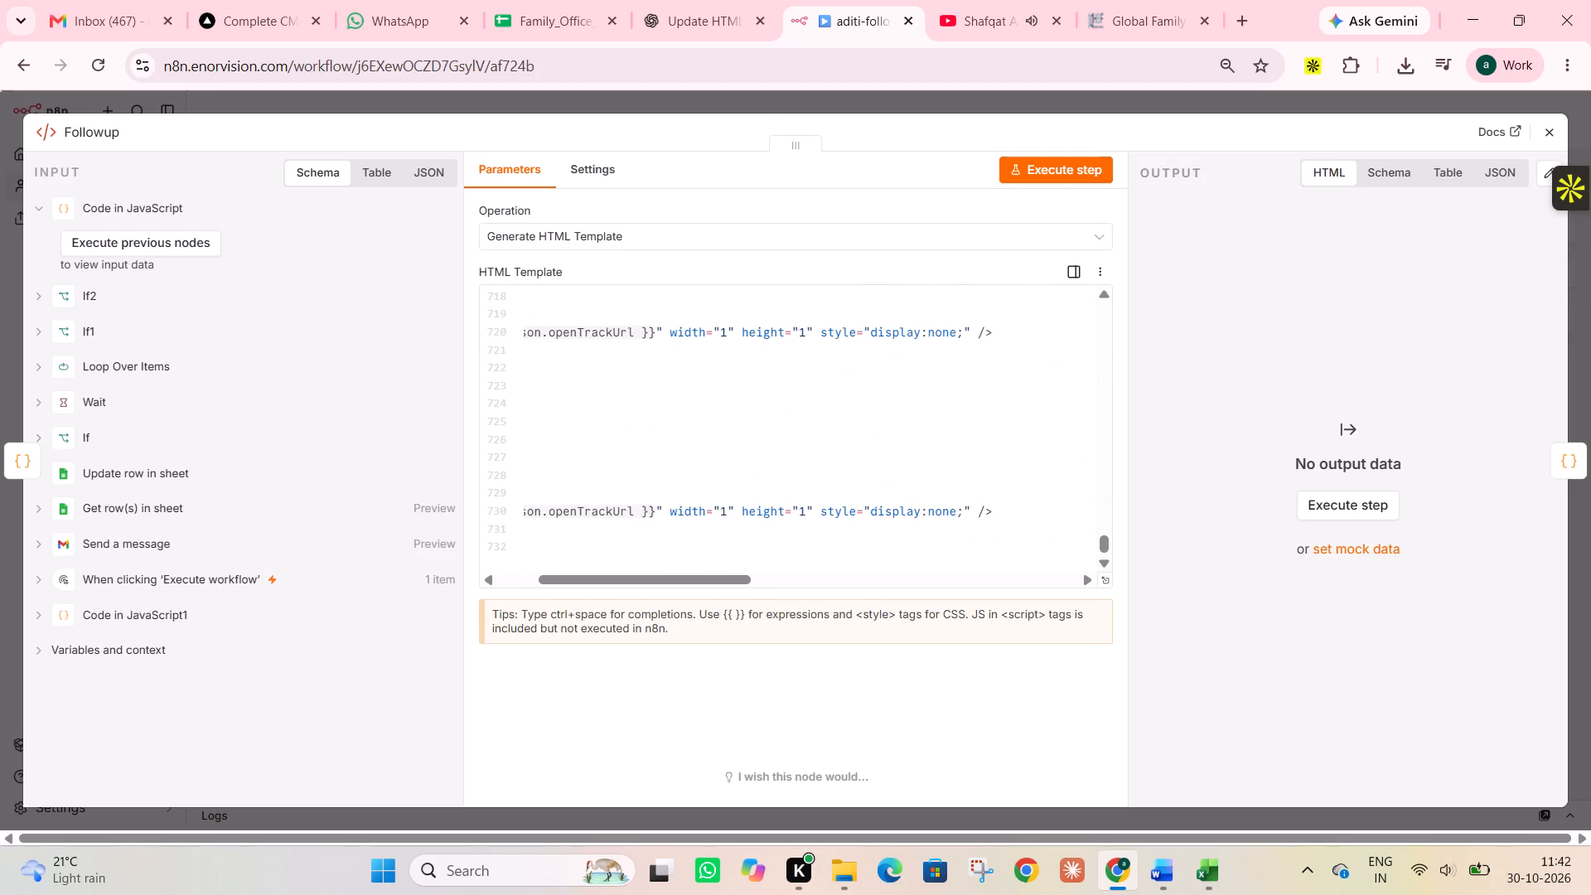
pyautogui.hscroll(1, 911, 478)
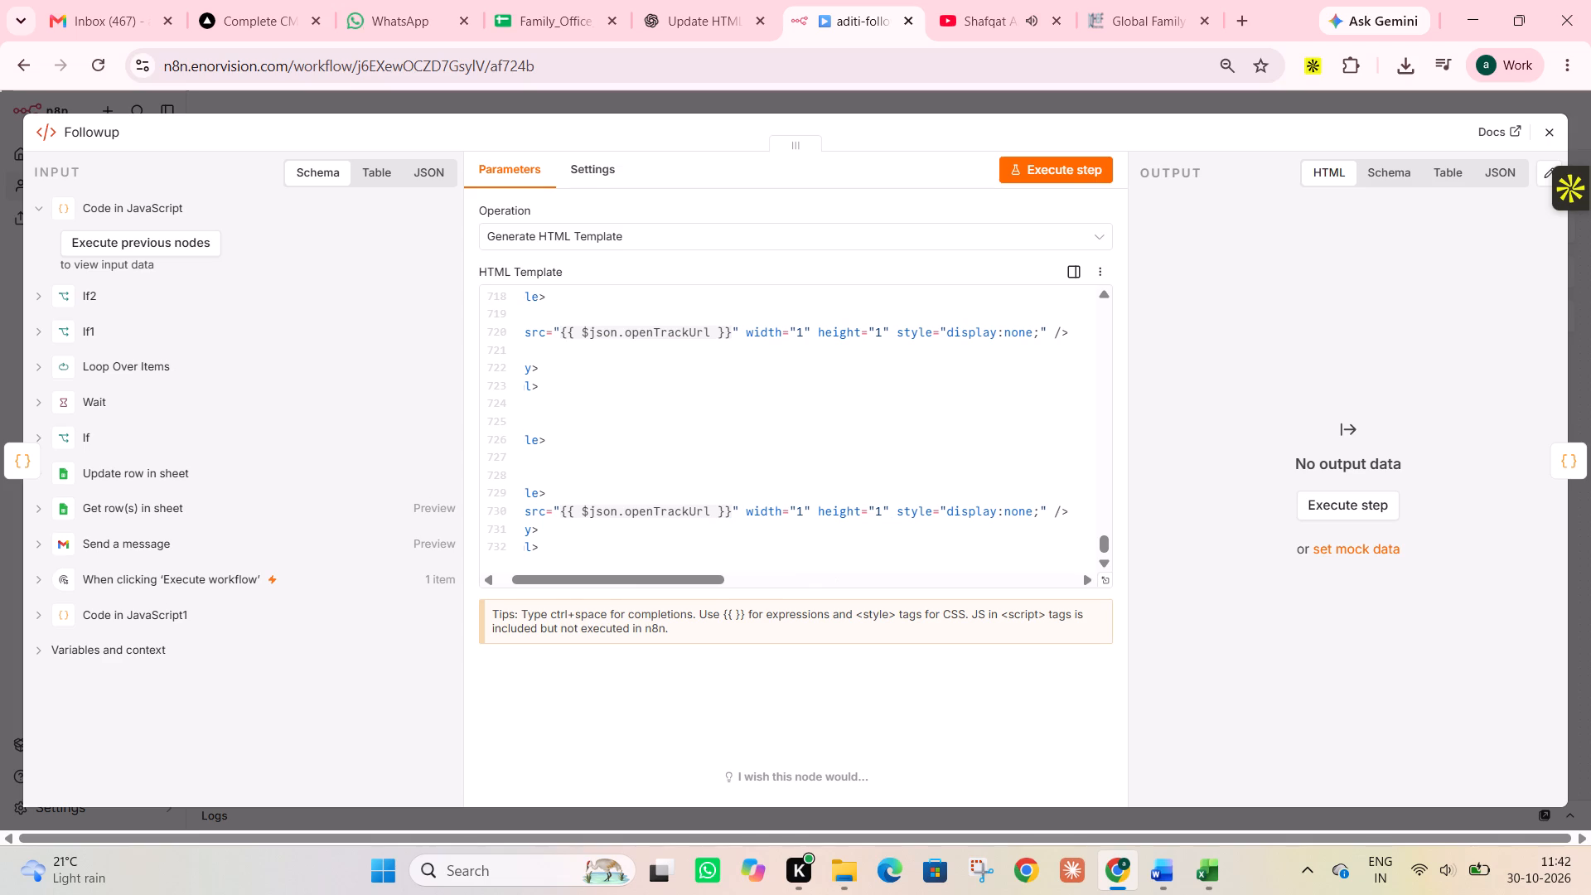
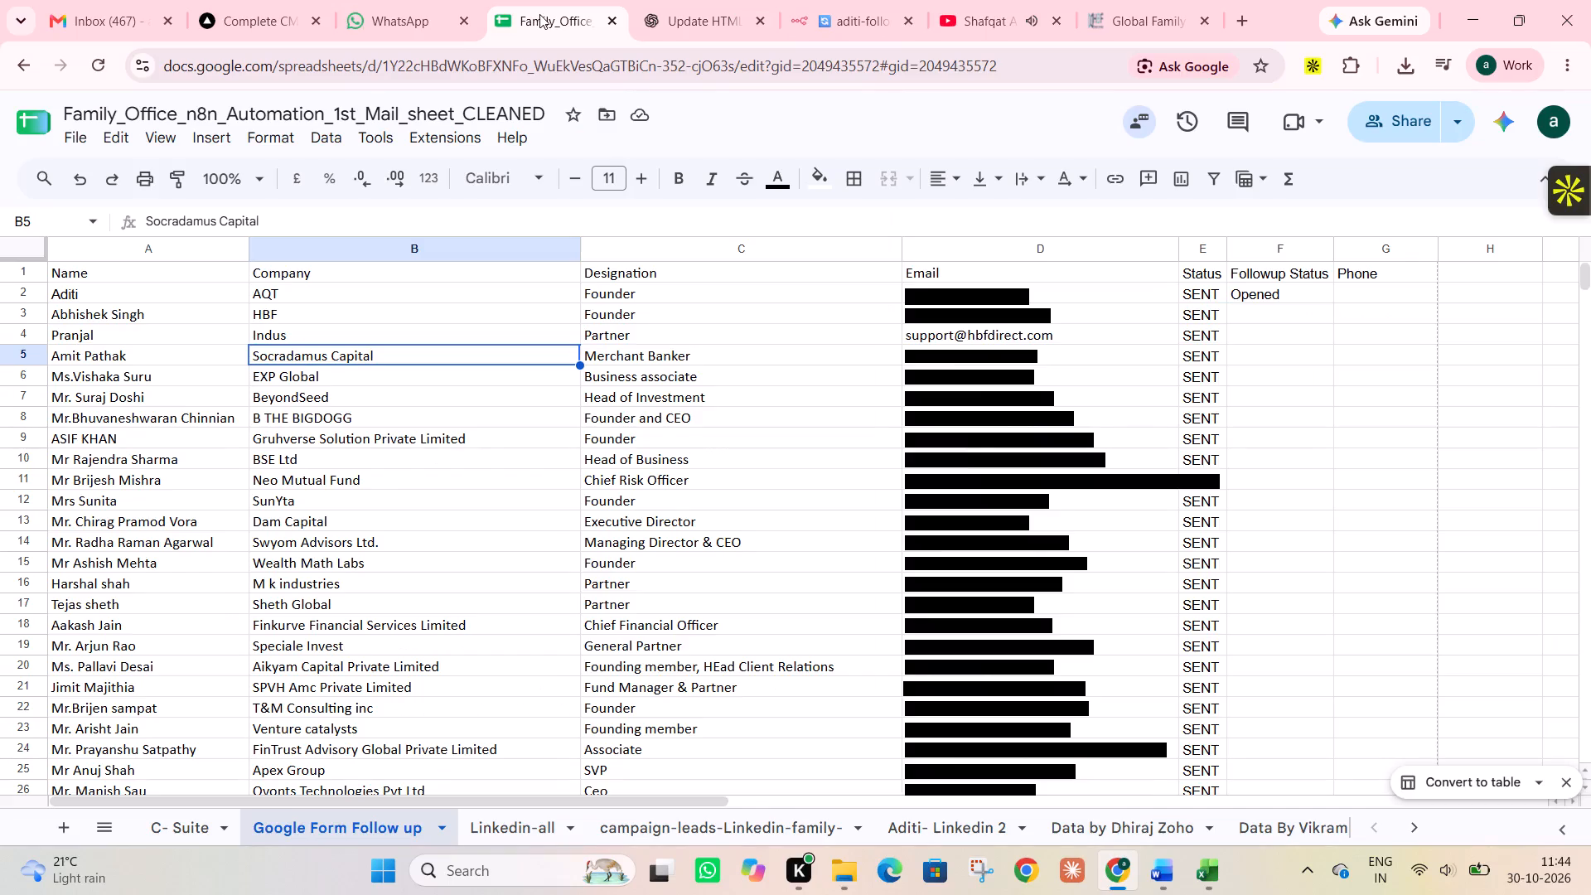
# Switch to File Explorer and delete the Global_Family_Office_Summit_2026_20_Percent_Offer HTML file from the Downloads folder, and minimise the window.
pyautogui.click(845, 869)
pyautogui.scroll(4, 463, 273)
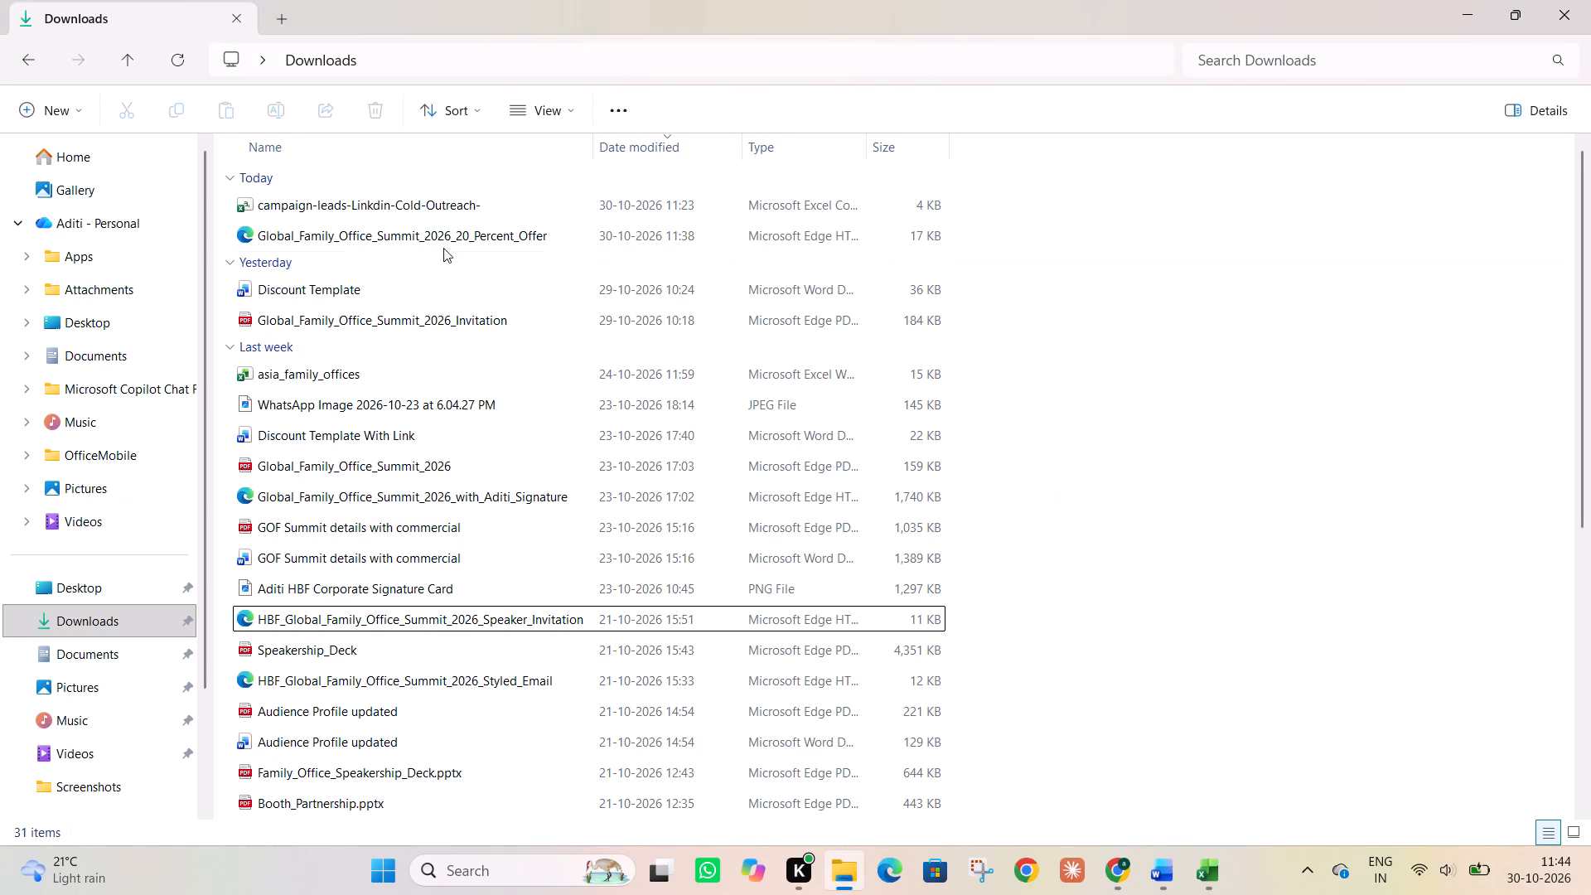
pyautogui.click(438, 239)
pyautogui.click(370, 108)
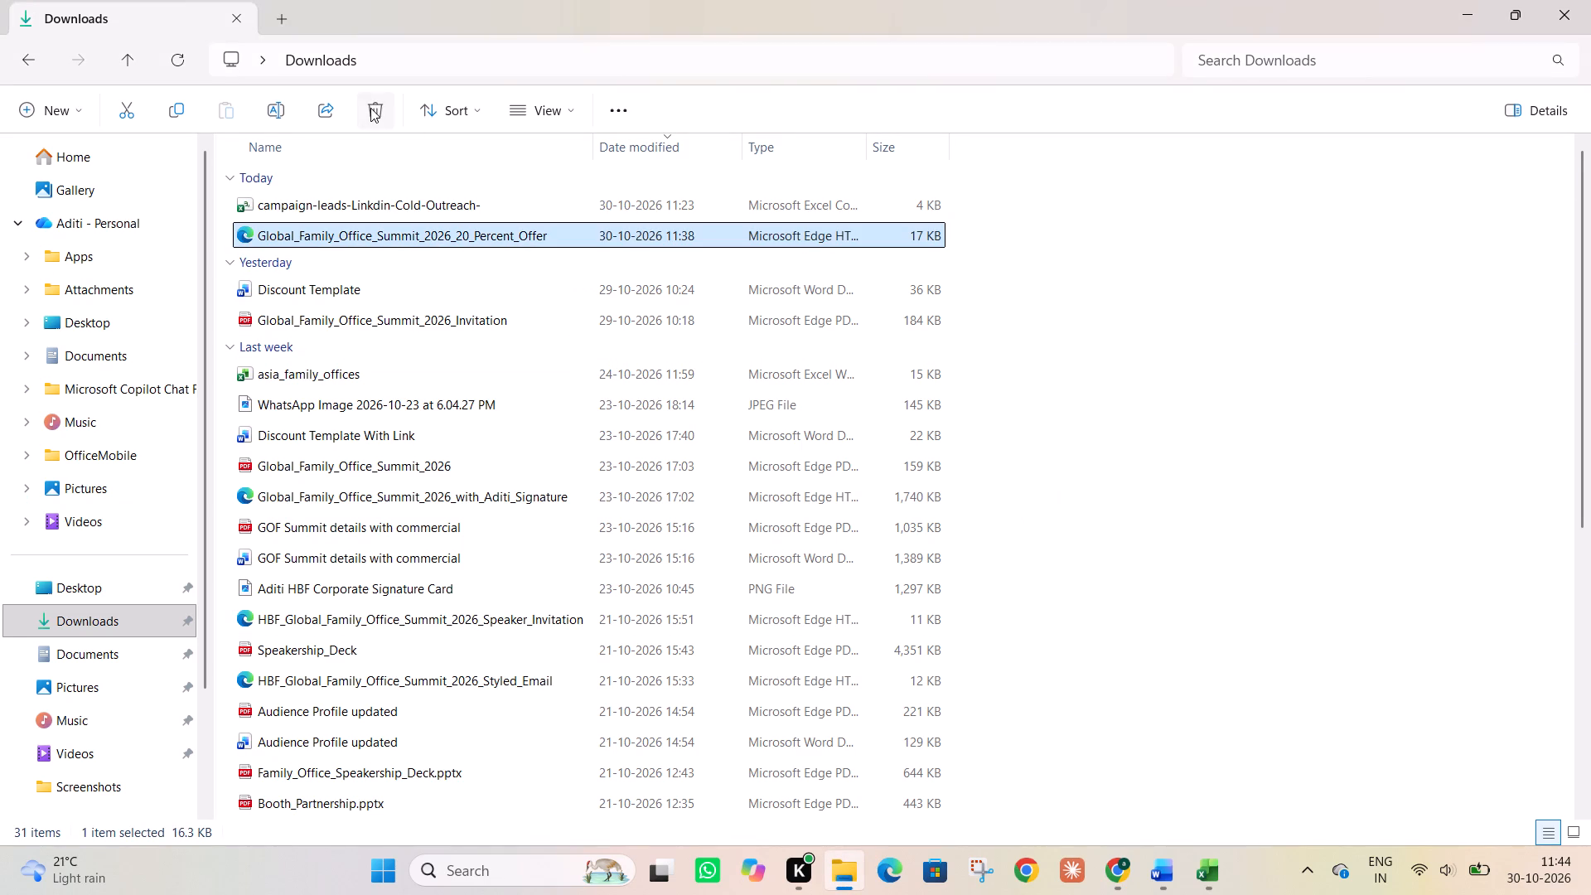
pyautogui.click(1477, 6)
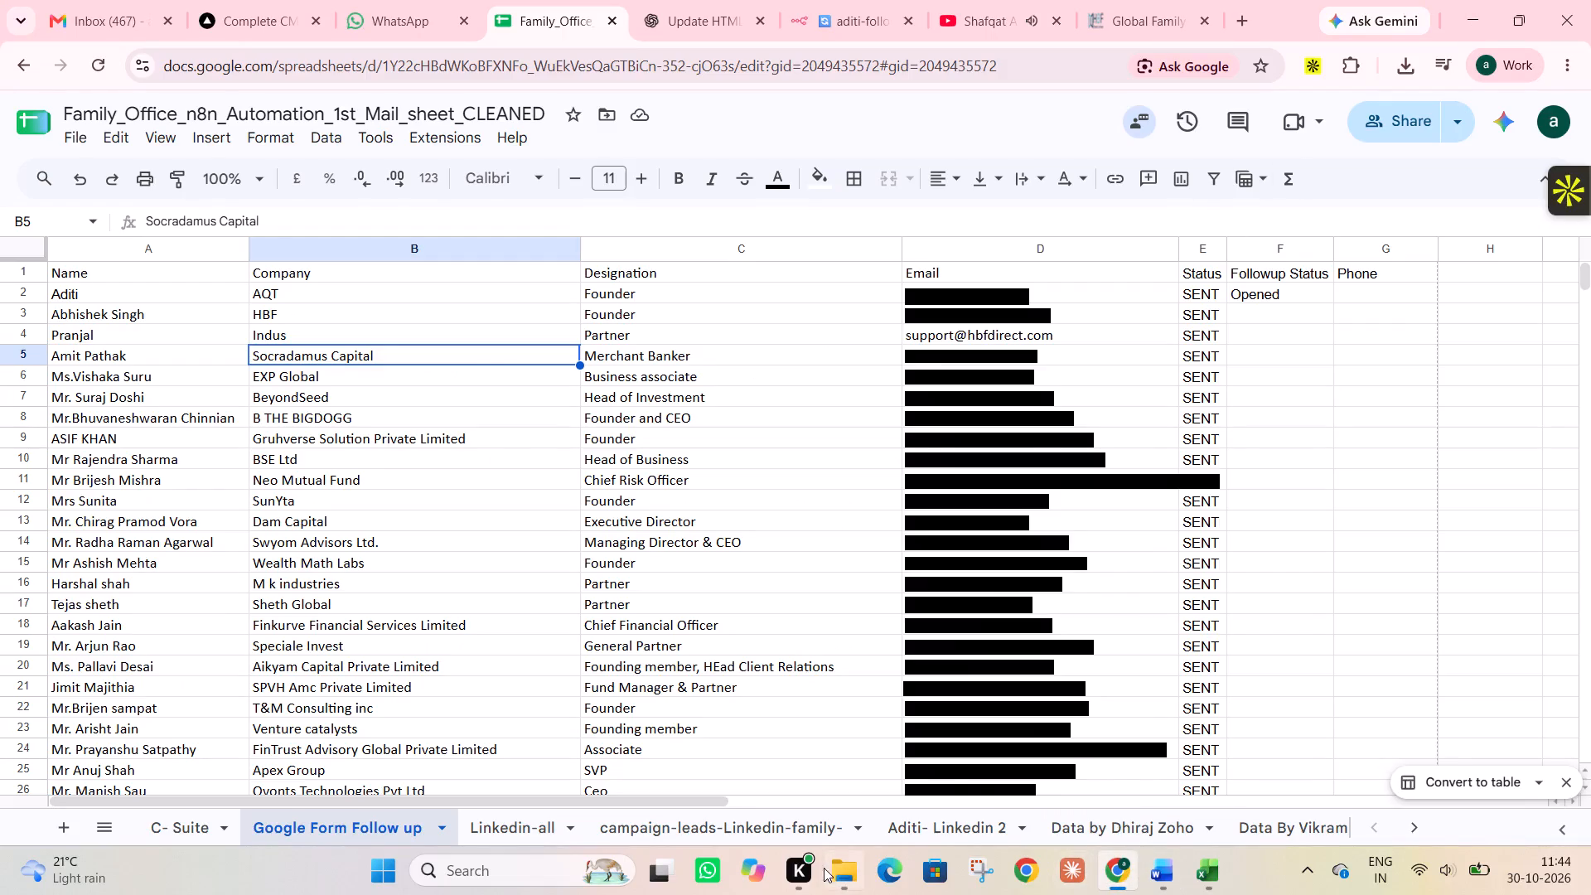
# In File Explorer, delete the campaign-leads-Linkdin-Cold-Outreach- CSV from Downloads, saving and closing its open copy in Excel to release it.
pyautogui.click(842, 875)
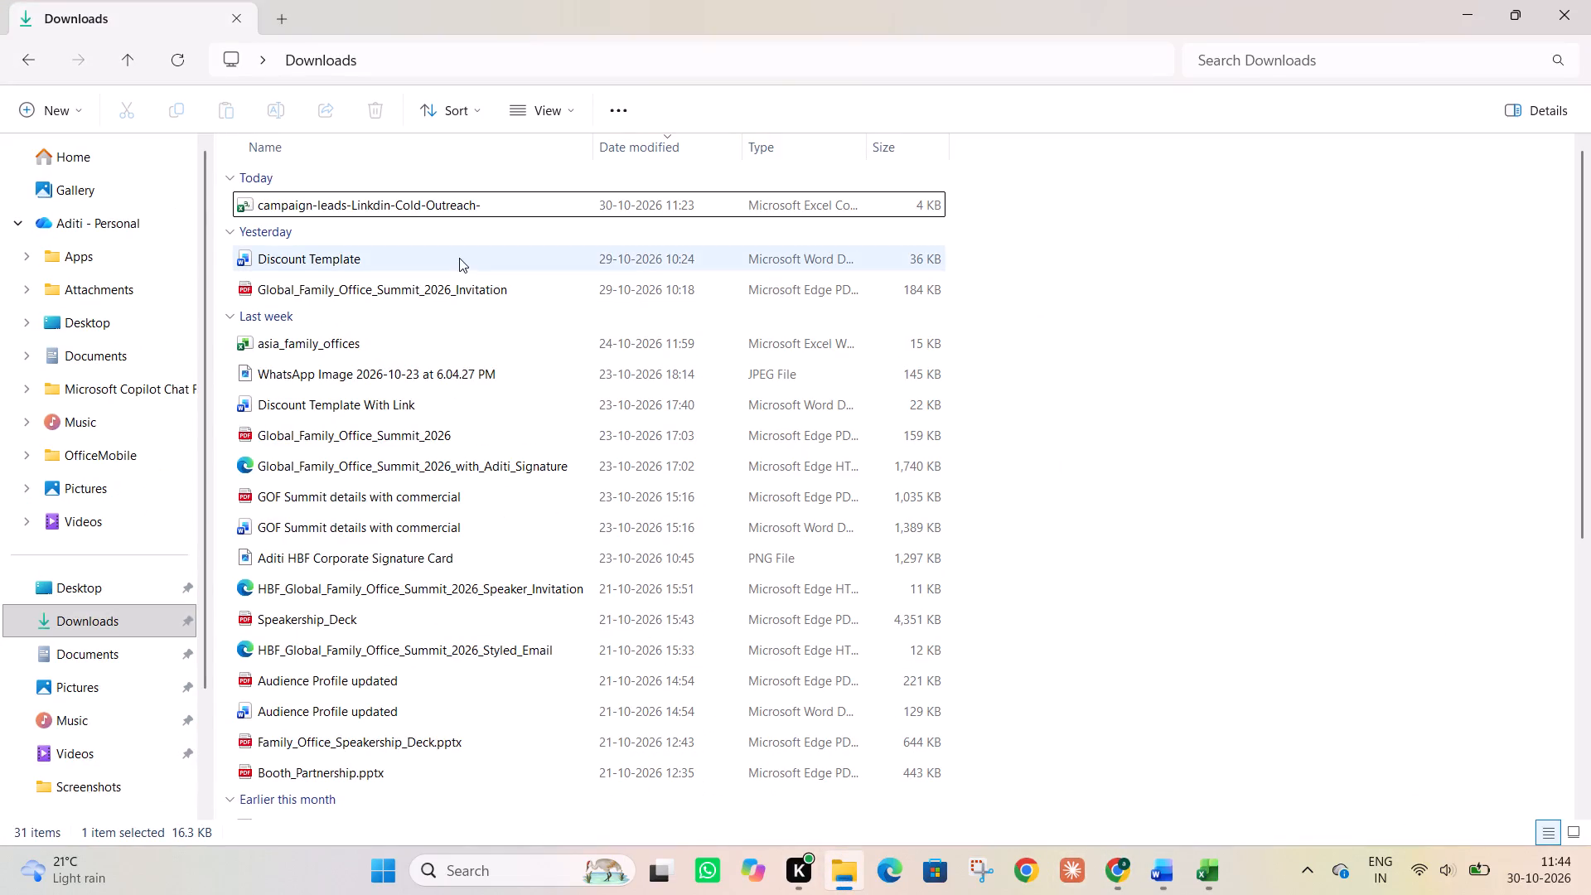
pyautogui.click(387, 201)
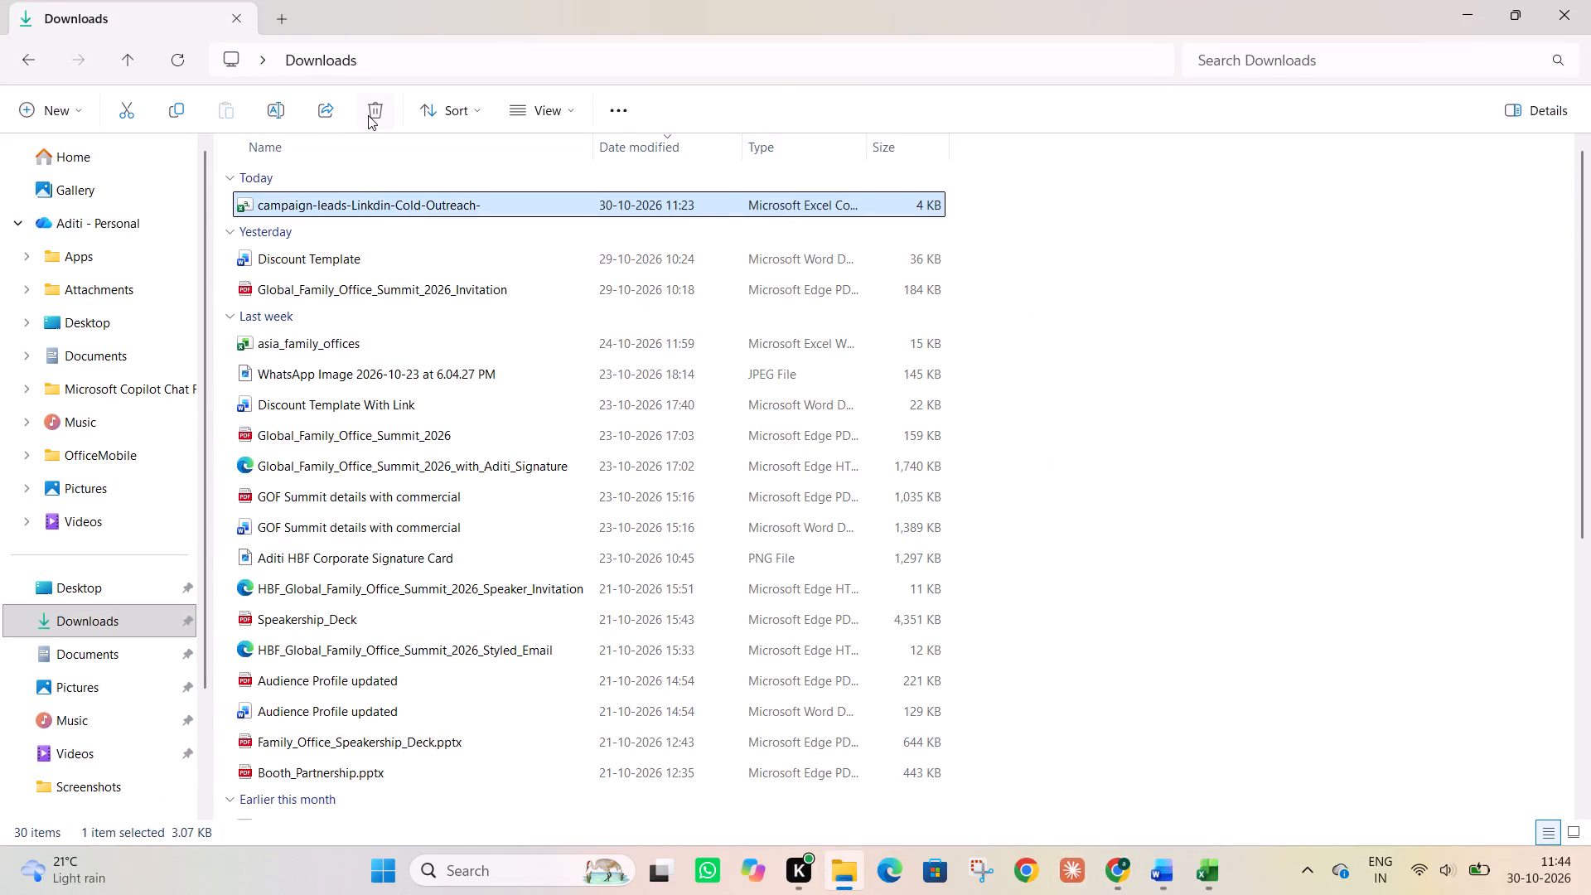
pyautogui.click(368, 115)
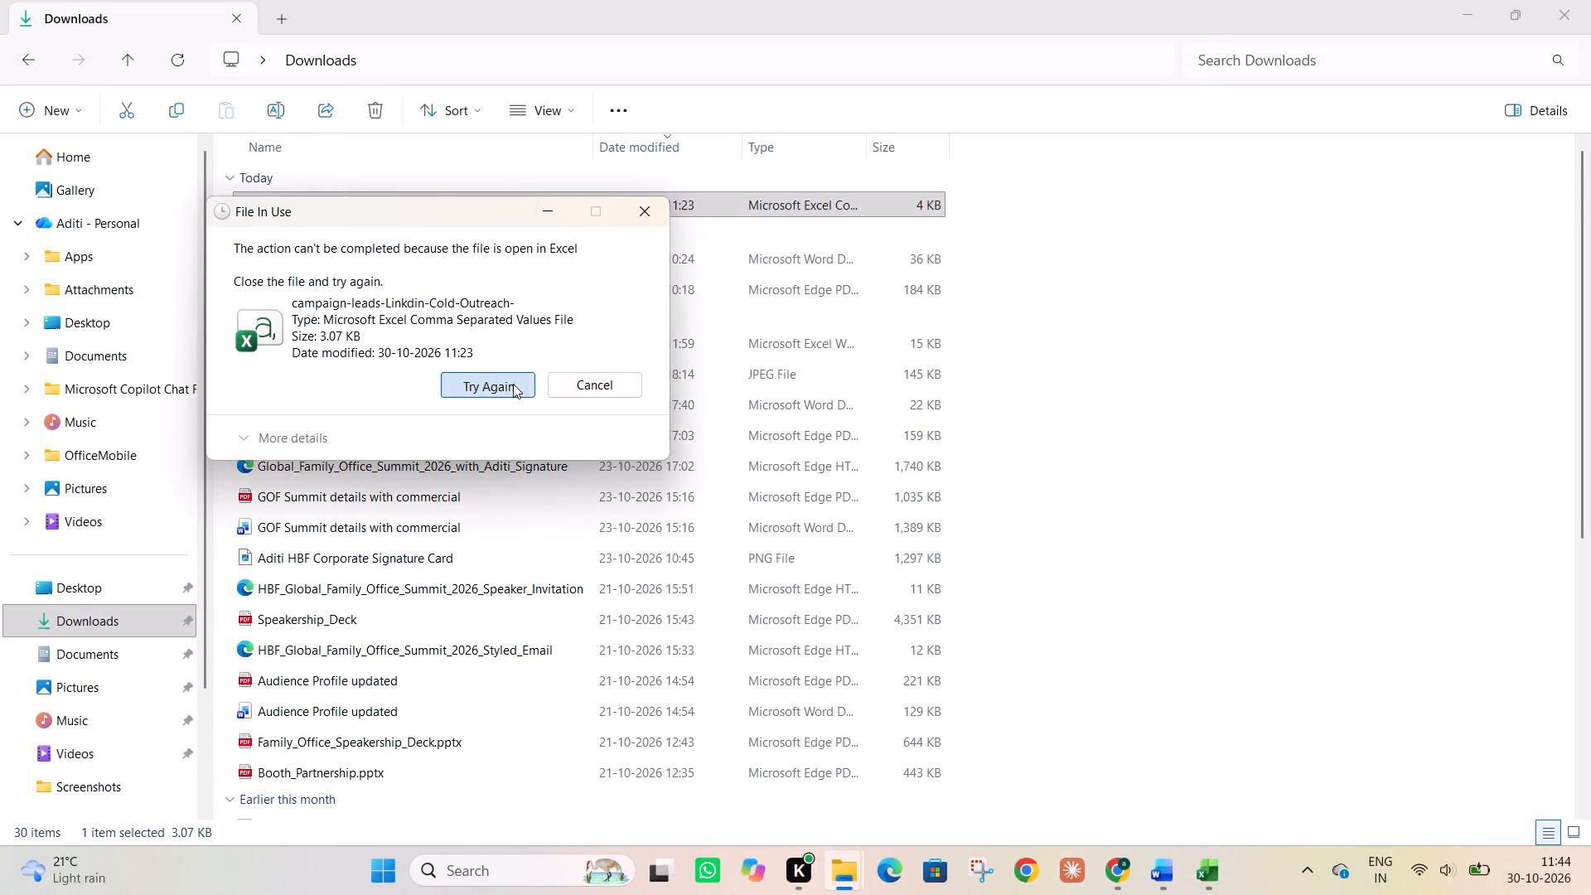
pyautogui.click(513, 384)
pyautogui.click(1220, 878)
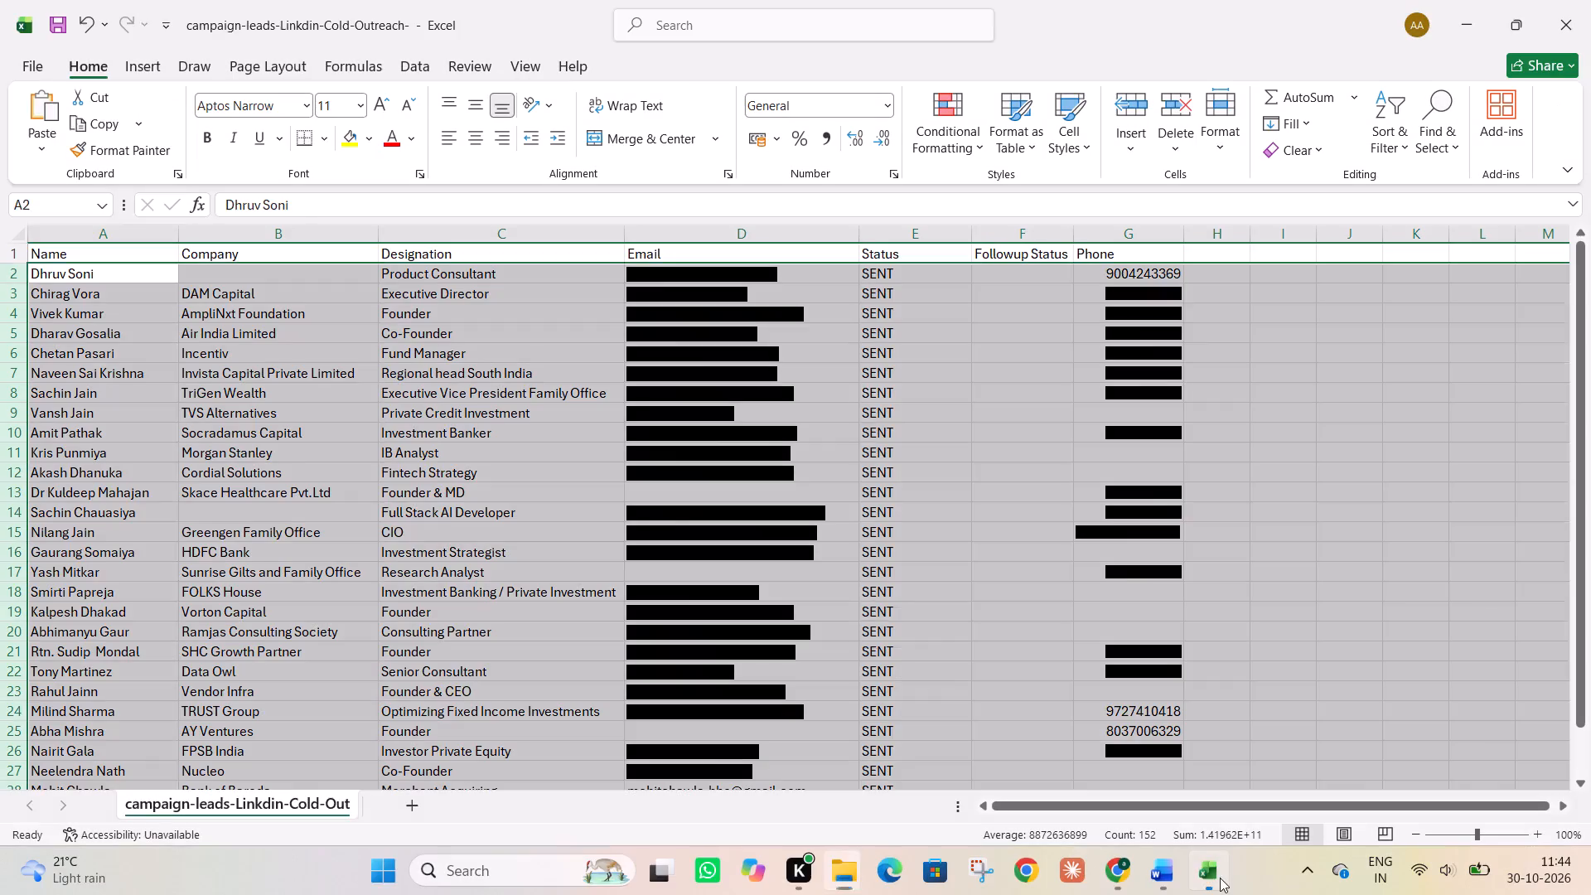
pyautogui.click(1590, 0)
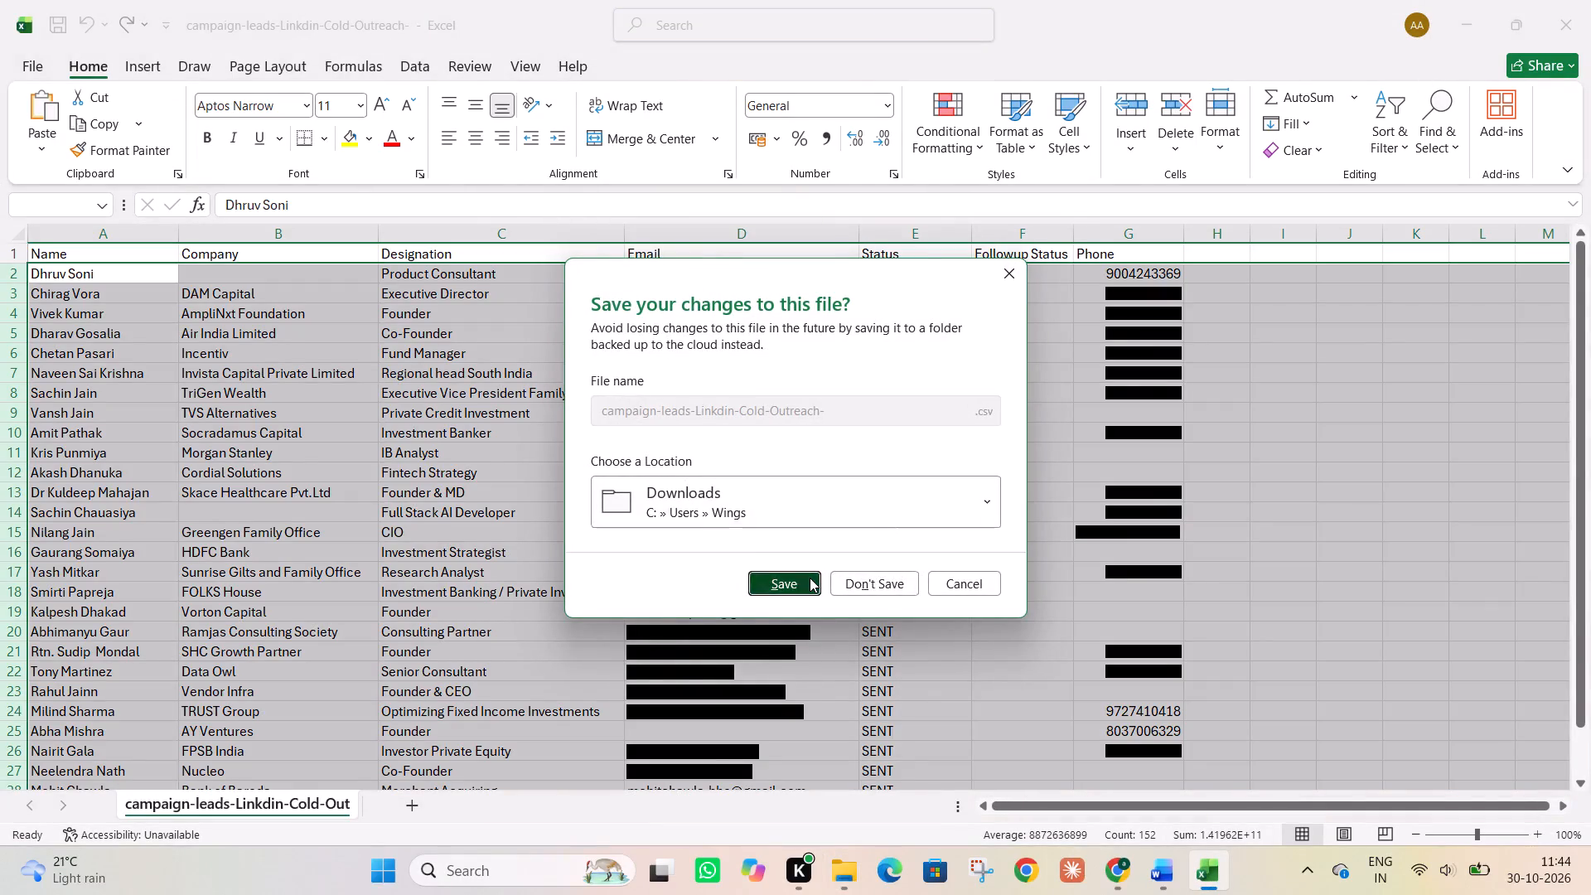
pyautogui.click(810, 578)
pyautogui.click(520, 387)
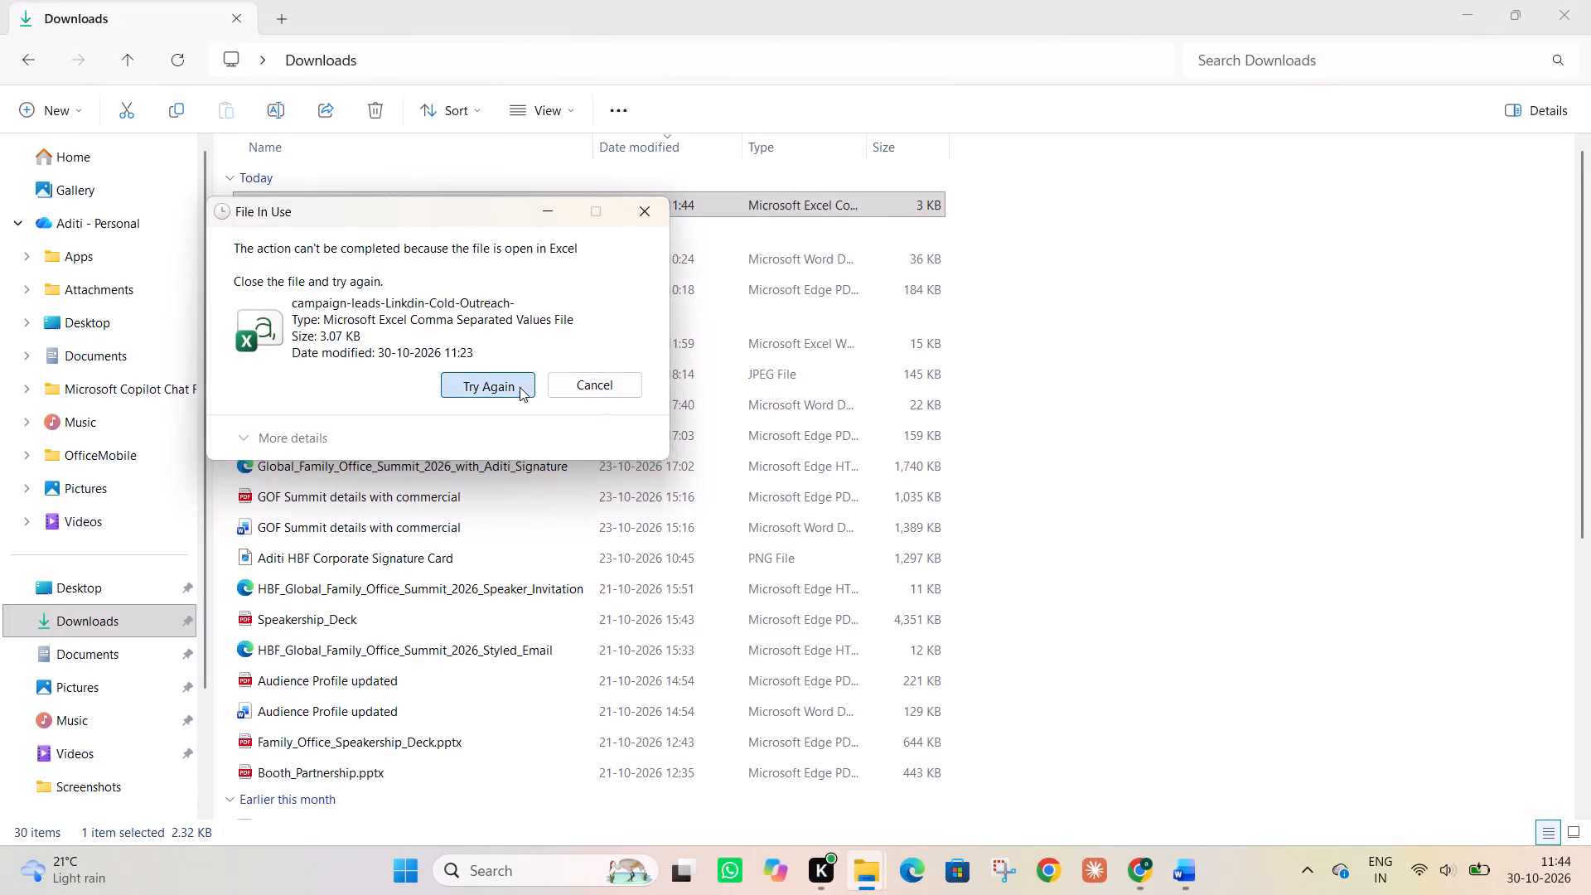
pyautogui.click(650, 213)
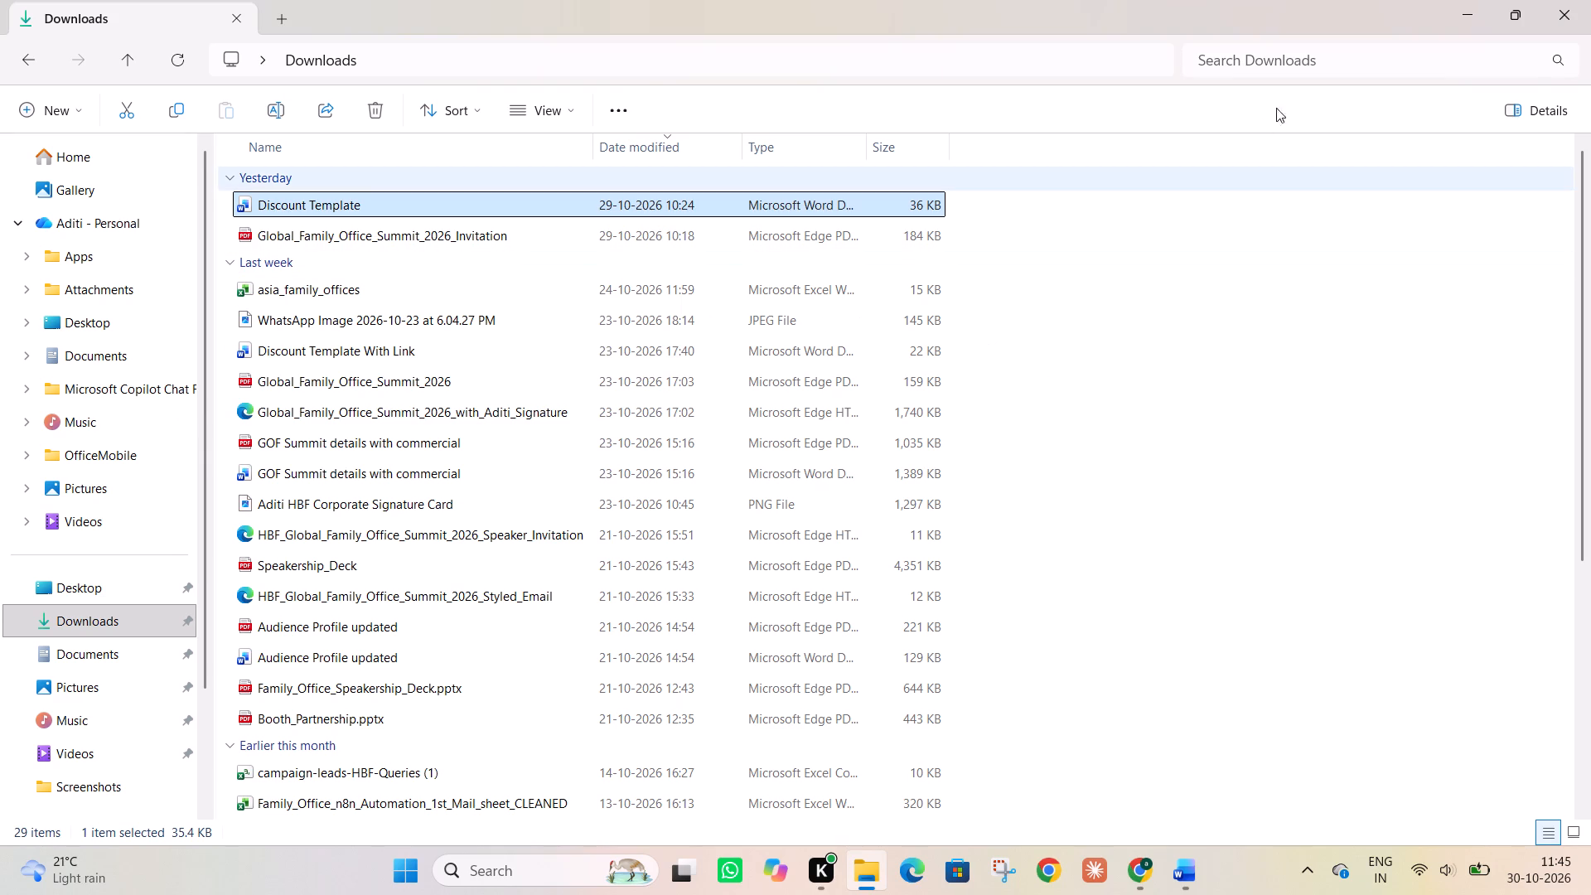
pyautogui.click(1463, 4)
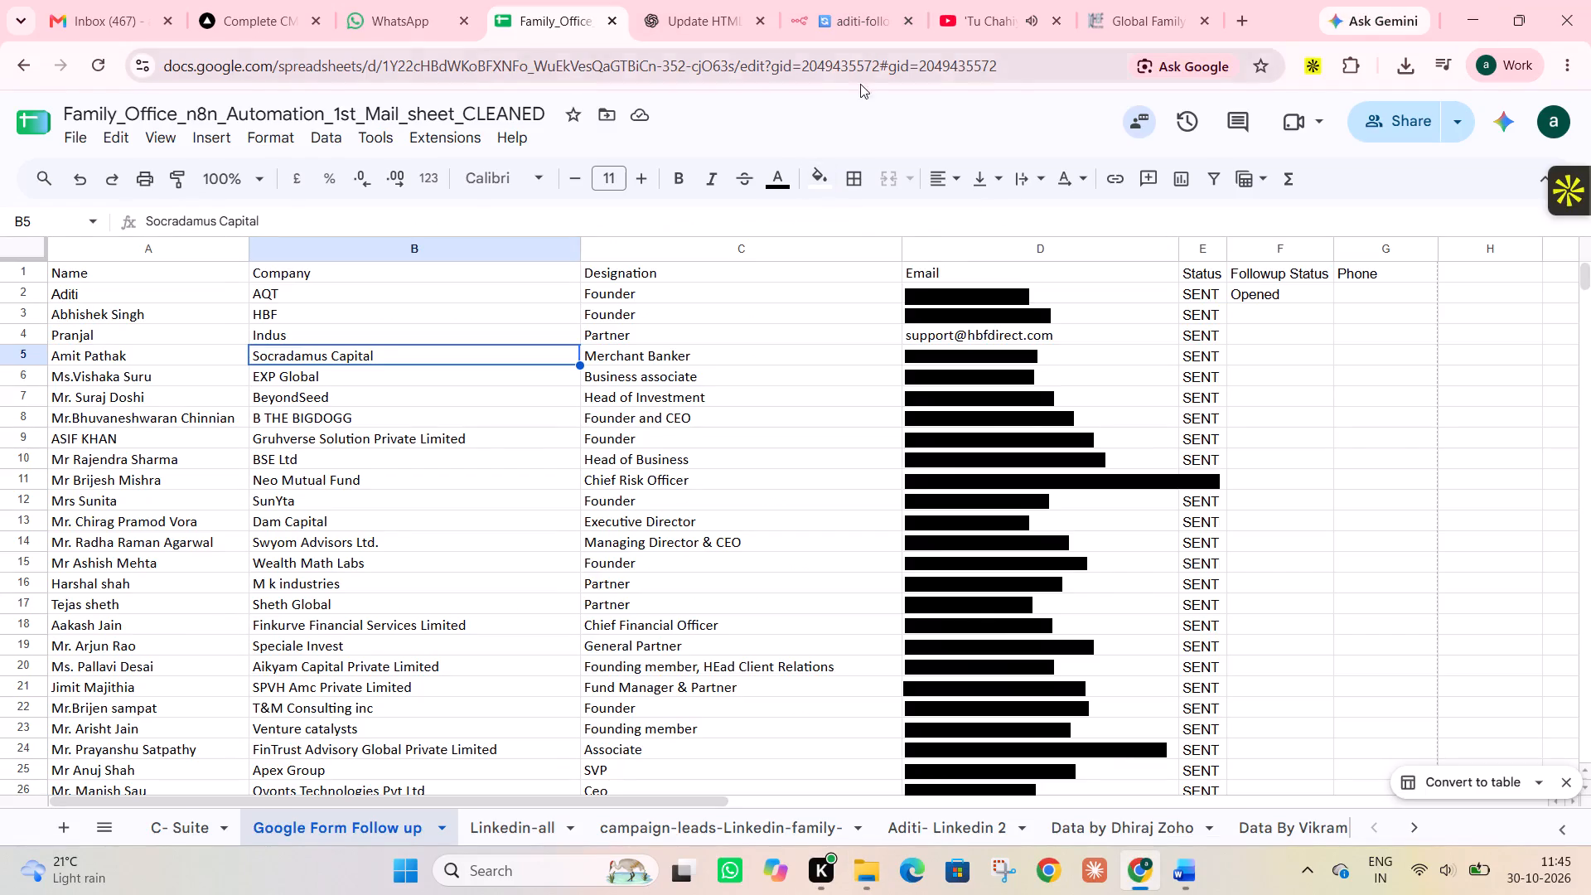
# Back in Chrome, check the Followup Status column for the first contacts in the Google Form Follow up sheet.
pyautogui.scroll(5, 864, 386)
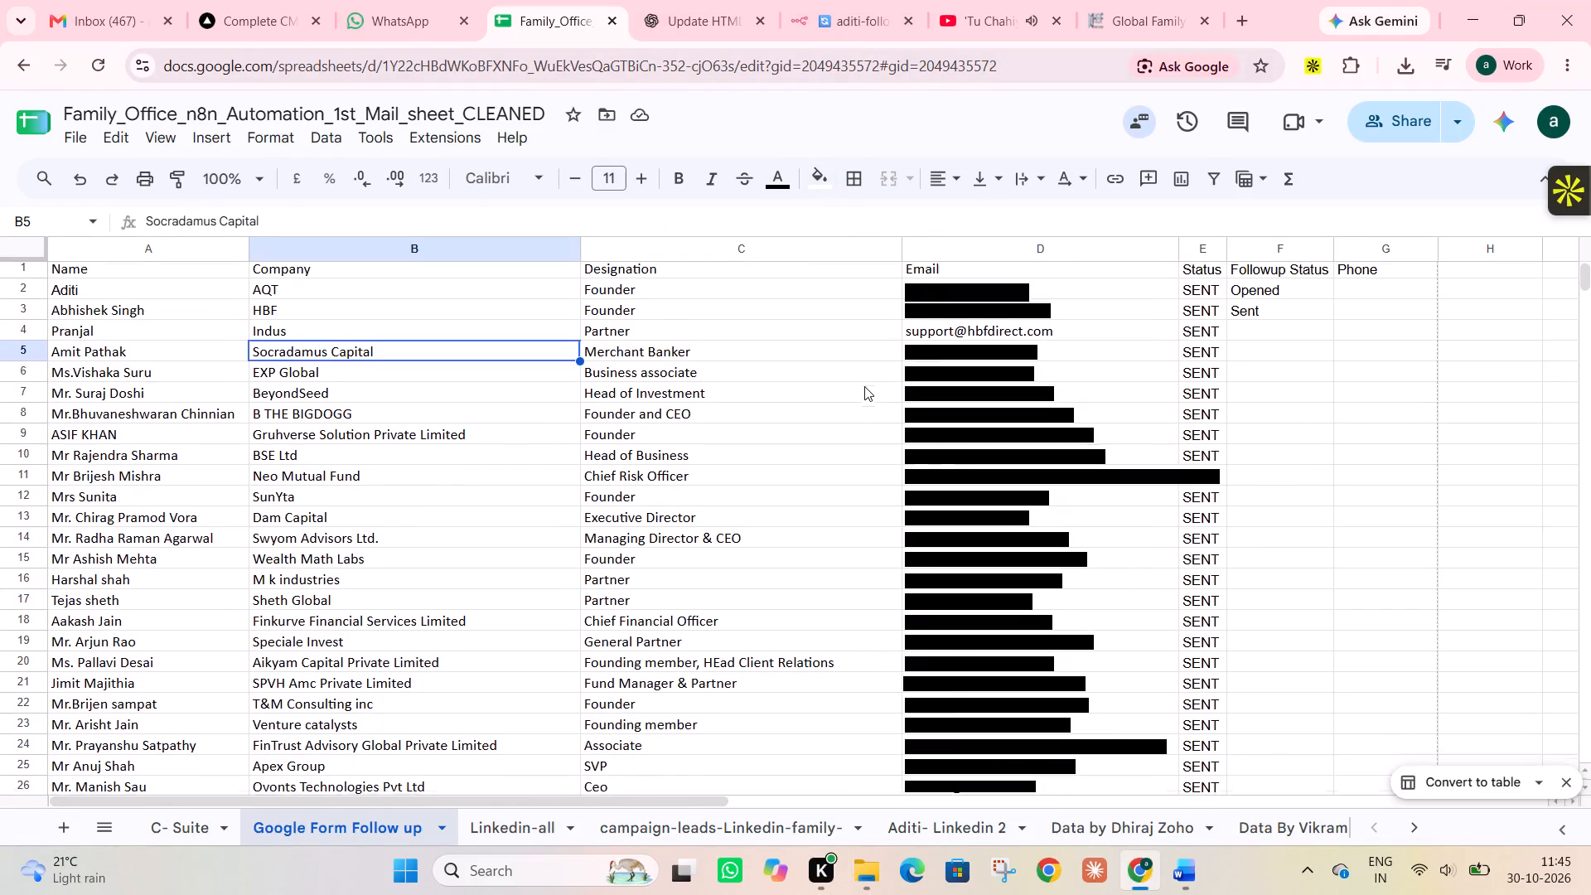
pyautogui.scroll(1, 864, 386)
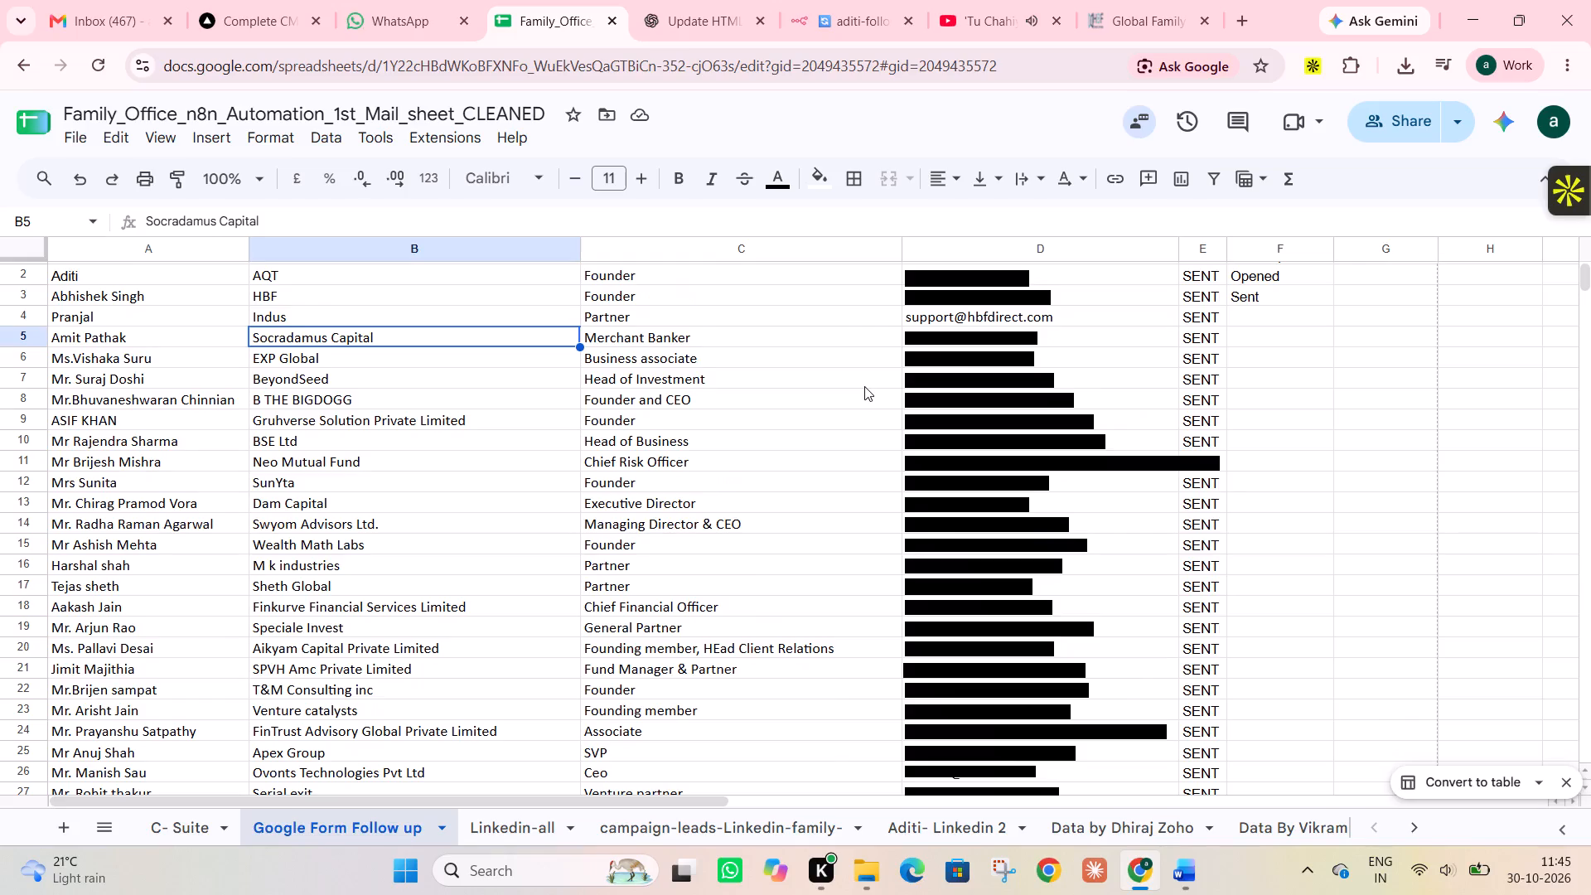
pyautogui.scroll(6, 864, 386)
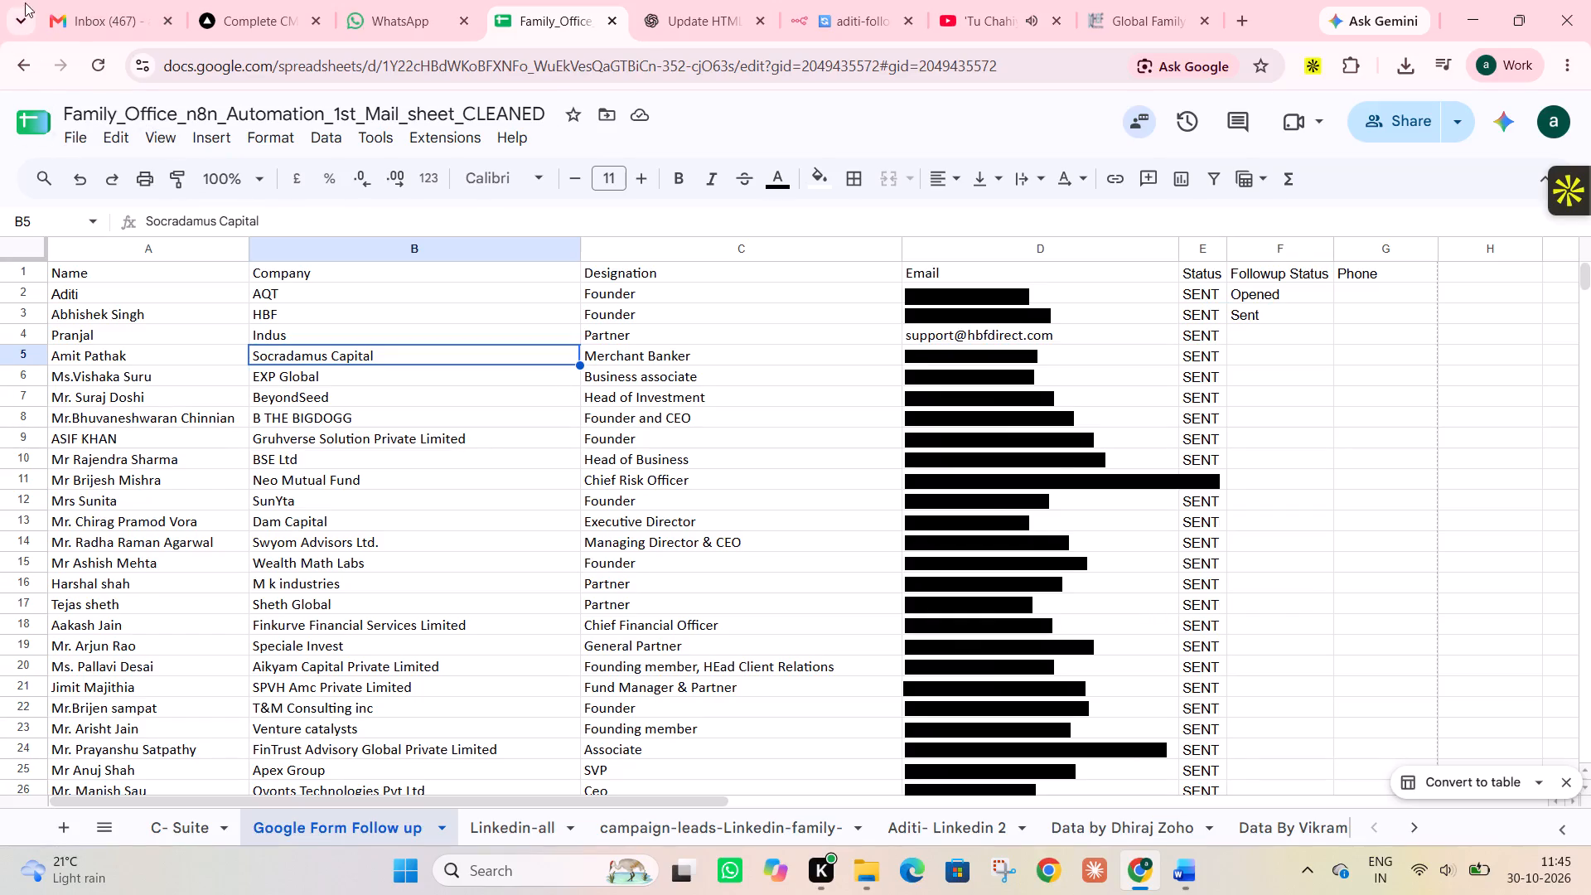
# Reload the spreadsheet and recheck the Followup Status of the first contacts in the Google Form Follow up sheet.
pyautogui.doubleClick(114, 70)
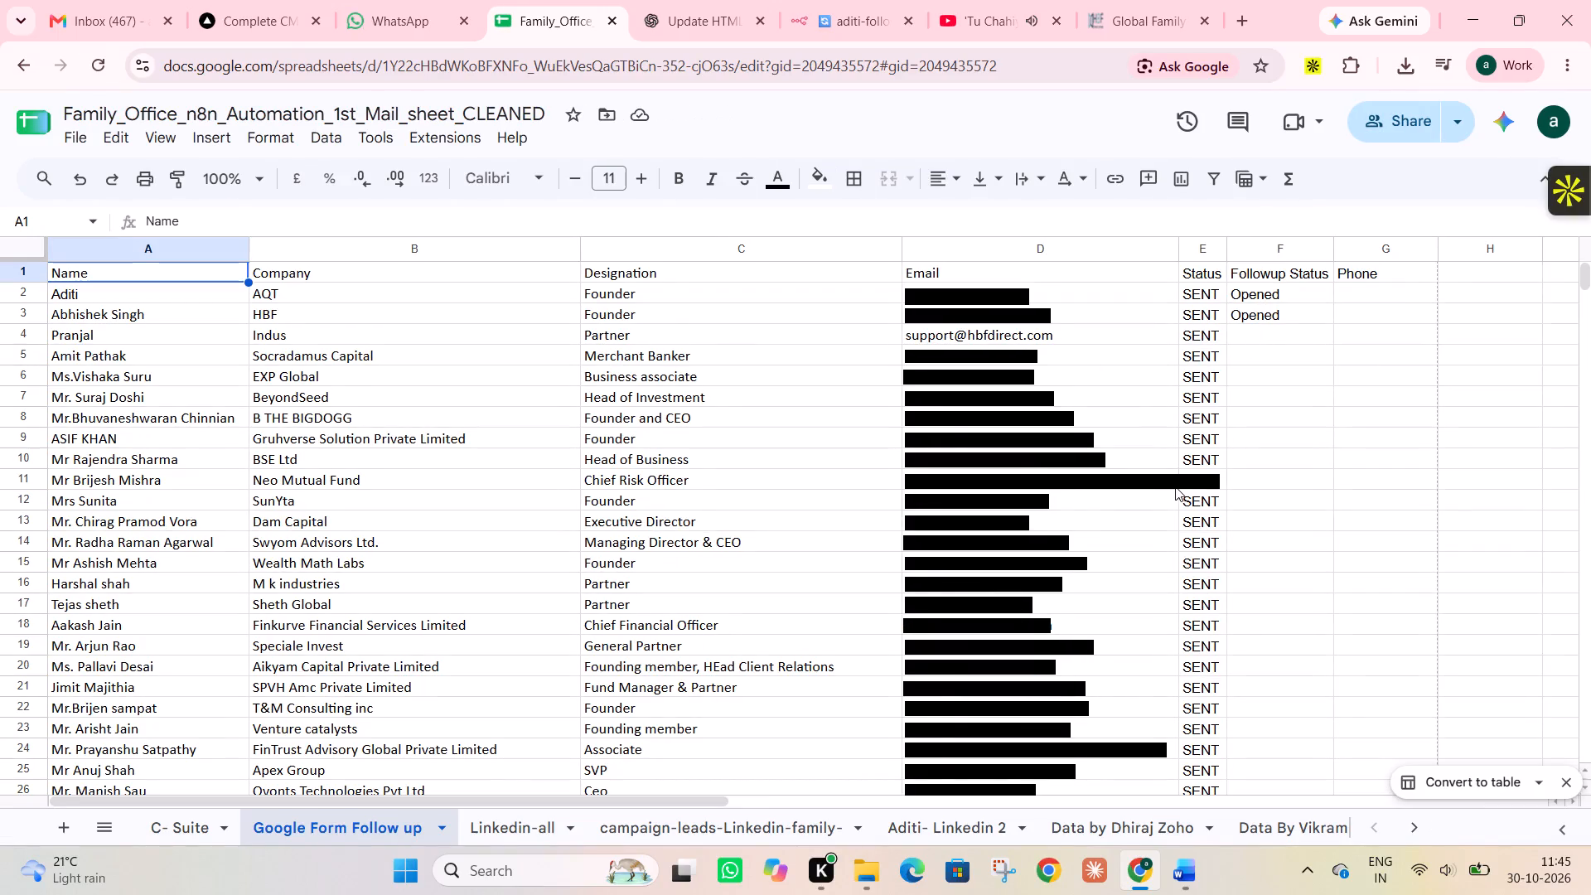
pyautogui.scroll(3, 1175, 486)
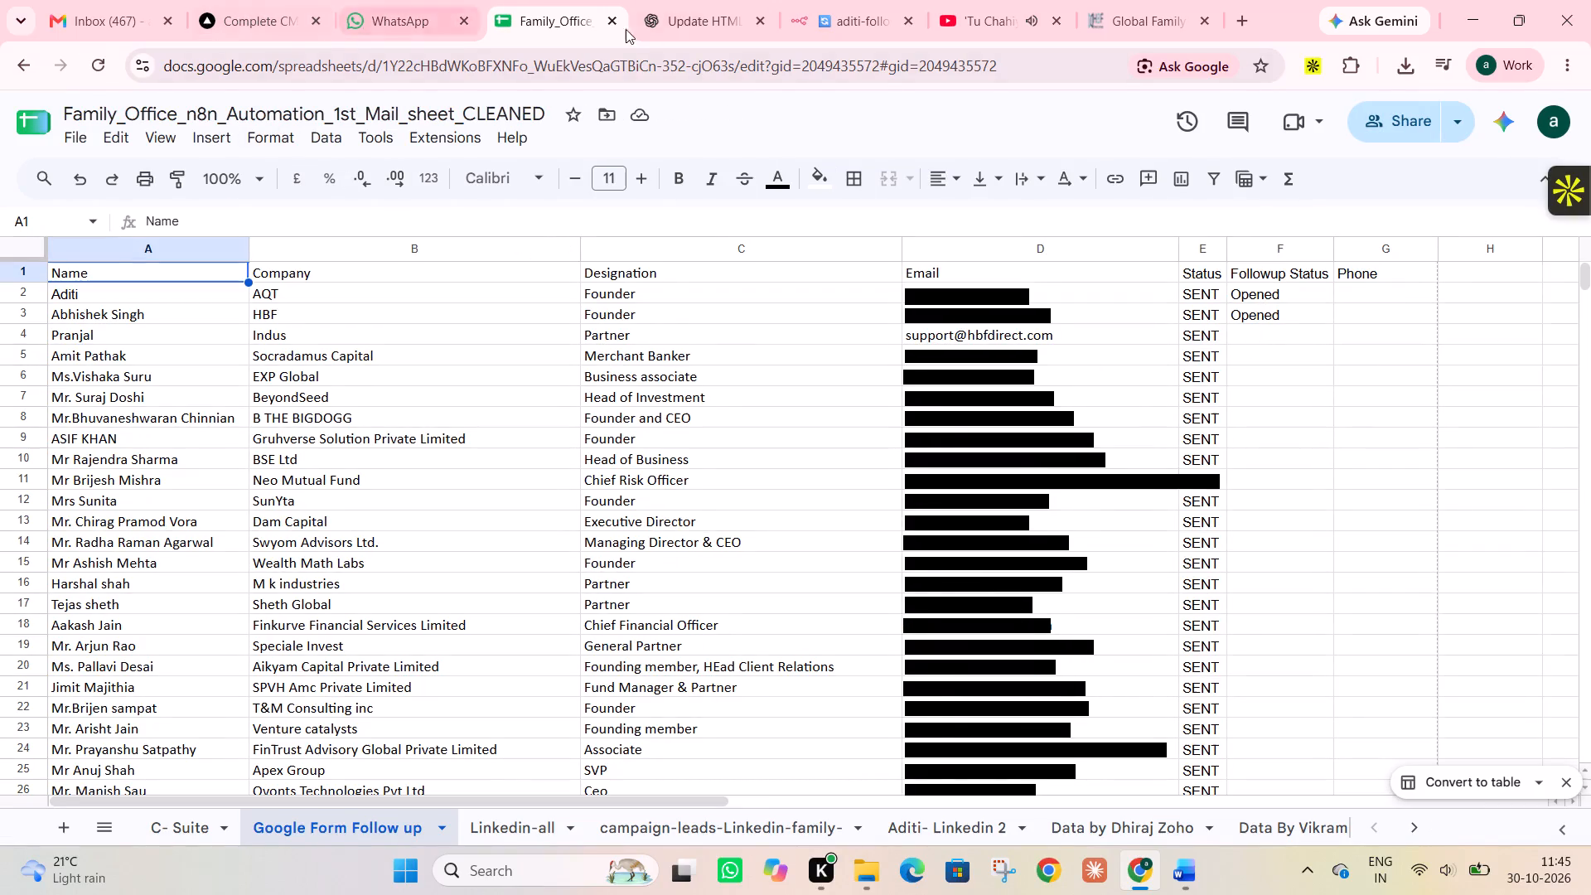
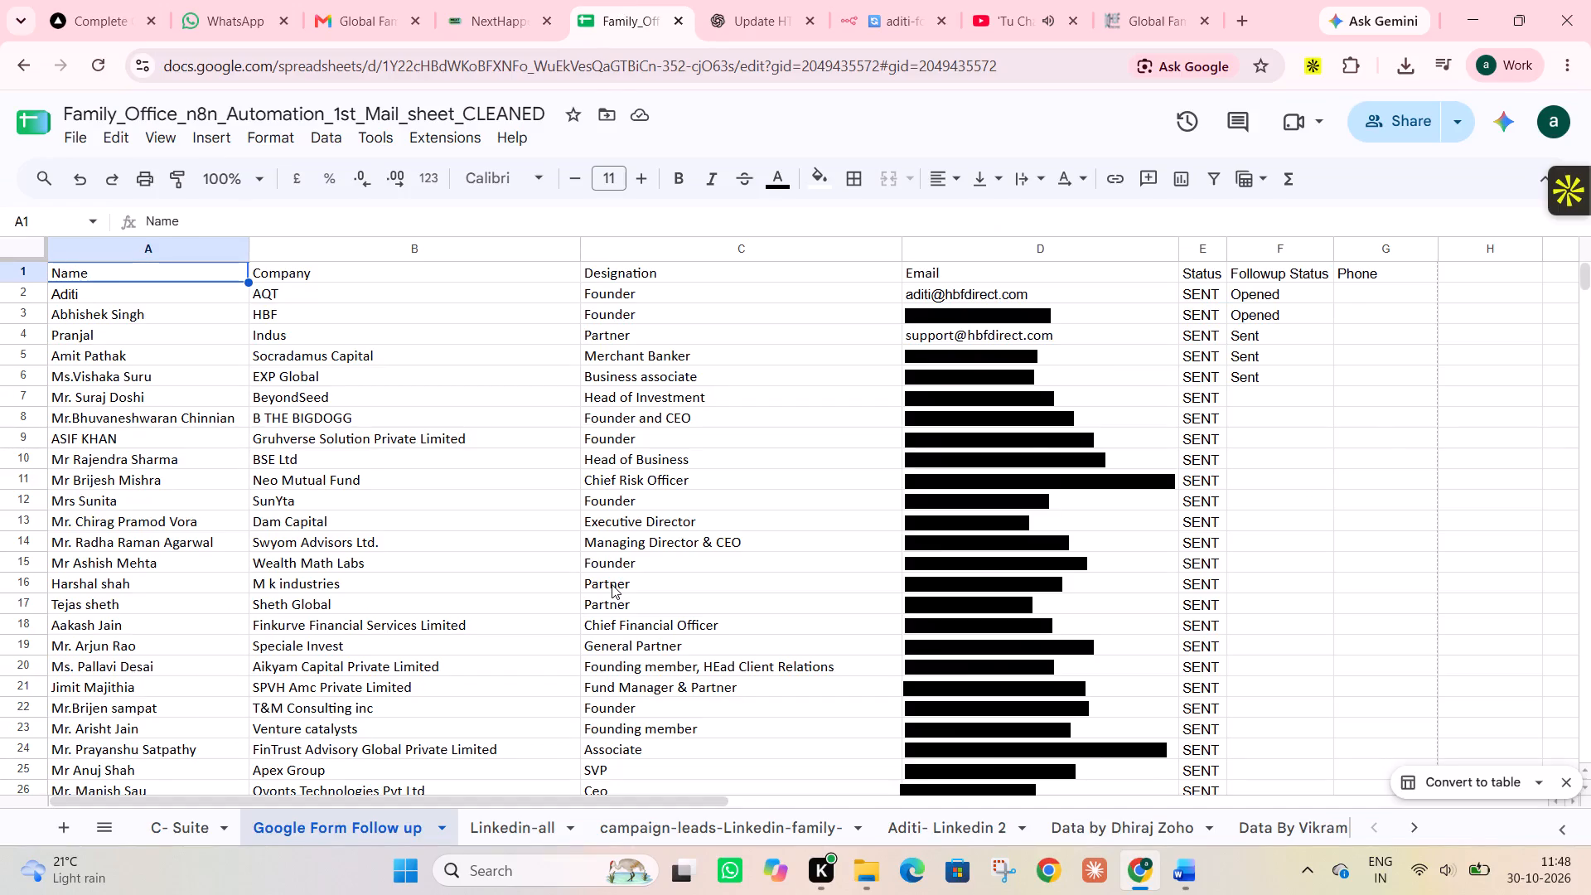
# Look down the contact rows and their statuses in the Google Form Follow up sheet.
pyautogui.scroll(-2, 660, 572)
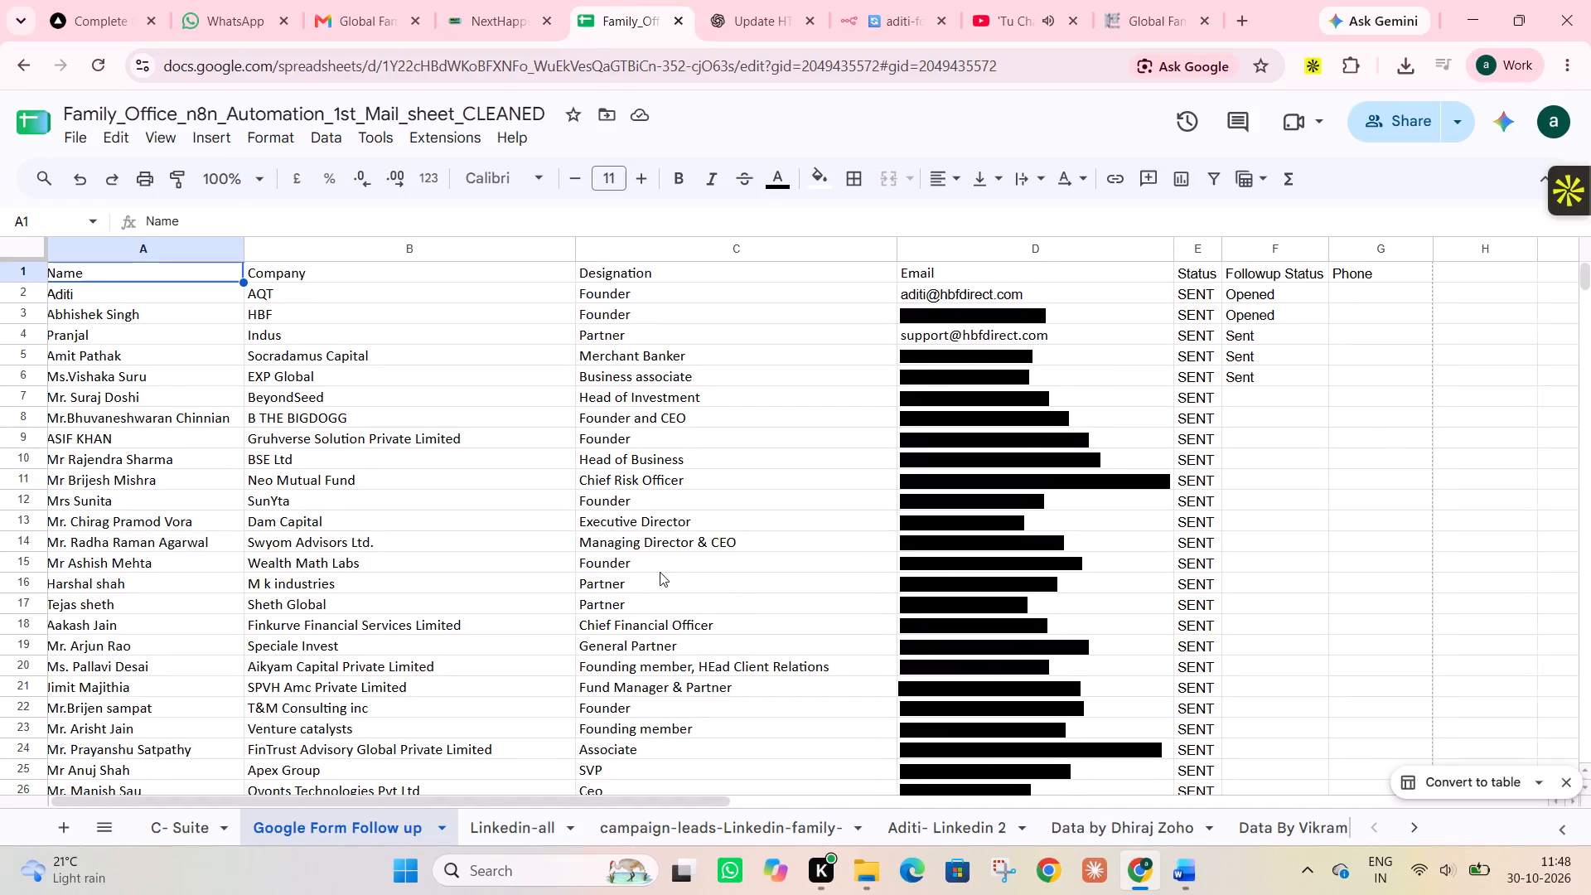
pyautogui.scroll(-8, 660, 572)
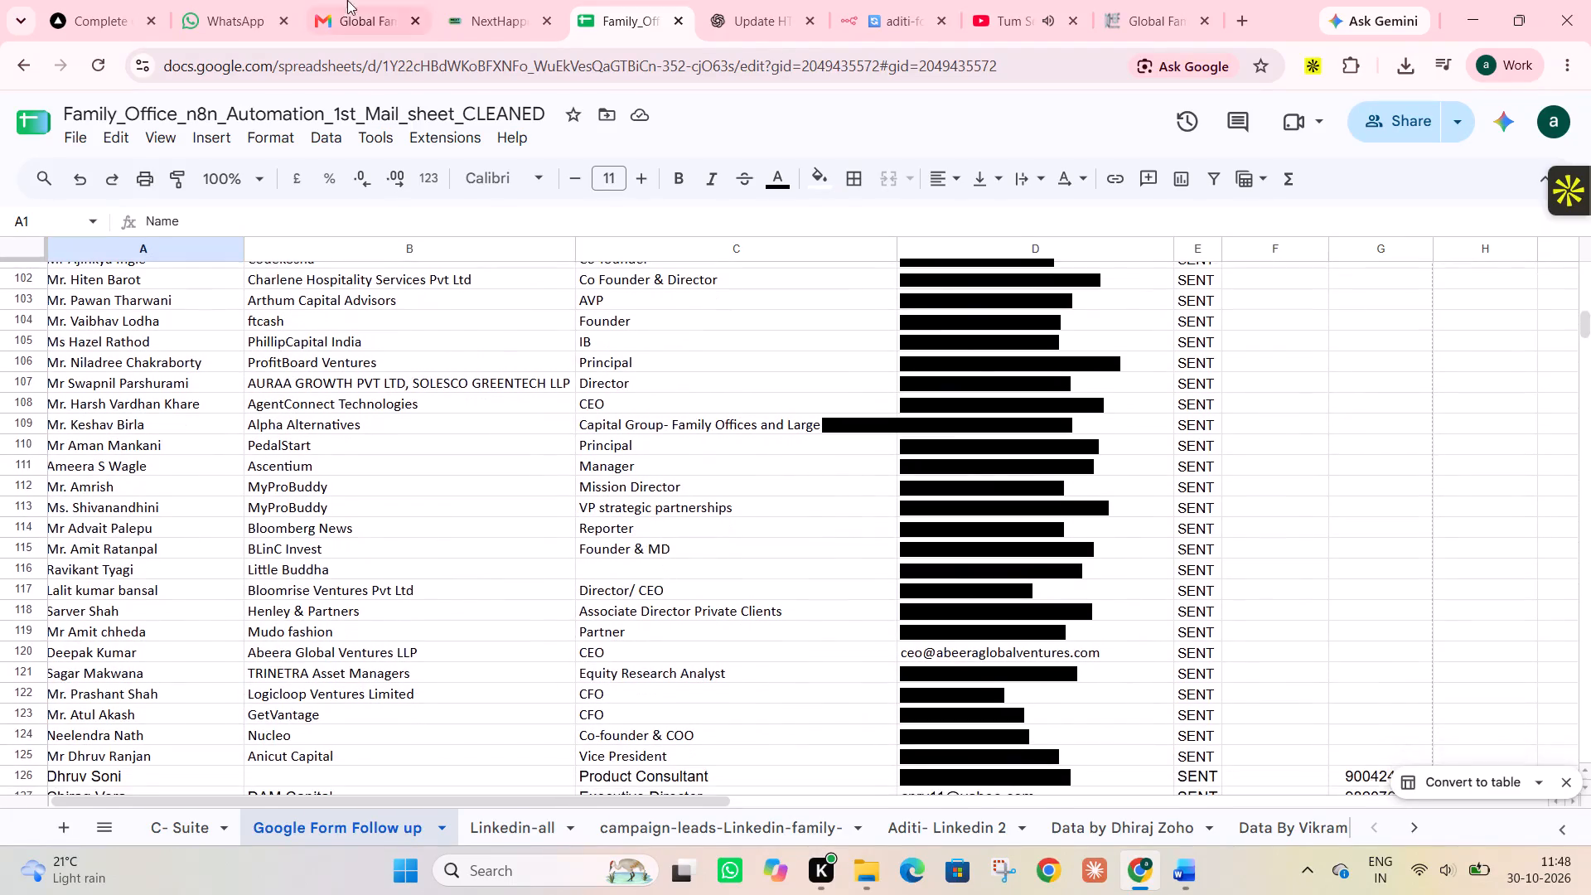
# In the Complete CMS tab, open the Linkedin-family-office-leads-v2 campaign and filter its leads by Meeting Scheduled status.
pyautogui.click(112, 0)
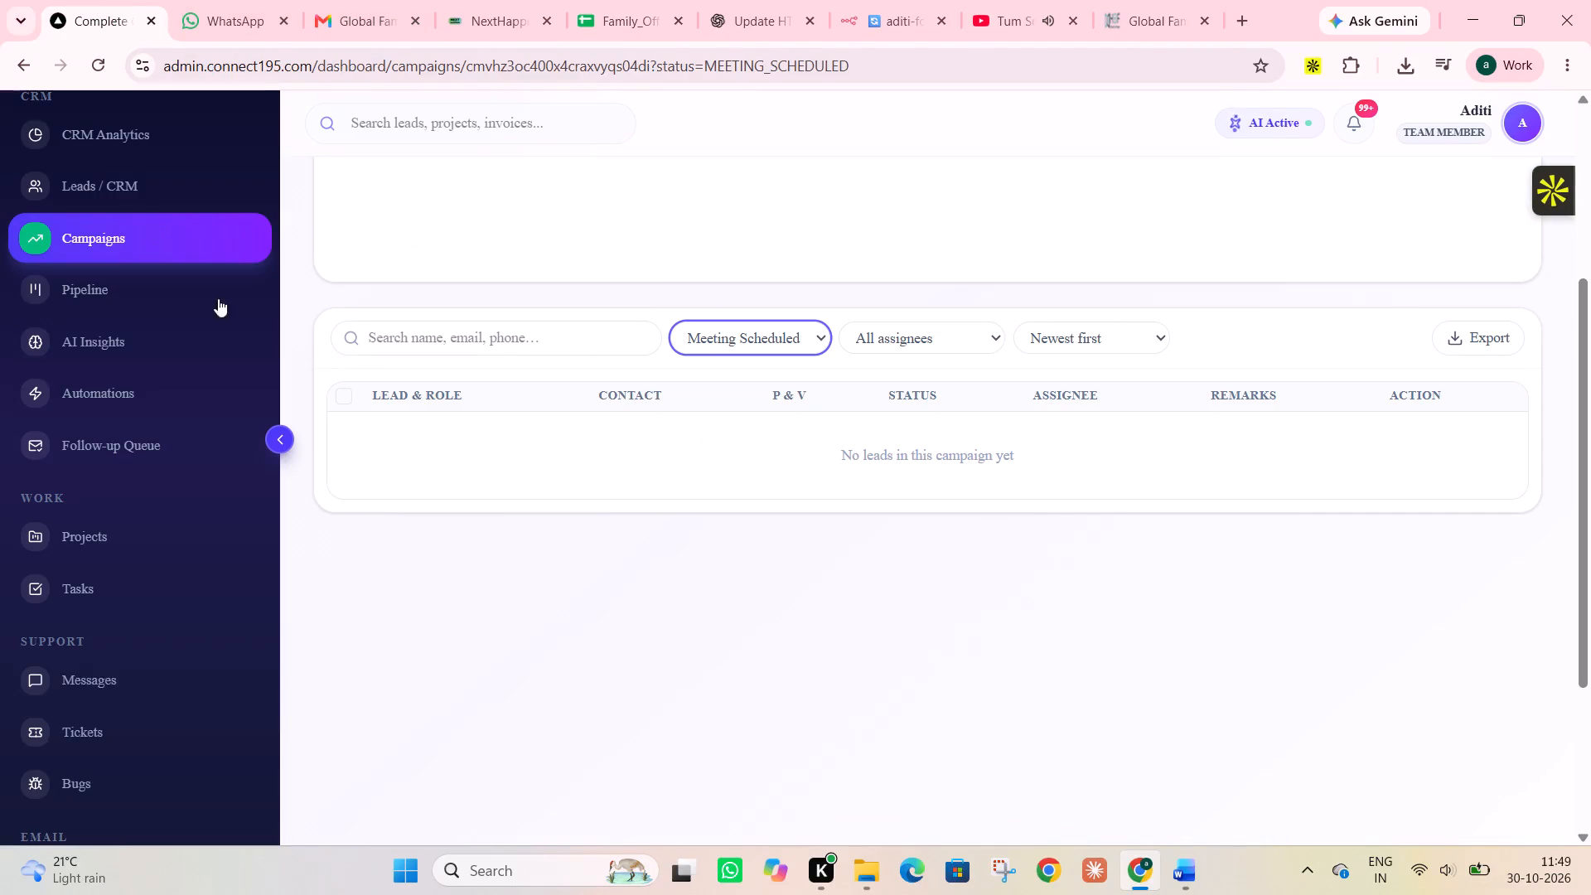
pyautogui.scroll(6, 660, 452)
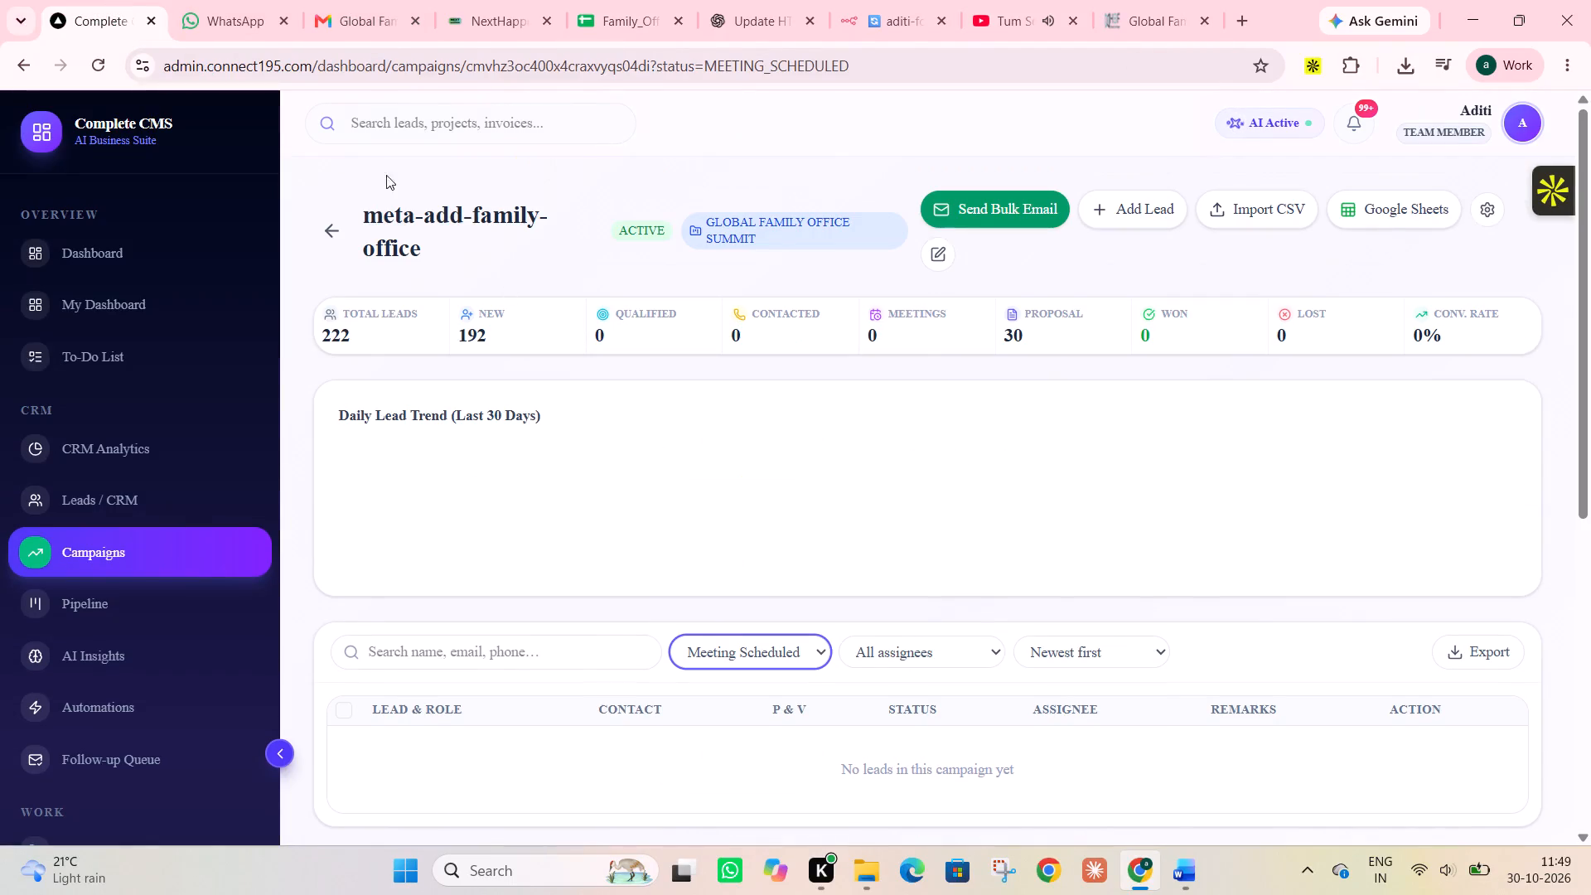
pyautogui.click(336, 226)
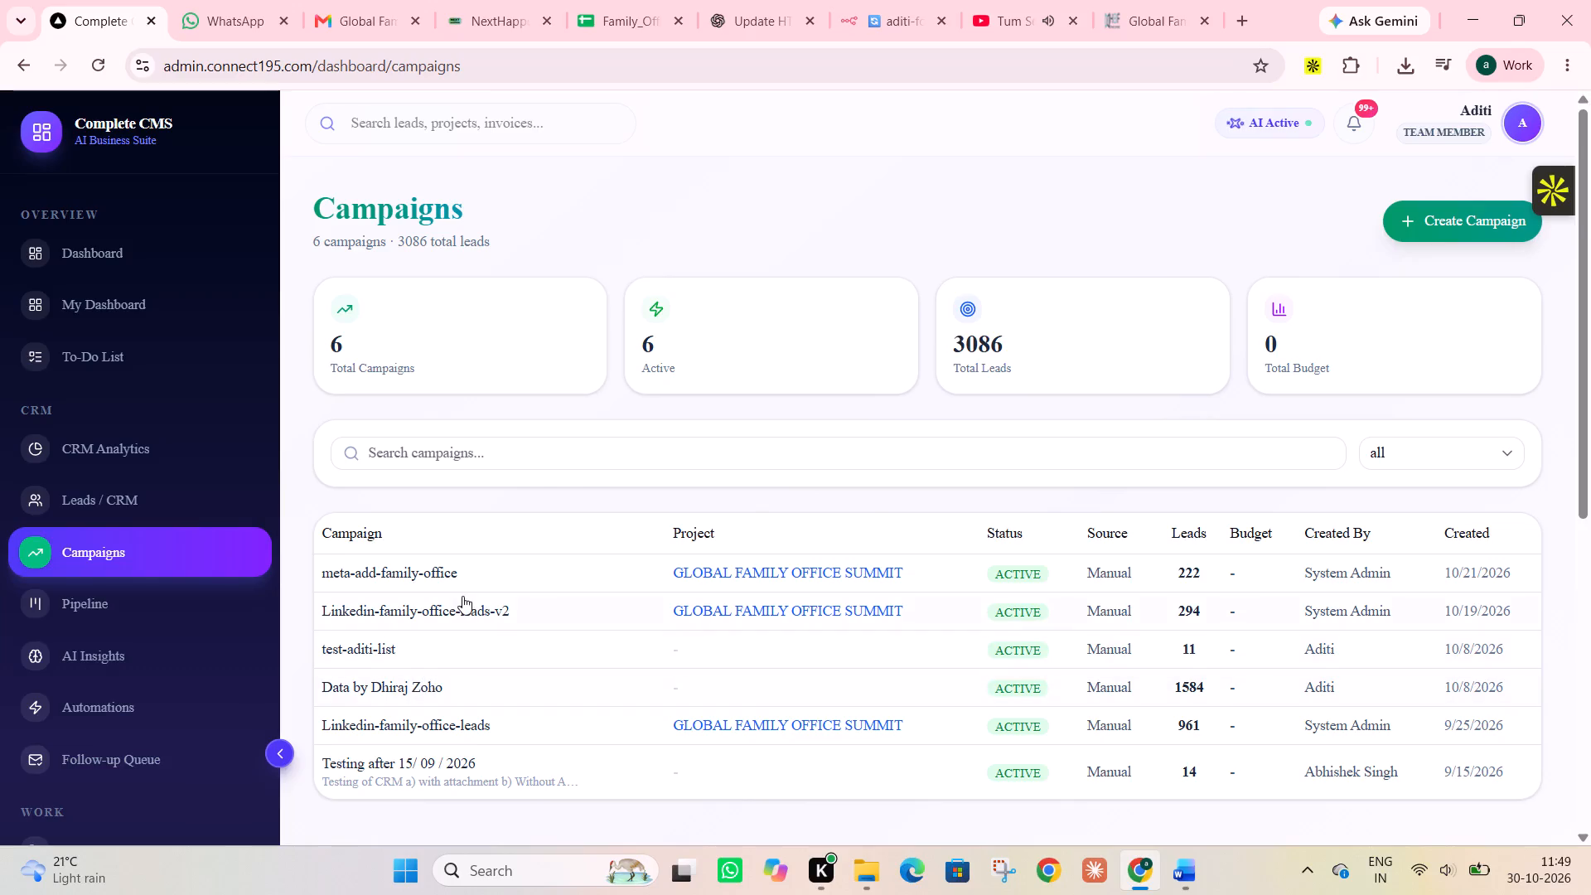
pyautogui.click(462, 597)
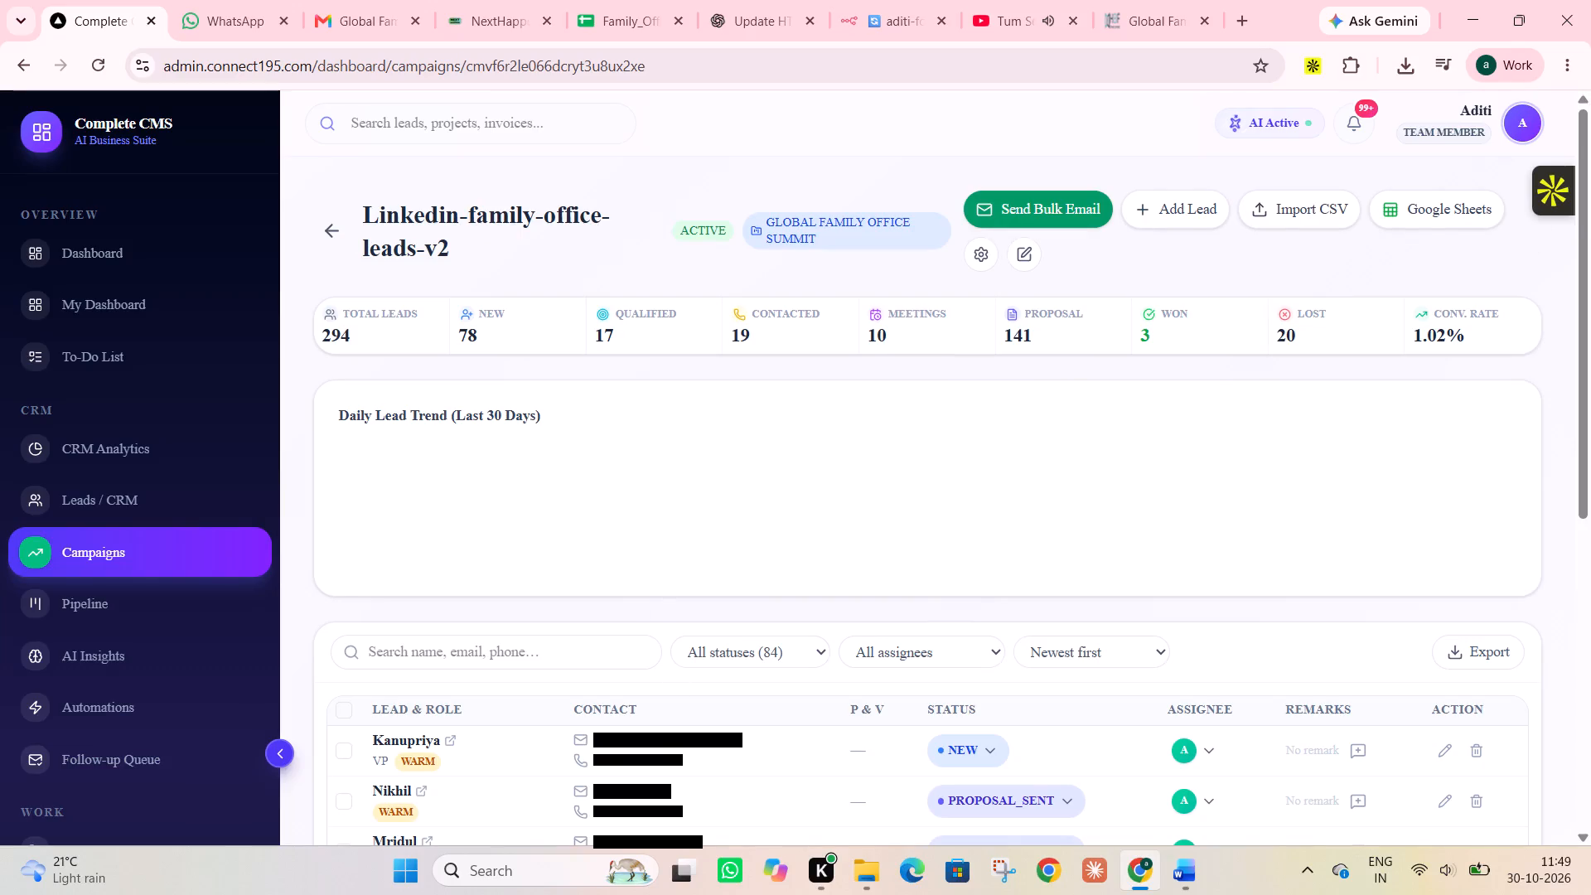
pyautogui.click(766, 656)
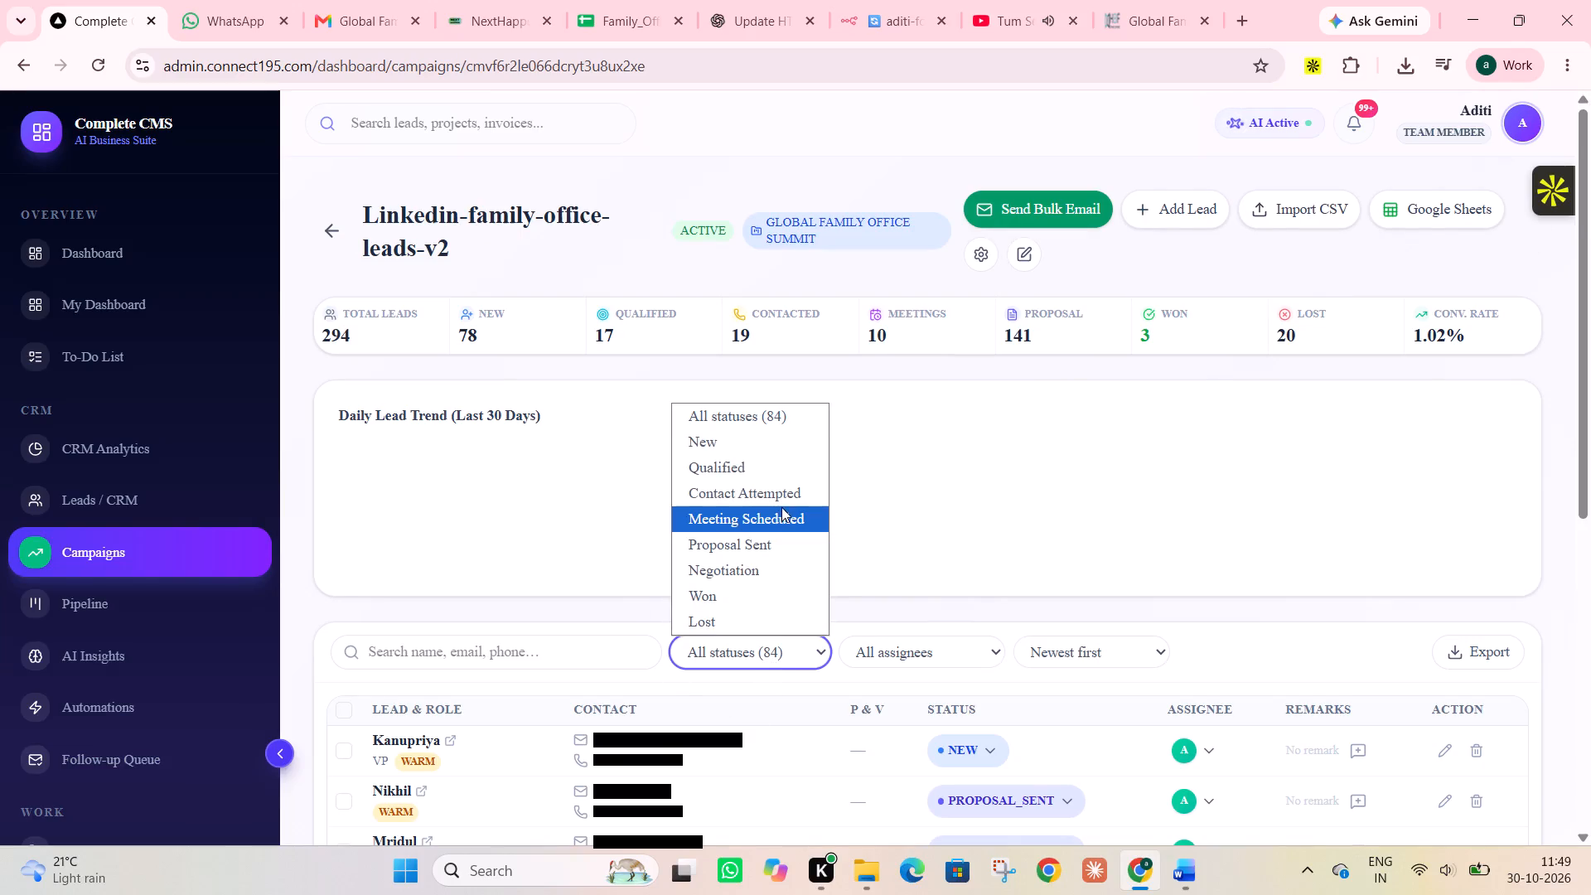
pyautogui.click(781, 514)
pyautogui.scroll(-2, 781, 514)
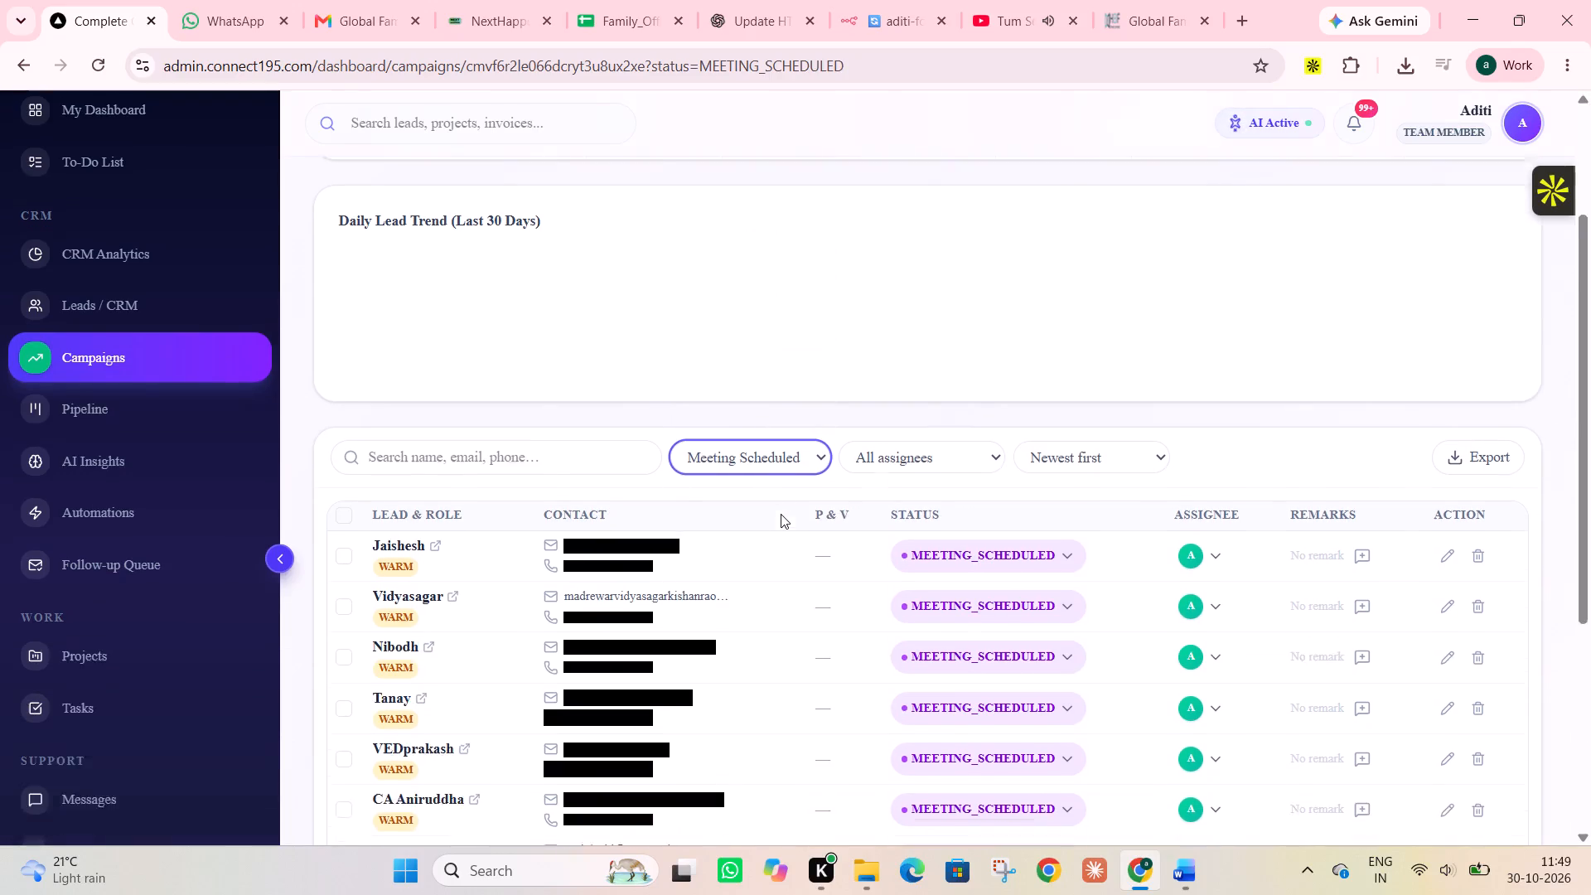
pyautogui.scroll(-2, 781, 514)
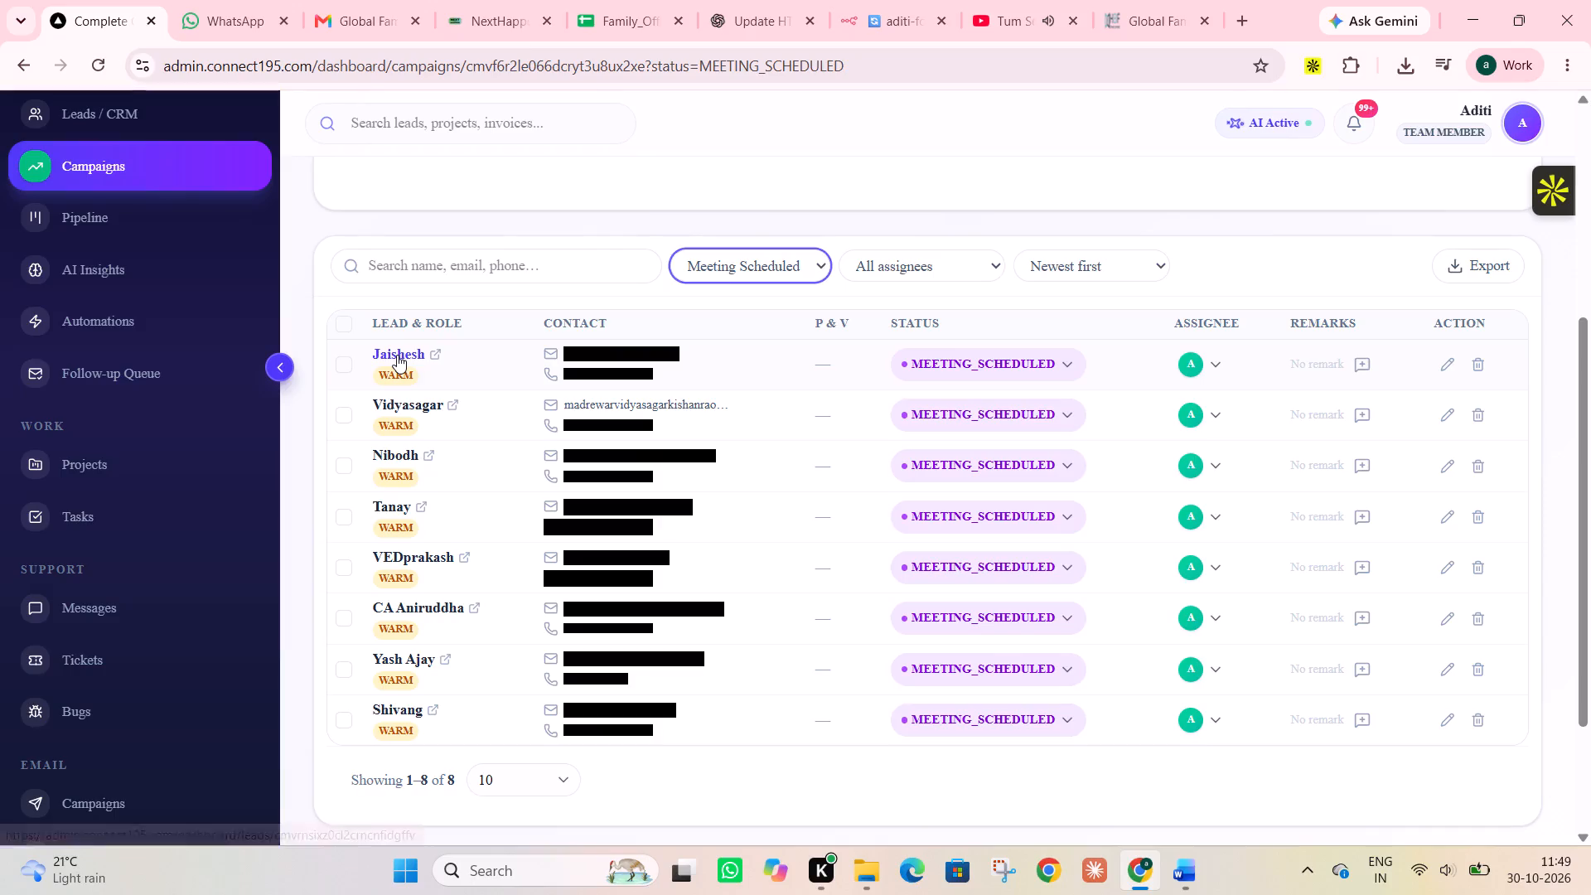
# Review the lead record of Jaishesh, including deal information and activity, and return to the filtered campaign list.
pyautogui.click(397, 355)
pyautogui.scroll(-5, 611, 566)
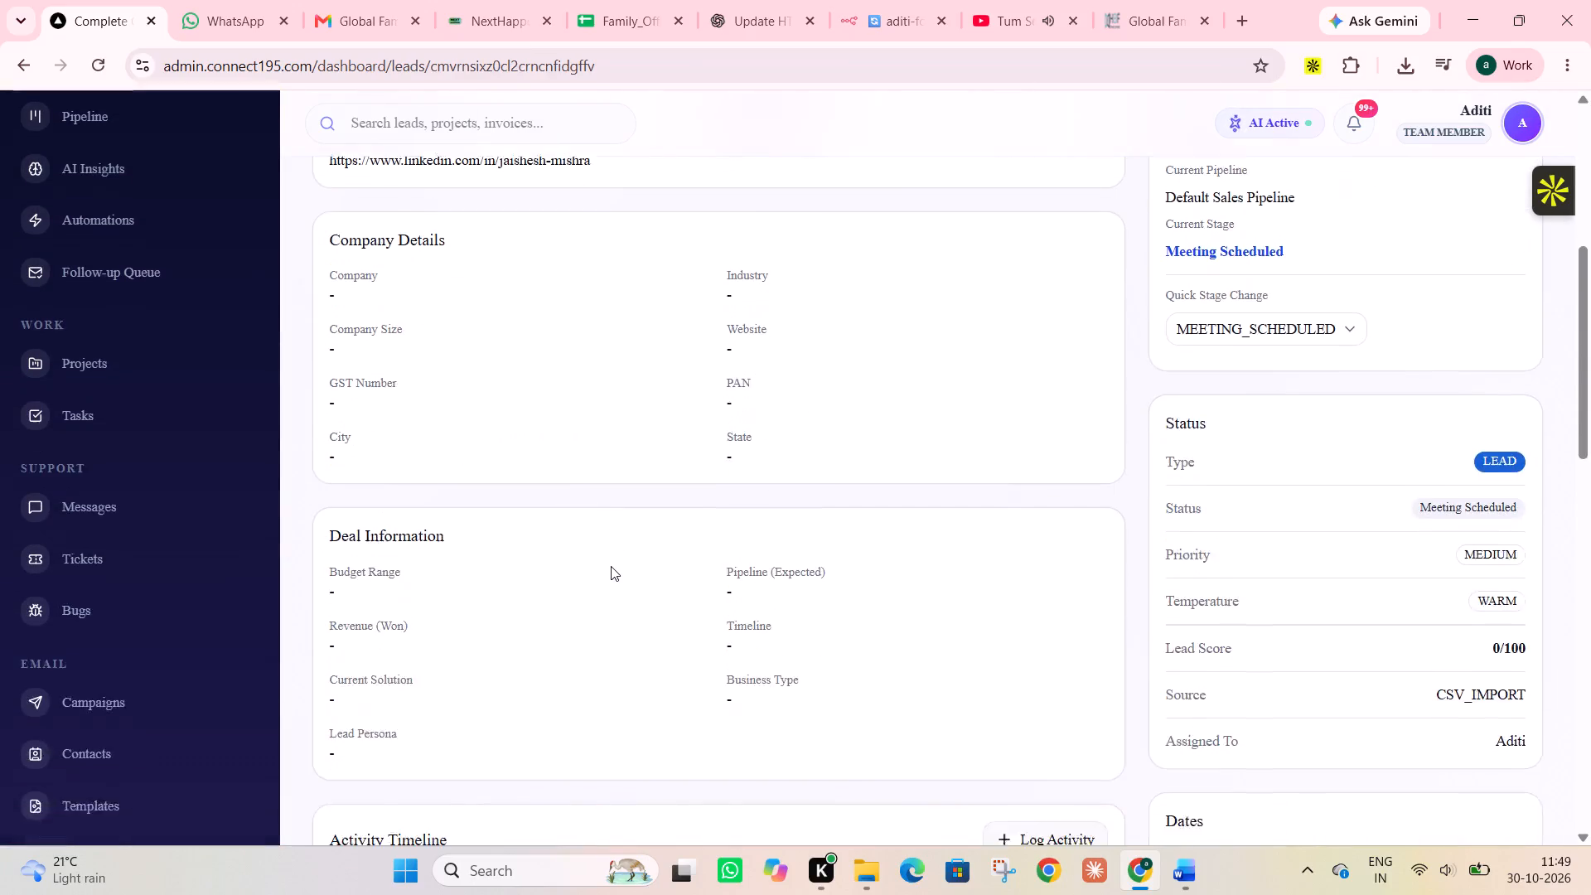
pyautogui.scroll(-1, 611, 566)
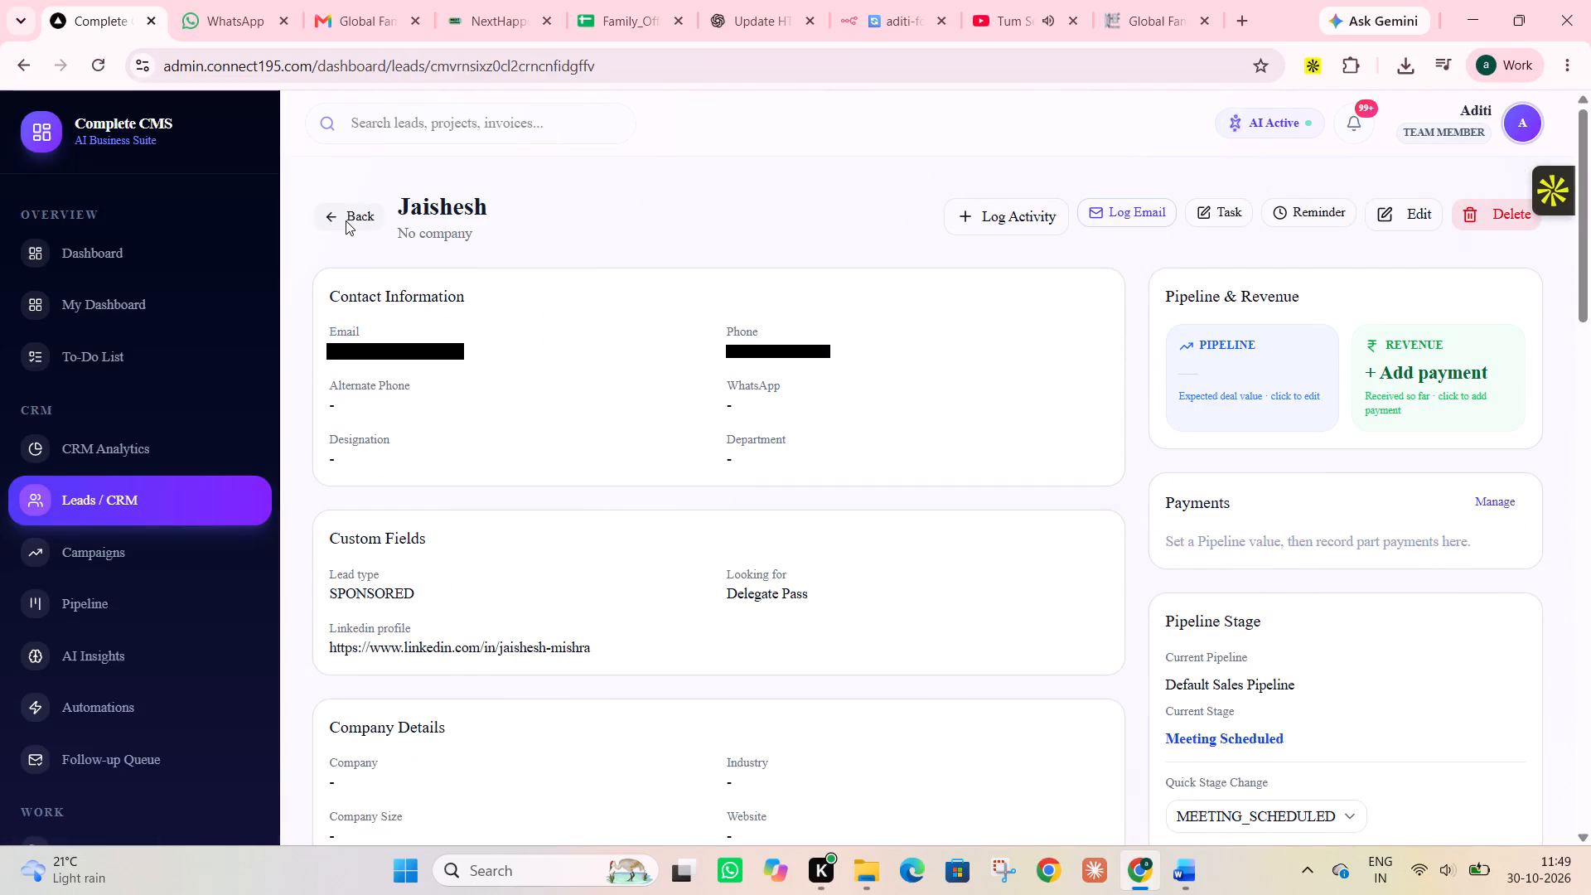
pyautogui.click(346, 220)
# Review the lead record of Shivang, the last entry in the Meeting Scheduled list, and return to the list.
pyautogui.scroll(-1, 534, 633)
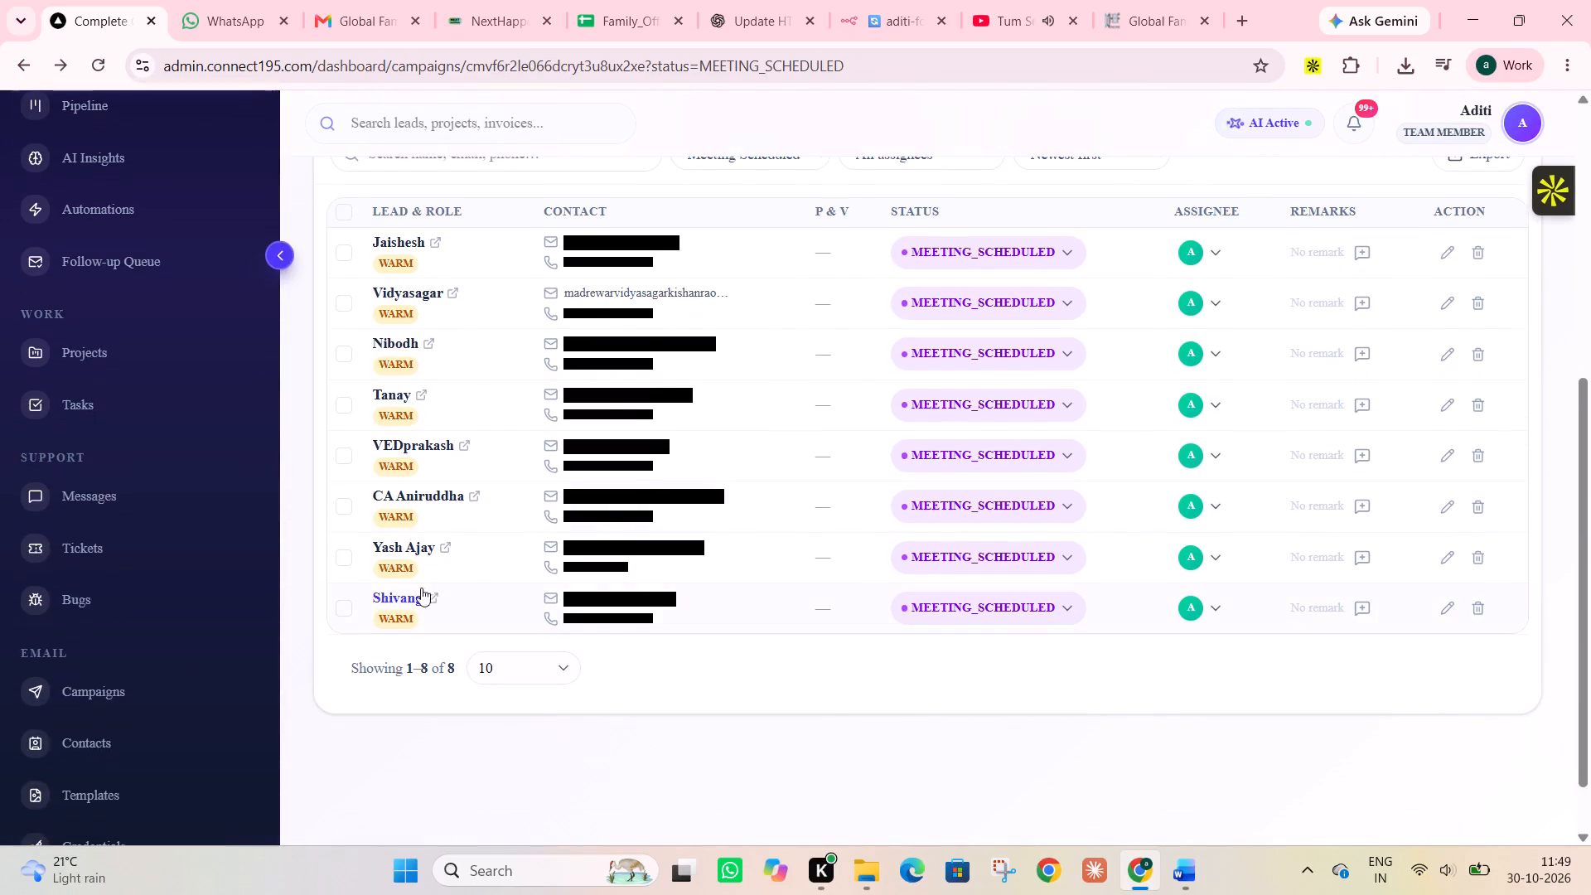
pyautogui.click(405, 595)
pyautogui.scroll(-4, 405, 595)
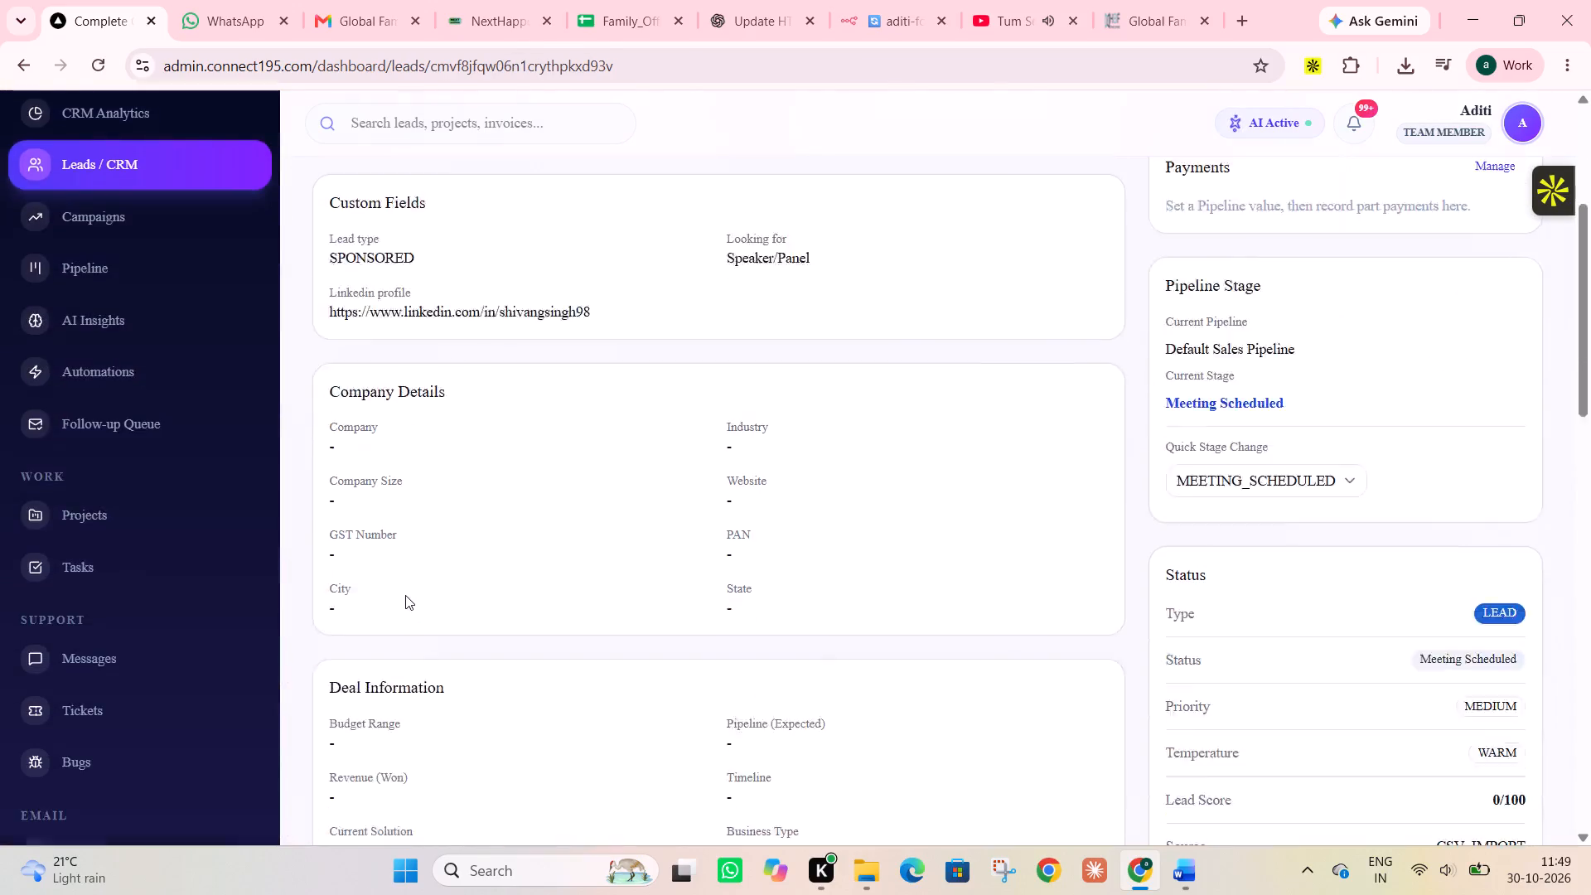
pyautogui.scroll(-2, 405, 595)
pyautogui.scroll(1, 405, 595)
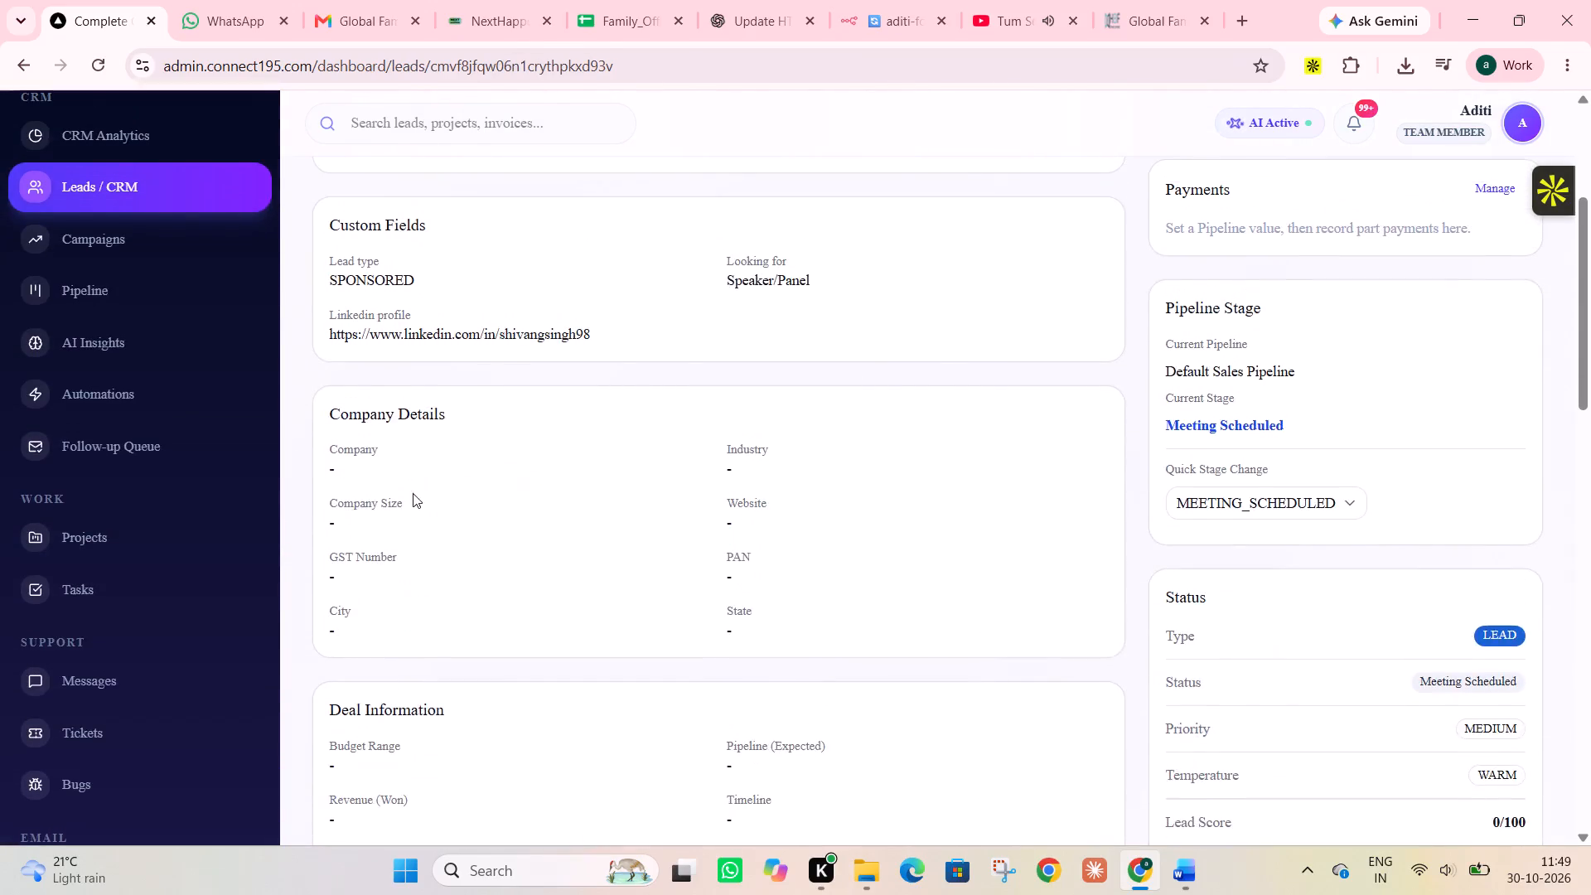
pyautogui.scroll(-6, 454, 504)
pyautogui.scroll(3, 454, 504)
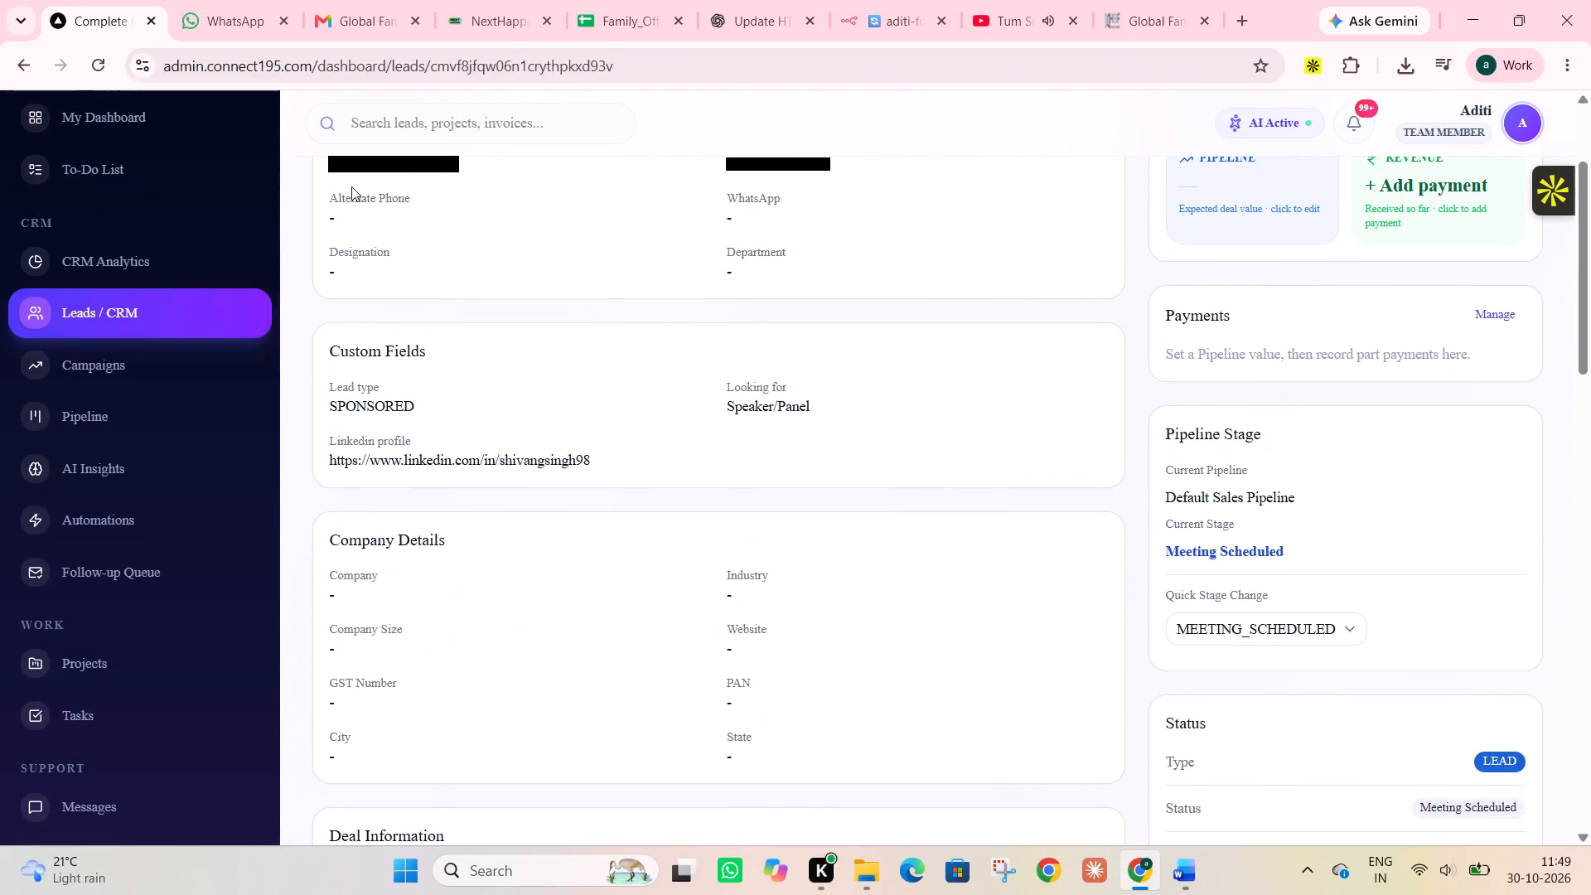
pyautogui.scroll(4, 385, 352)
pyautogui.click(333, 207)
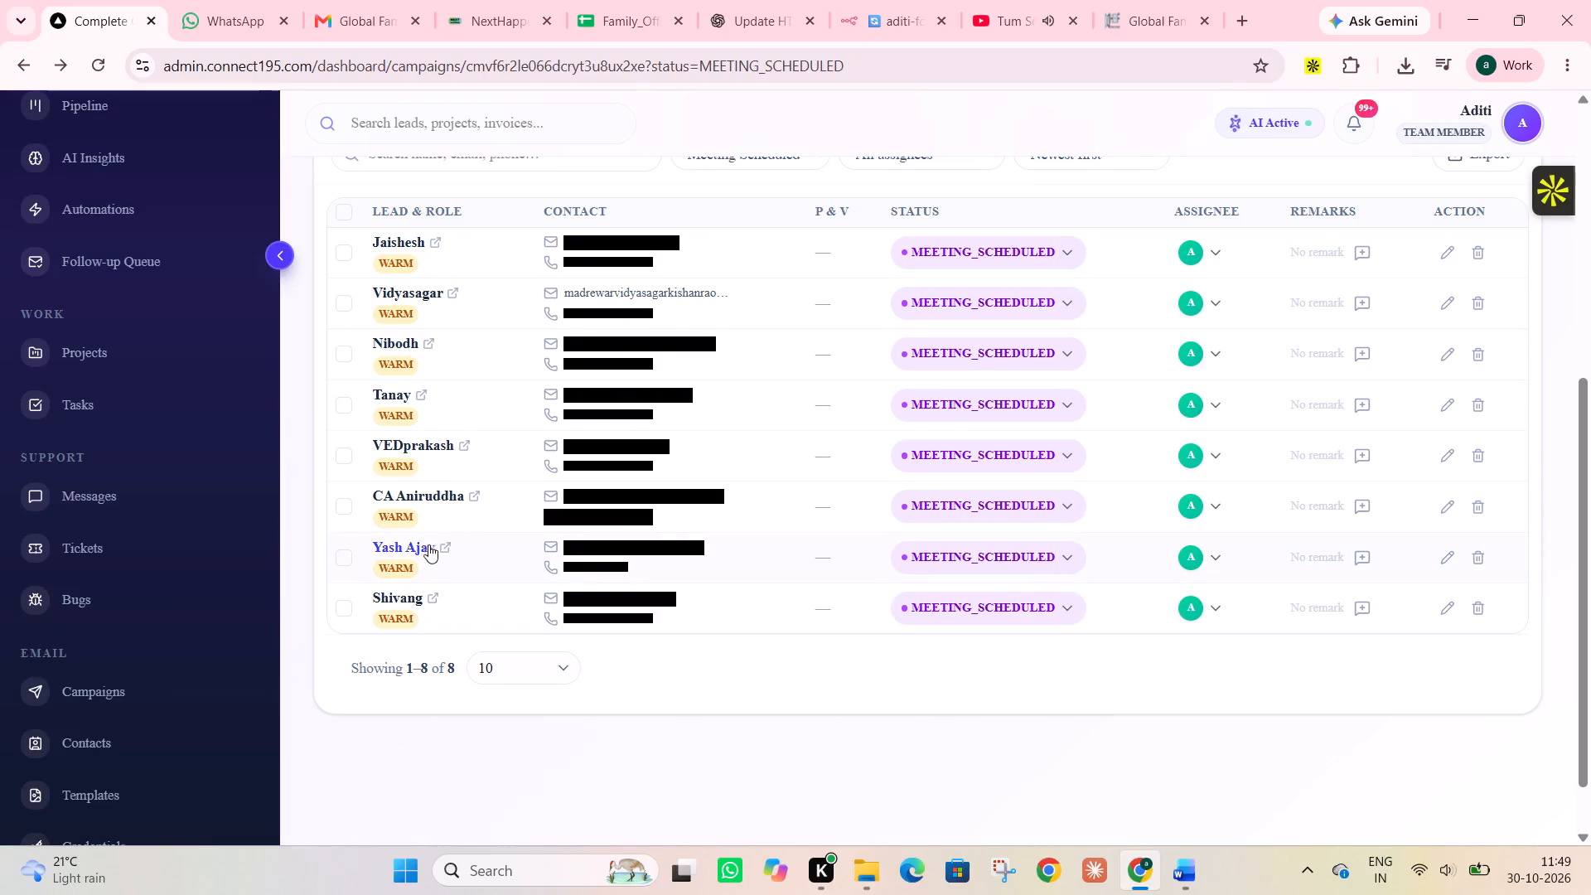
pyautogui.click(413, 447)
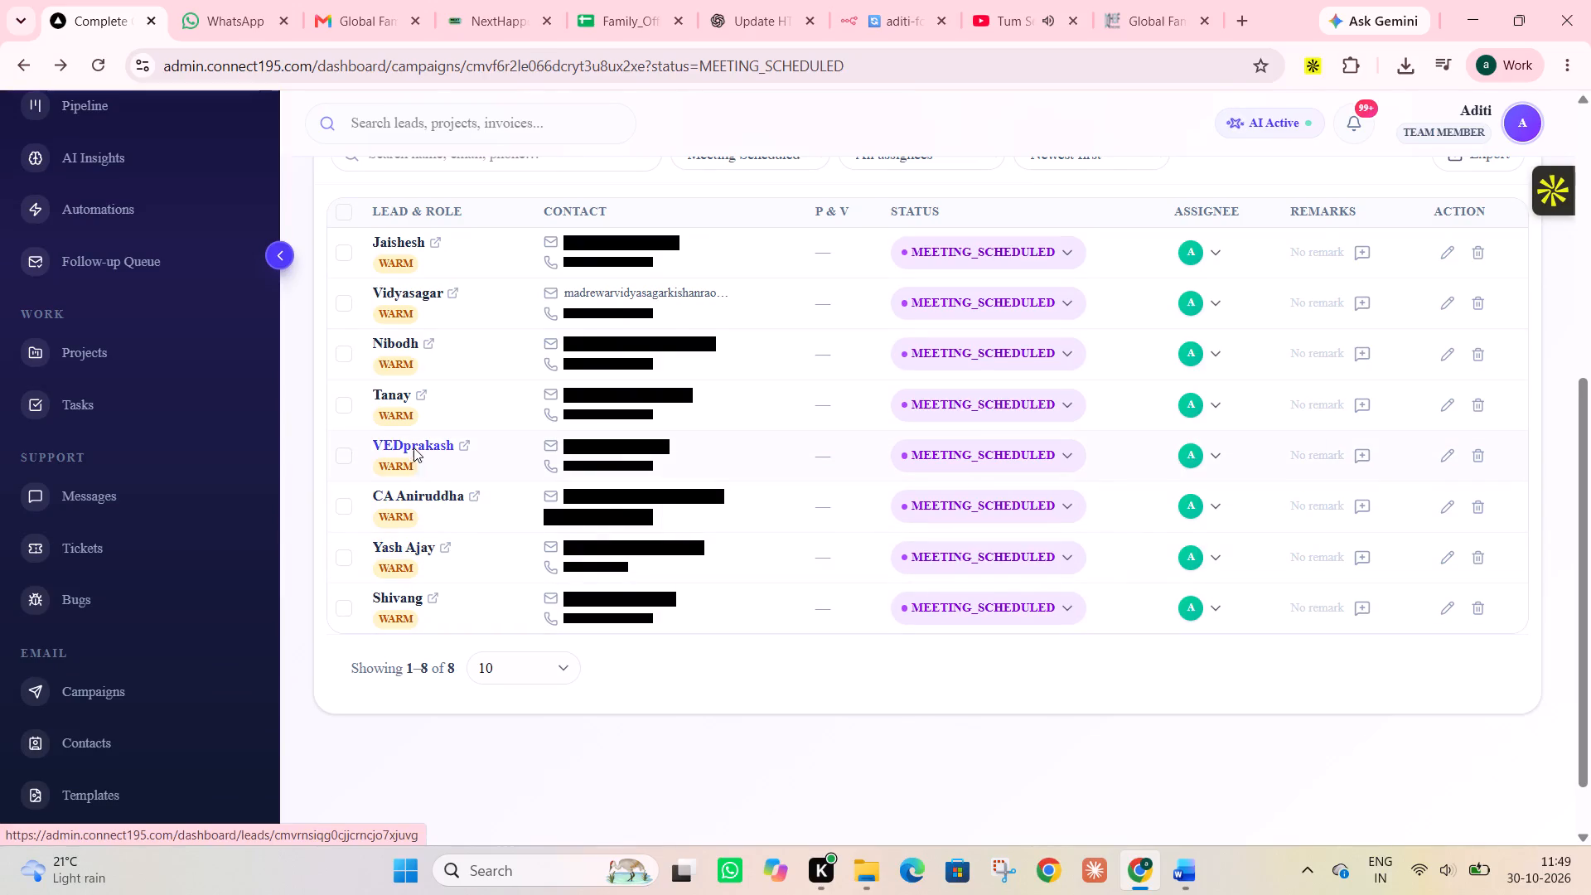
pyautogui.scroll(-4, 561, 535)
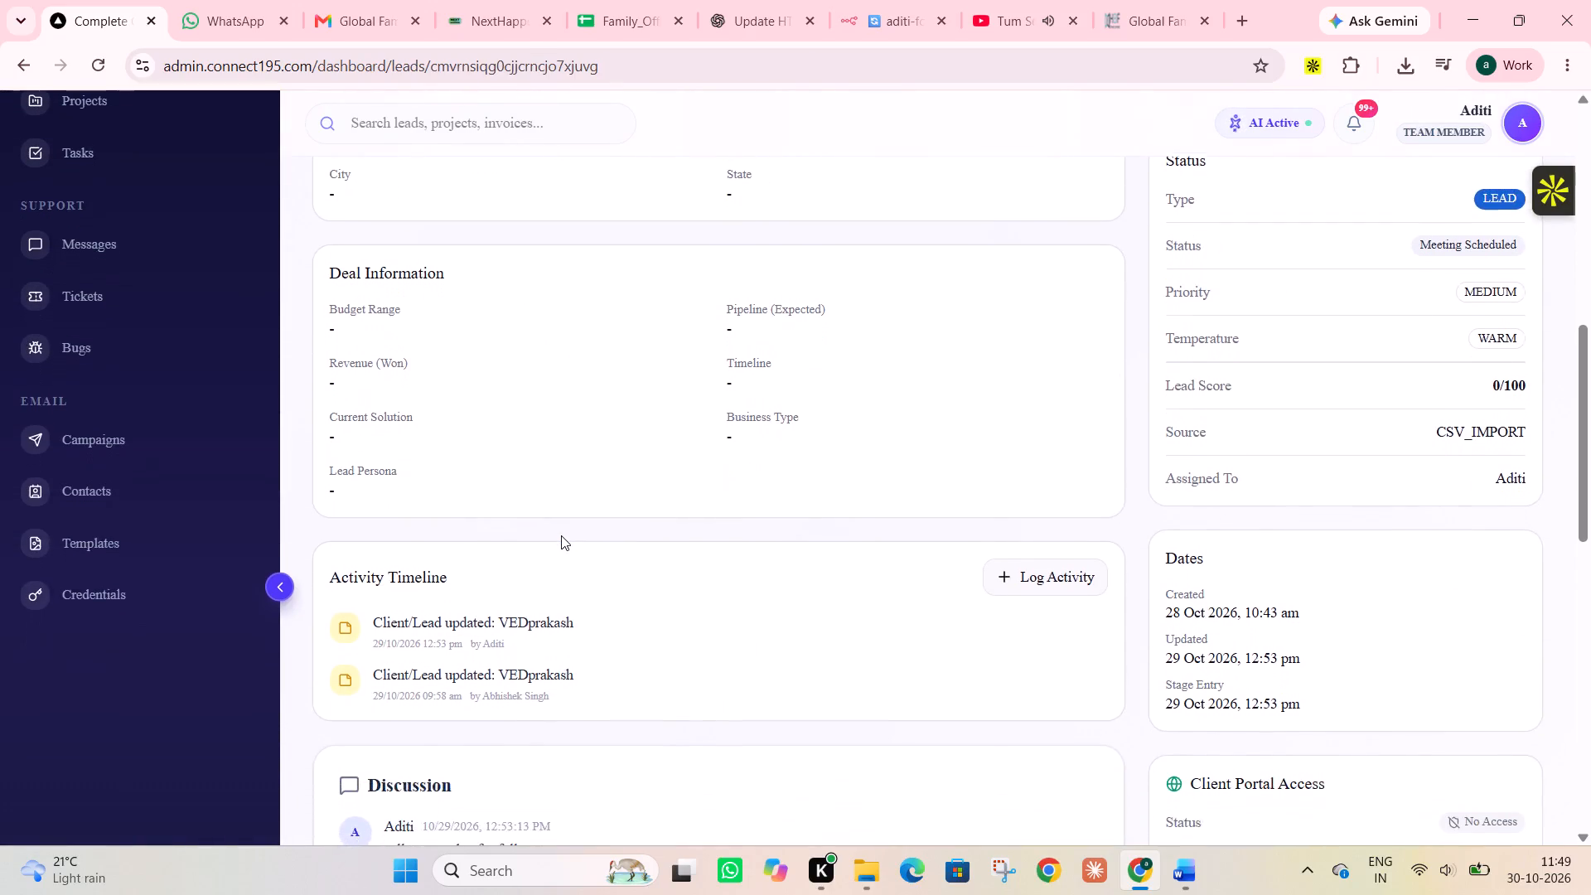
pyautogui.scroll(-1, 561, 535)
pyautogui.scroll(3, 561, 535)
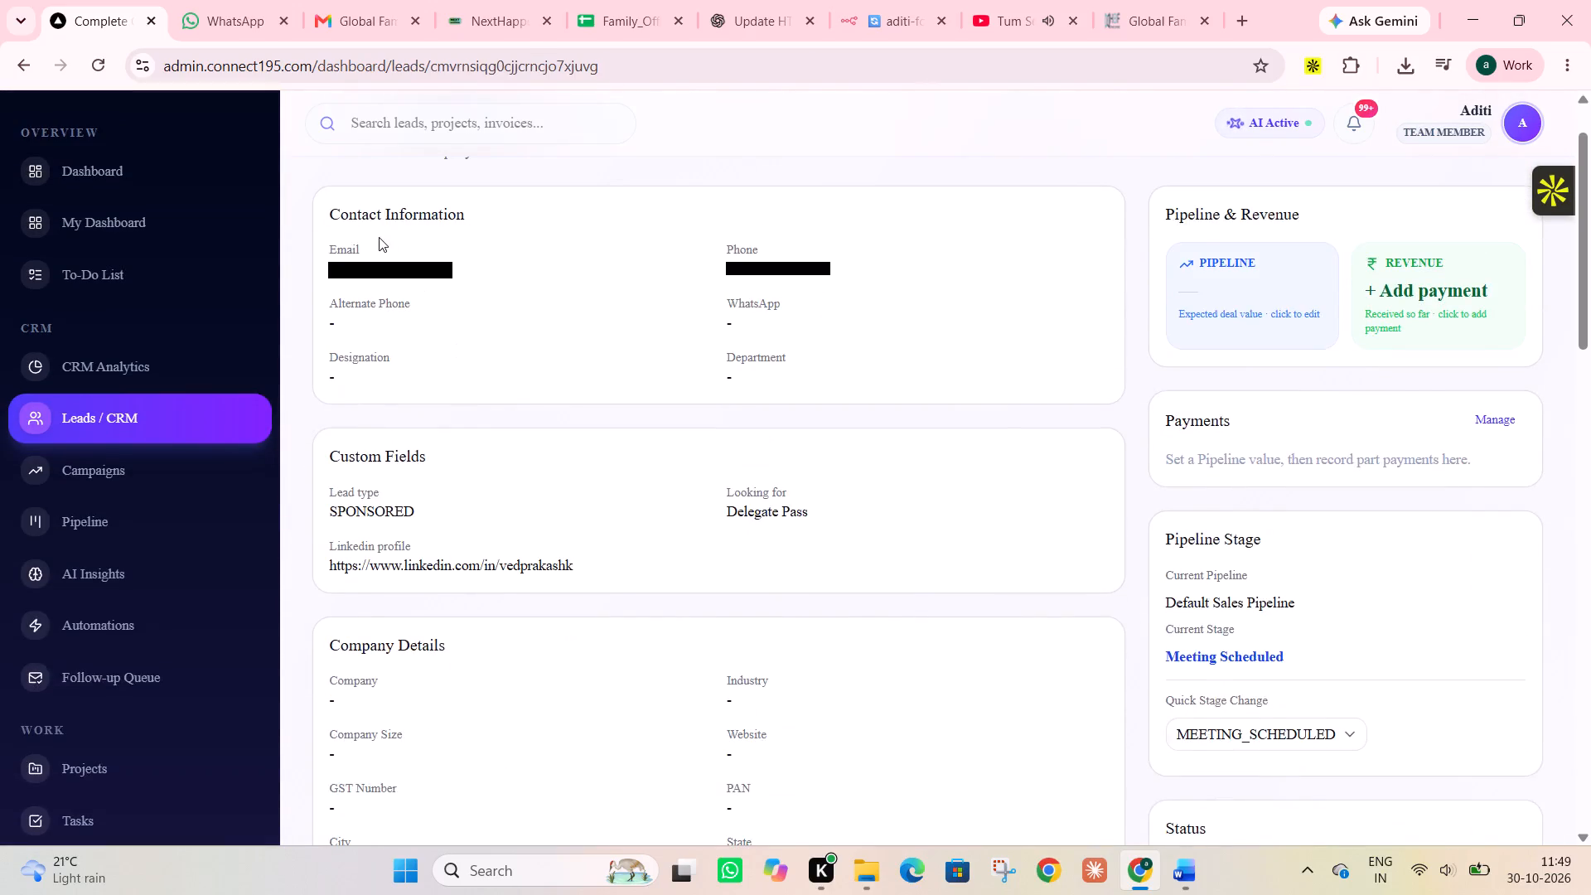
pyautogui.scroll(2, 379, 237)
pyautogui.click(332, 217)
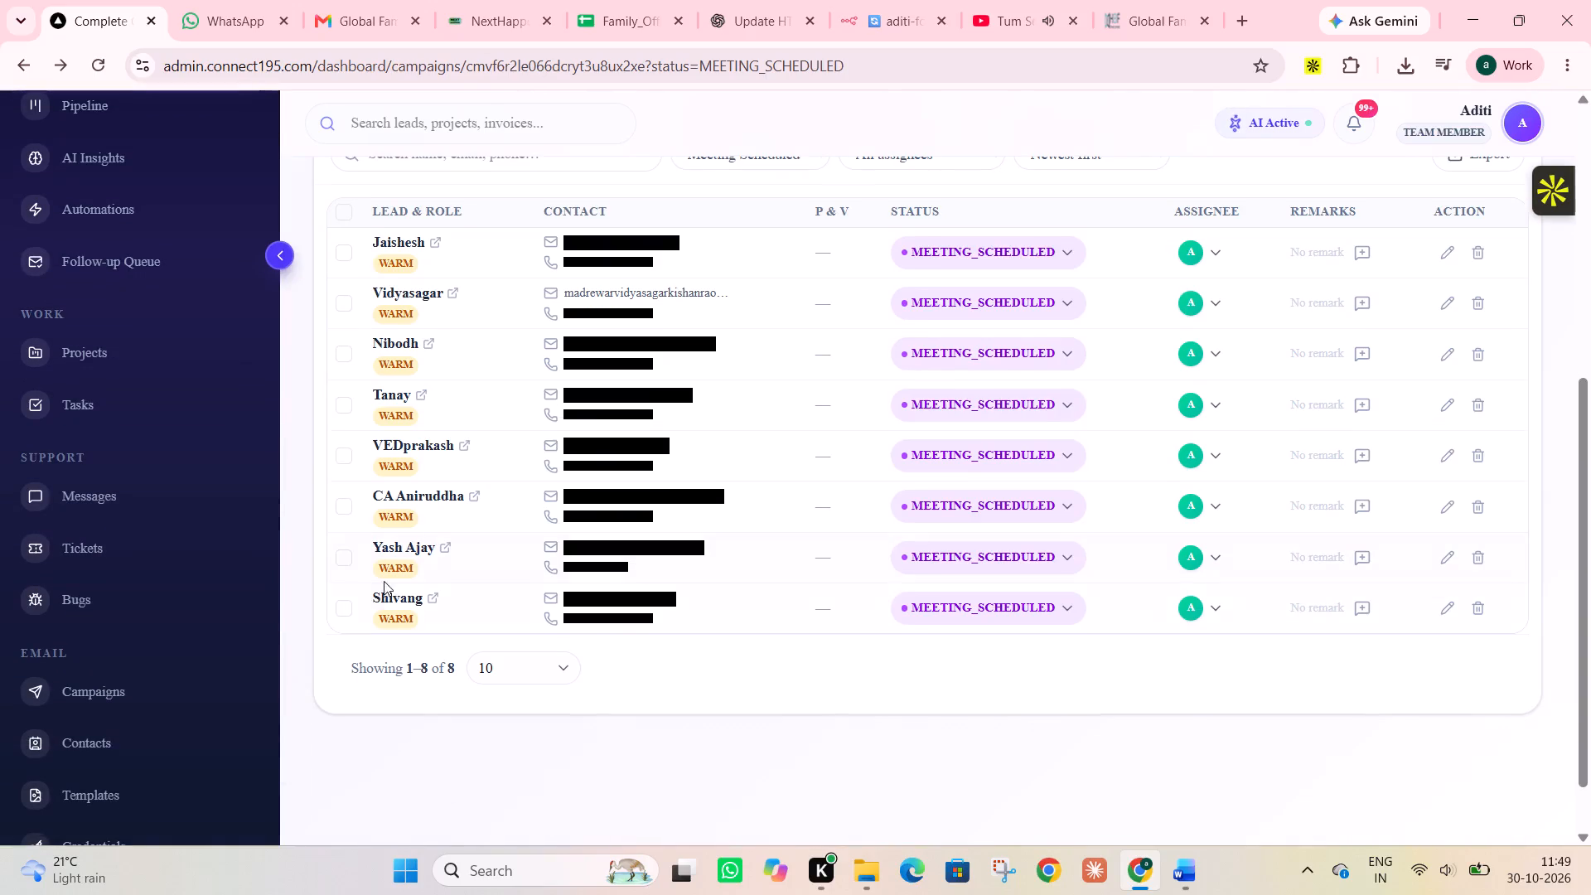
# Read Tanay's lead record down to its discussion notes and return to the campaign list.
pyautogui.click(394, 394)
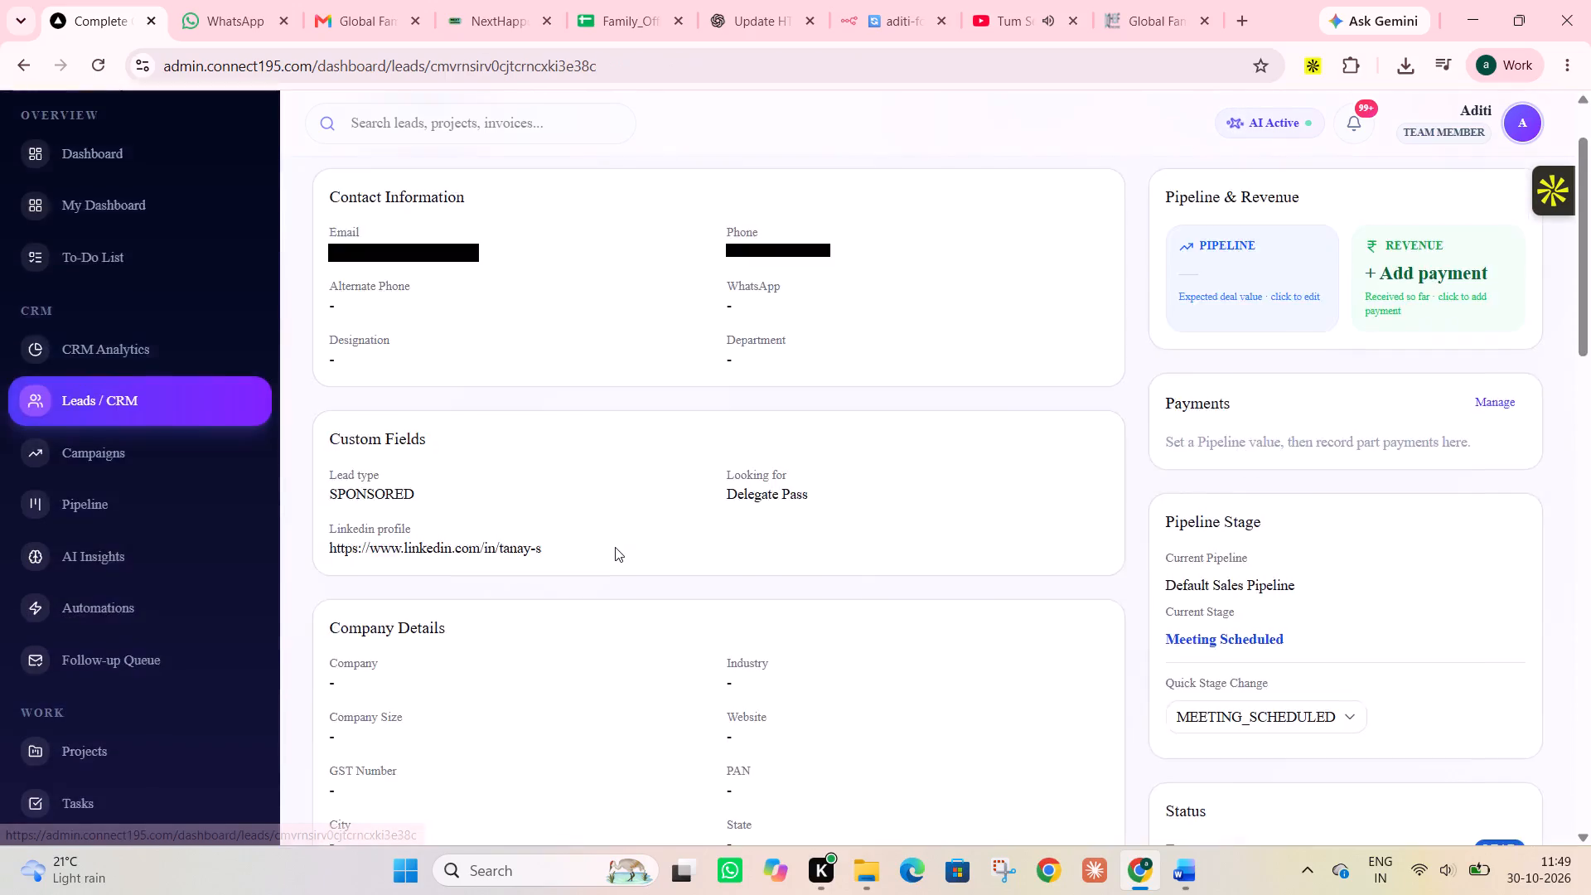
pyautogui.scroll(-6, 615, 547)
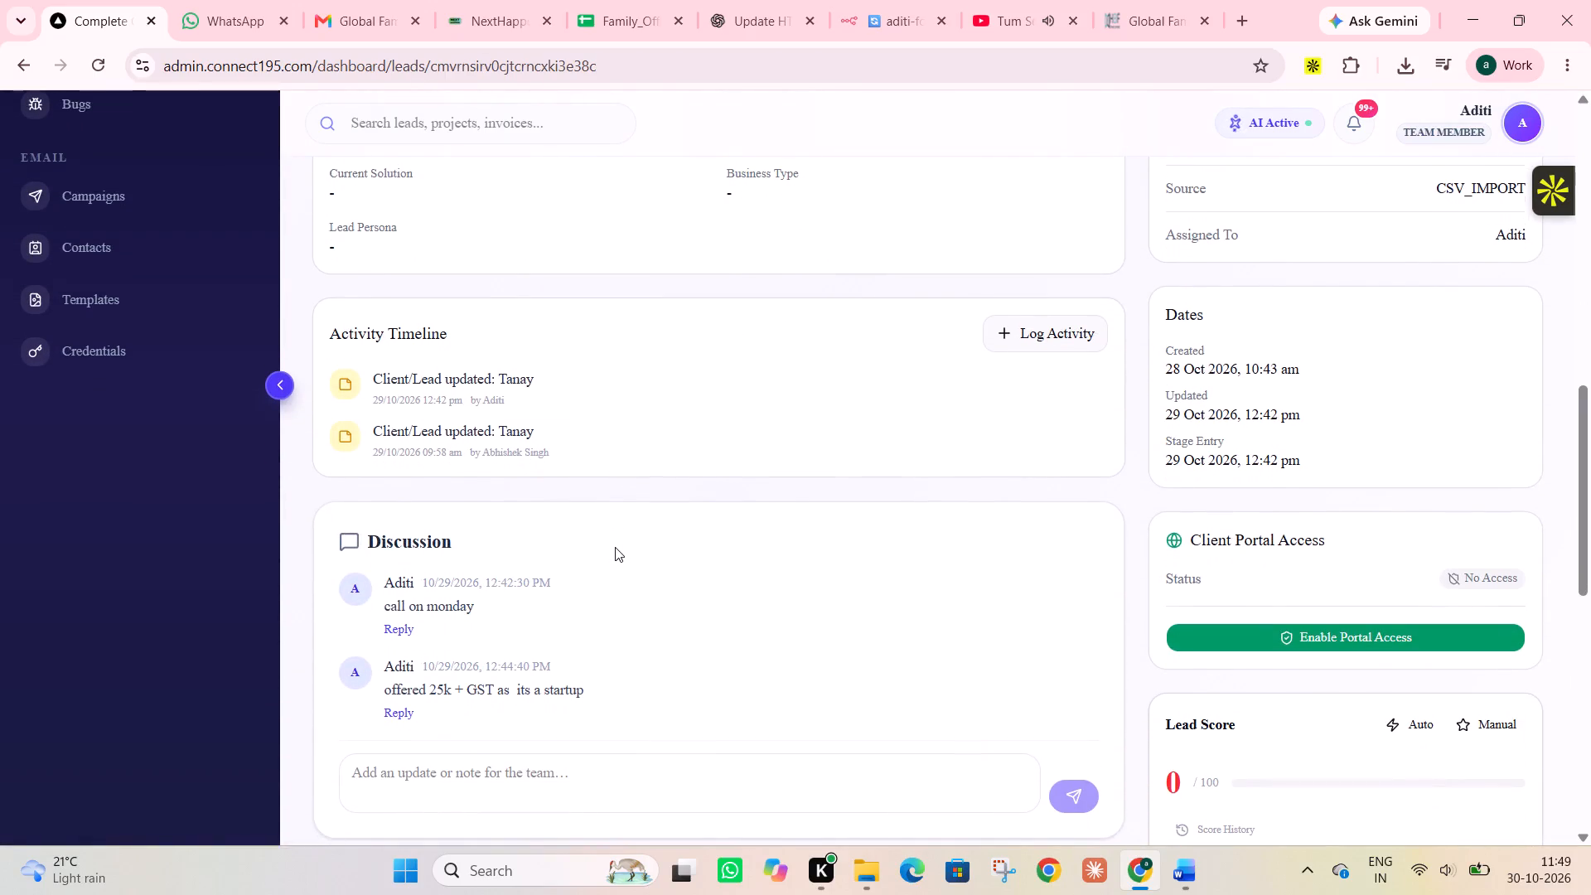
pyautogui.scroll(-7, 615, 547)
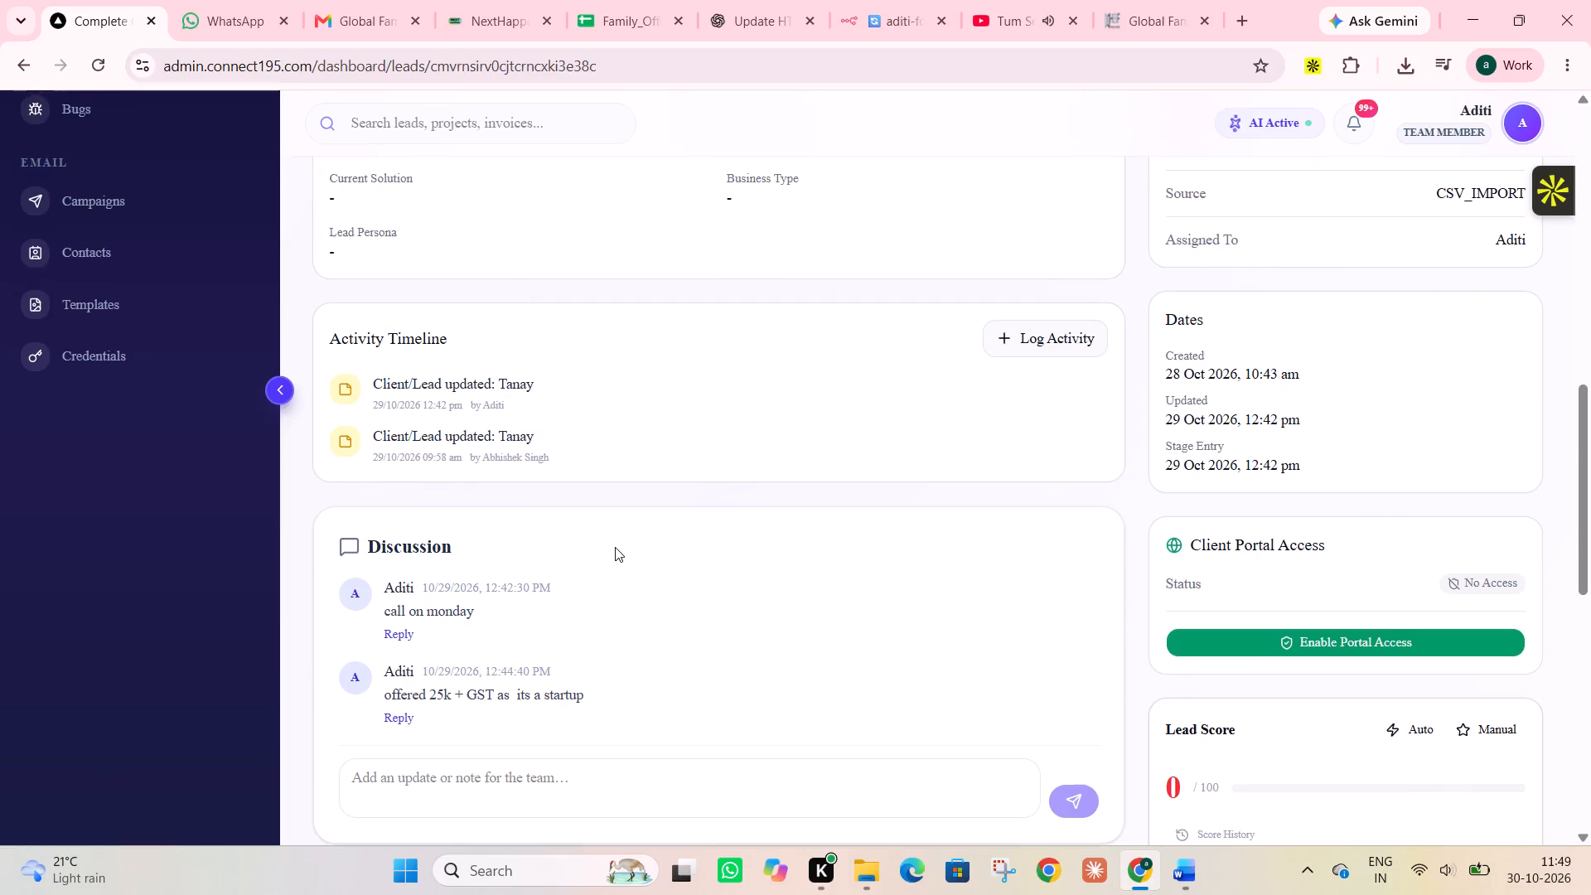
pyautogui.scroll(6, 615, 547)
pyautogui.click(325, 213)
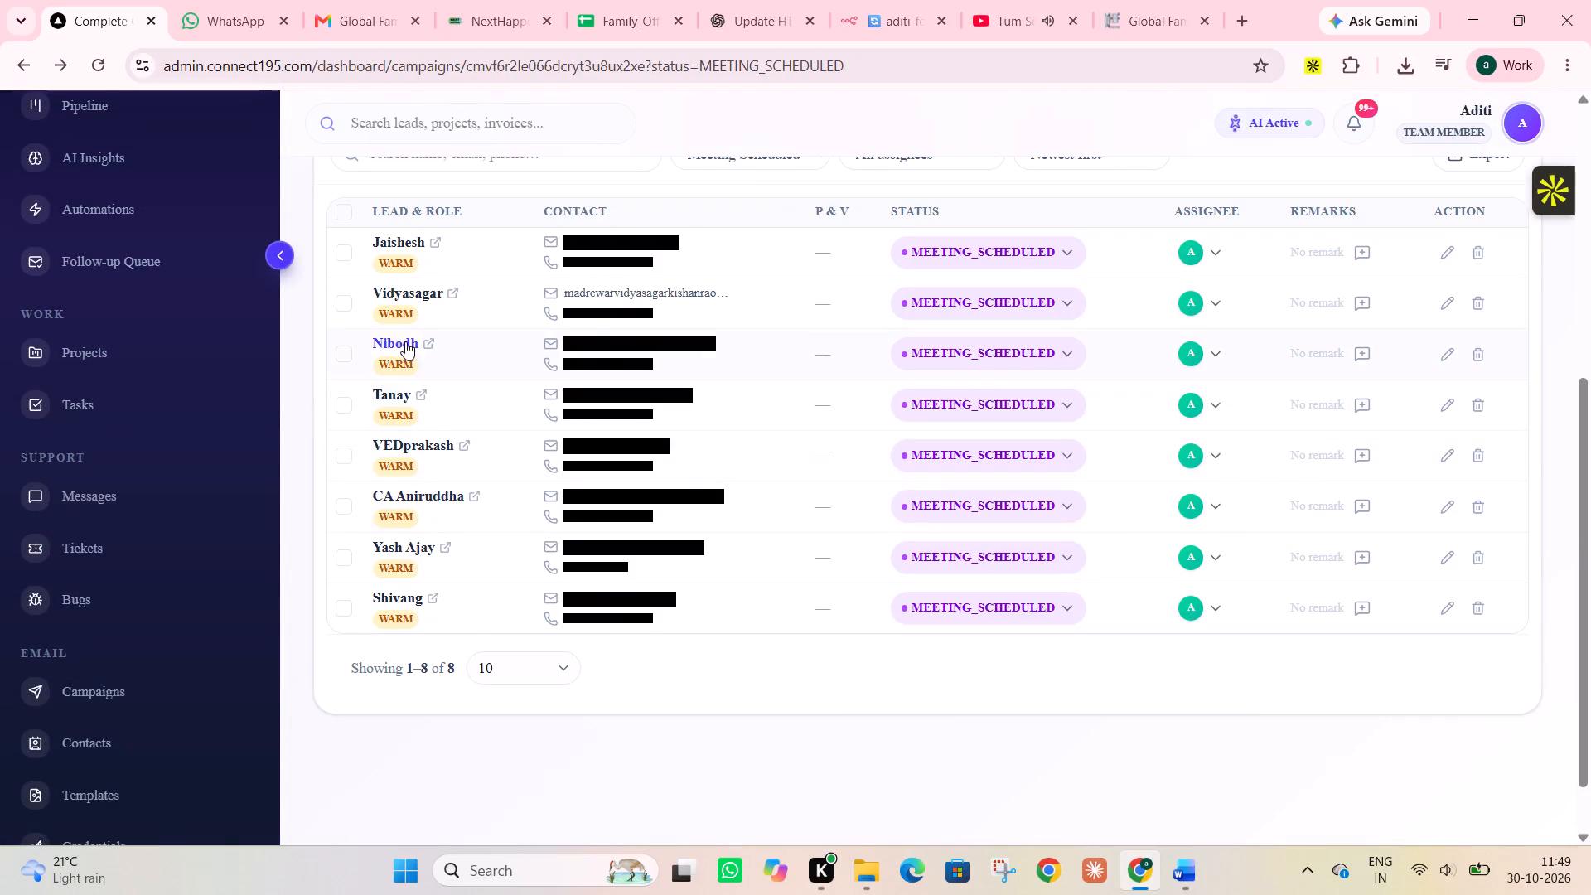
# Open Nibodh's lead record and read its activity timeline and discussion note.
pyautogui.click(405, 341)
pyautogui.scroll(-4, 526, 545)
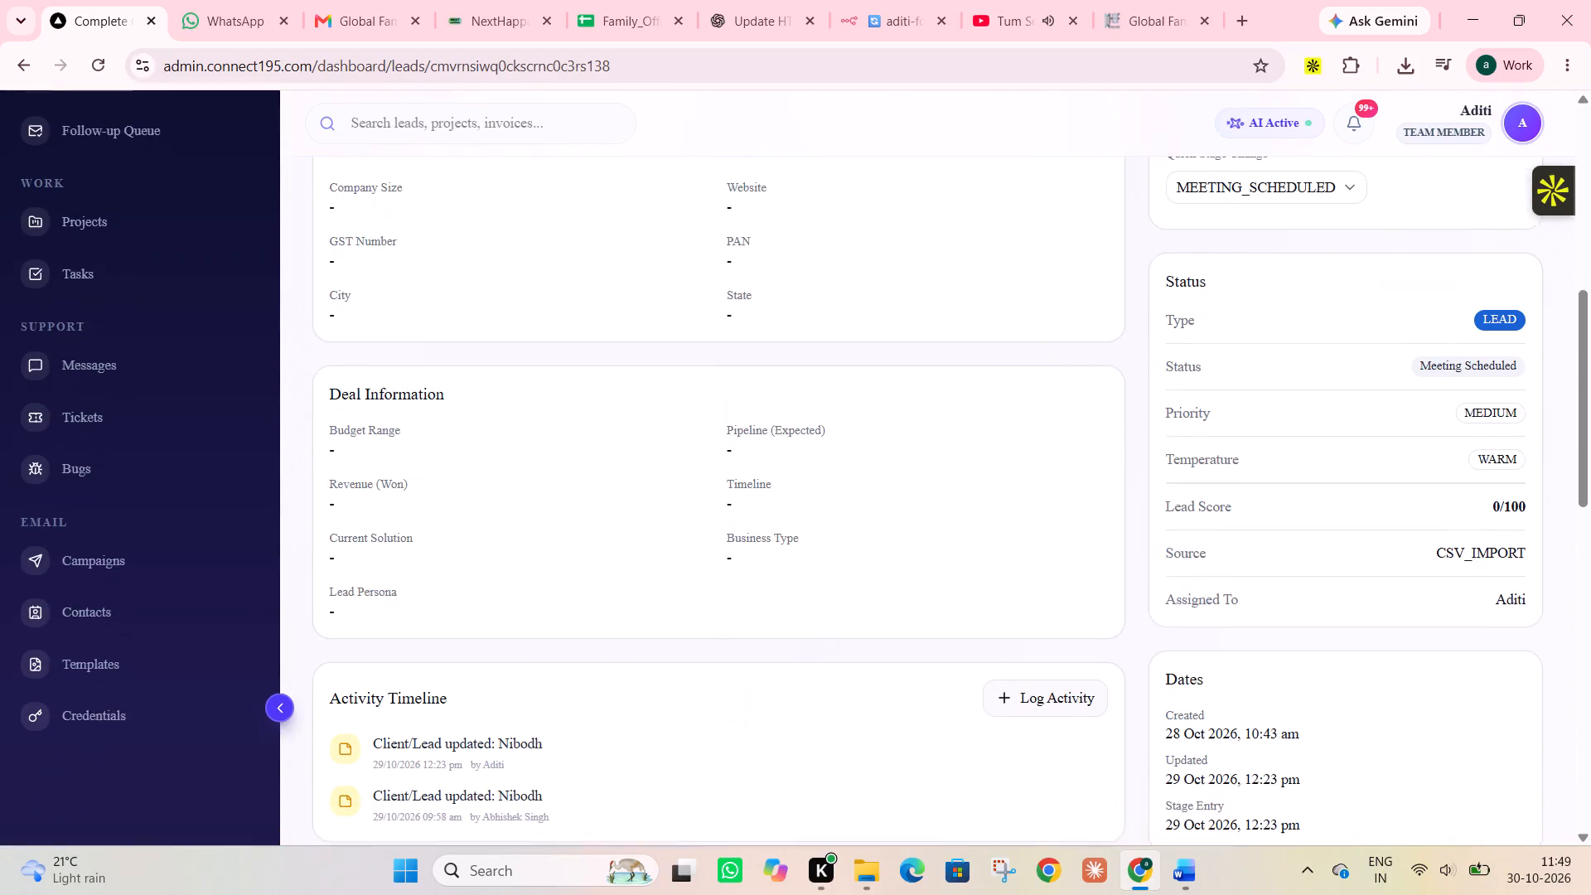
pyautogui.scroll(-1, 526, 545)
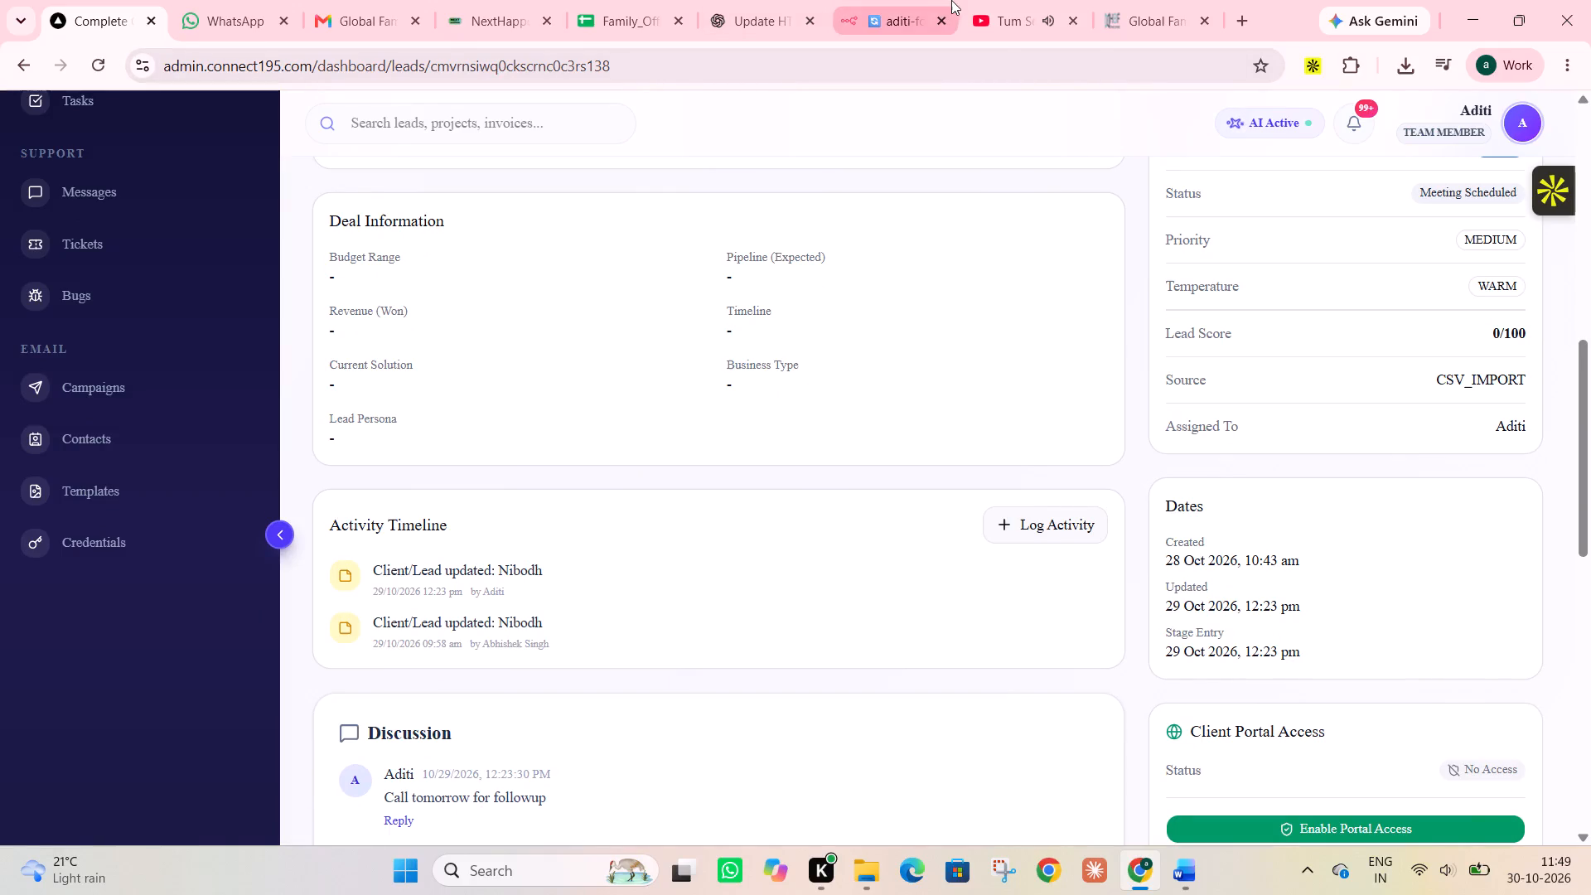
# Switch to the YouTube tab and pause the song that is playing.
pyautogui.click(991, 11)
pyautogui.click(627, 358)
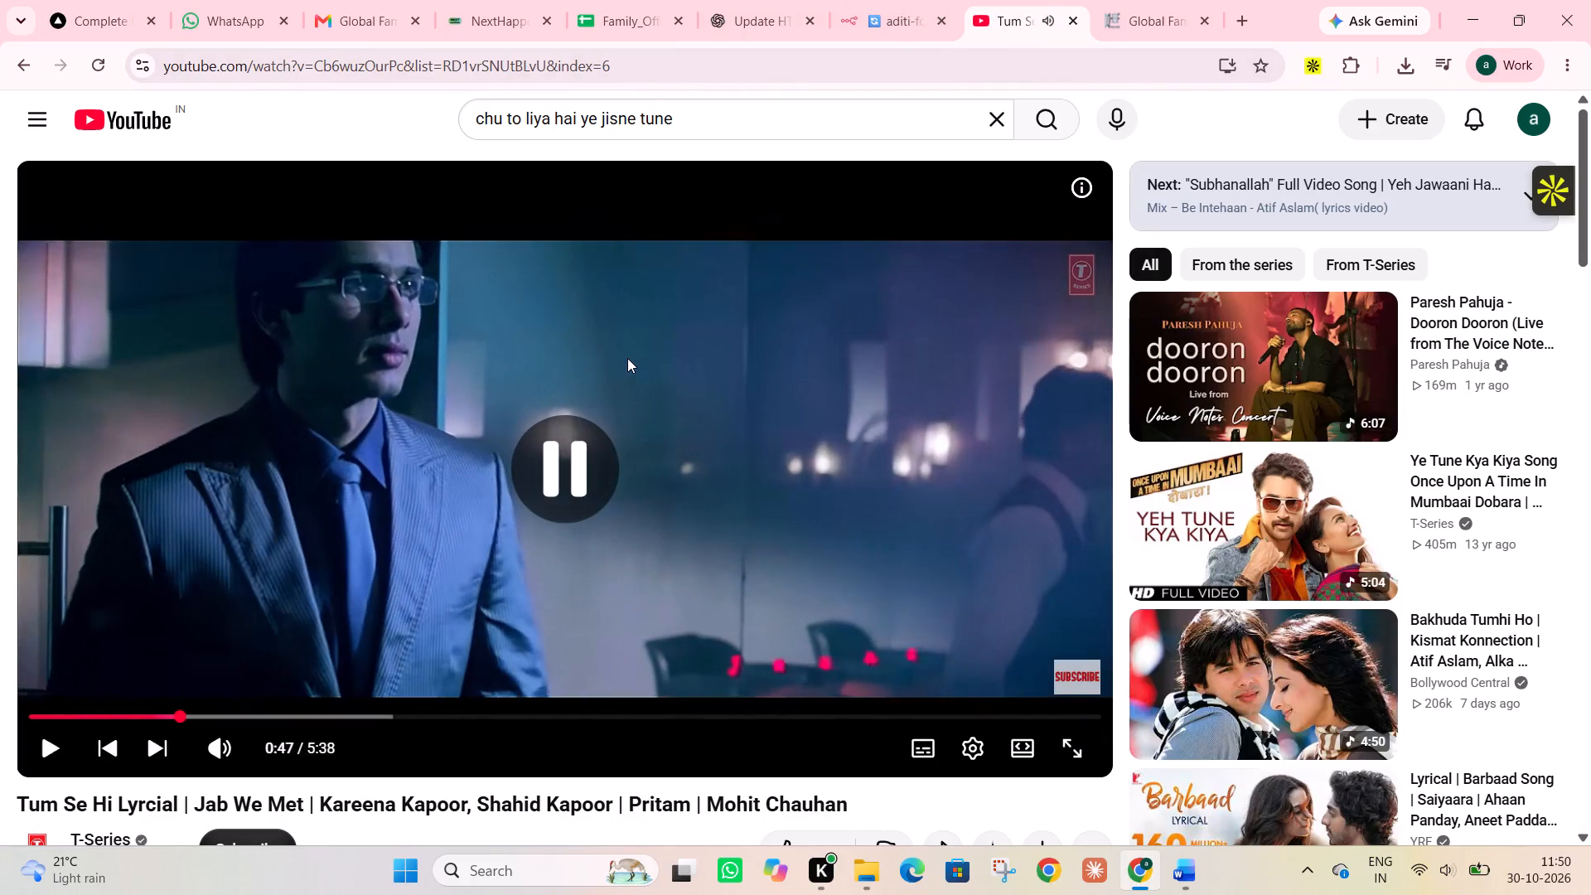
# Back in the Complete CMS tab, review Nibodh's contact information, custom fields, activity timeline and discussion note.
pyautogui.click(124, 0)
pyautogui.scroll(3, 518, 346)
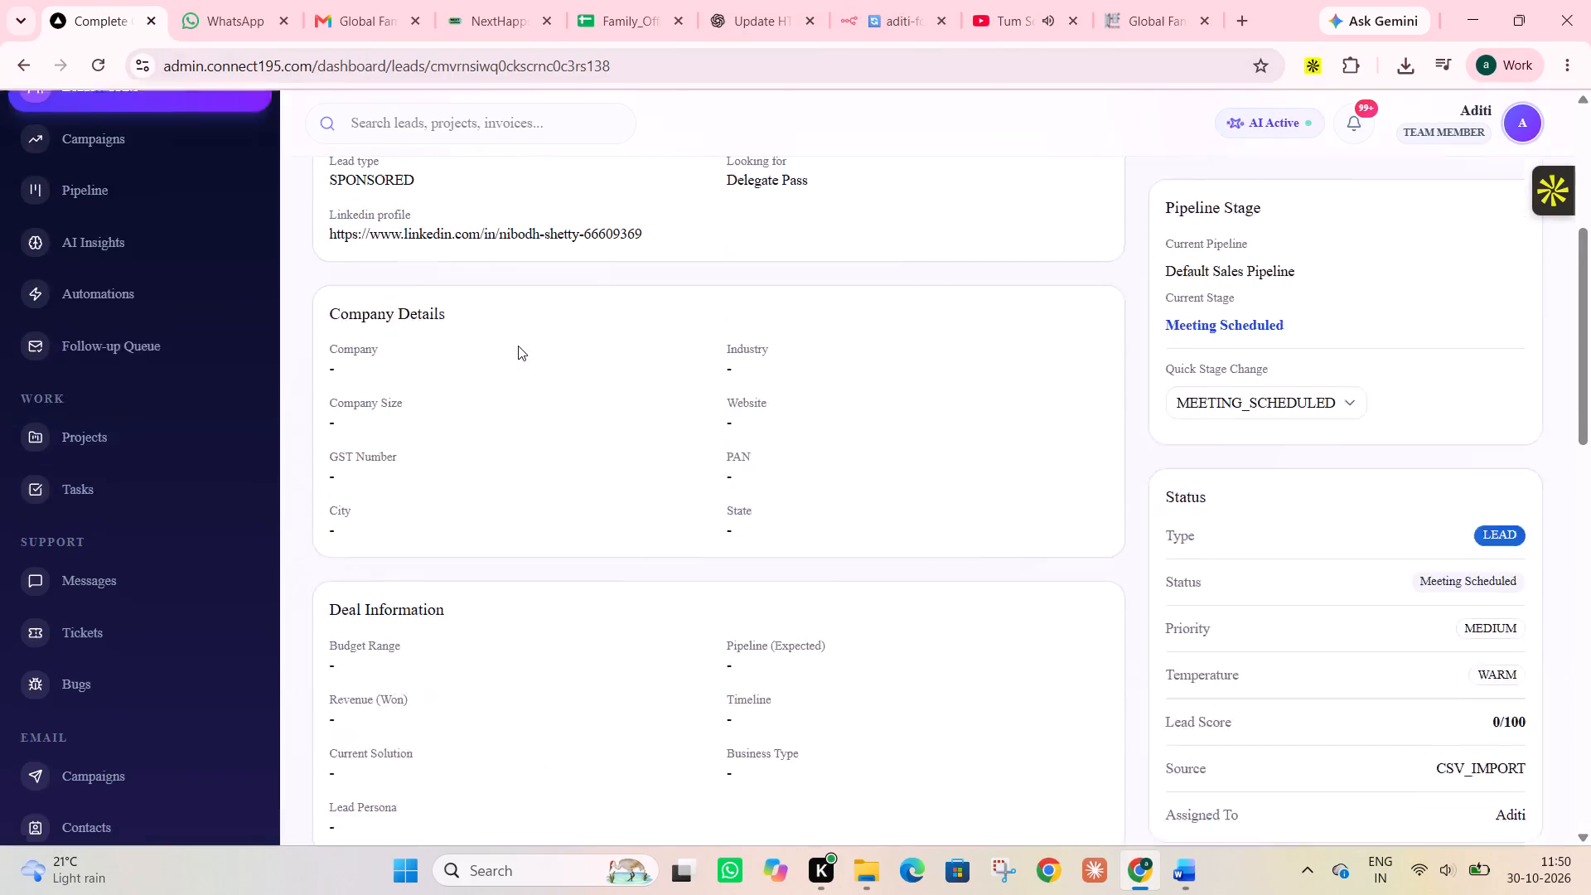
pyautogui.scroll(7, 518, 346)
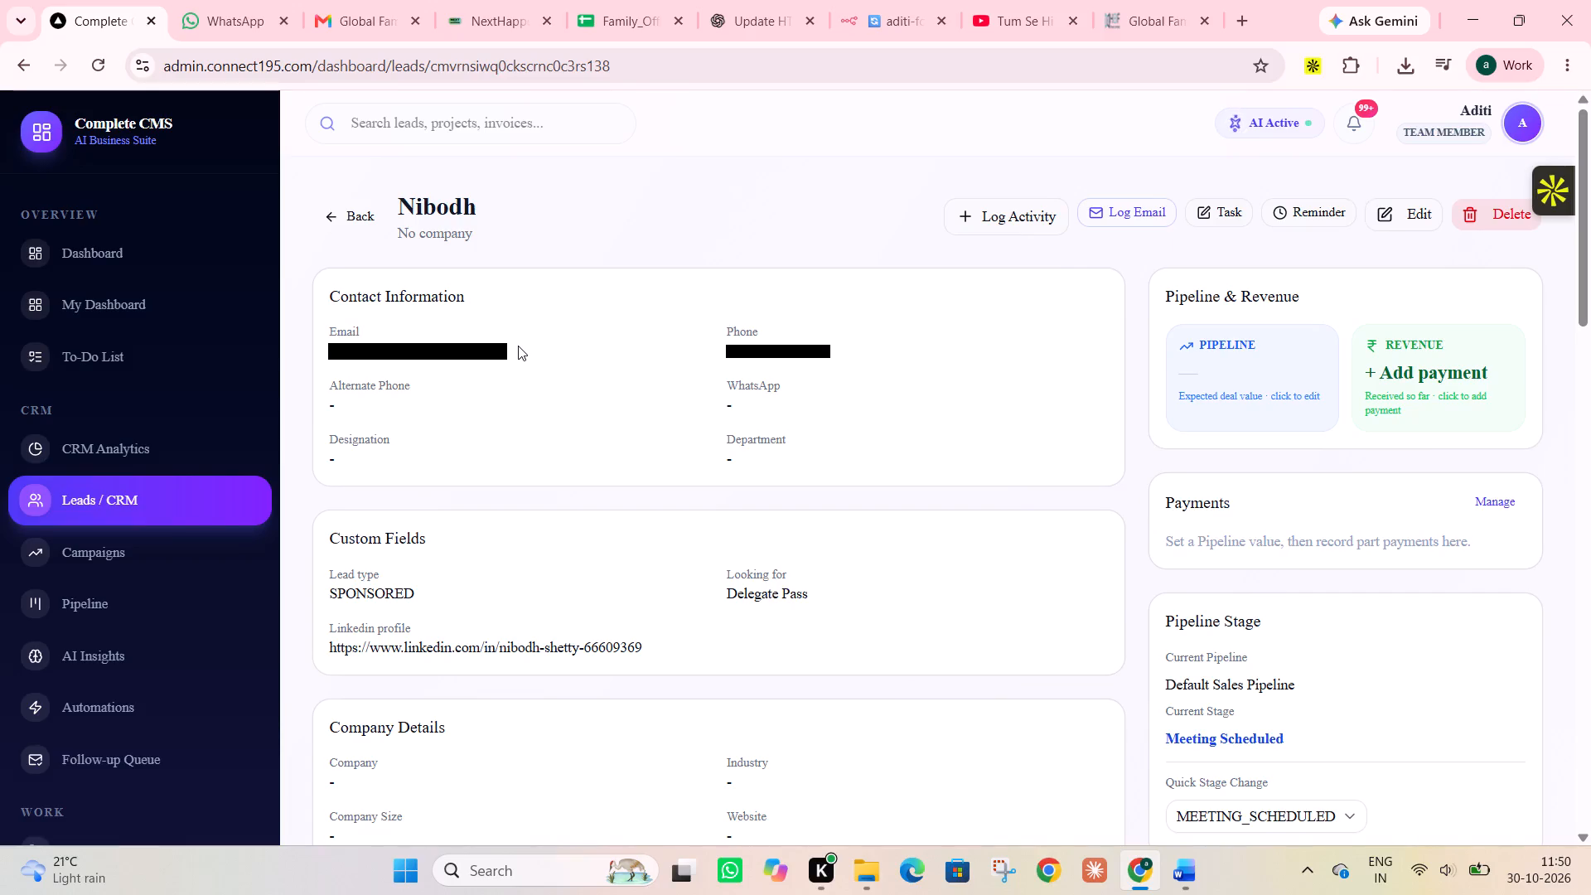
pyautogui.scroll(-1, 518, 346)
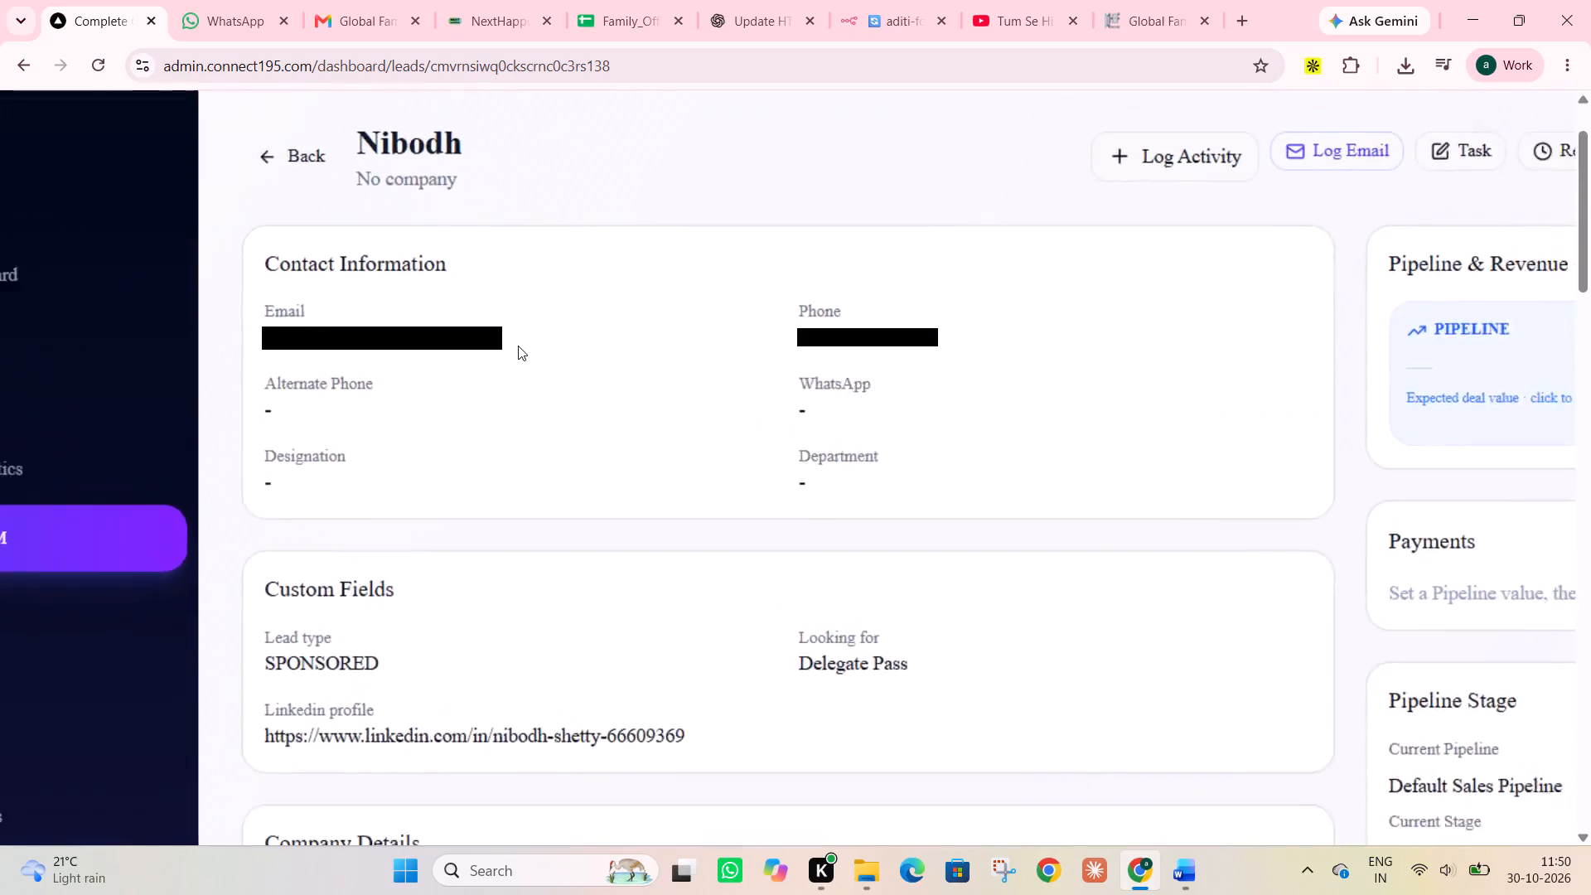
pyautogui.scroll(-1, 518, 346)
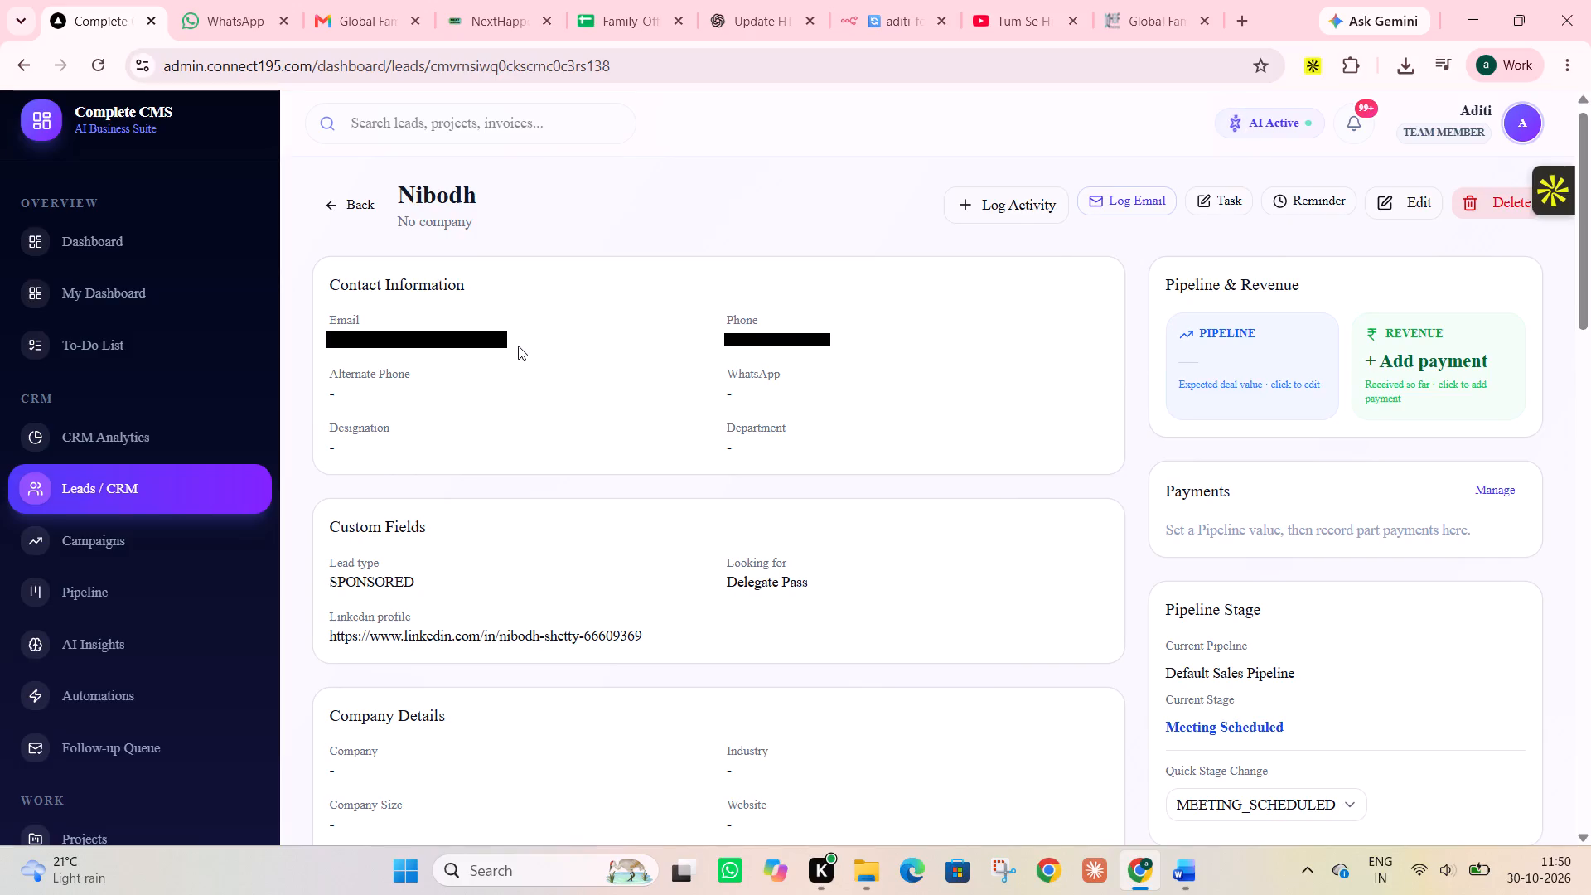
pyautogui.scroll(-7, 518, 346)
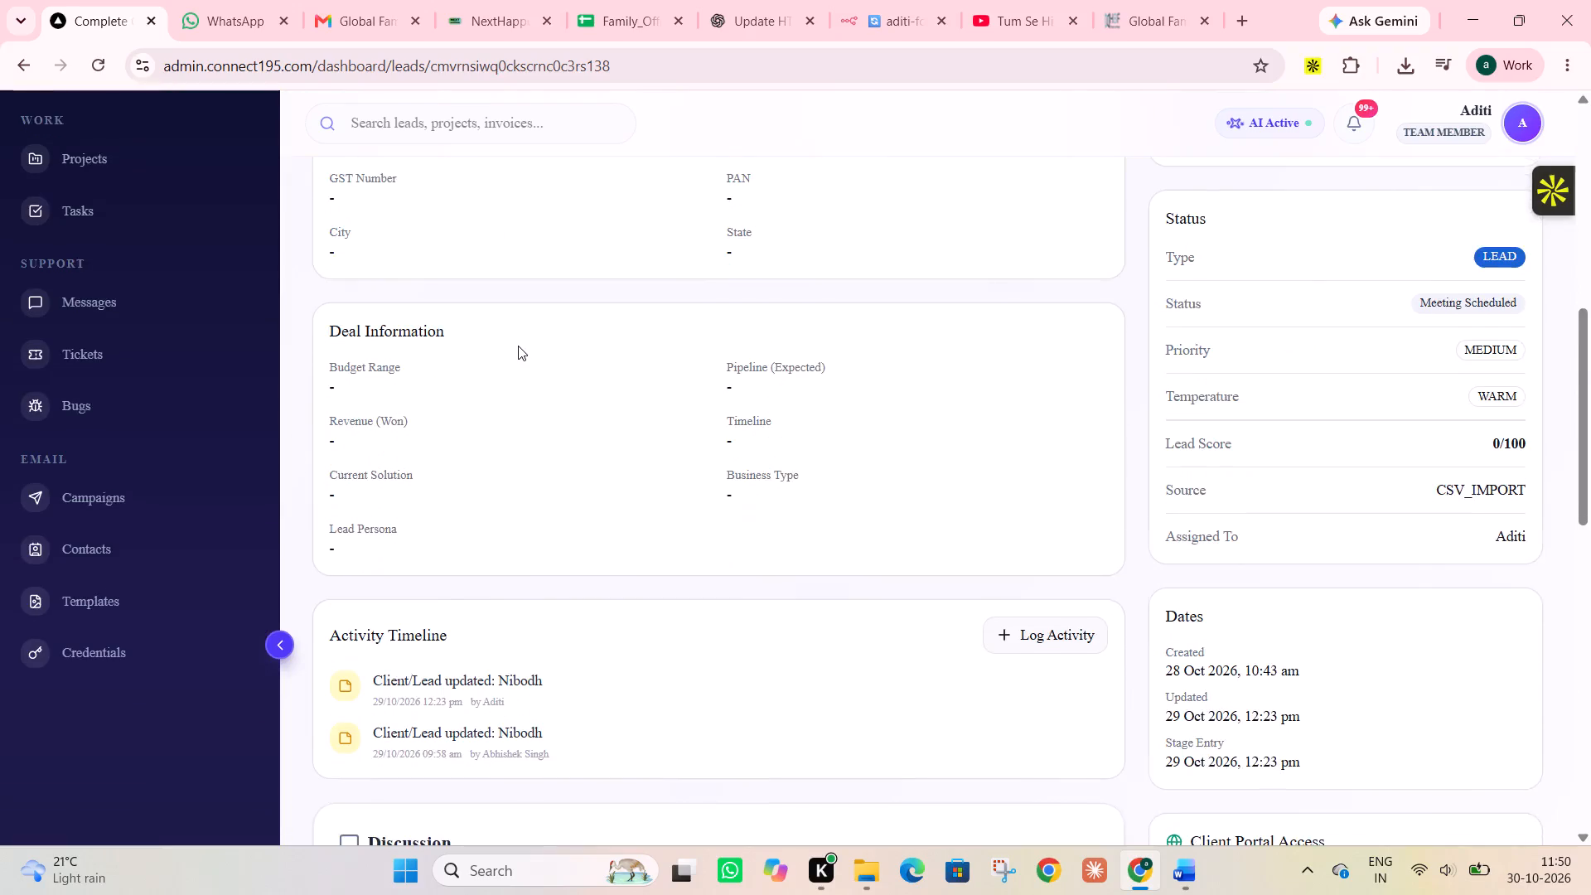
pyautogui.scroll(-3, 518, 346)
pyautogui.hscroll(1, 518, 346)
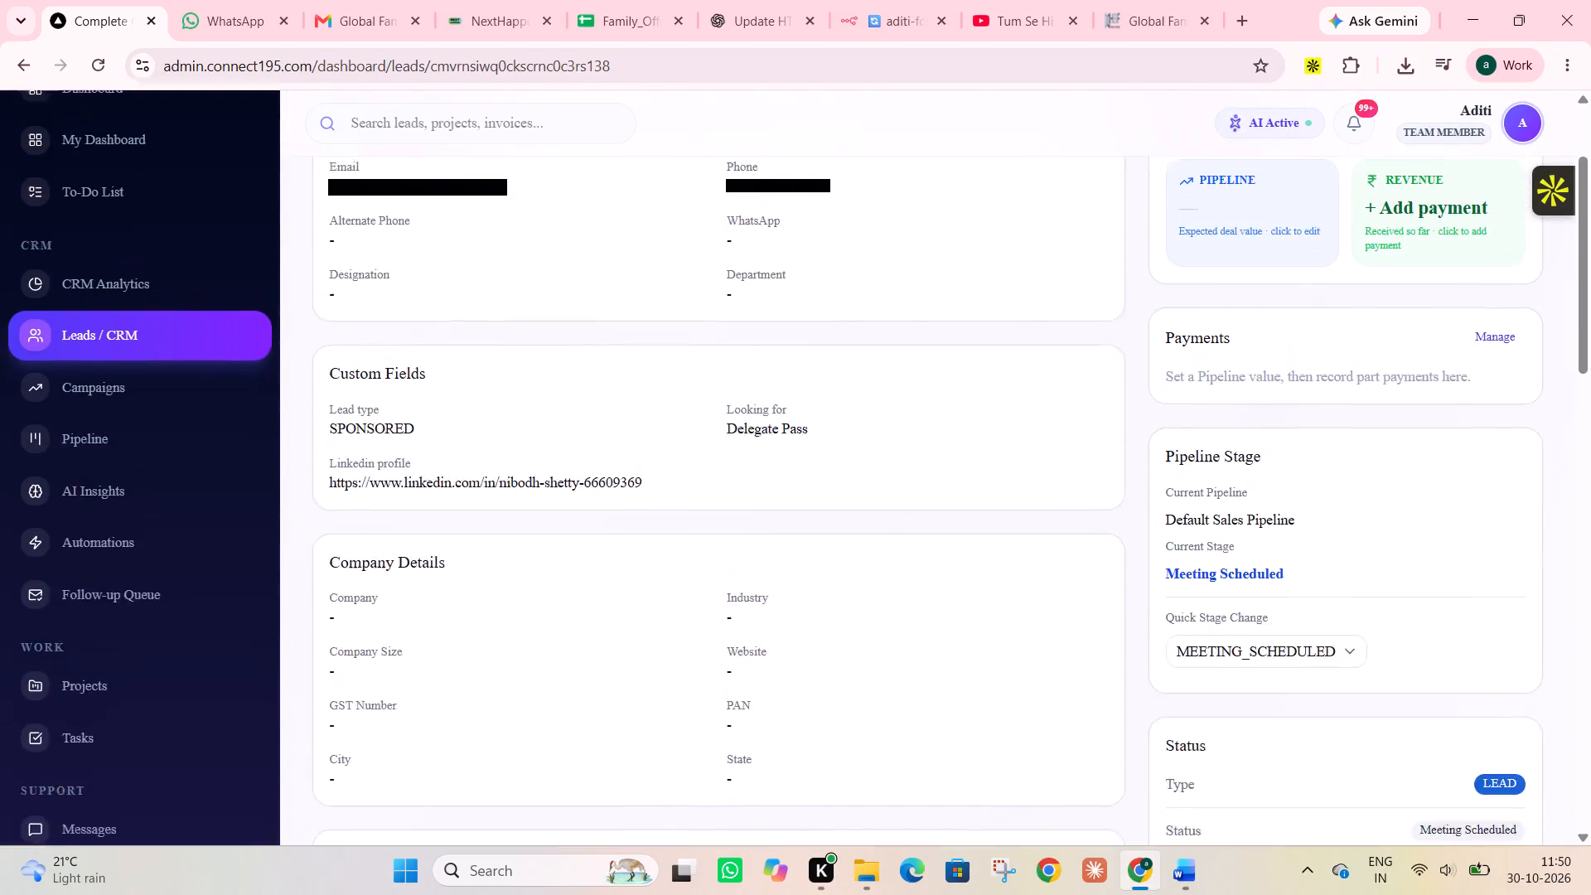
pyautogui.scroll(2, 518, 346)
pyautogui.scroll(-8, 518, 346)
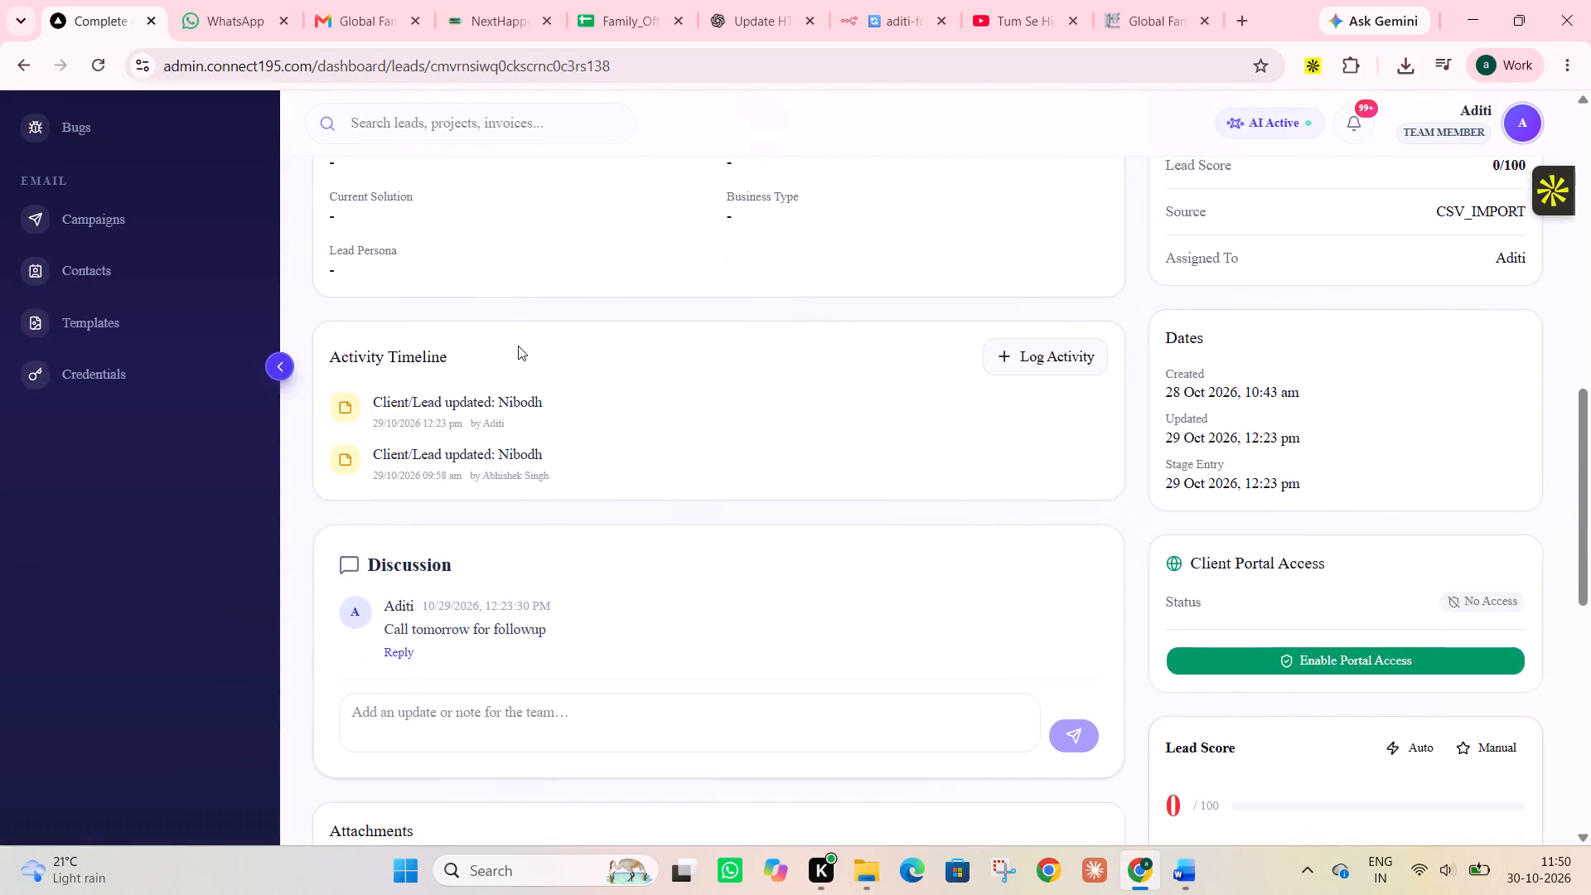
# Review Nibodh's lead record again, from the contact information and custom fields down to the activity timeline and discussion.
pyautogui.scroll(10, 518, 346)
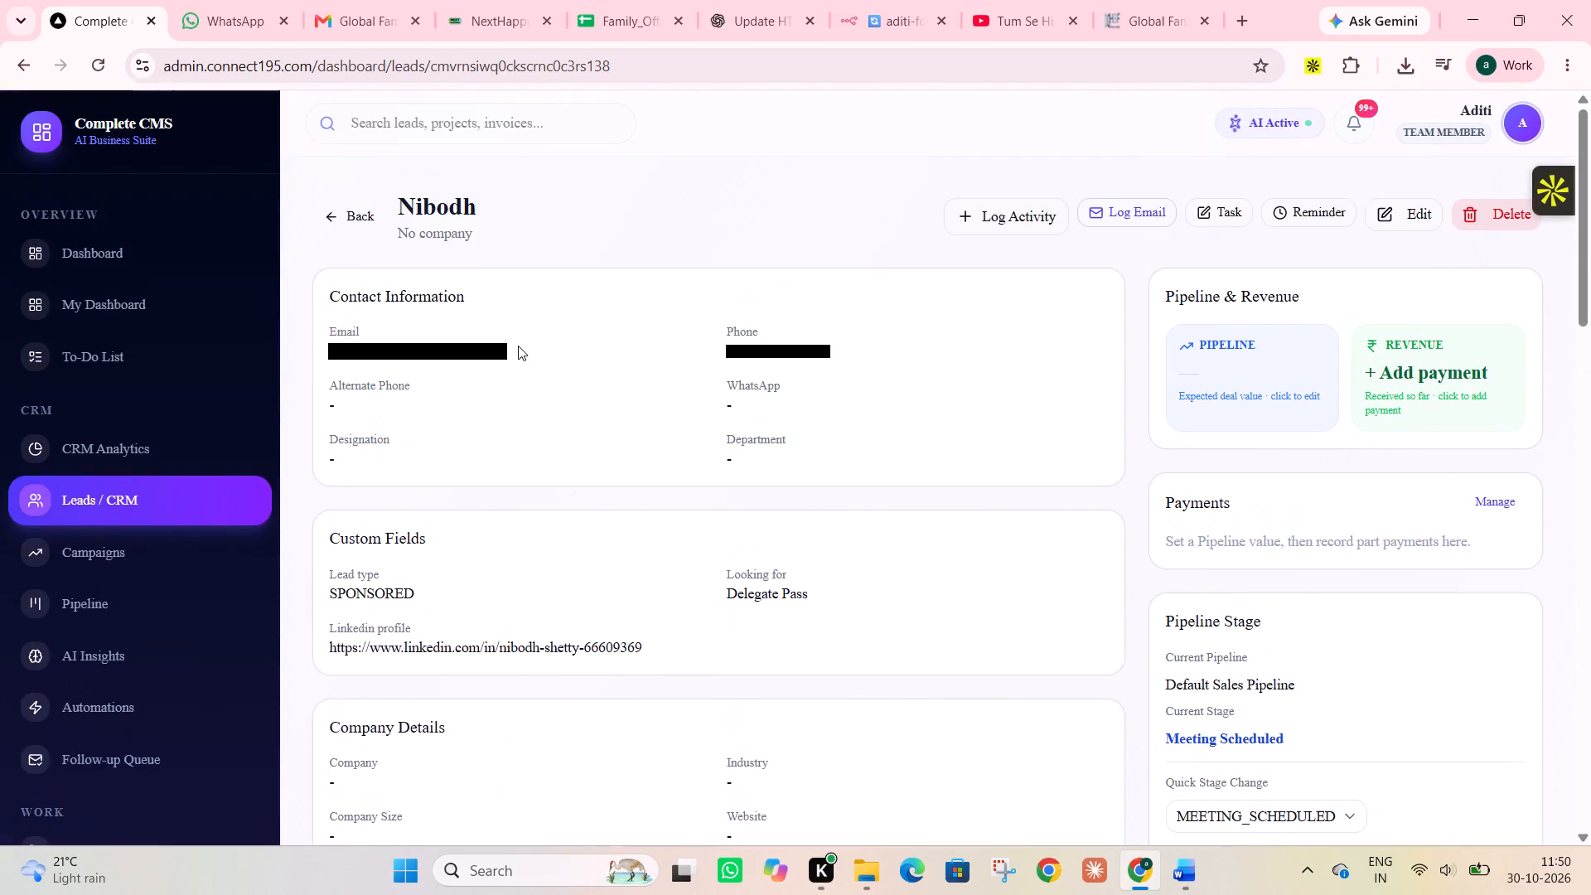
pyautogui.scroll(-6, 642, 430)
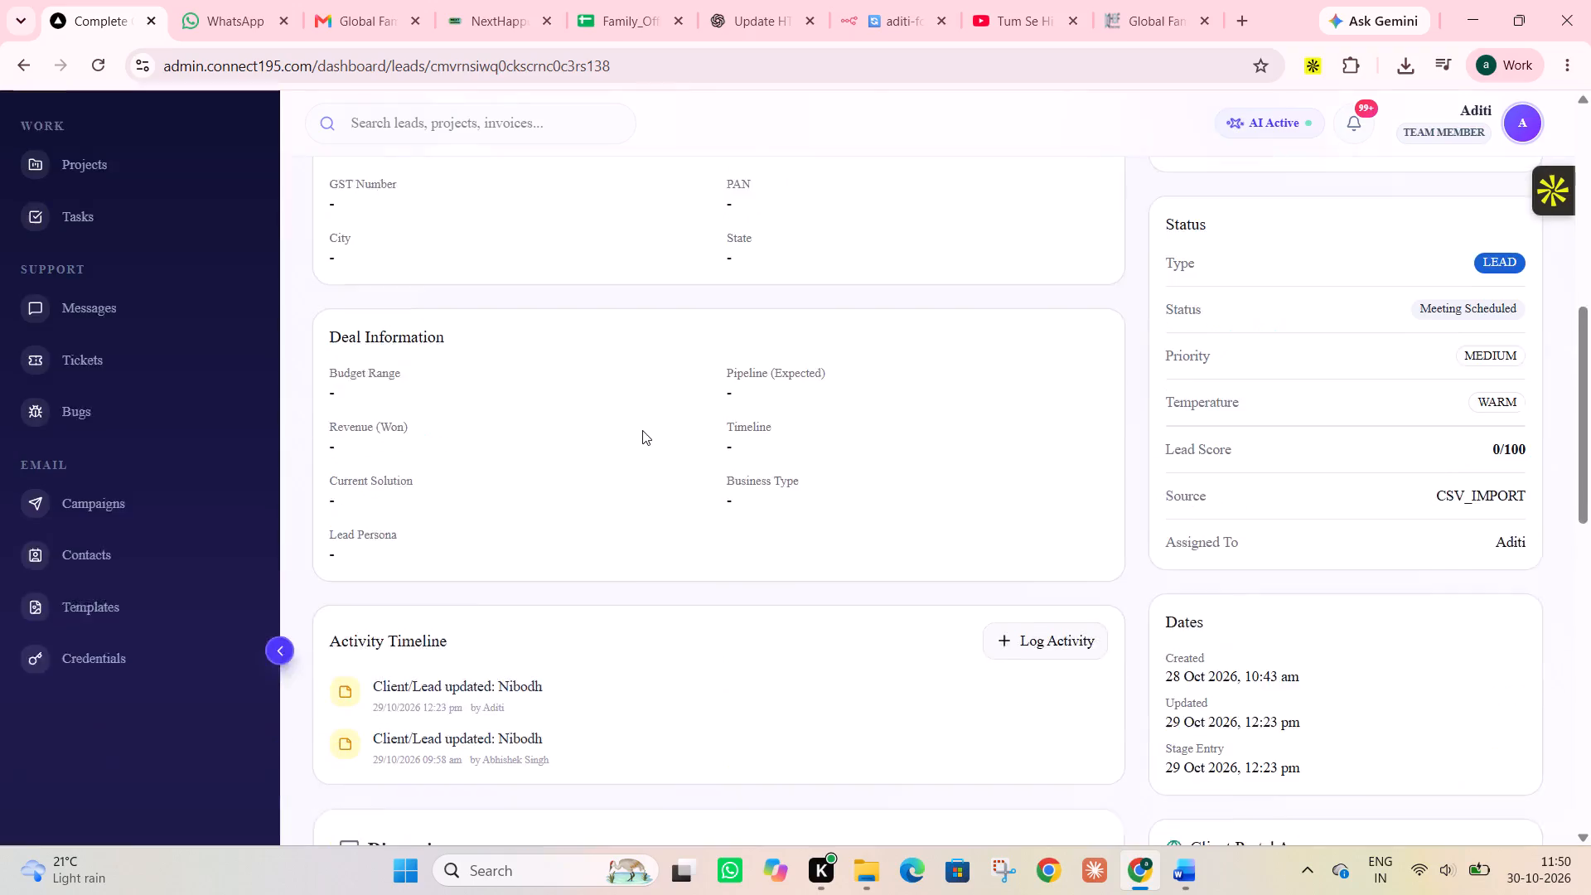
pyautogui.scroll(-3, 642, 430)
pyautogui.scroll(9, 642, 430)
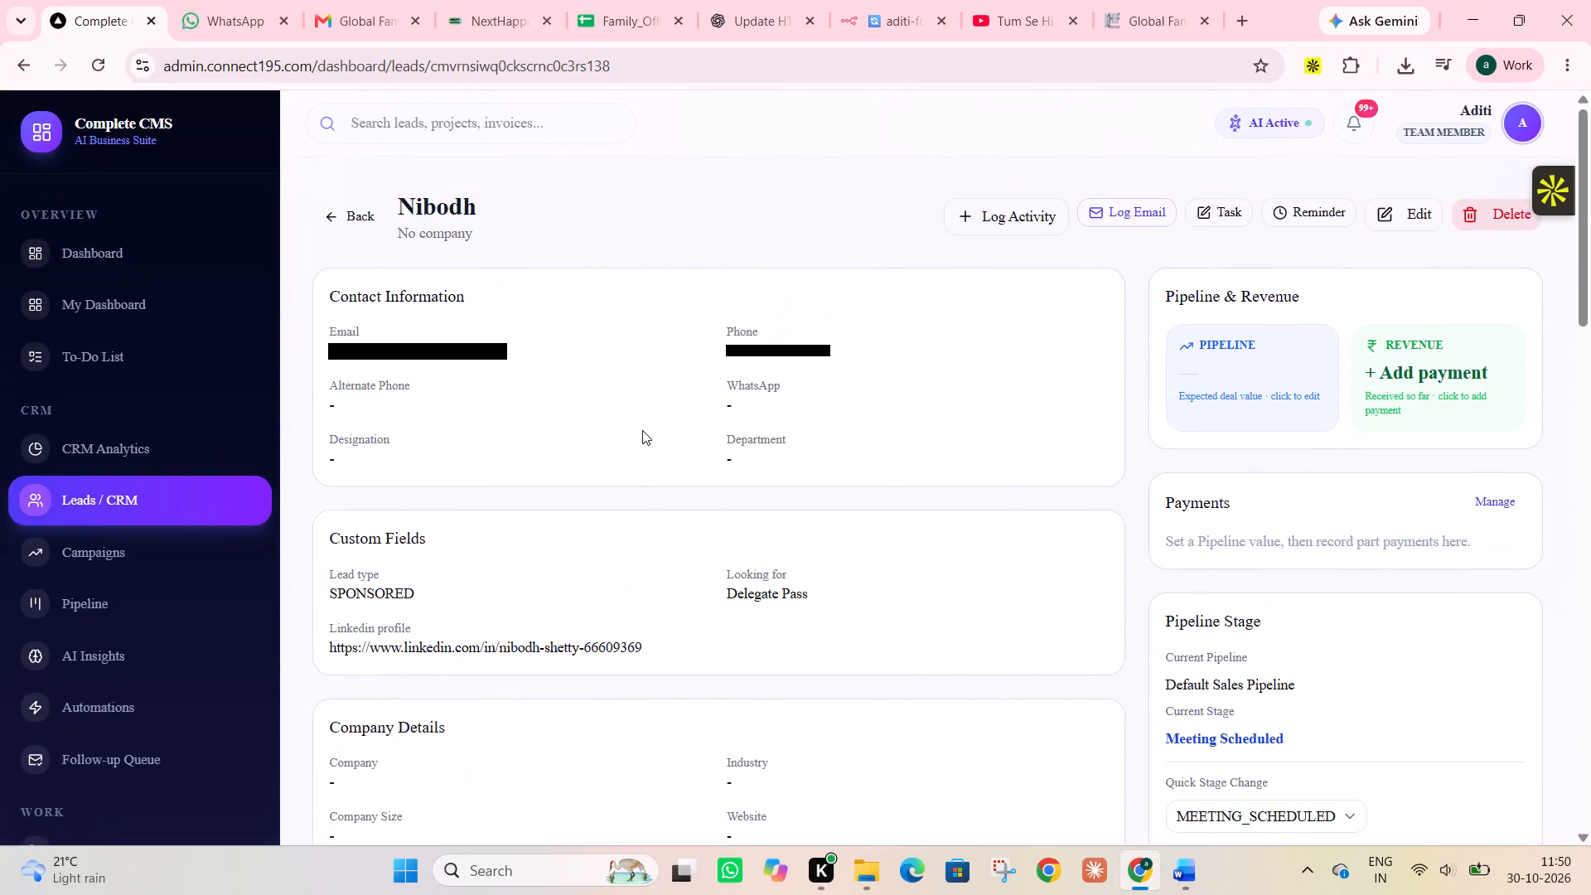
pyautogui.scroll(2, 642, 430)
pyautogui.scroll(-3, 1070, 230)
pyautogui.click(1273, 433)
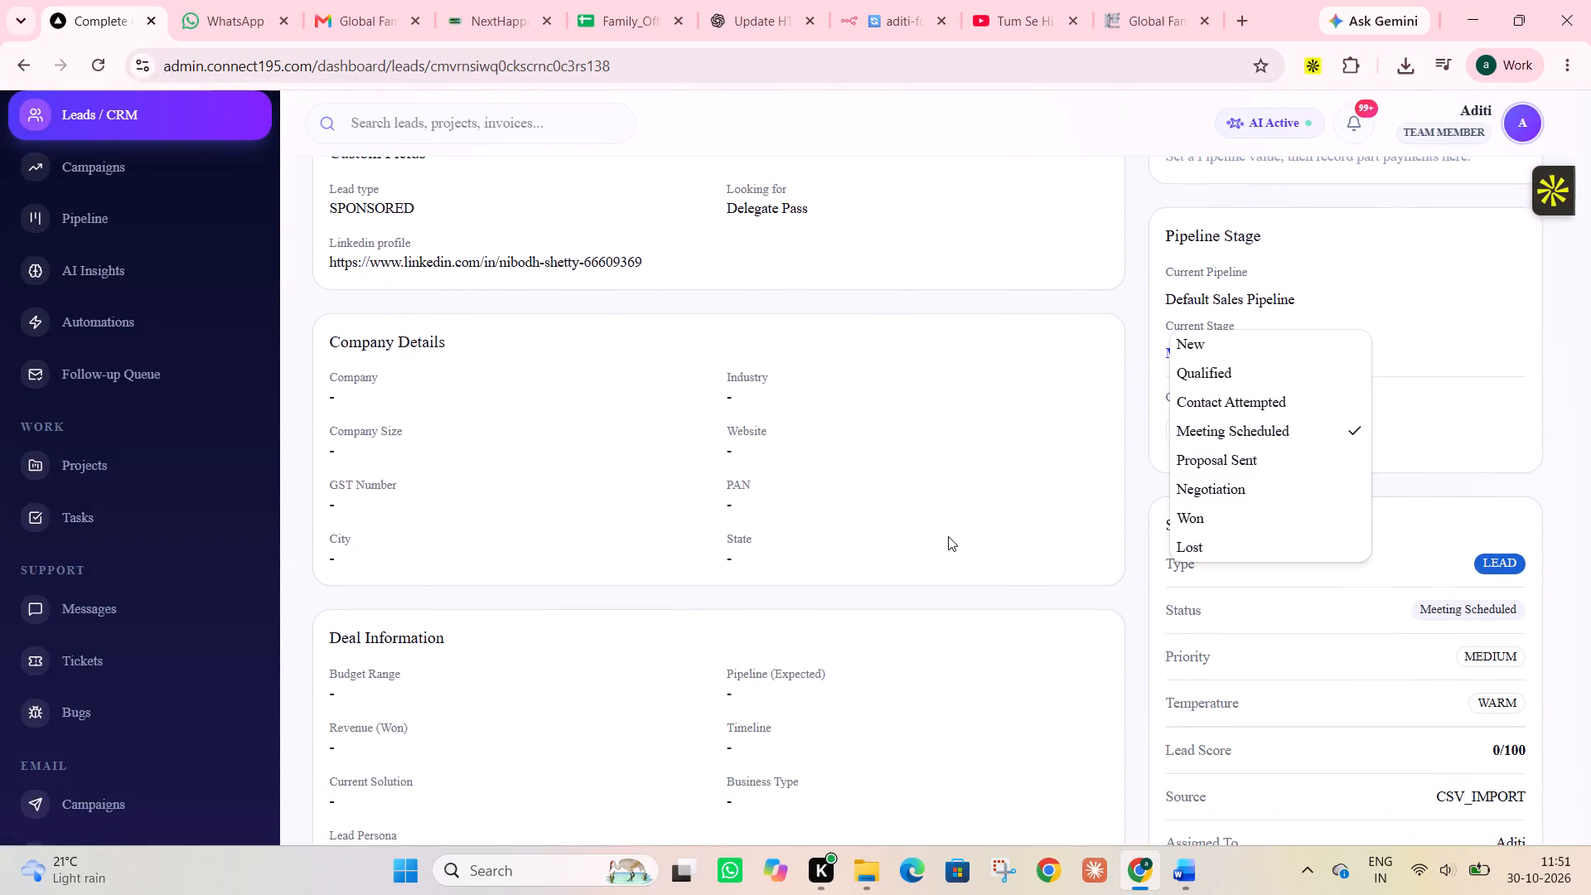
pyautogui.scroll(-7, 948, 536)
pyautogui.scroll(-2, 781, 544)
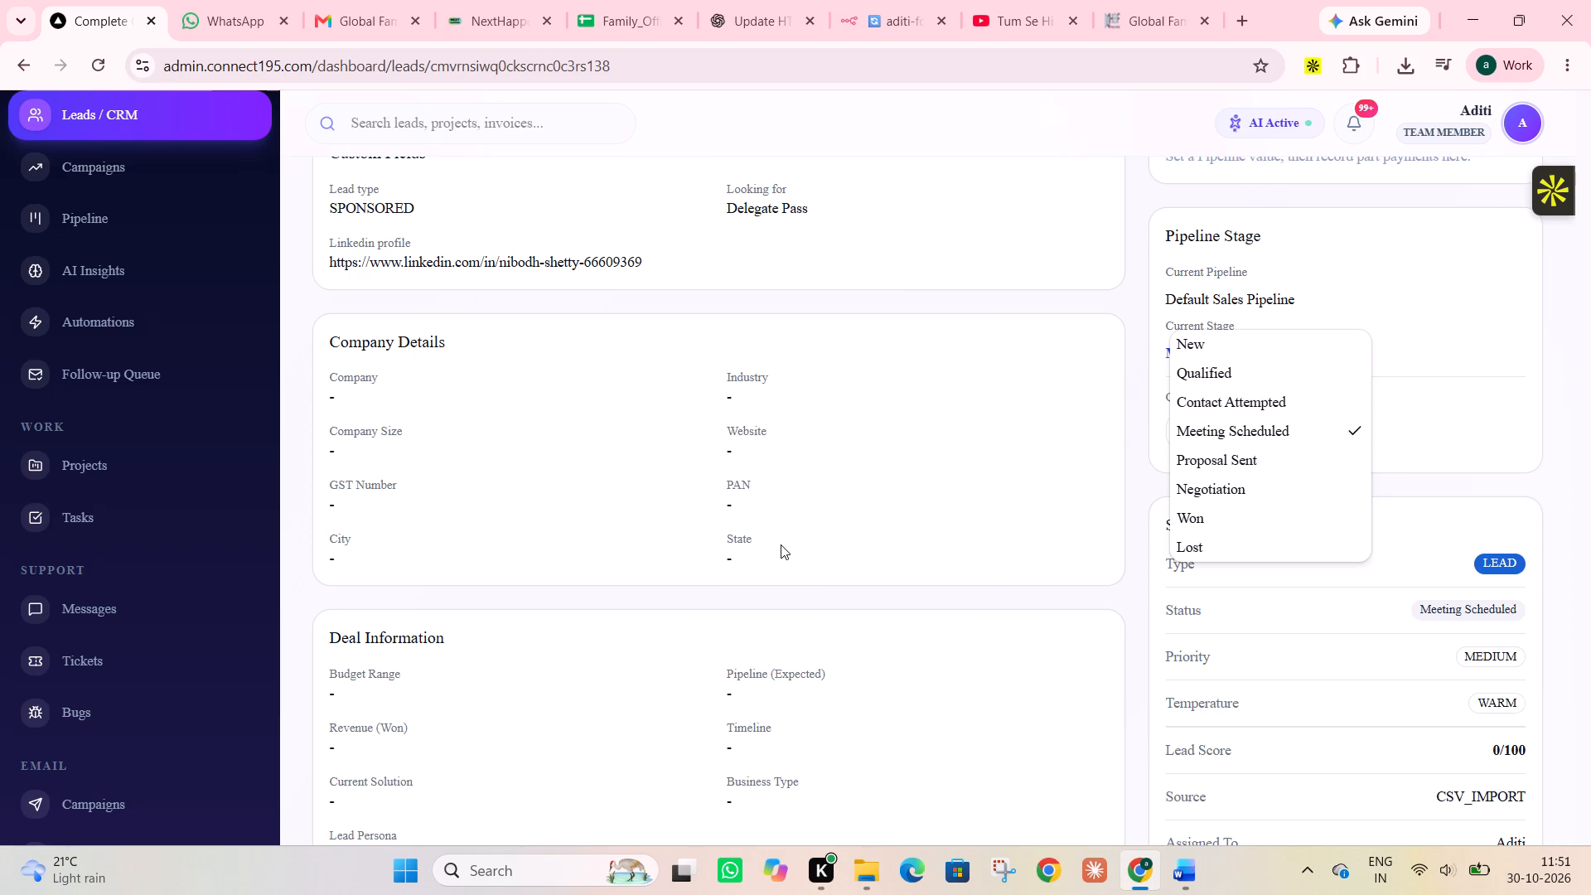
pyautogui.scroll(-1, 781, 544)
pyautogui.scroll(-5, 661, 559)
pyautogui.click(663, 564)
# Post the note "management didn't approve the budget" in the discussion on Nibodh's lead record.
pyautogui.scroll(-1, 663, 564)
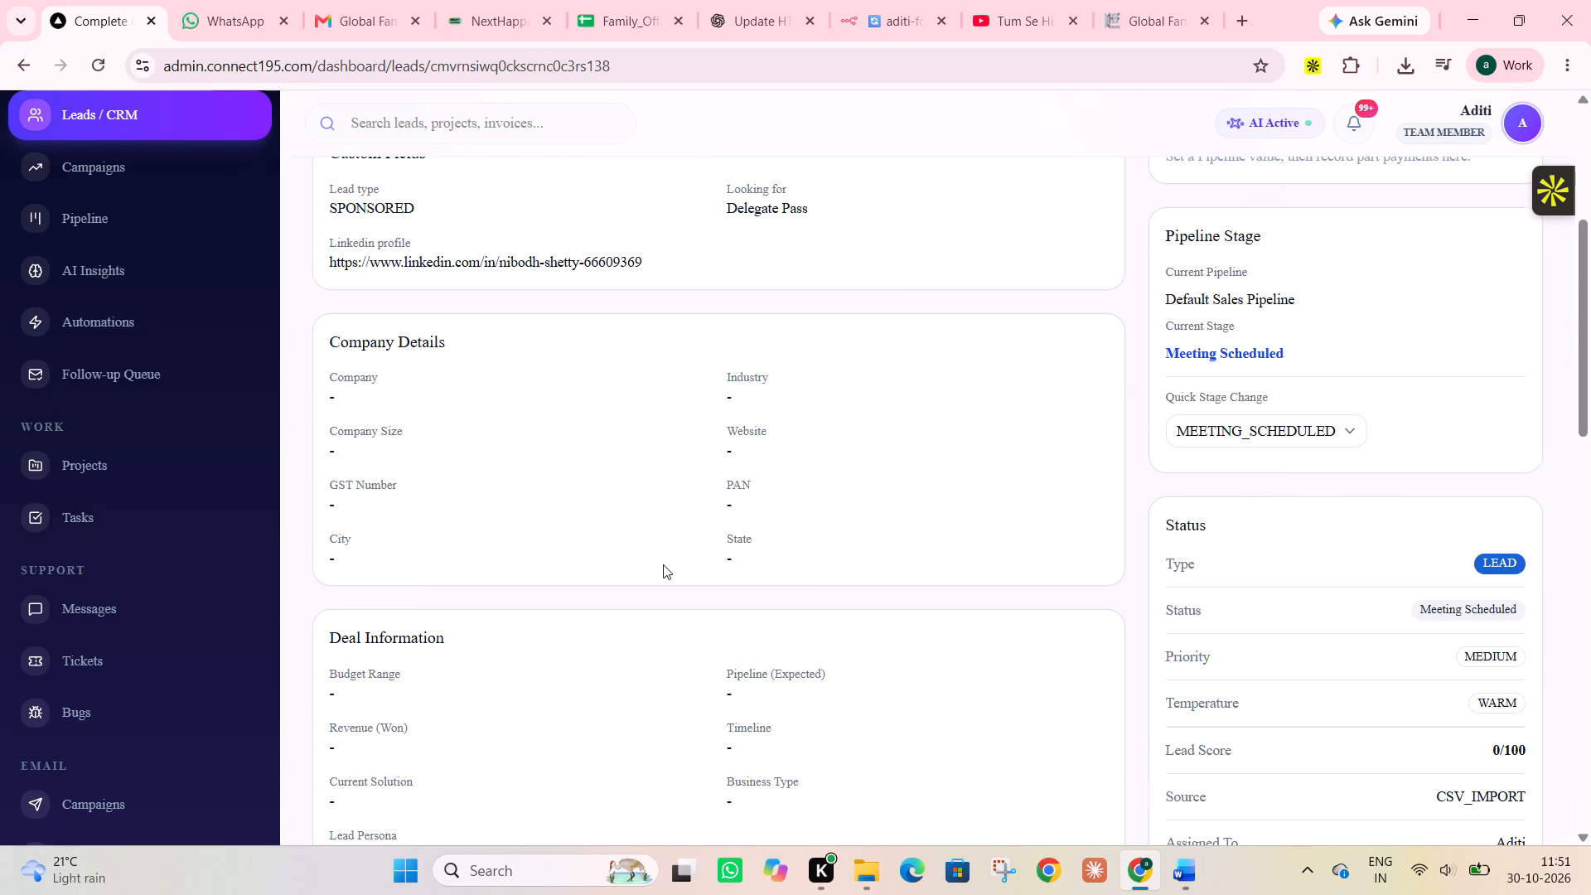
pyautogui.scroll(-4, 663, 564)
pyautogui.click(669, 673)
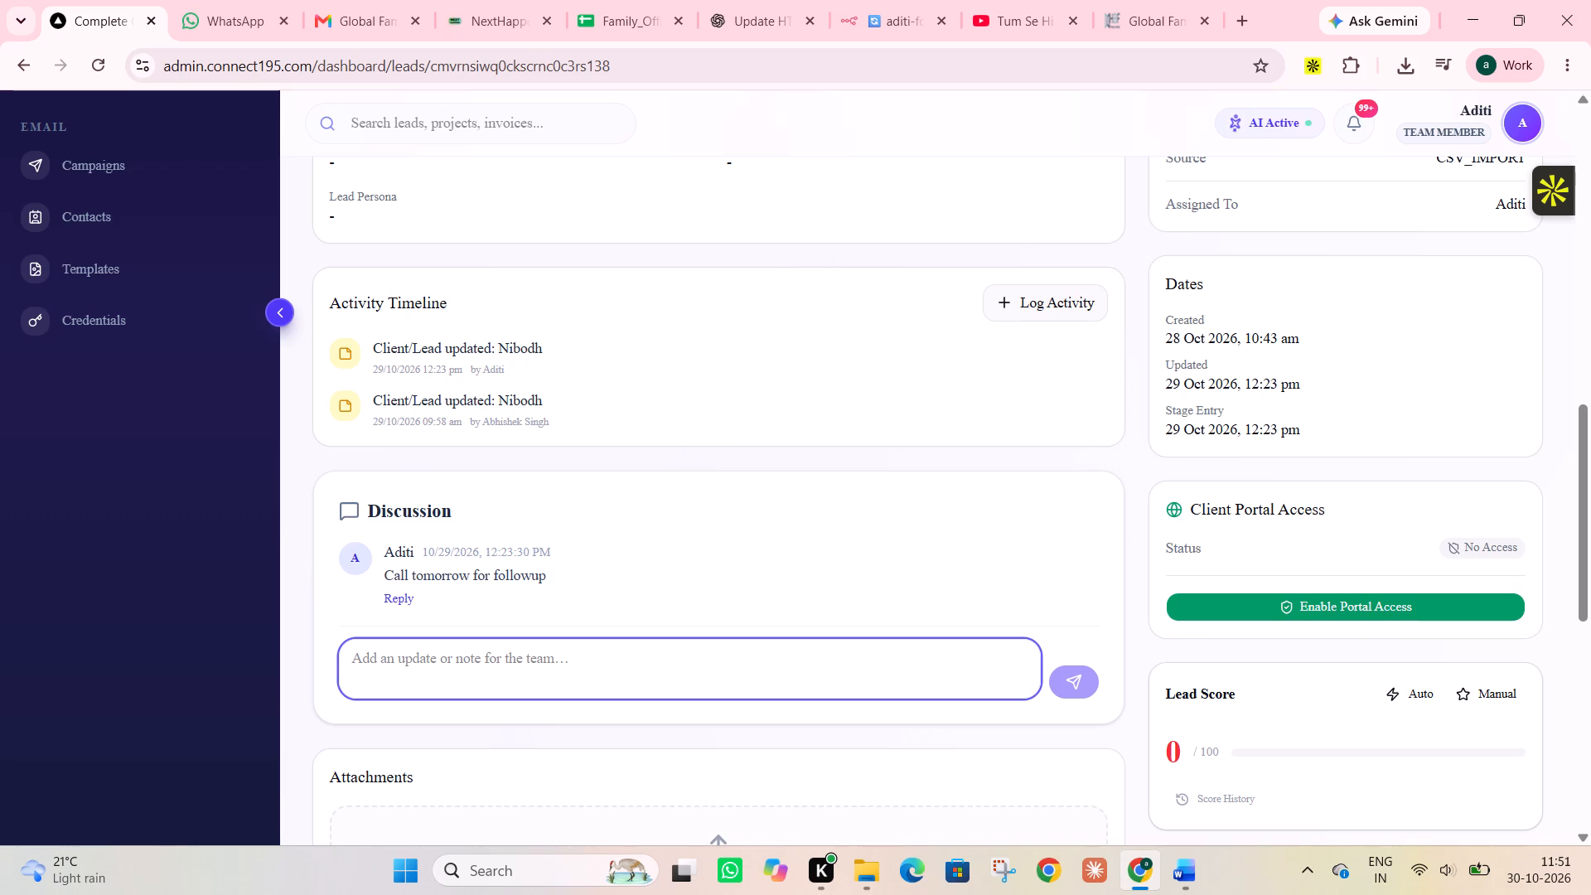
pyautogui.write('mana')
pyautogui.write('ge')
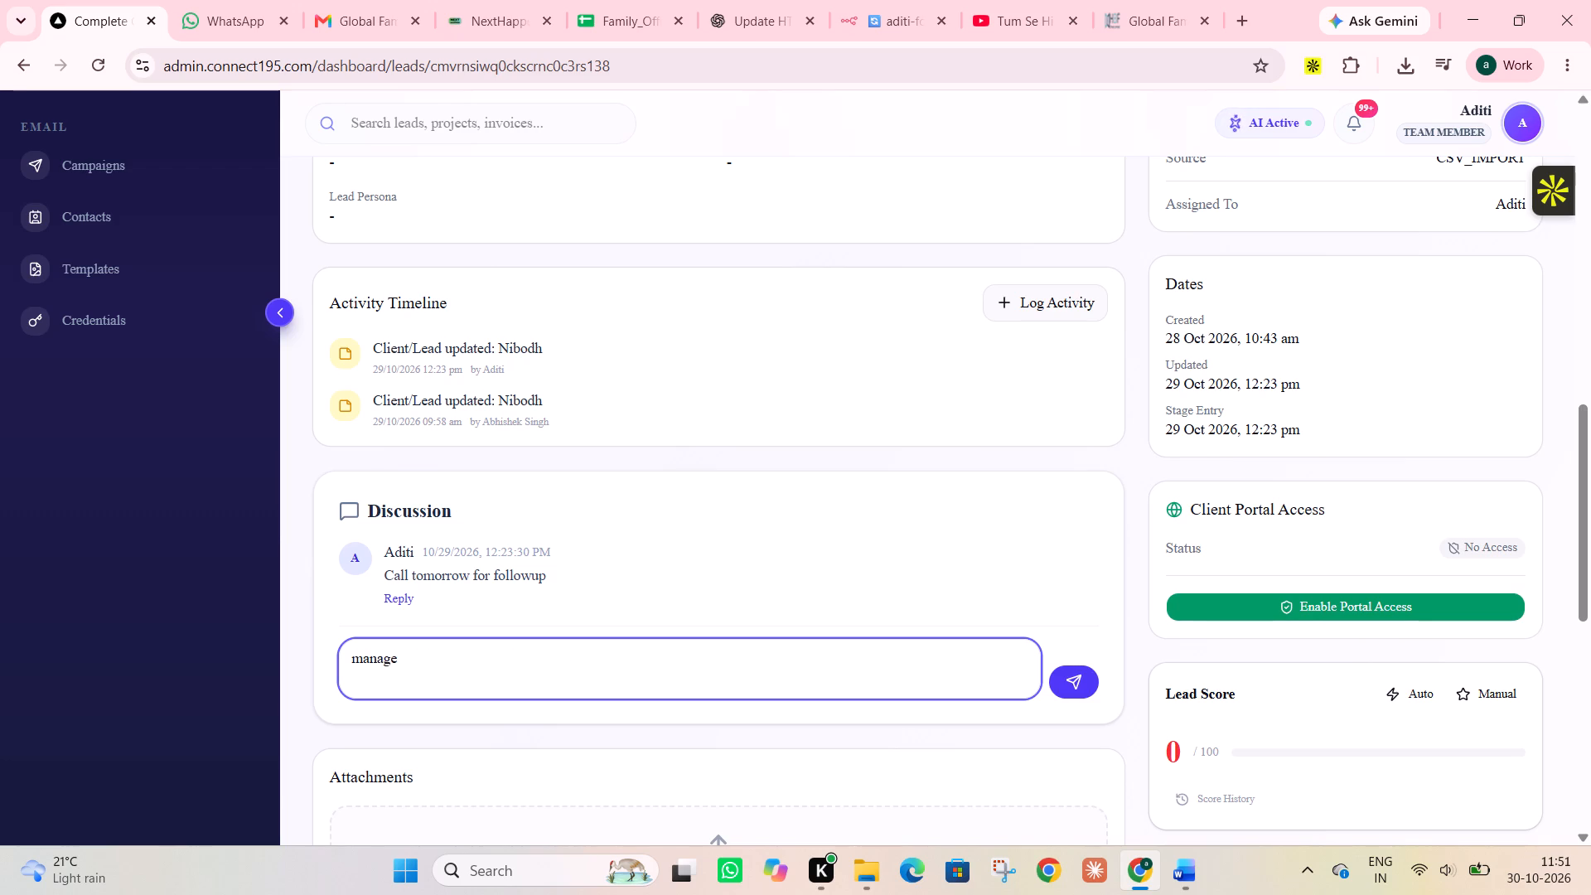
pyautogui.write('ment did')
pyautogui.write("n't")
pyautogui.press('space')
pyautogui.write('approve the')
pyautogui.press('space')
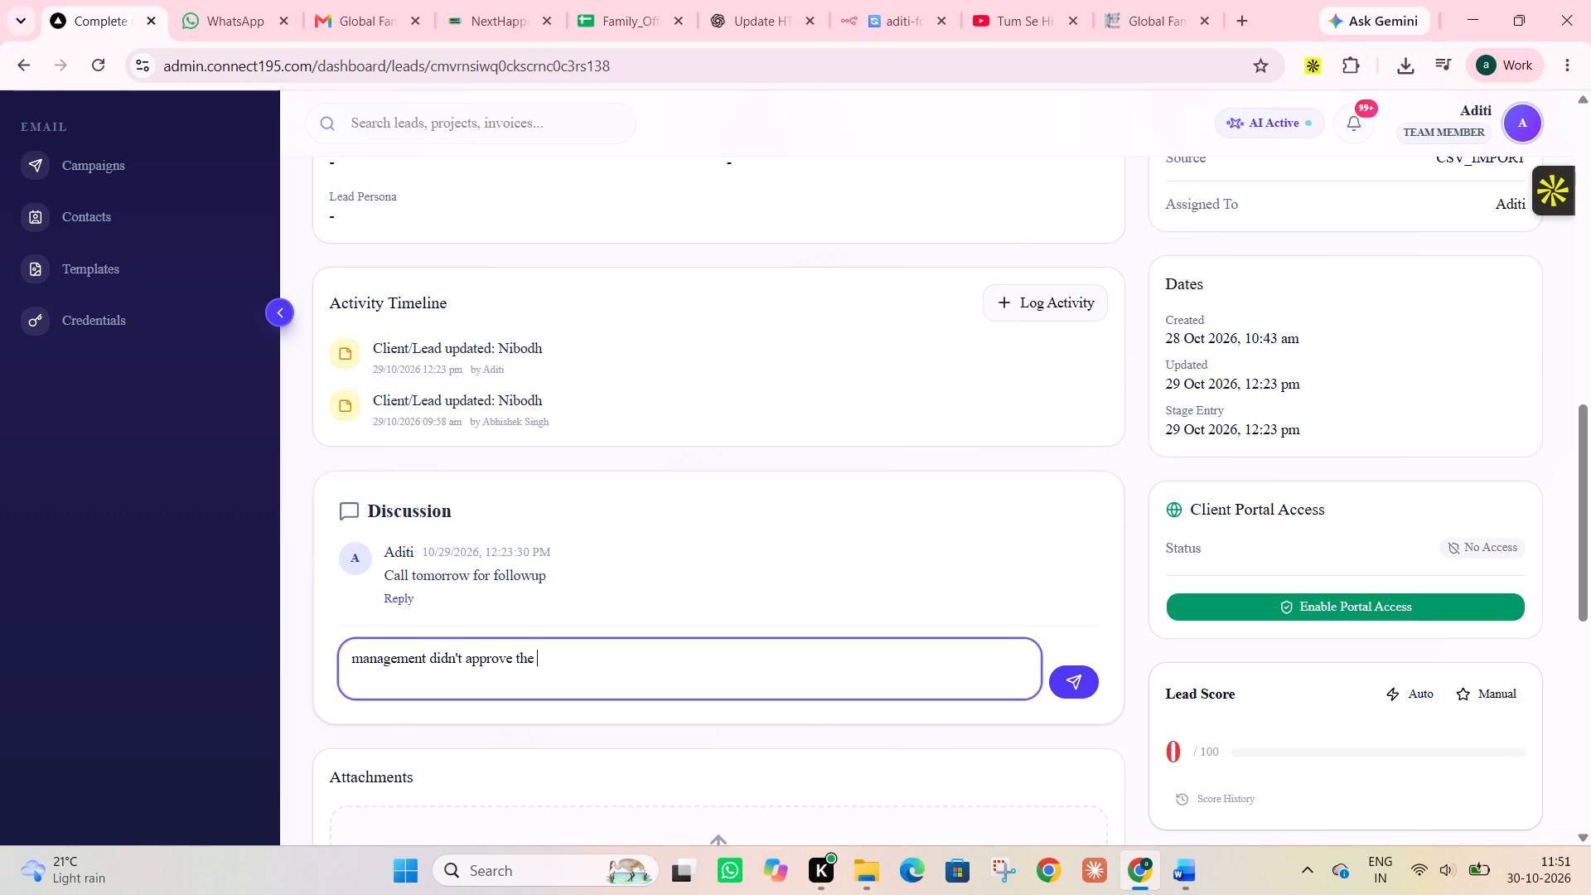
pyautogui.write('budget')
pyautogui.click(1073, 694)
# Change Nibodh's pipeline stage to Lost and return to the campaign's Meeting Scheduled lead list.
pyautogui.scroll(1, 858, 496)
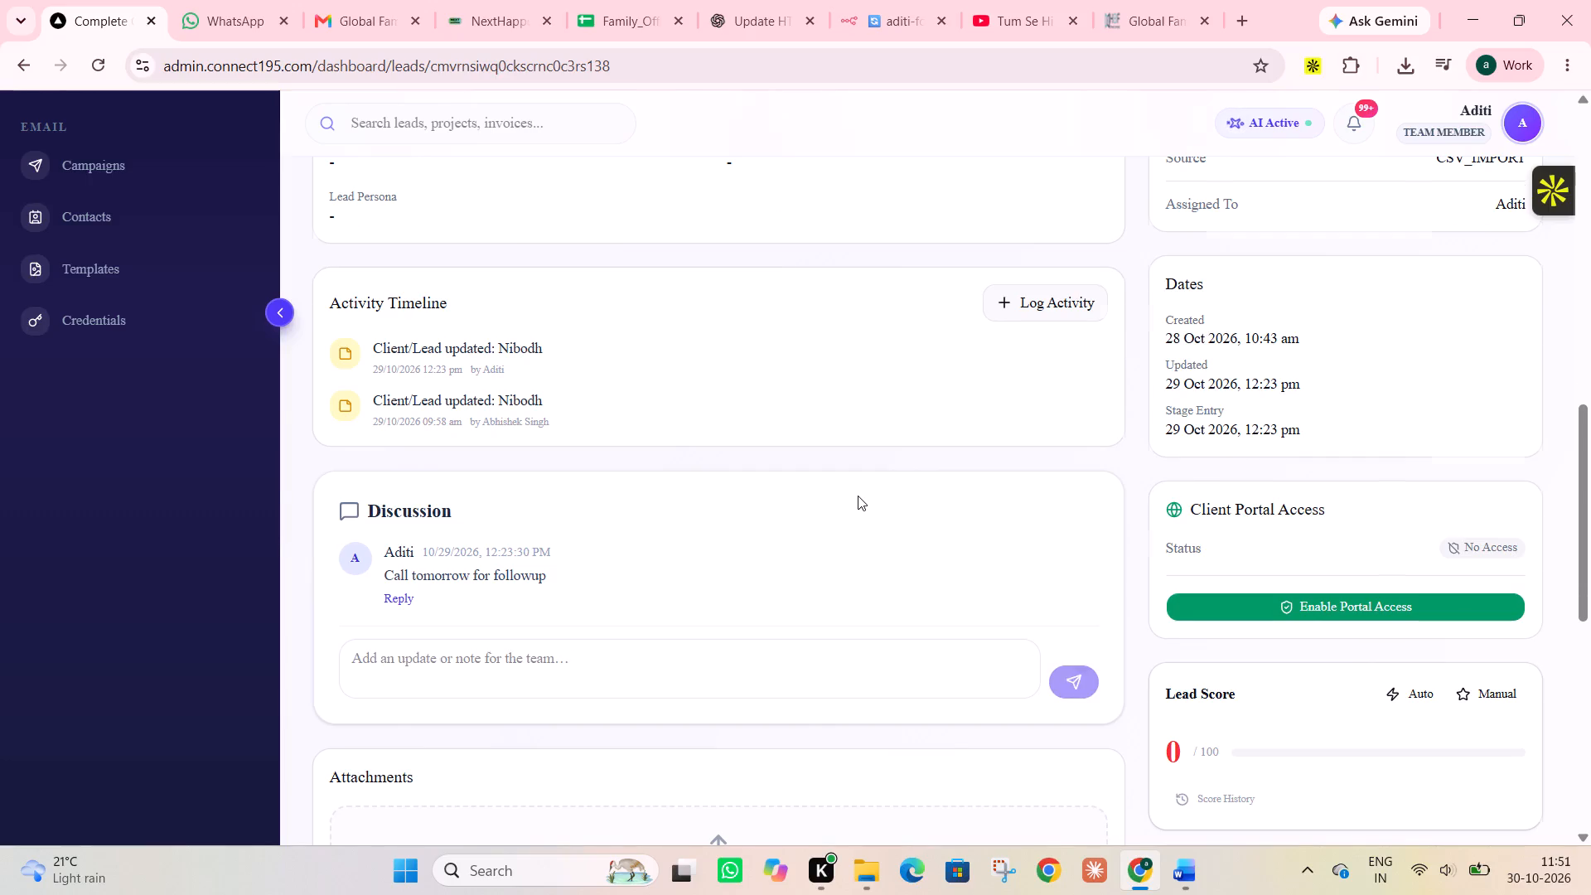
pyautogui.scroll(1, 858, 496)
pyautogui.hscroll(1, 858, 496)
pyautogui.scroll(2, 858, 496)
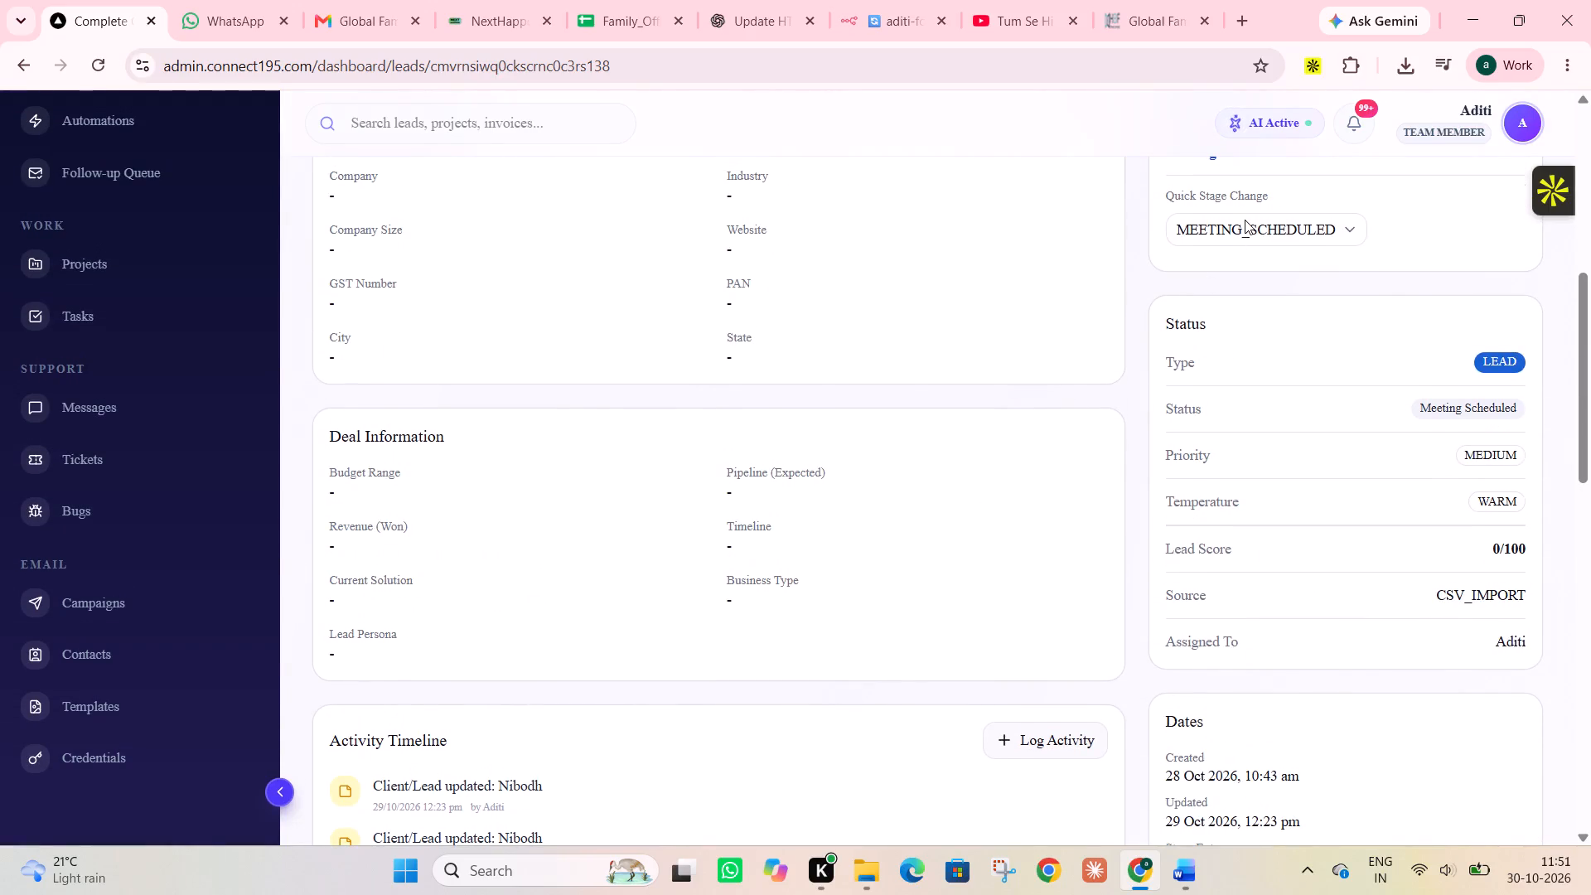
pyautogui.click(1245, 220)
pyautogui.click(1203, 336)
pyautogui.scroll(6, 618, 385)
pyautogui.click(335, 218)
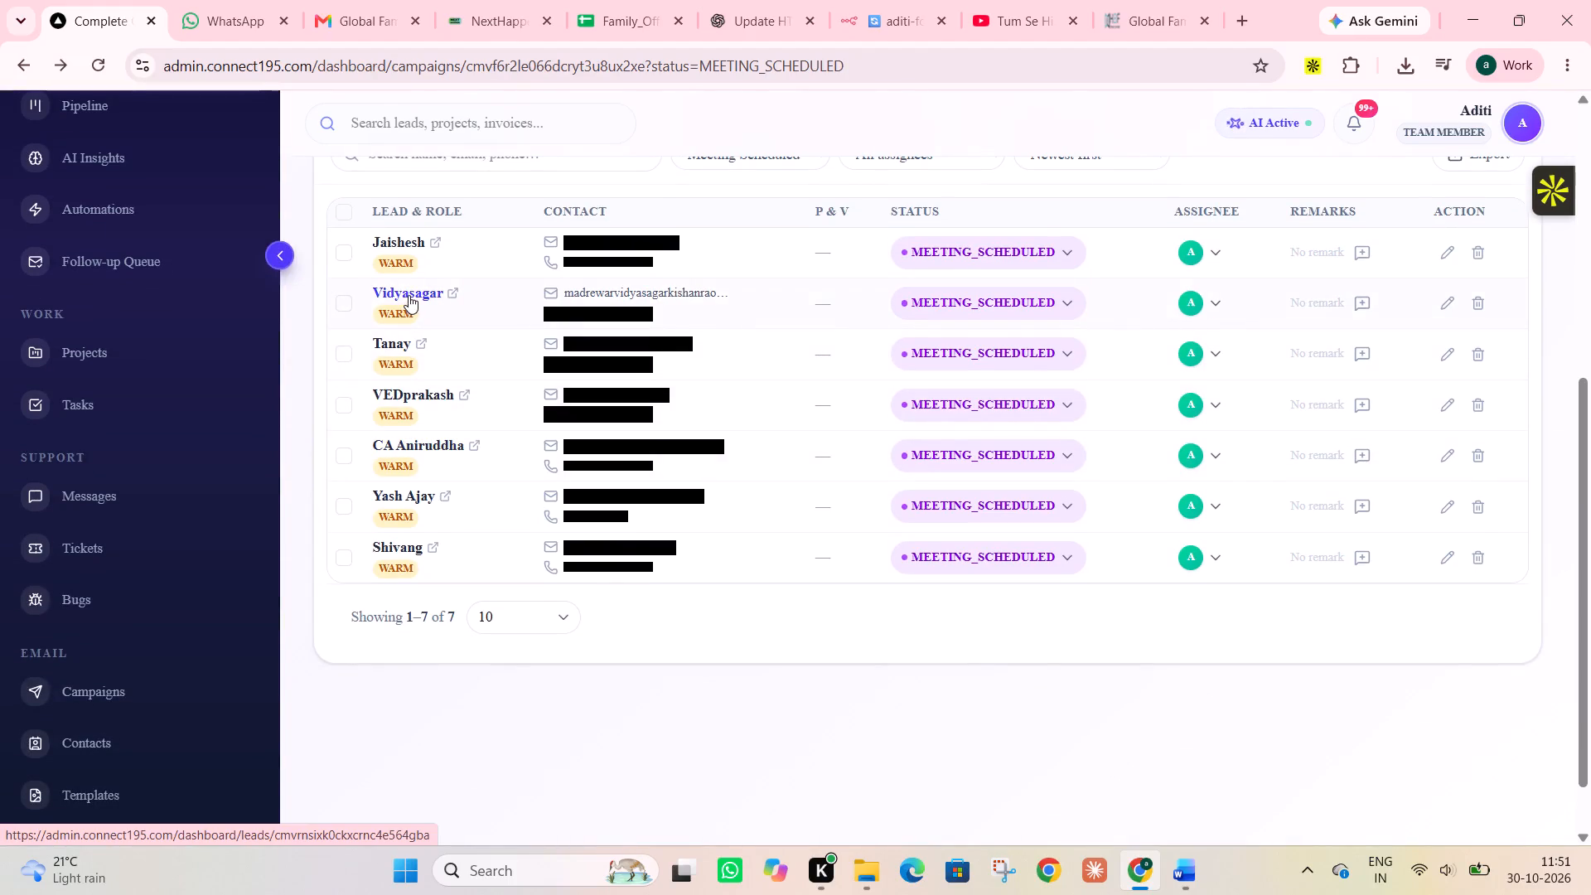
# Open Vidyasagar's lead record, look through its details and return to the campaign lead list.
pyautogui.click(409, 295)
pyautogui.scroll(-2, 505, 450)
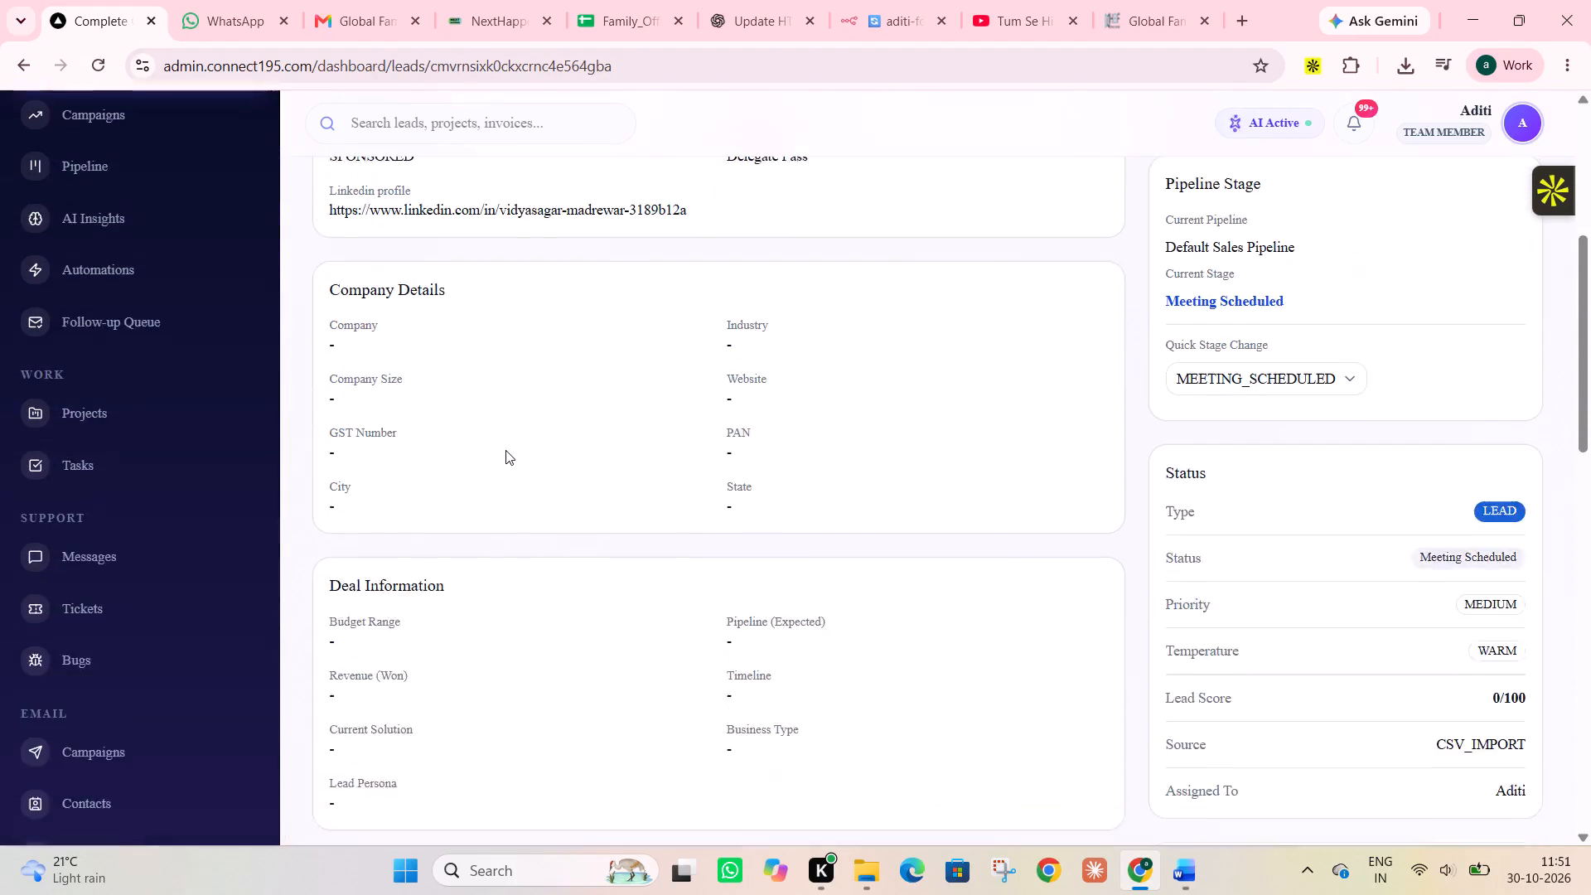
pyautogui.scroll(-3, 505, 450)
pyautogui.scroll(2, 505, 450)
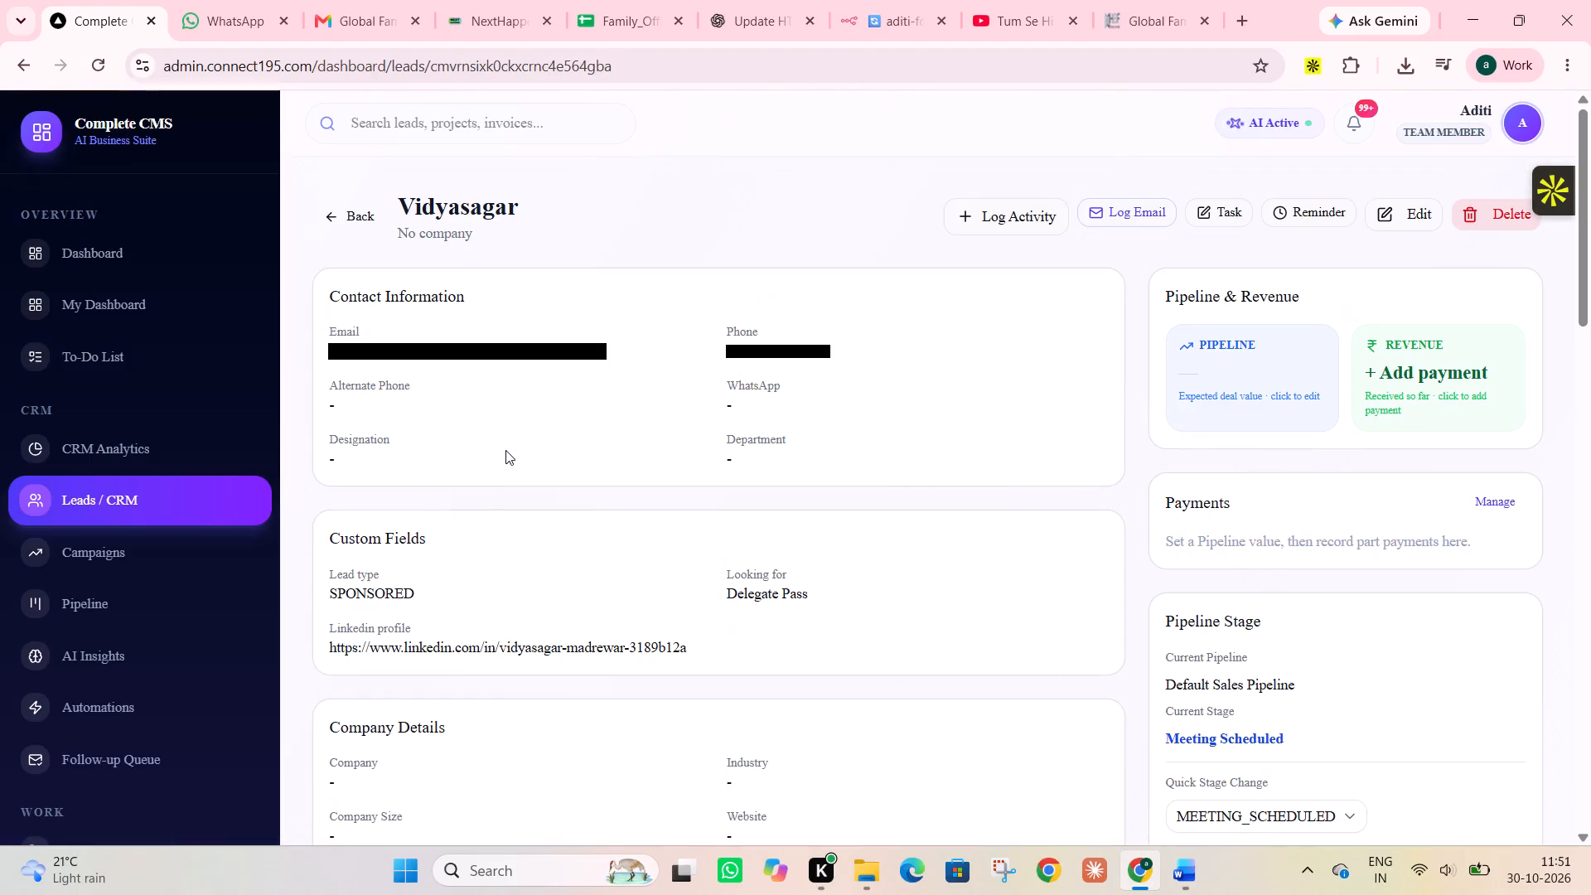
pyautogui.click(327, 215)
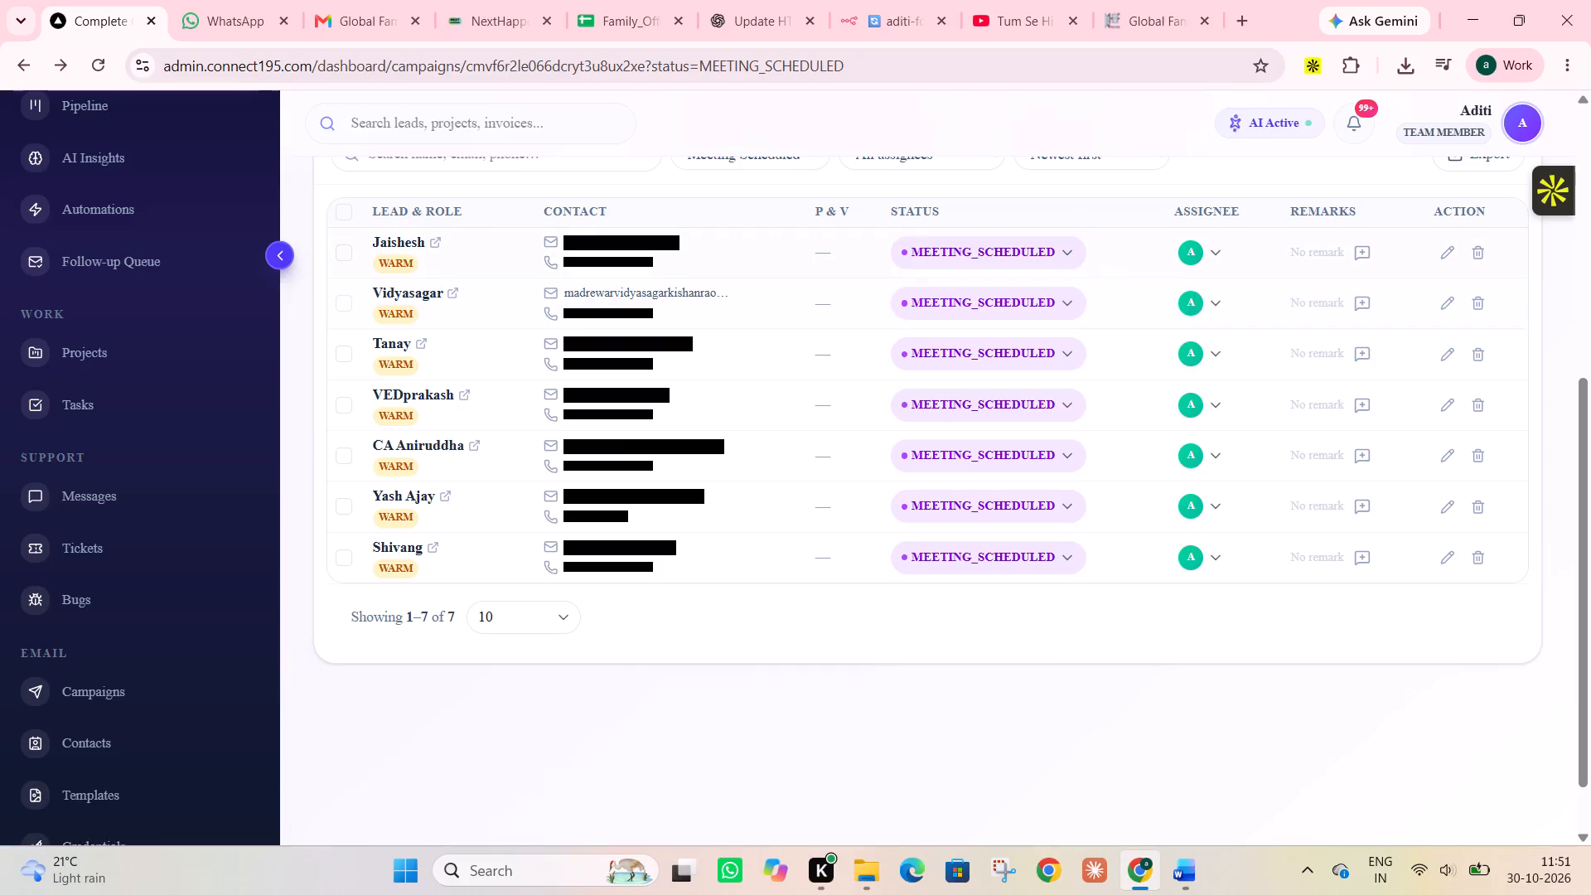
# Open Jaishesh's lead record and review its contact information, custom fields and pipeline stage.
pyautogui.click(404, 252)
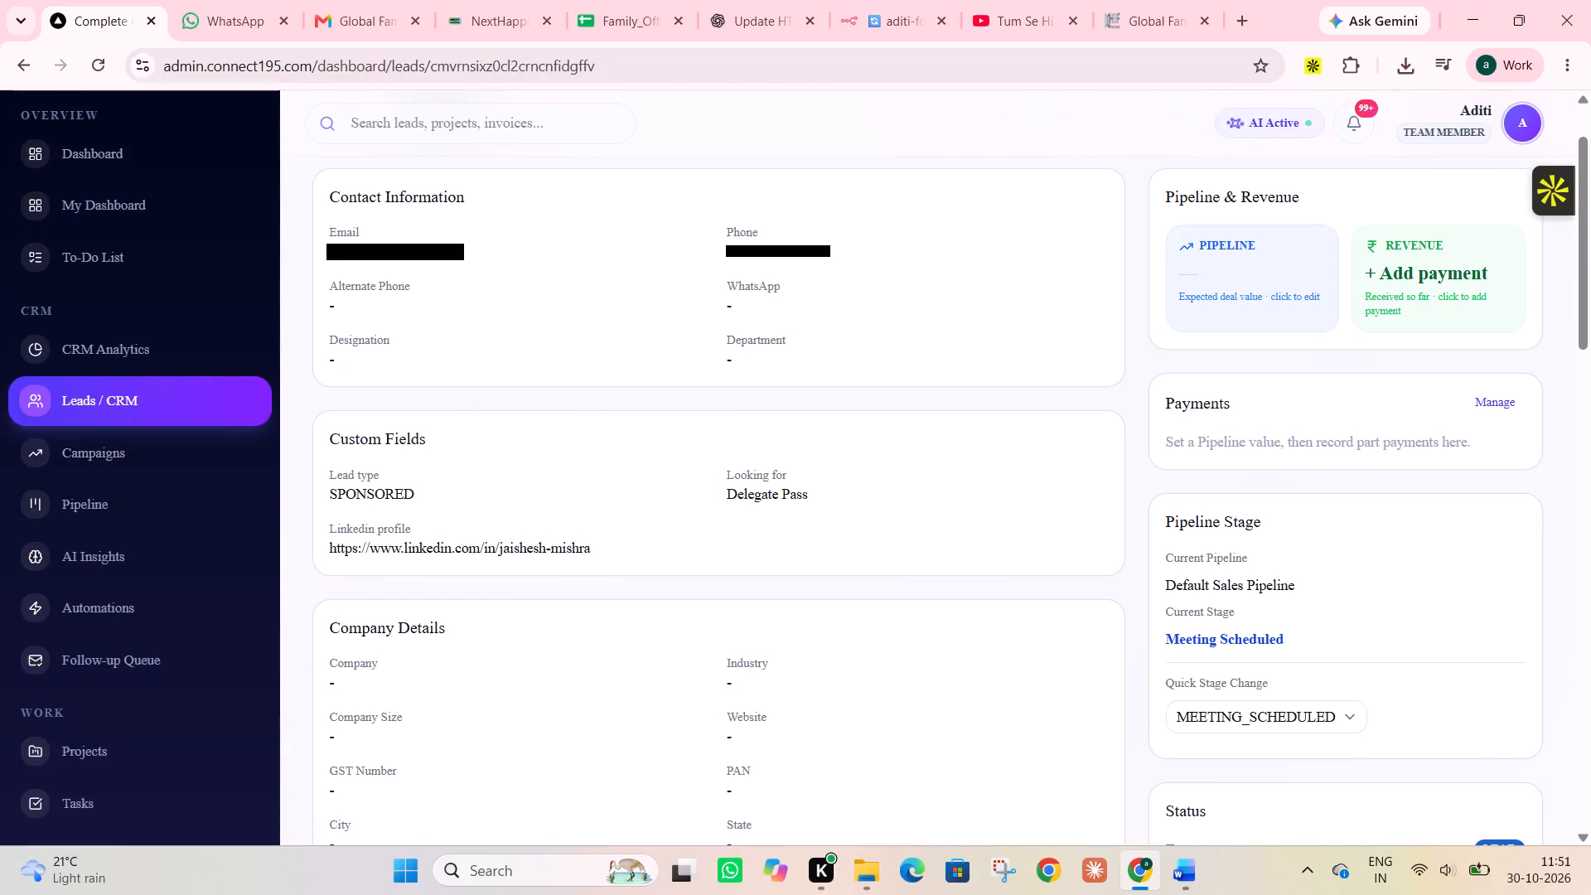
pyautogui.scroll(-2, 540, 545)
pyautogui.scroll(4, 540, 545)
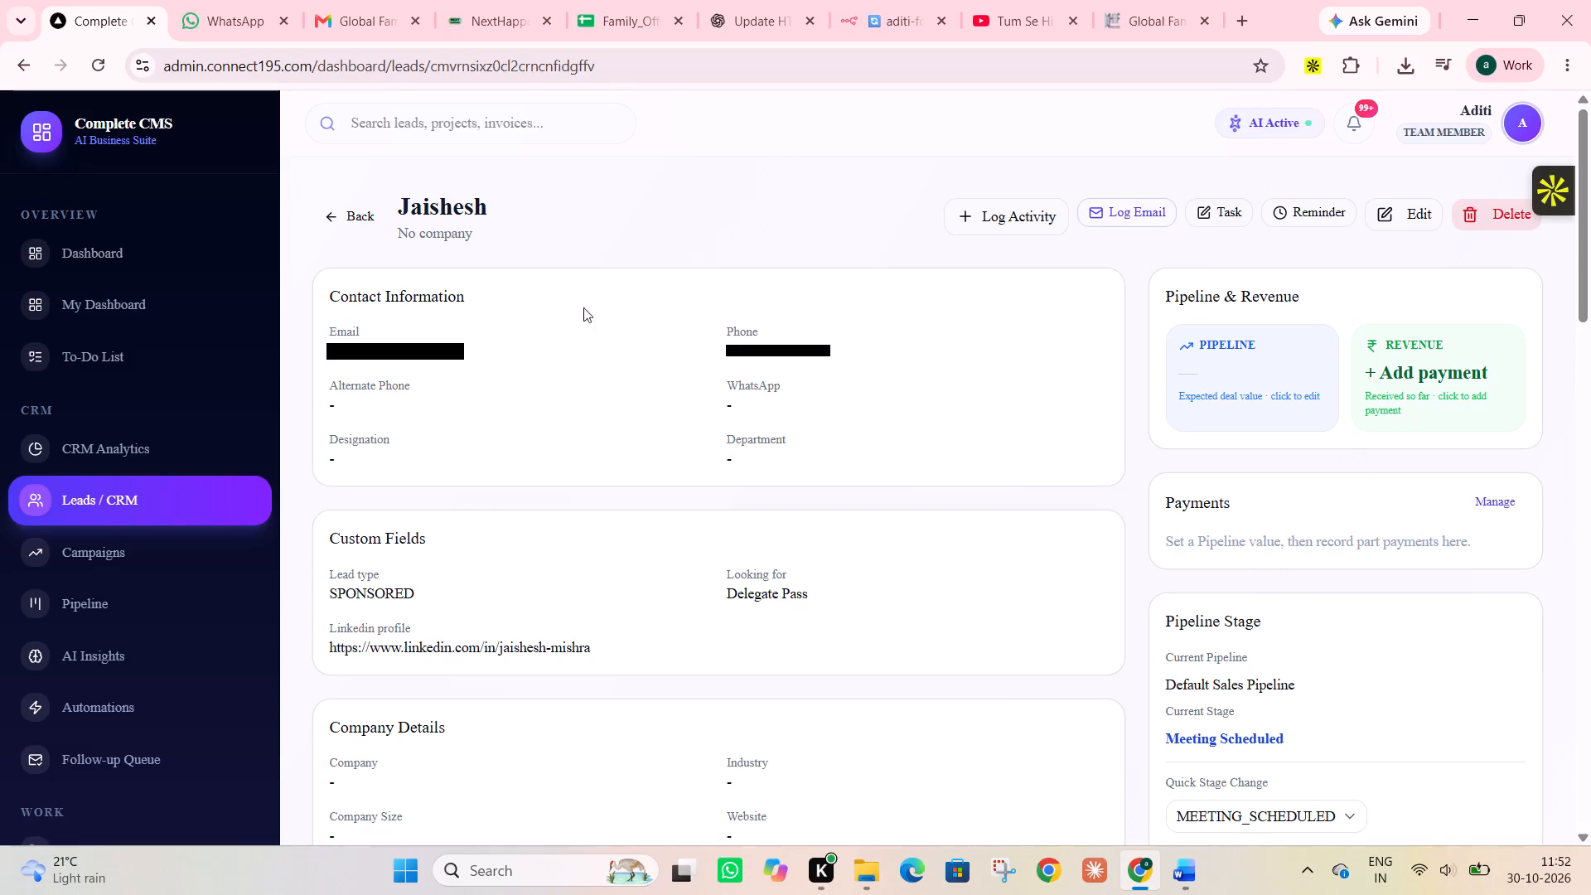
# Switch to the Family_Office spreadsheet tab and examine the sent-status columns across the Google Form Follow up rows.
pyautogui.click(618, 3)
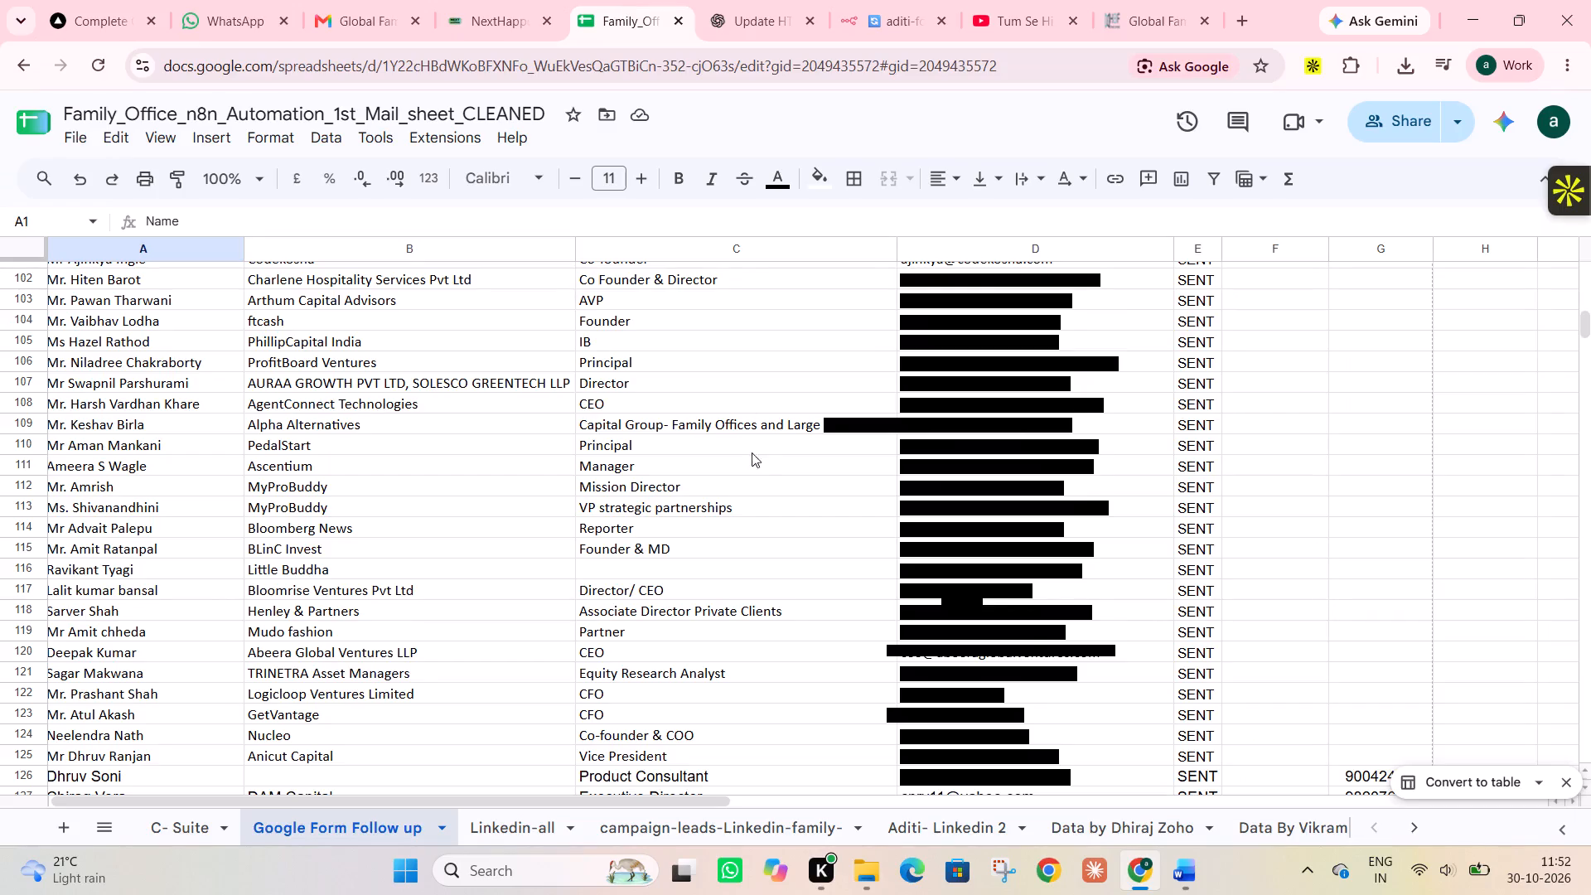
pyautogui.scroll(9, 841, 432)
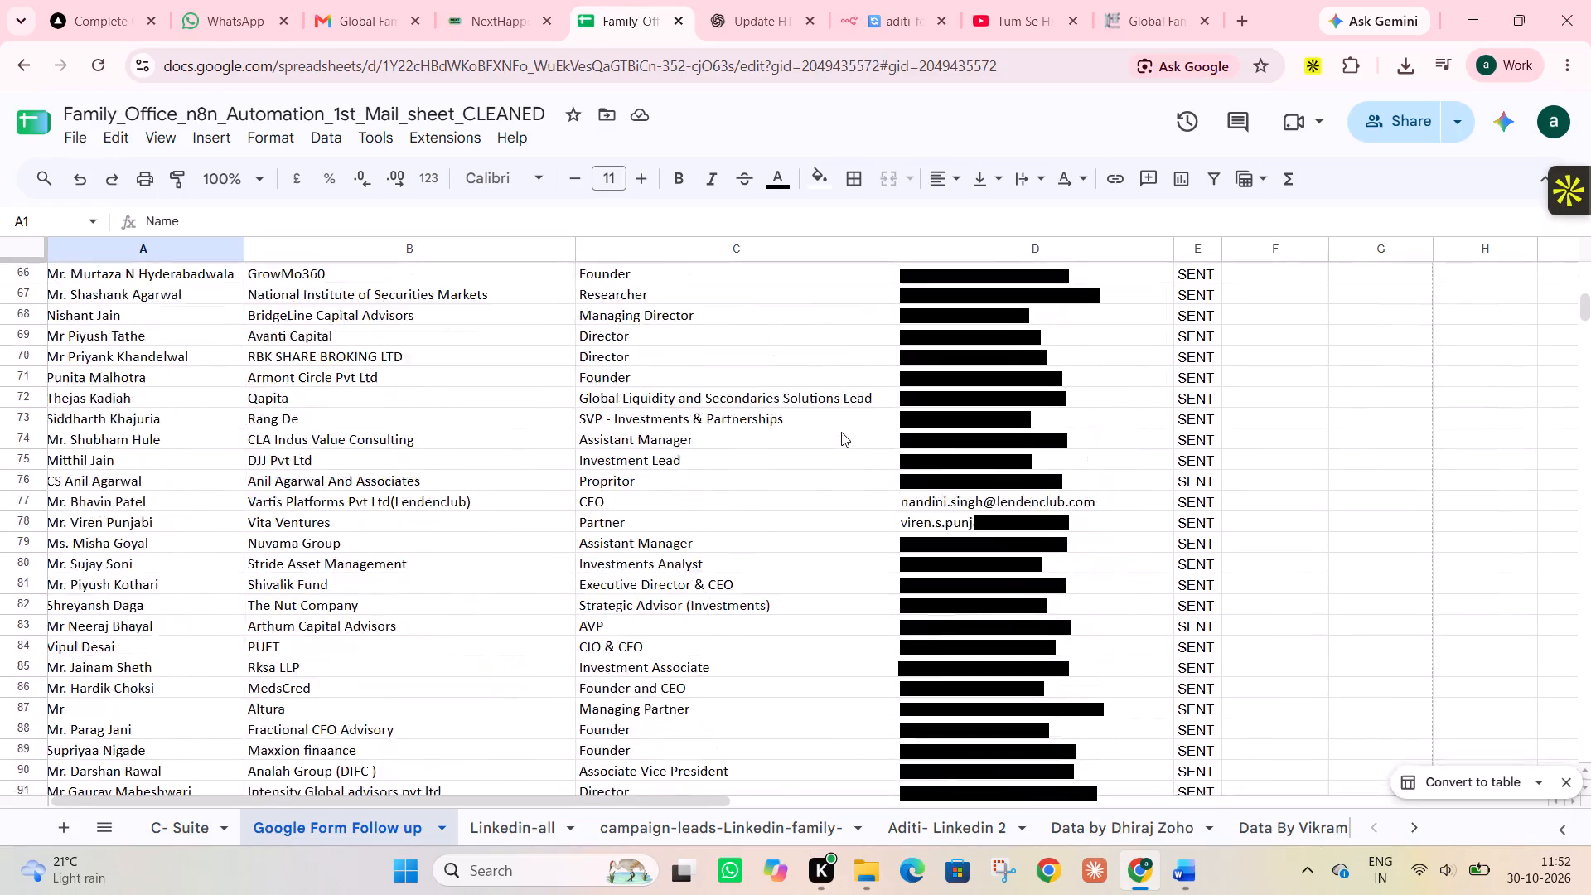
pyautogui.scroll(7, 841, 432)
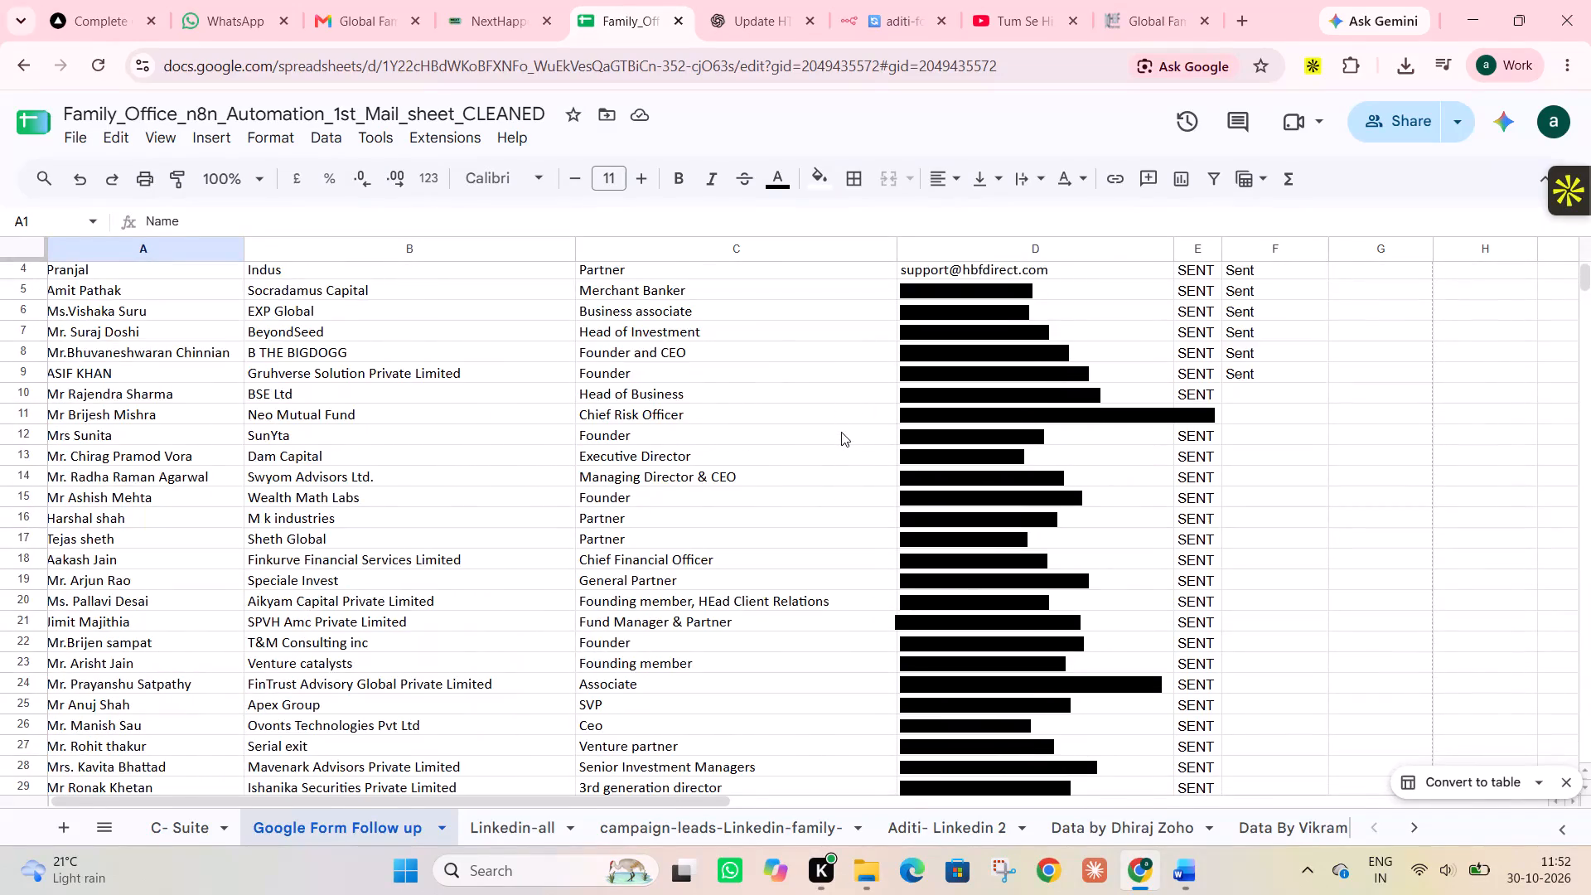
pyautogui.scroll(-8, 841, 432)
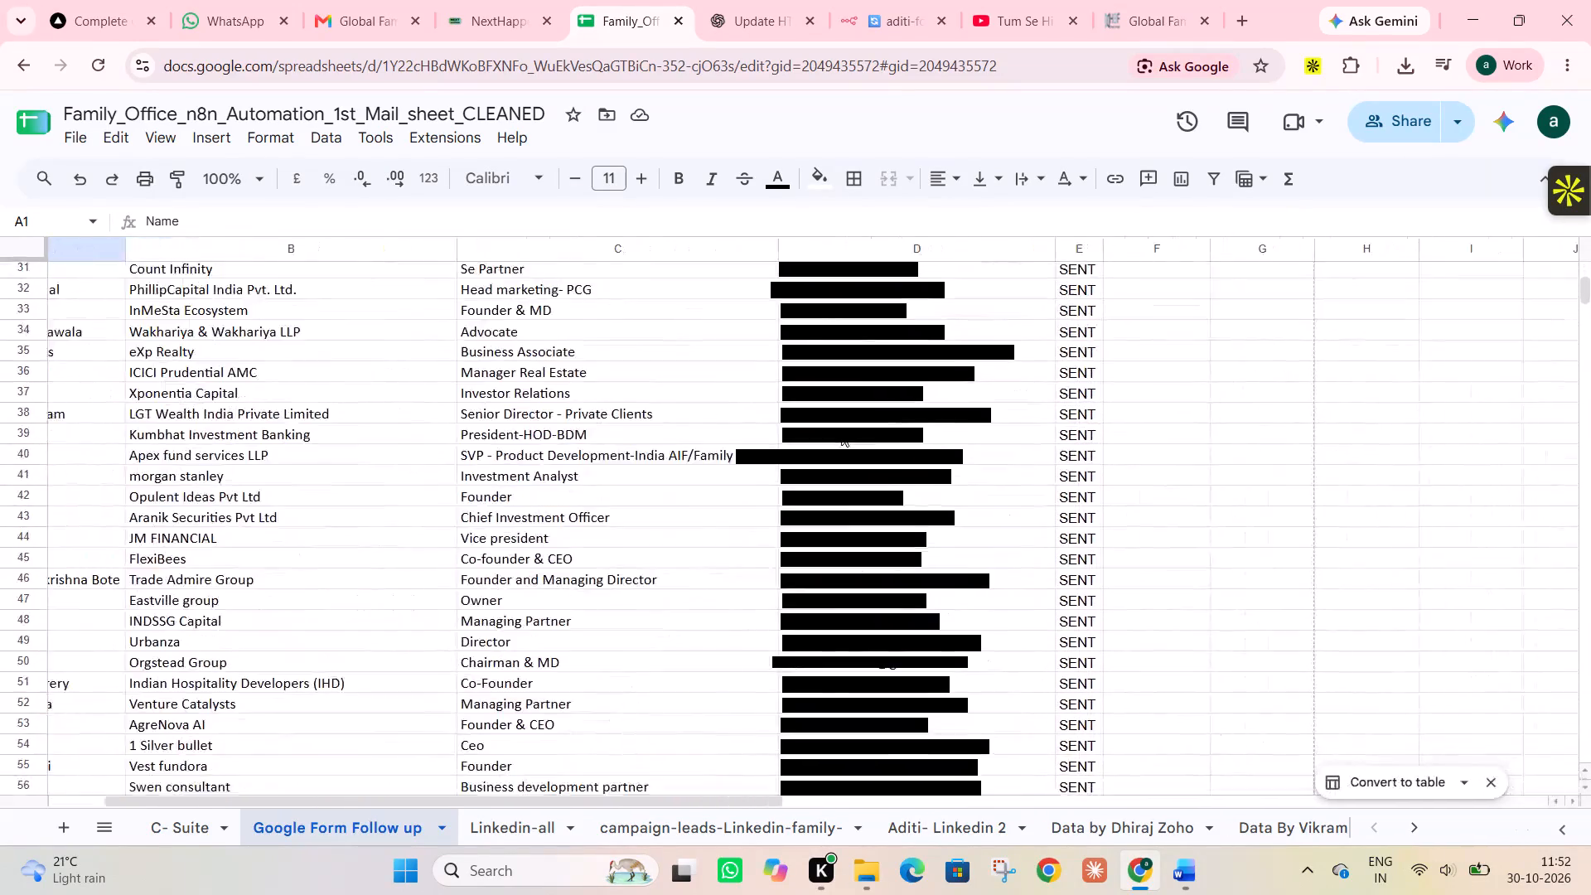
pyautogui.hscroll(7, 841, 432)
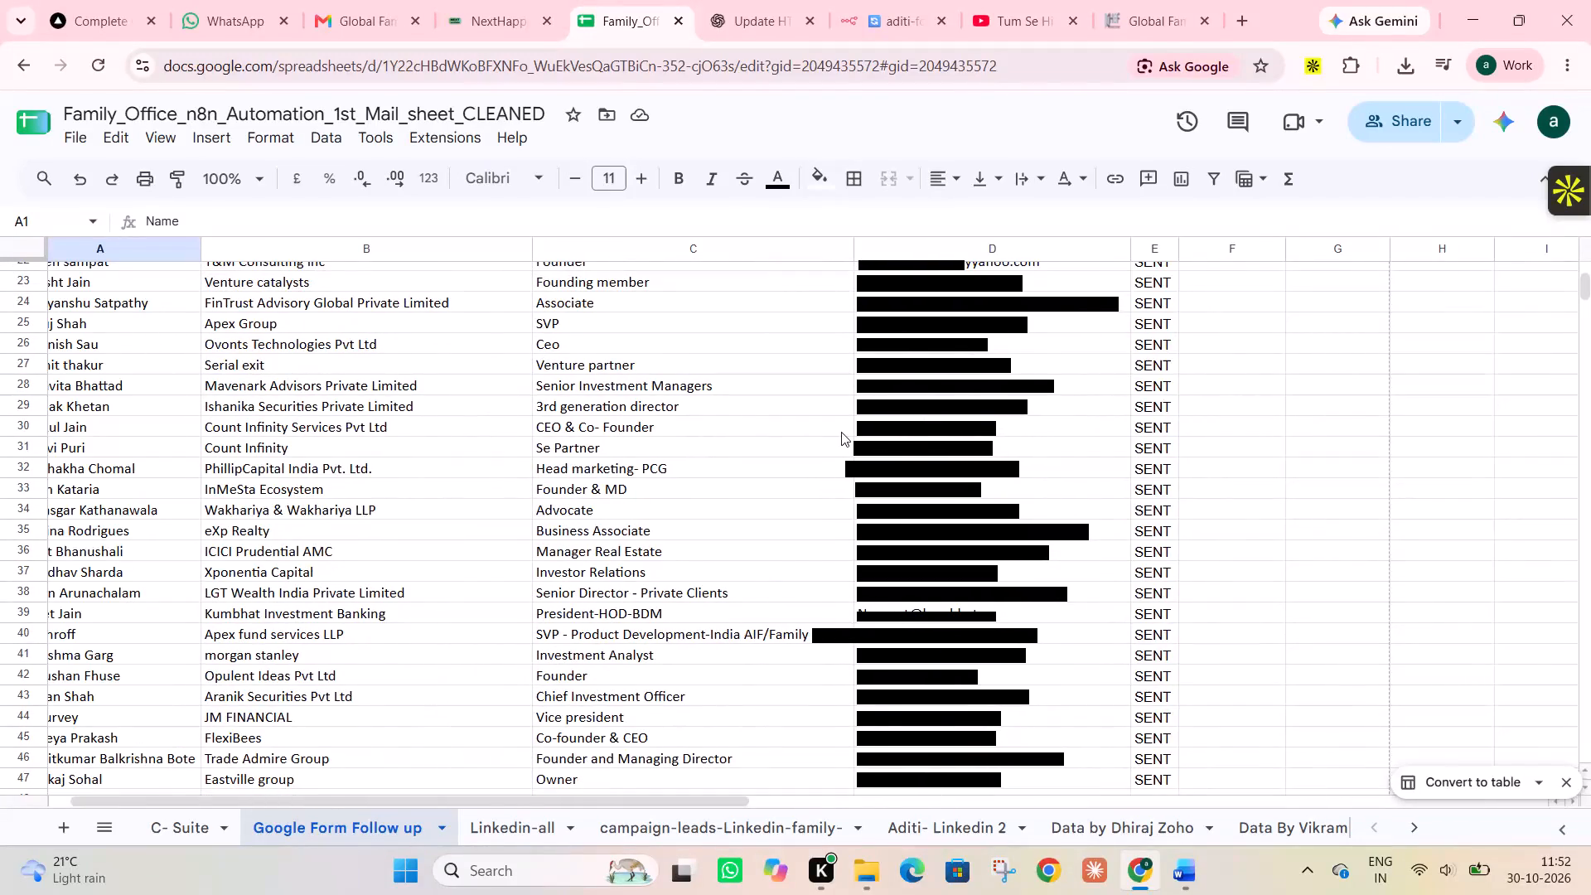
pyautogui.scroll(9, 841, 432)
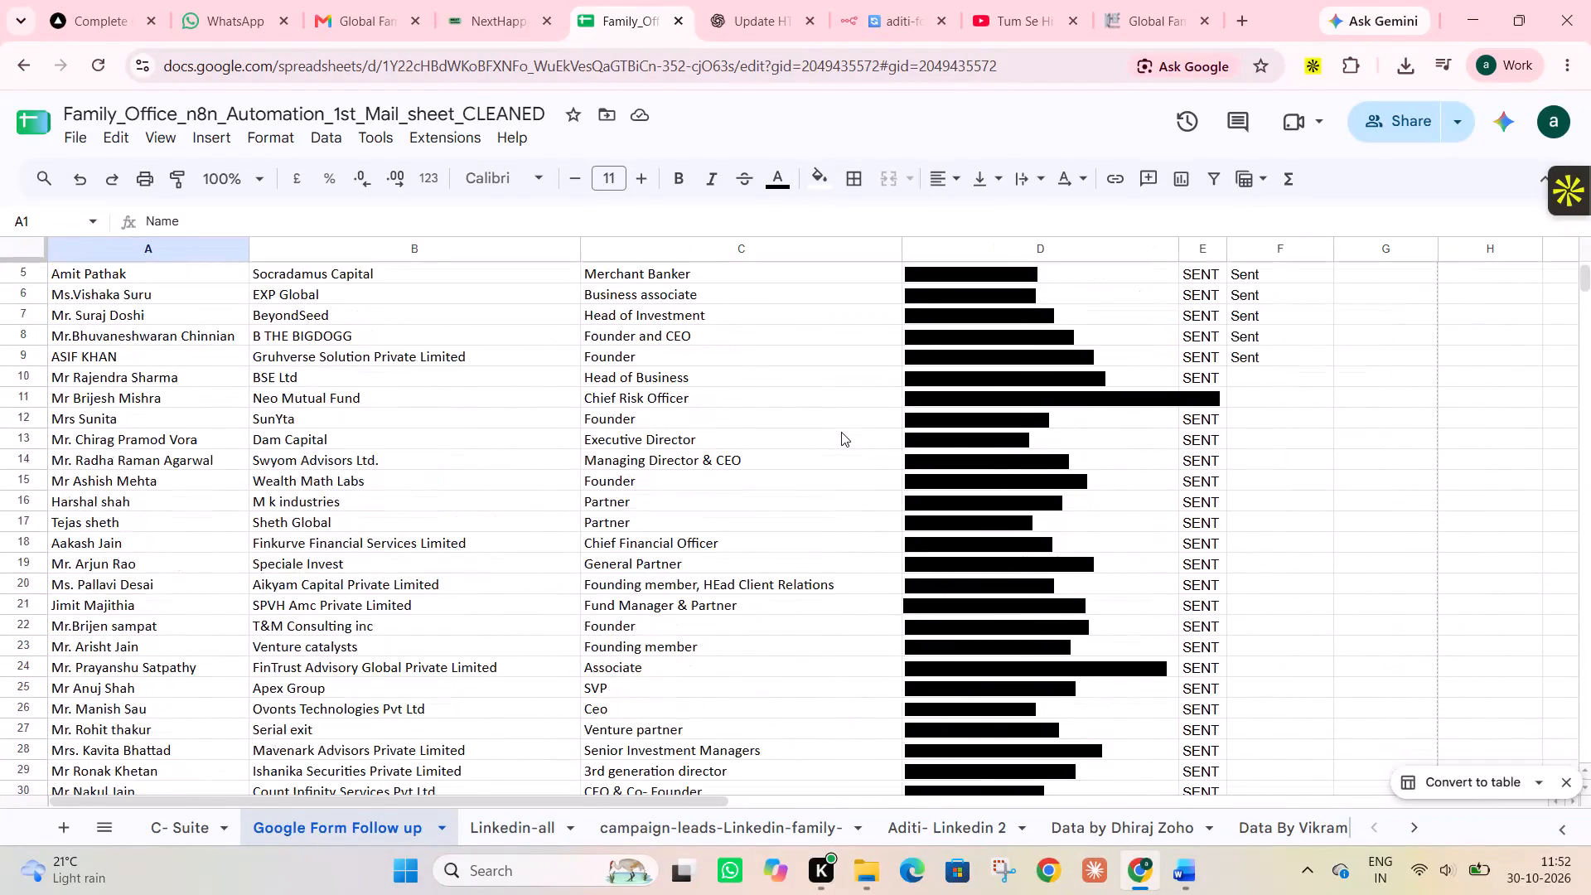
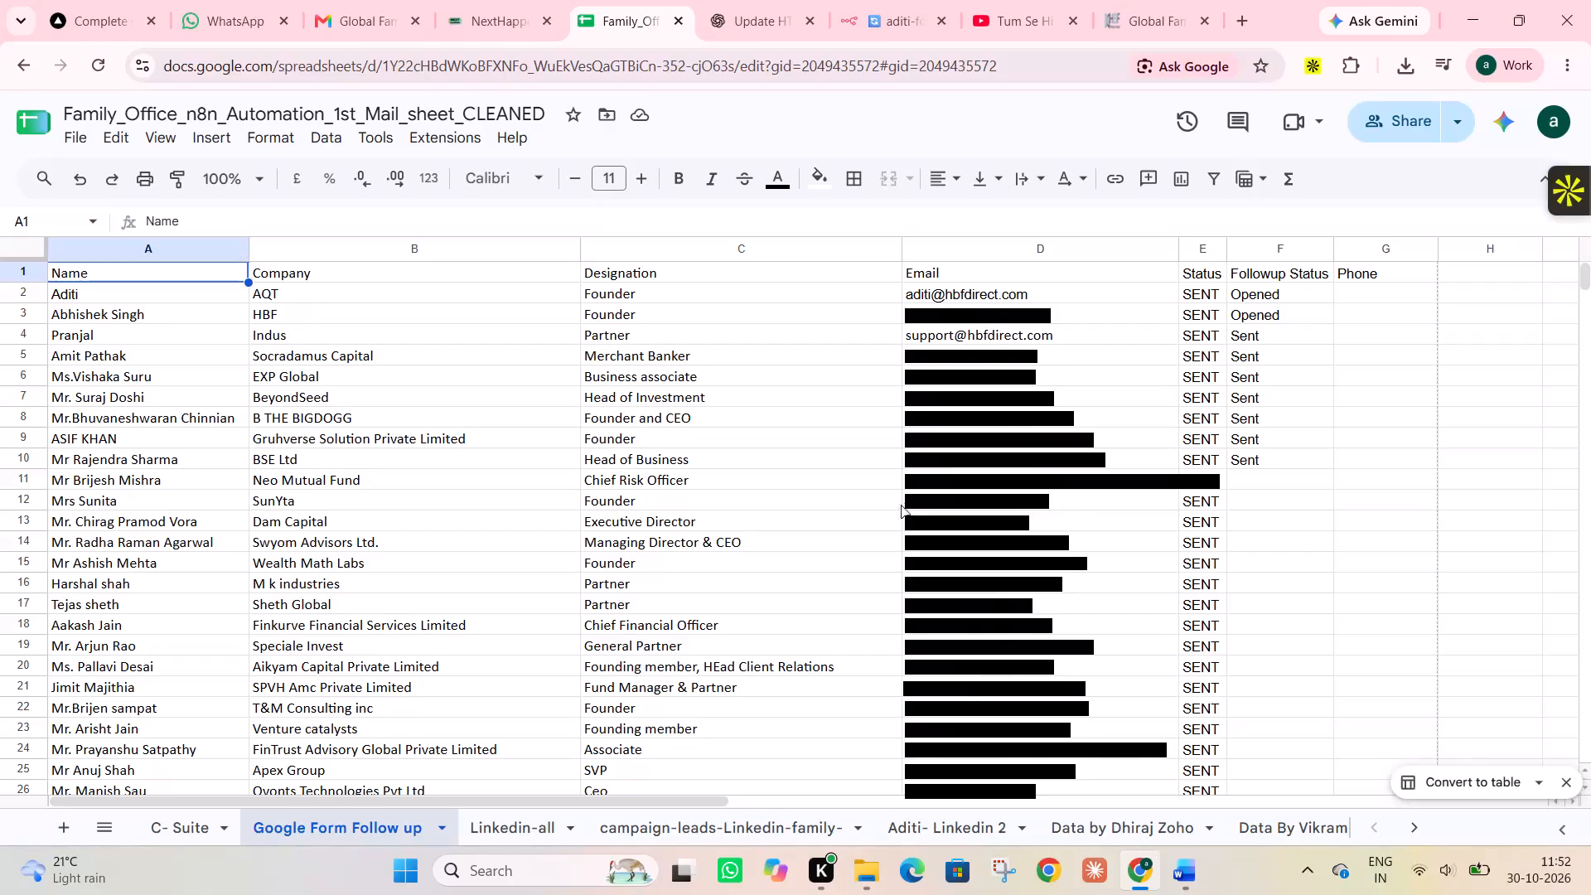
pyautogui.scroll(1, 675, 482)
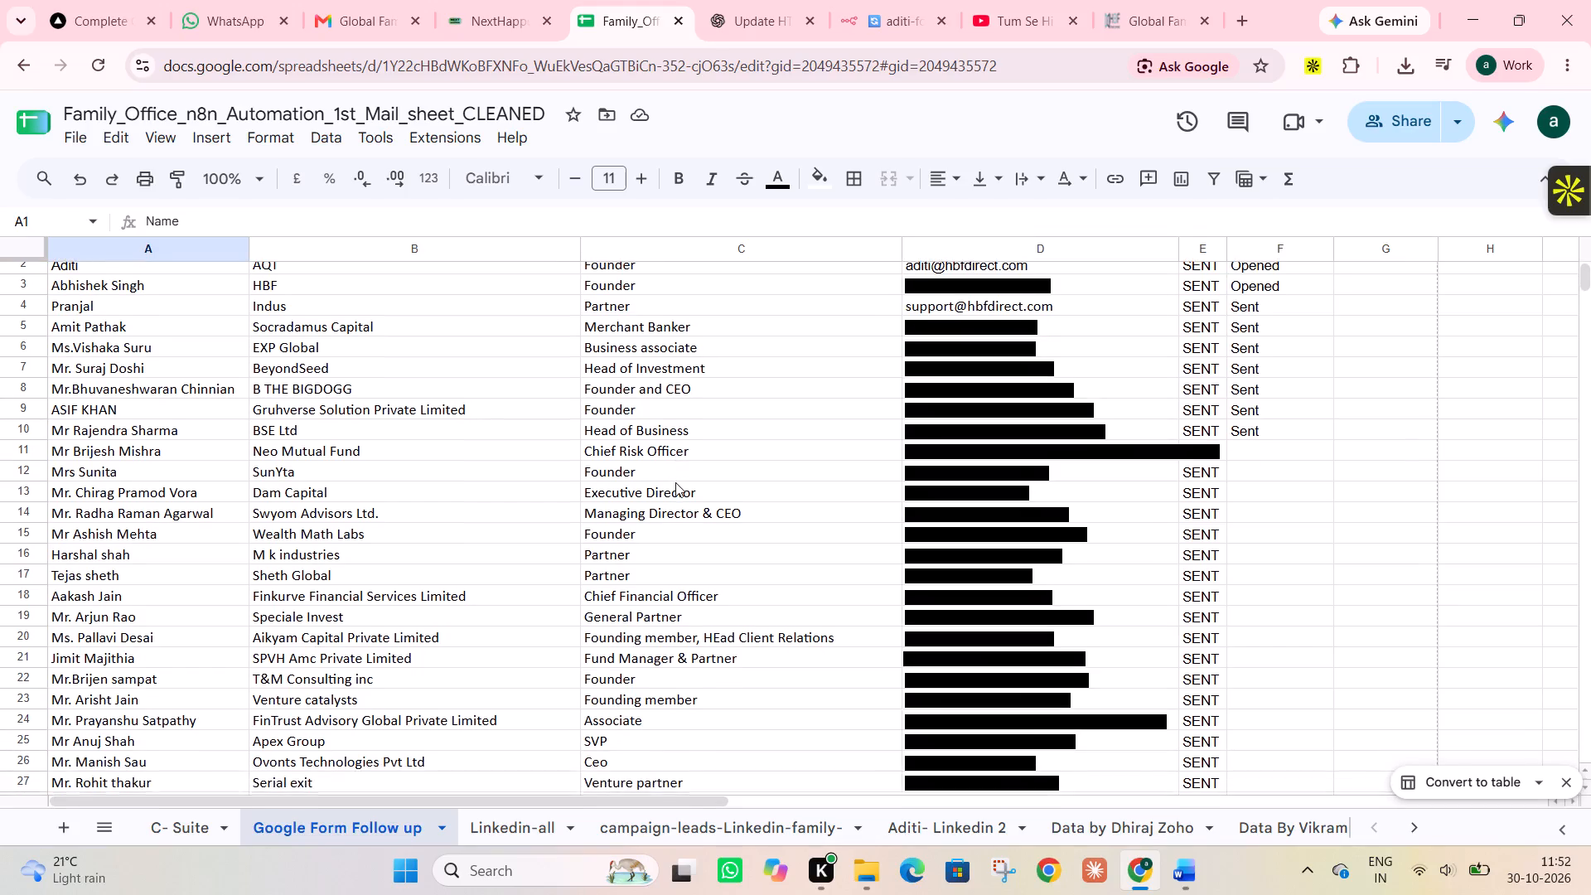
# Switch to the Complete CMS tab and return from Jaishesh's lead record to the campaign's lead list.
pyautogui.scroll(1, 675, 482)
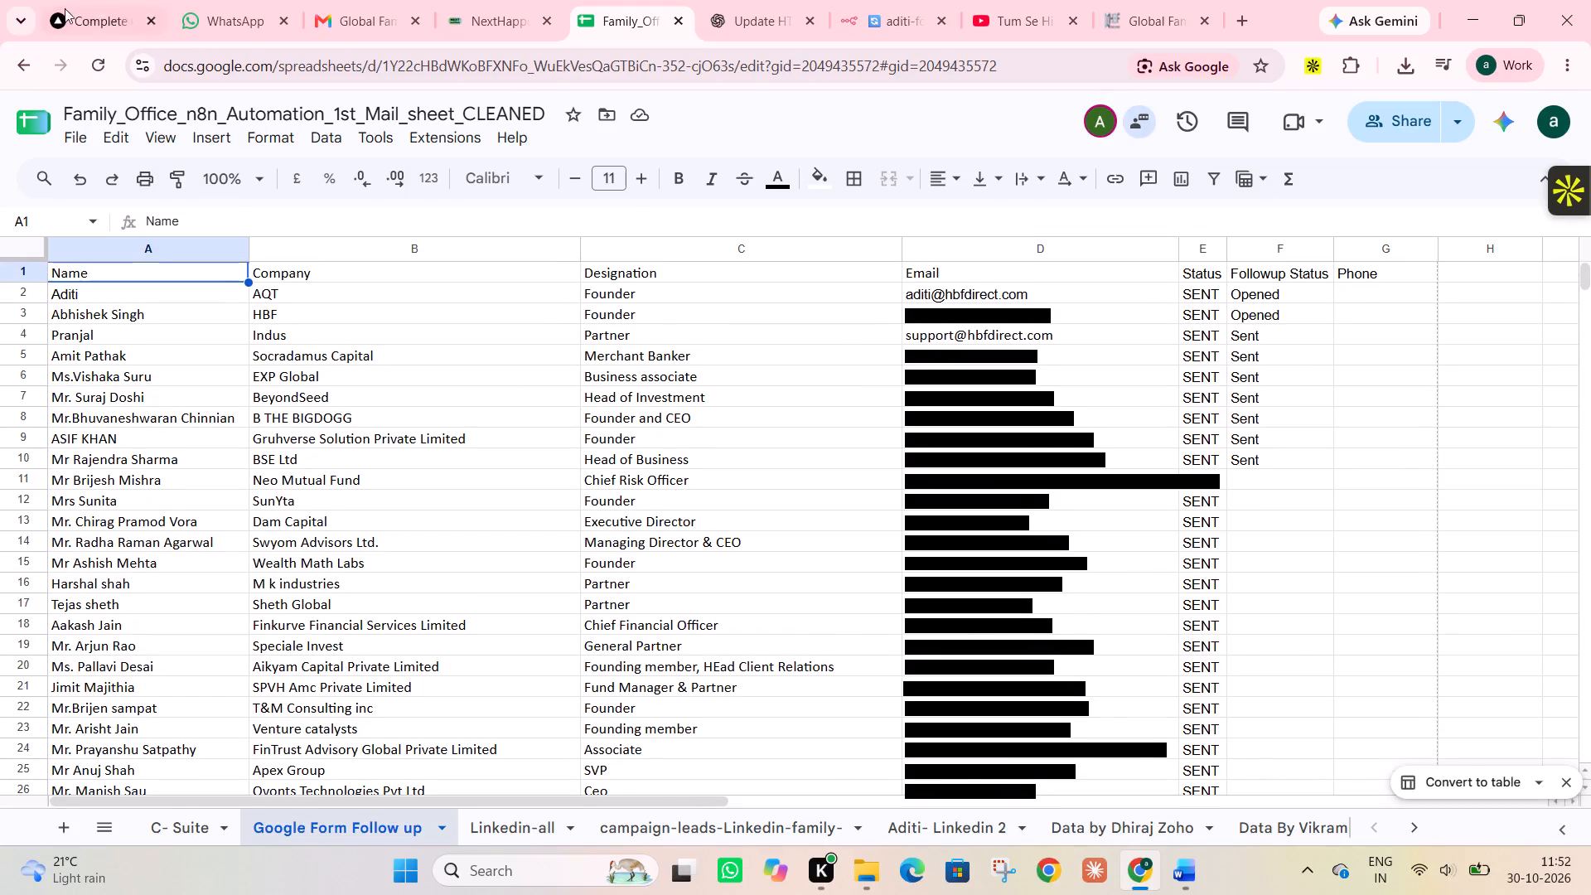
pyautogui.click(79, 12)
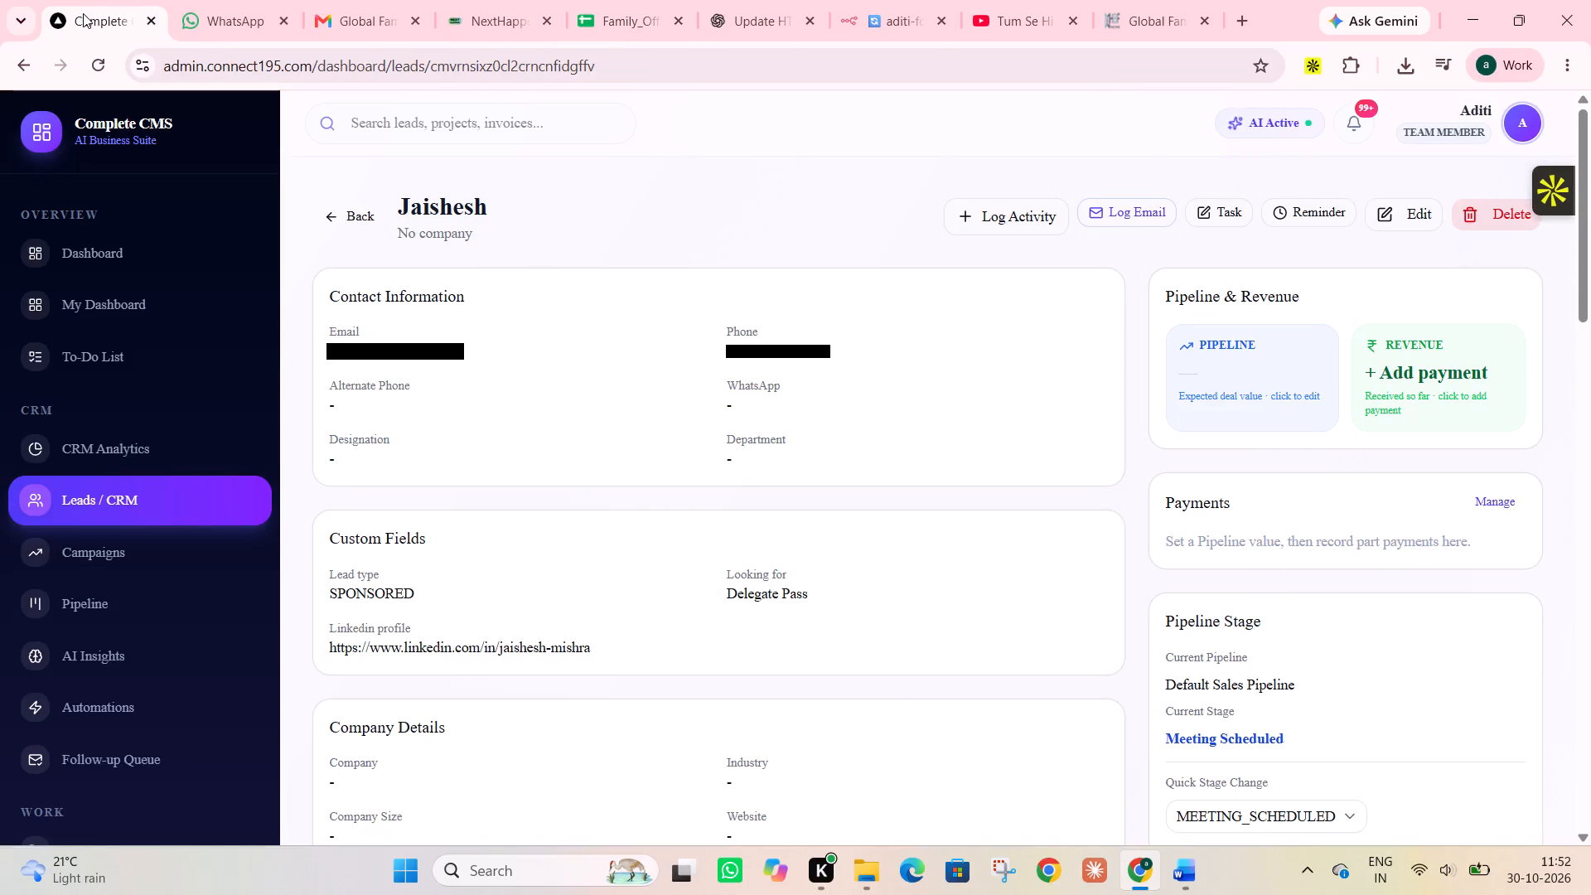
pyautogui.click(322, 212)
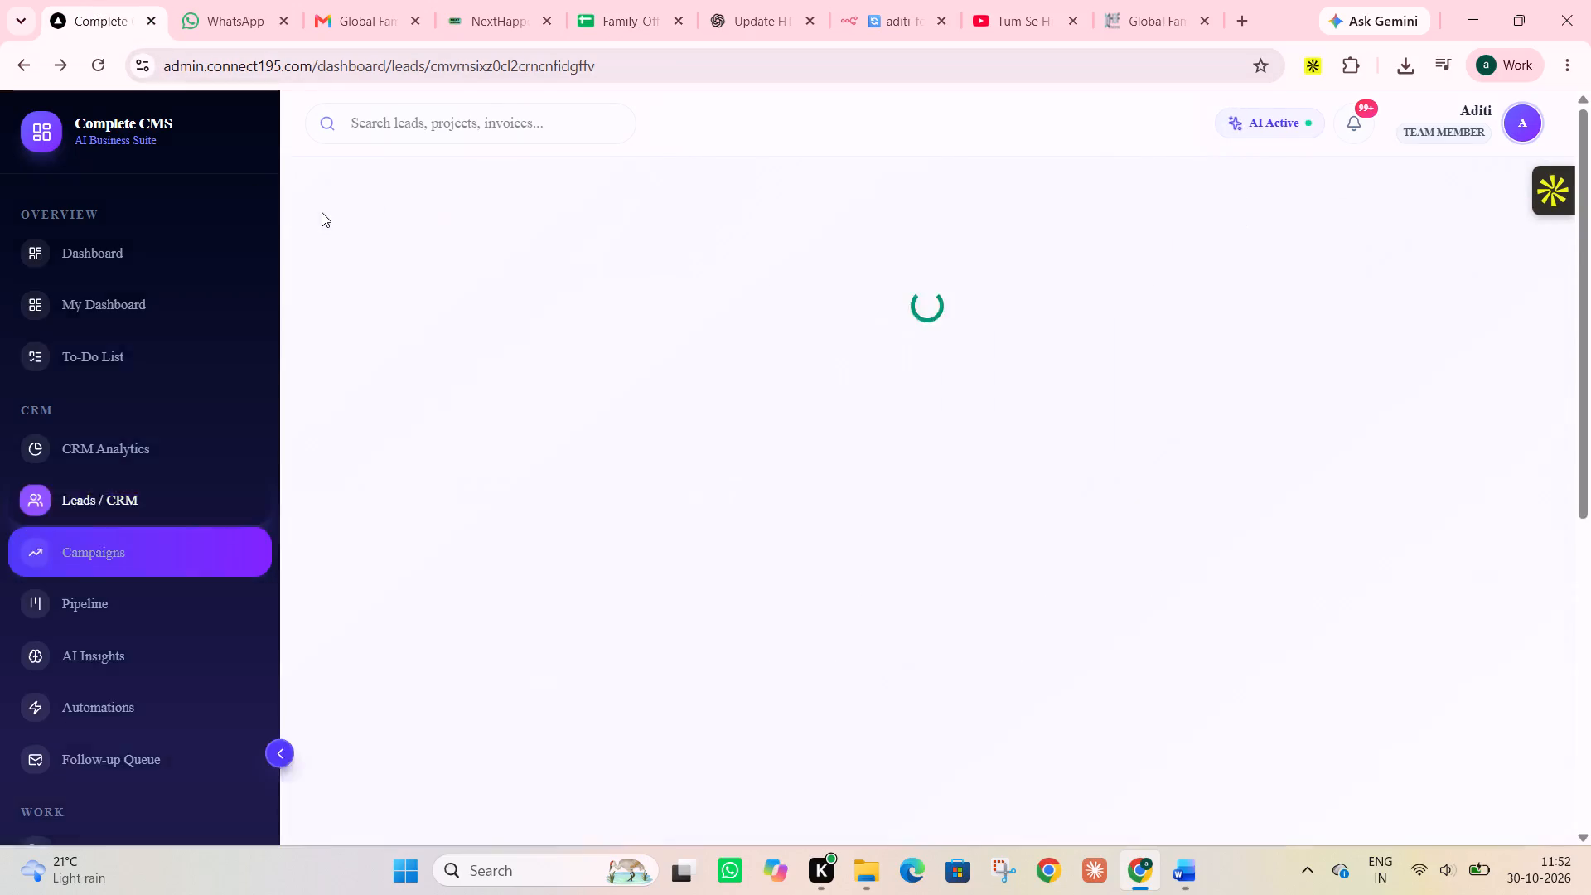
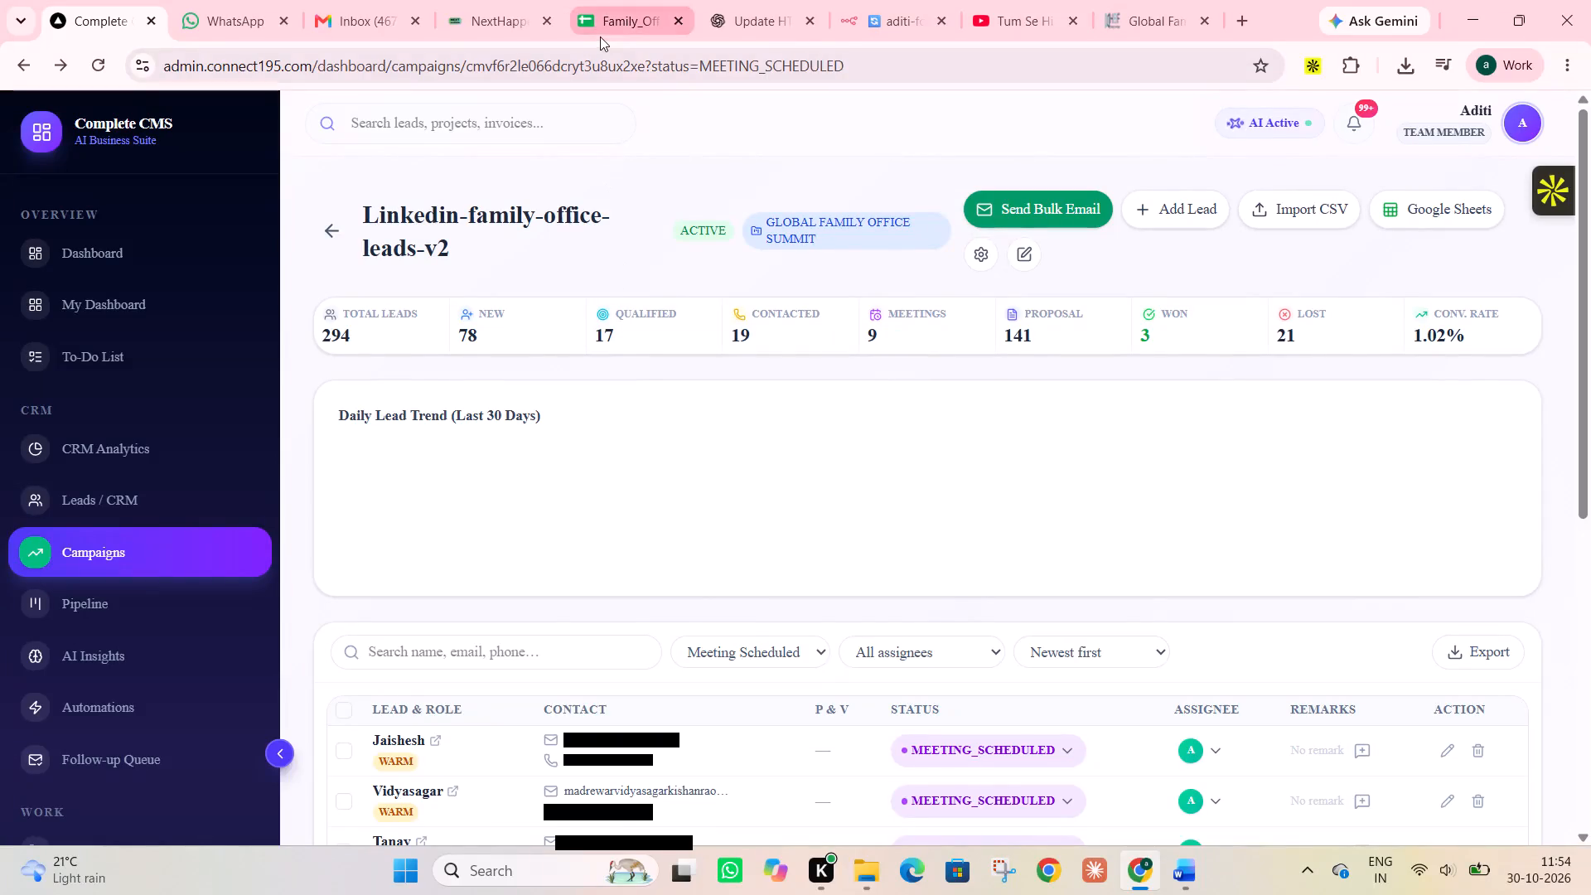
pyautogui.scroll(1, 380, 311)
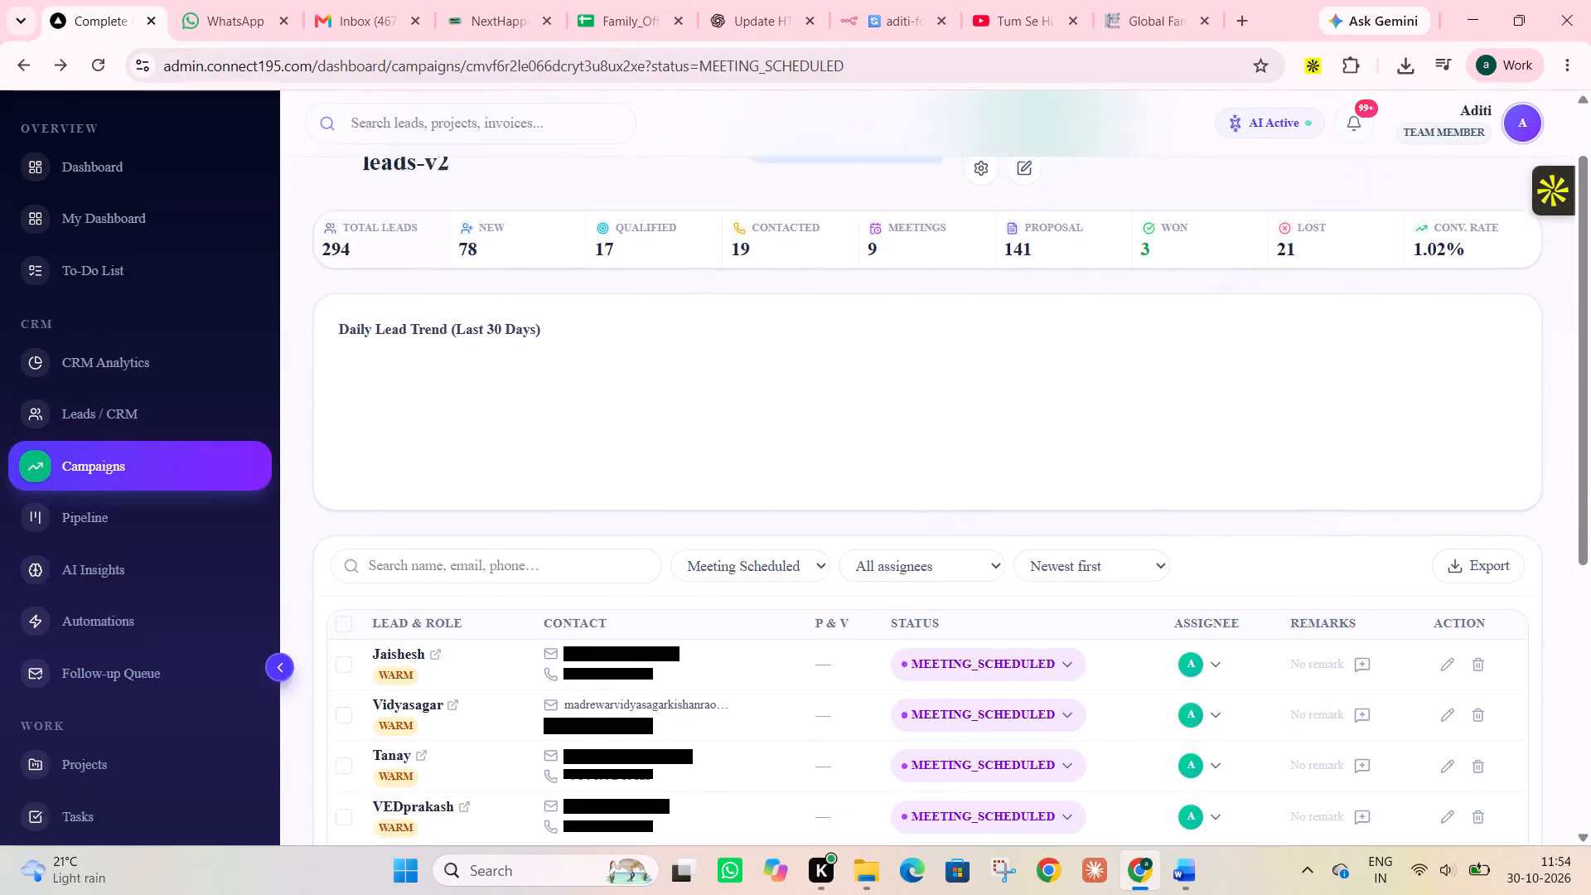
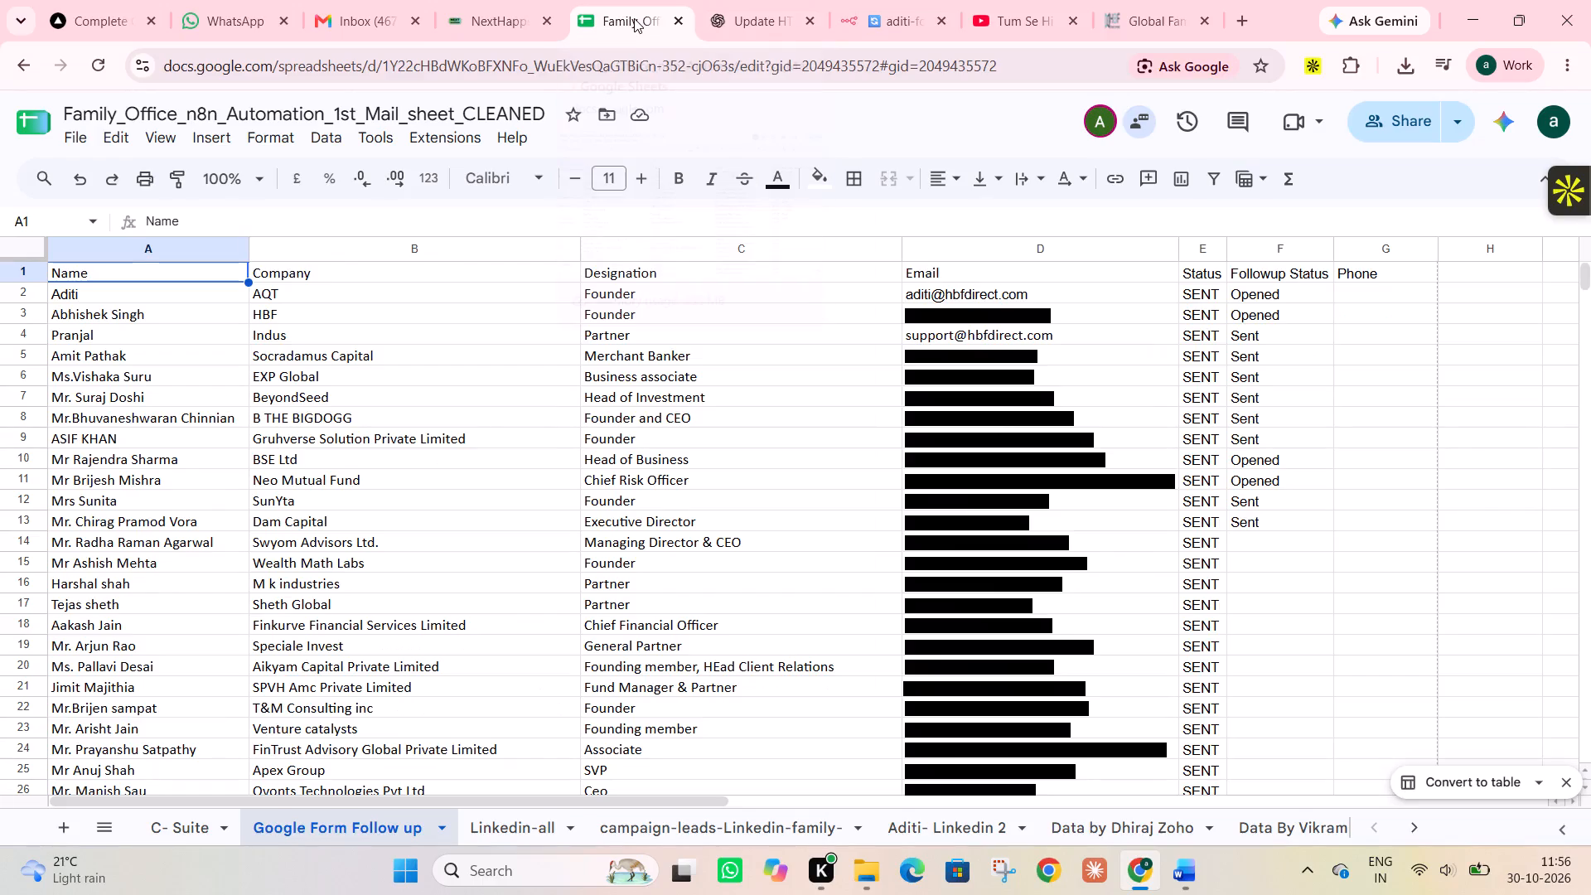
# Close the NextHapp and Global Family Office Summit 2026 browser tabs, keeping the aditi-follow-up-1 workflow open.
pyautogui.click(544, 22)
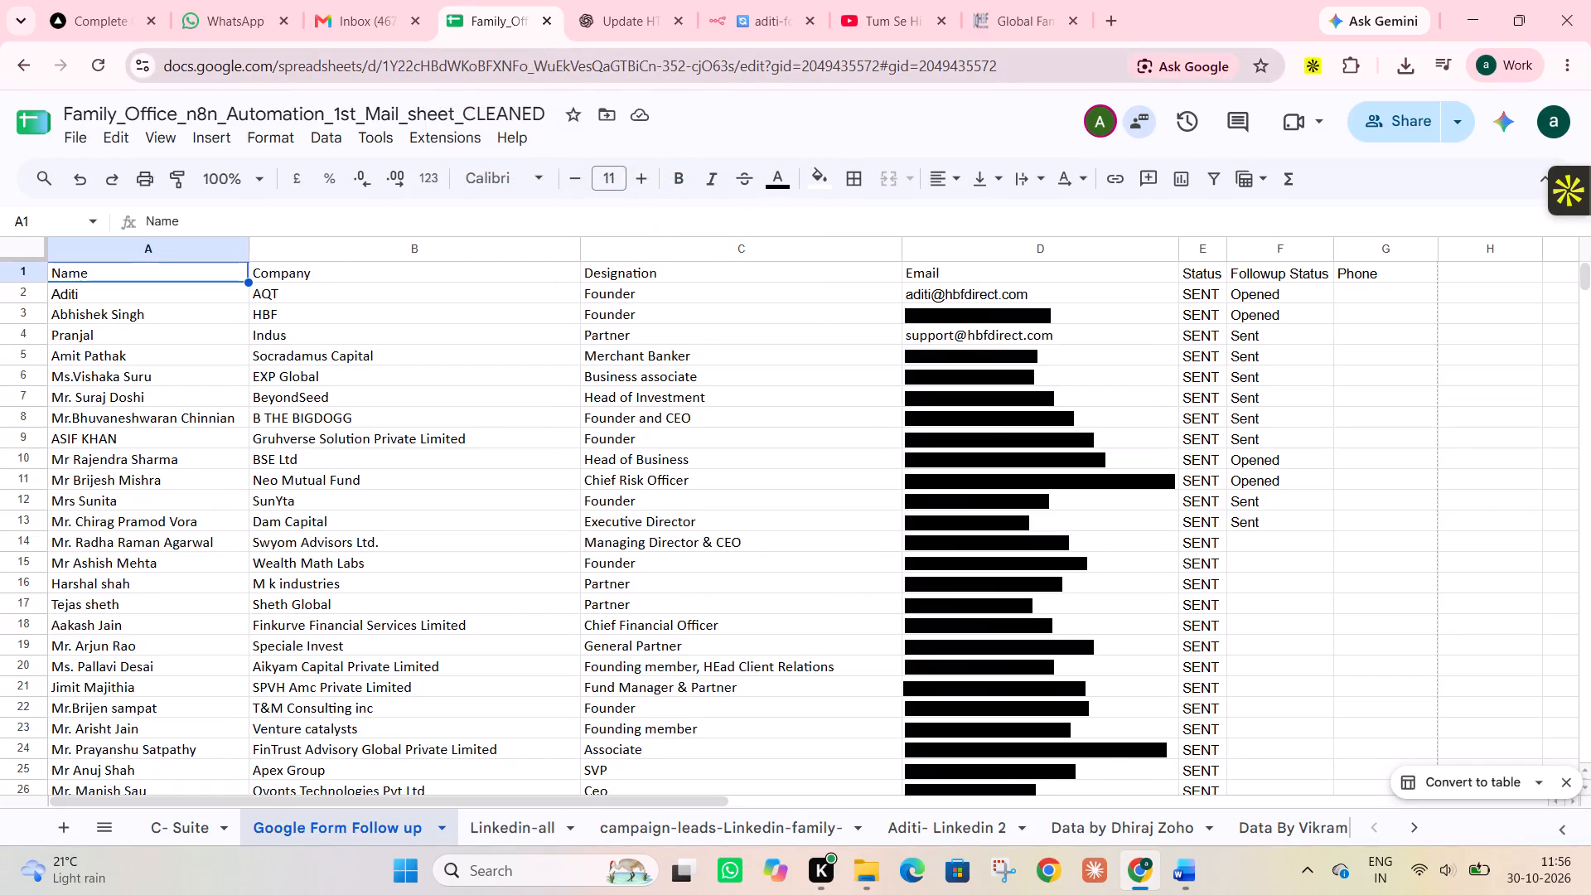
pyautogui.click(752, 2)
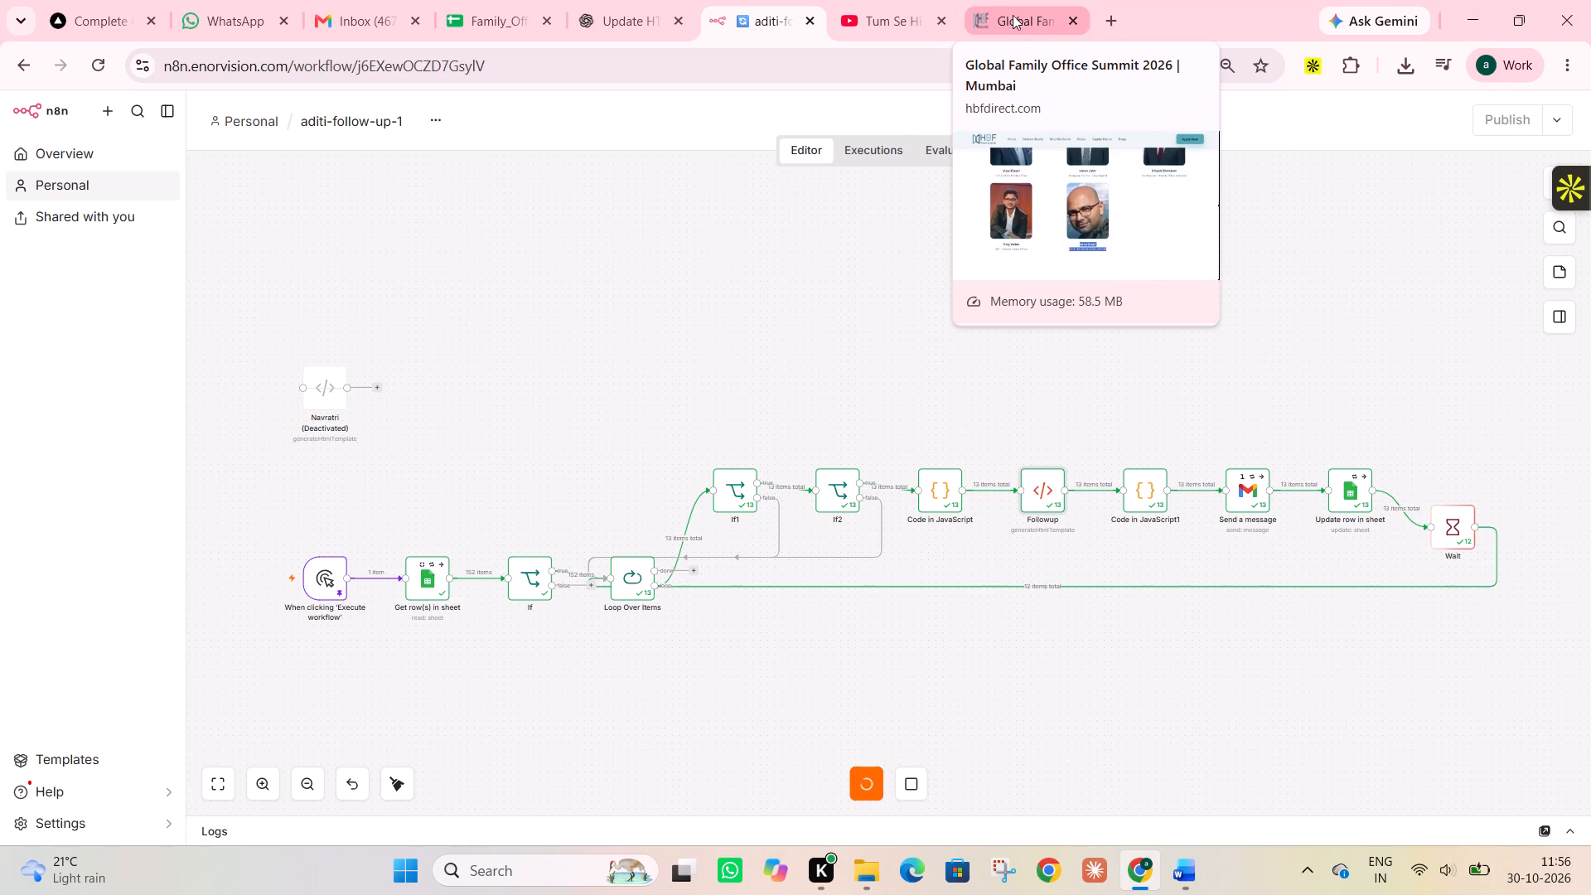
pyautogui.click(1068, 23)
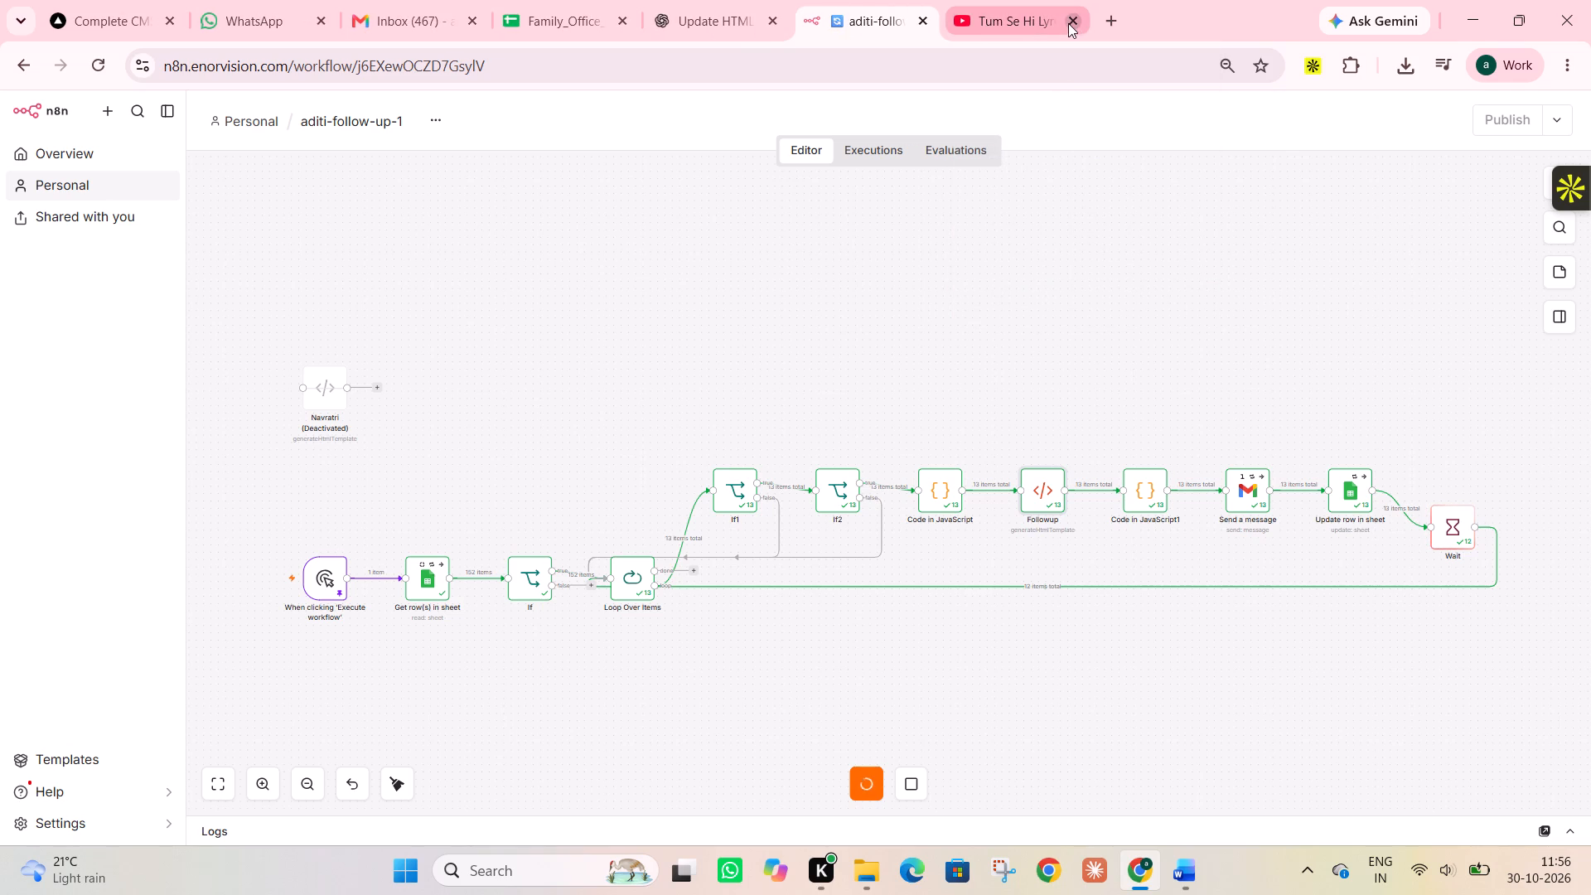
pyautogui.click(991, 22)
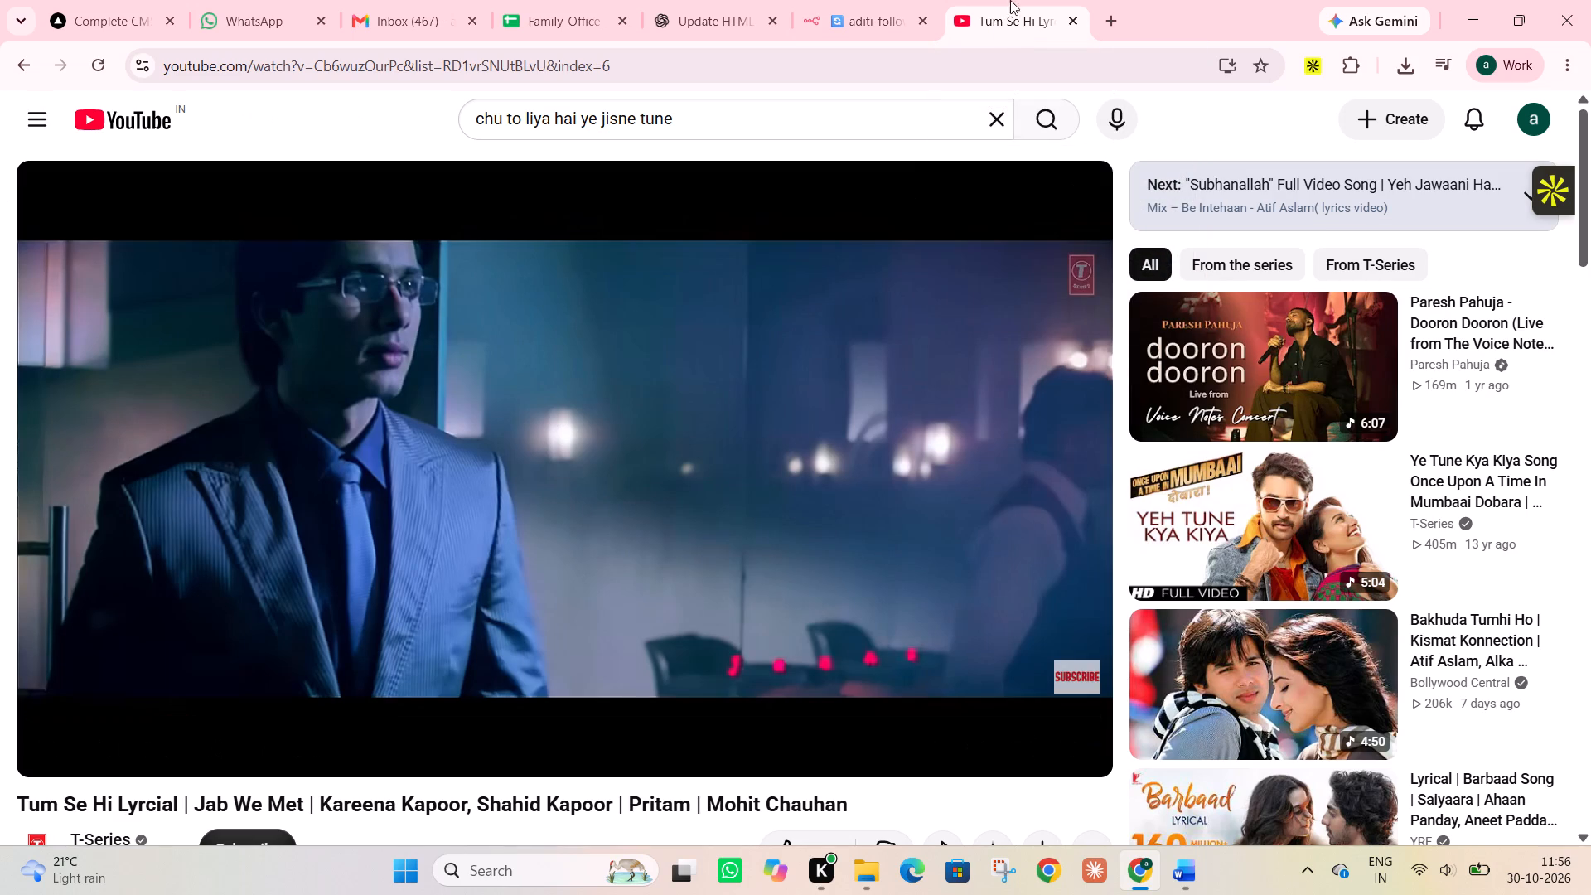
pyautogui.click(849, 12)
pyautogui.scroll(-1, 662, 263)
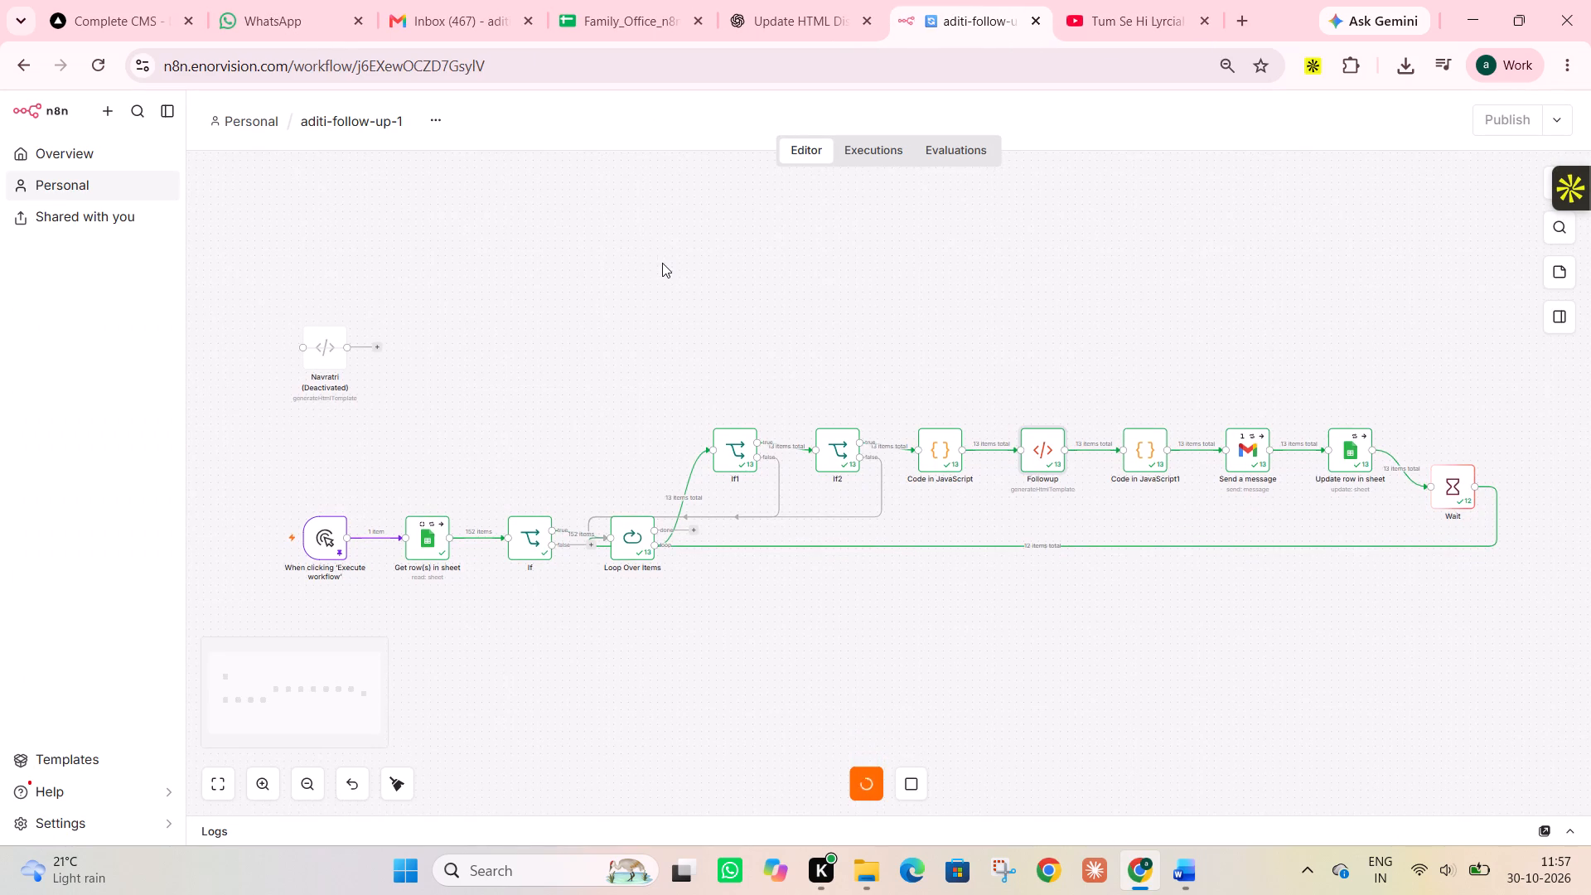
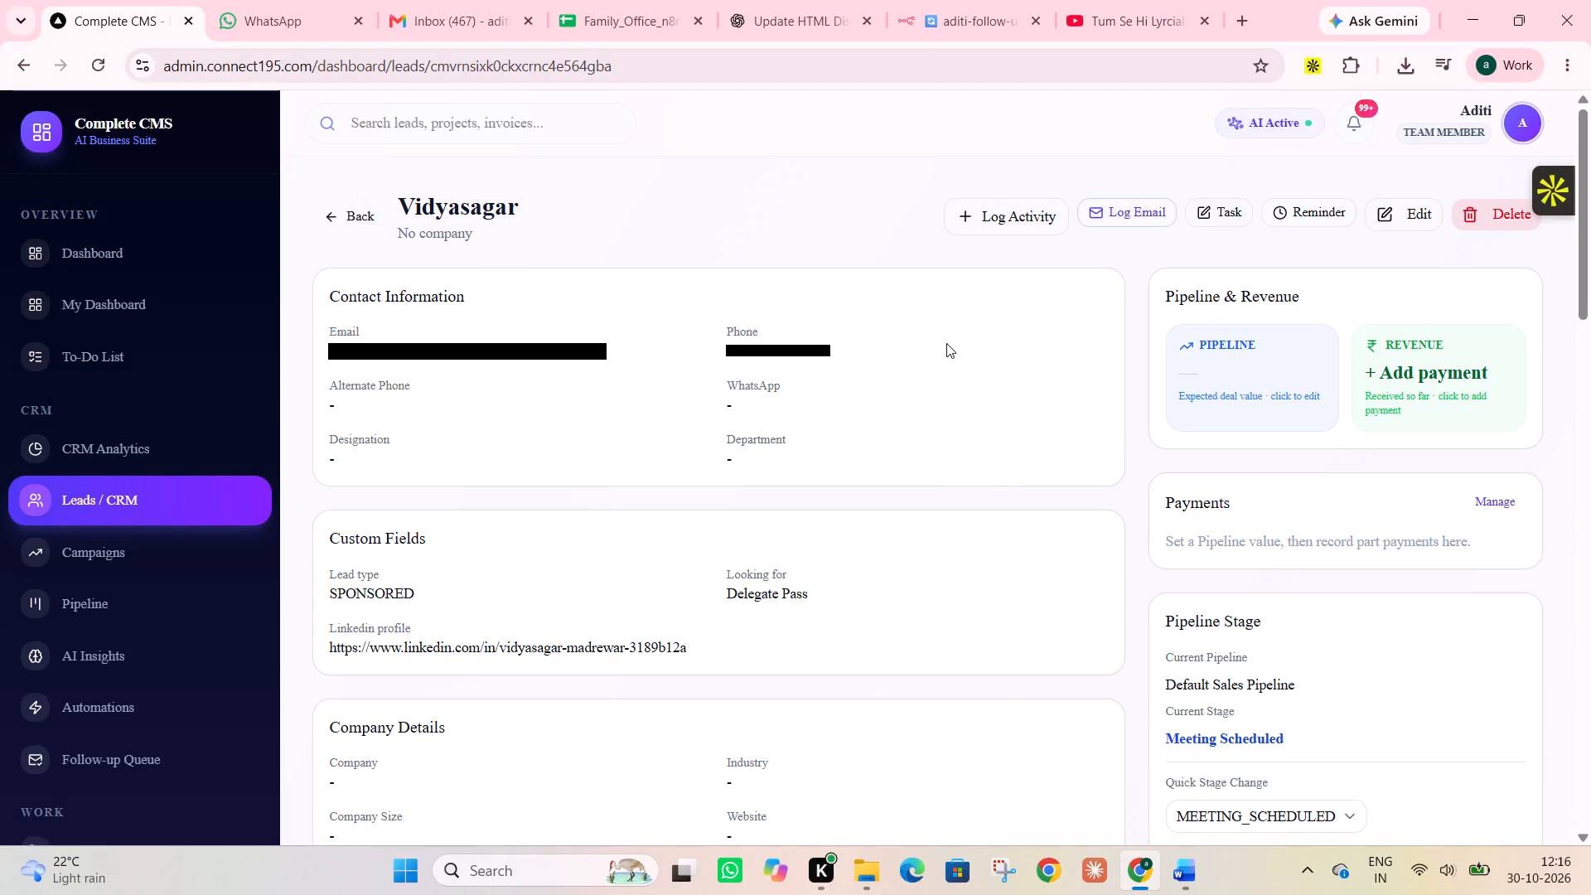
# Examine the company details, pipeline stage and status information further down Vidyasagar's lead record.
pyautogui.scroll(-4, 946, 343)
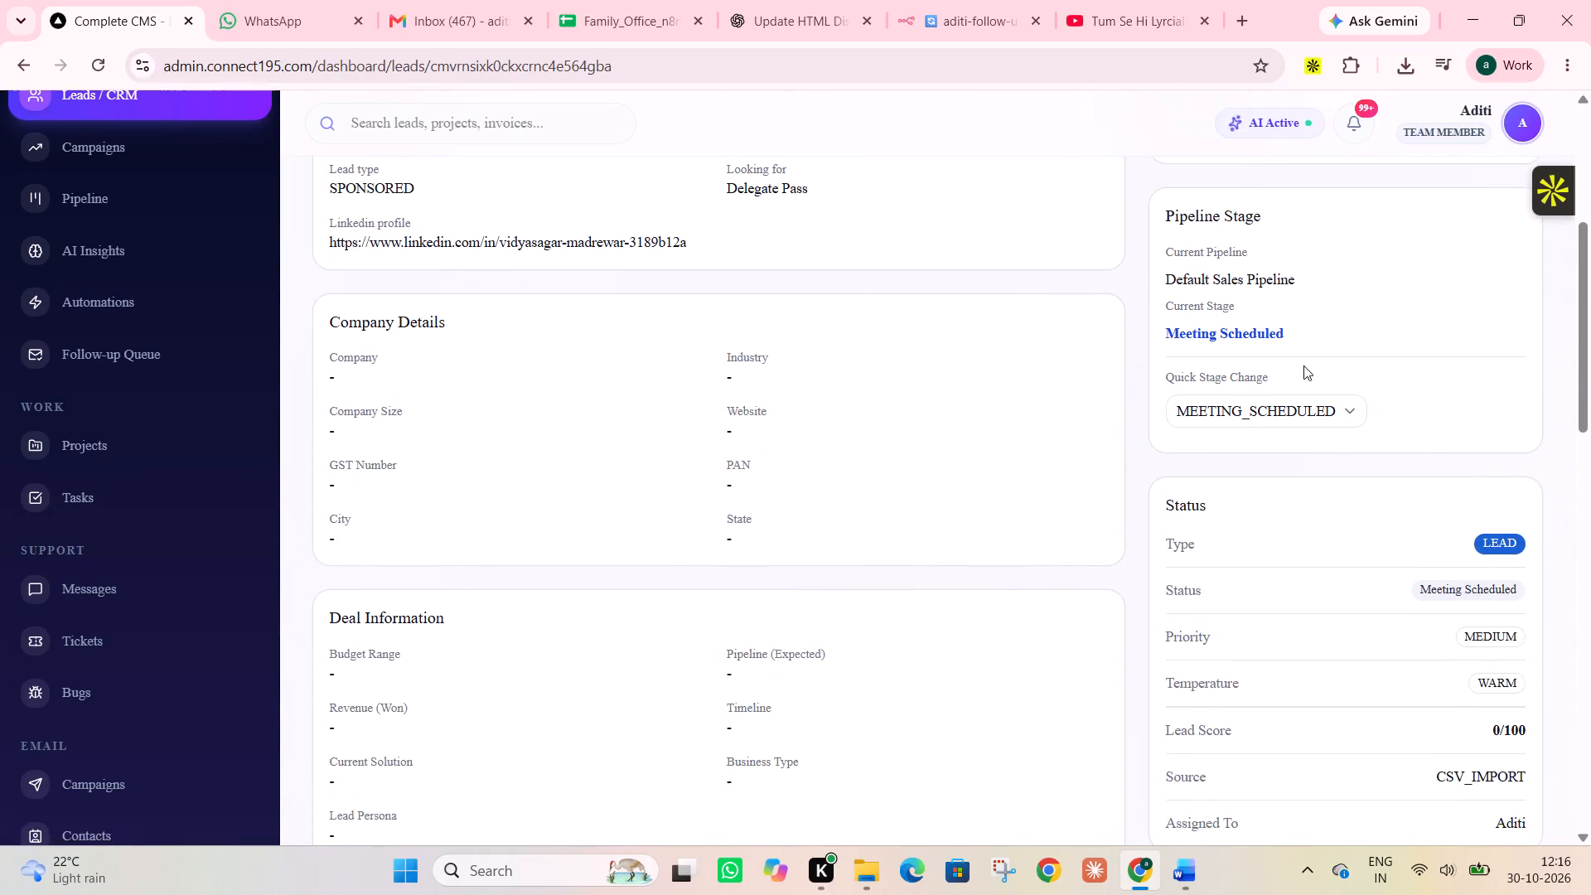
# Change the open lead's pipeline stage to Lost.
pyautogui.click(1279, 406)
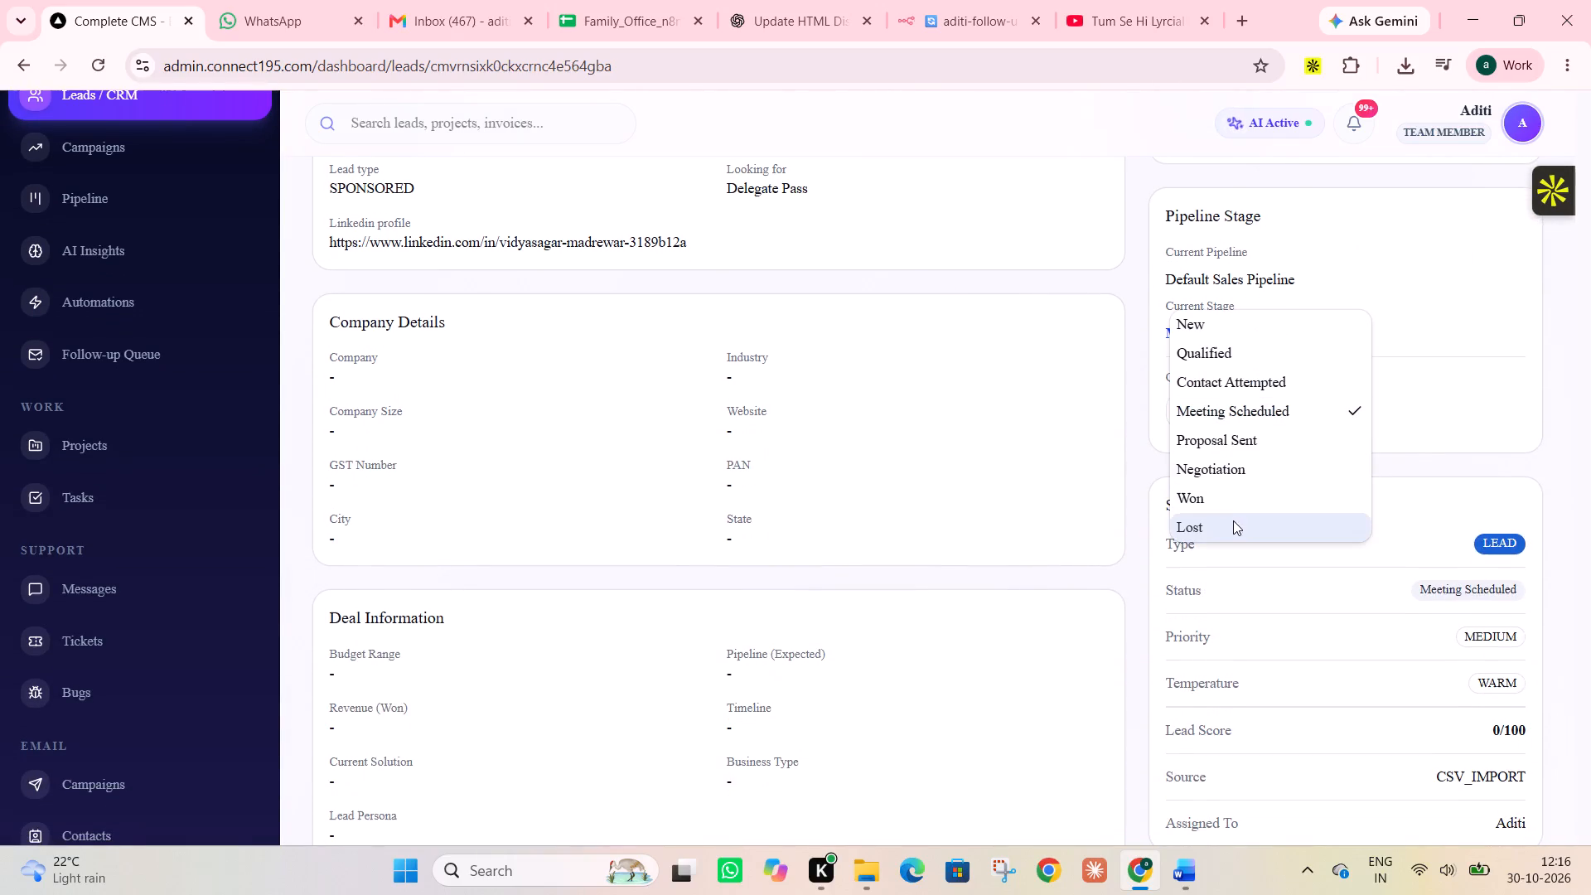
pyautogui.click(1233, 520)
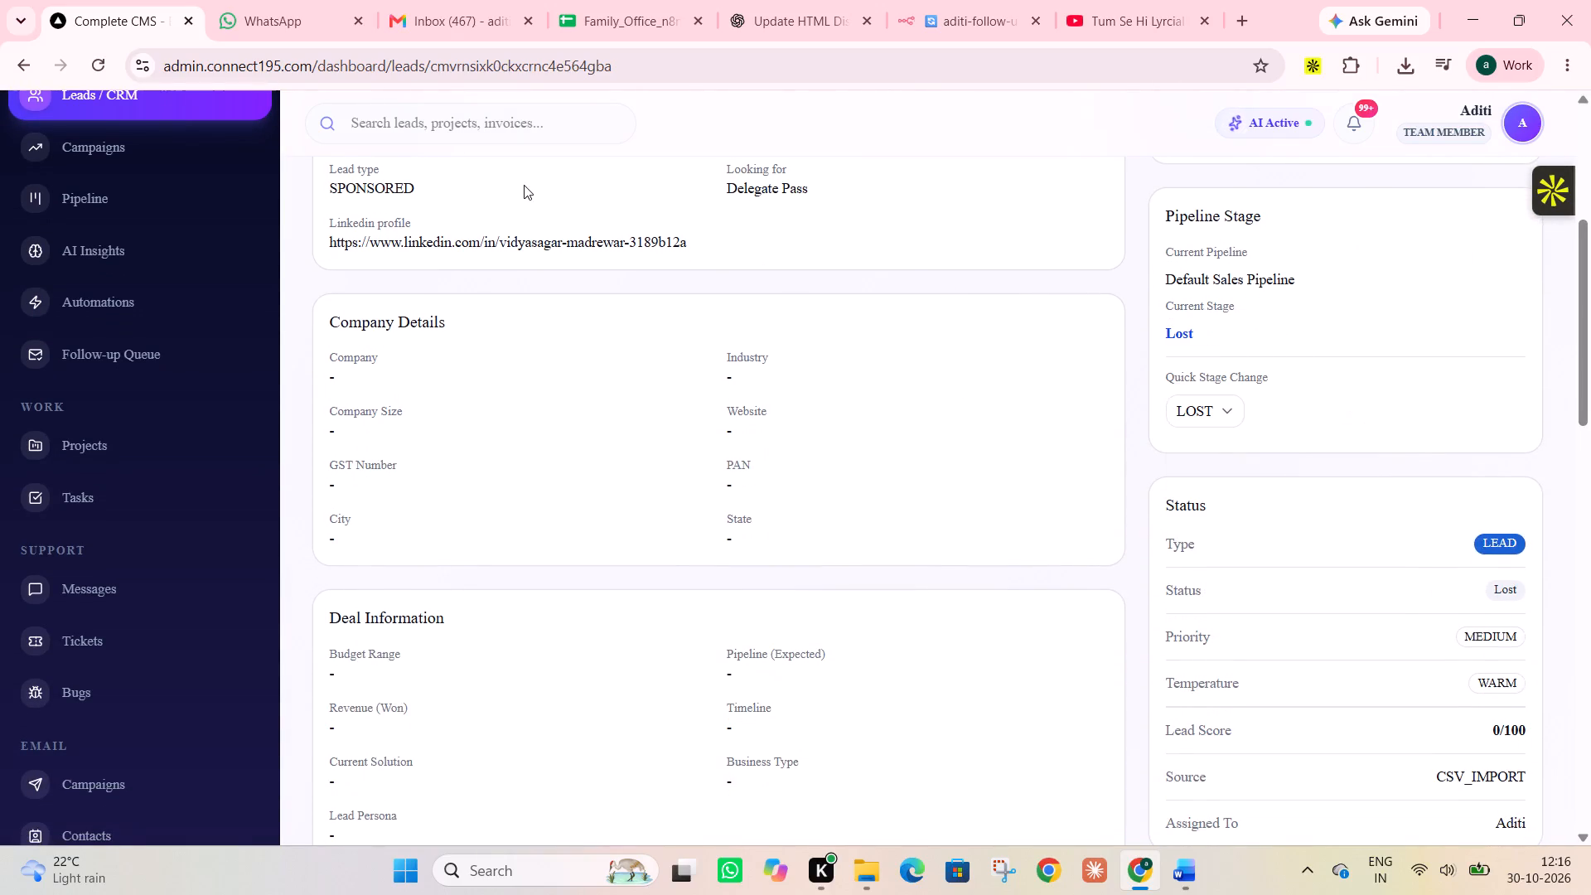
# Leave the lead and its Linkedin-family-office-leads-v2 campaign, and open the lead list of the meta-add-family-office campaign.
pyautogui.scroll(12, 524, 185)
pyautogui.click(336, 221)
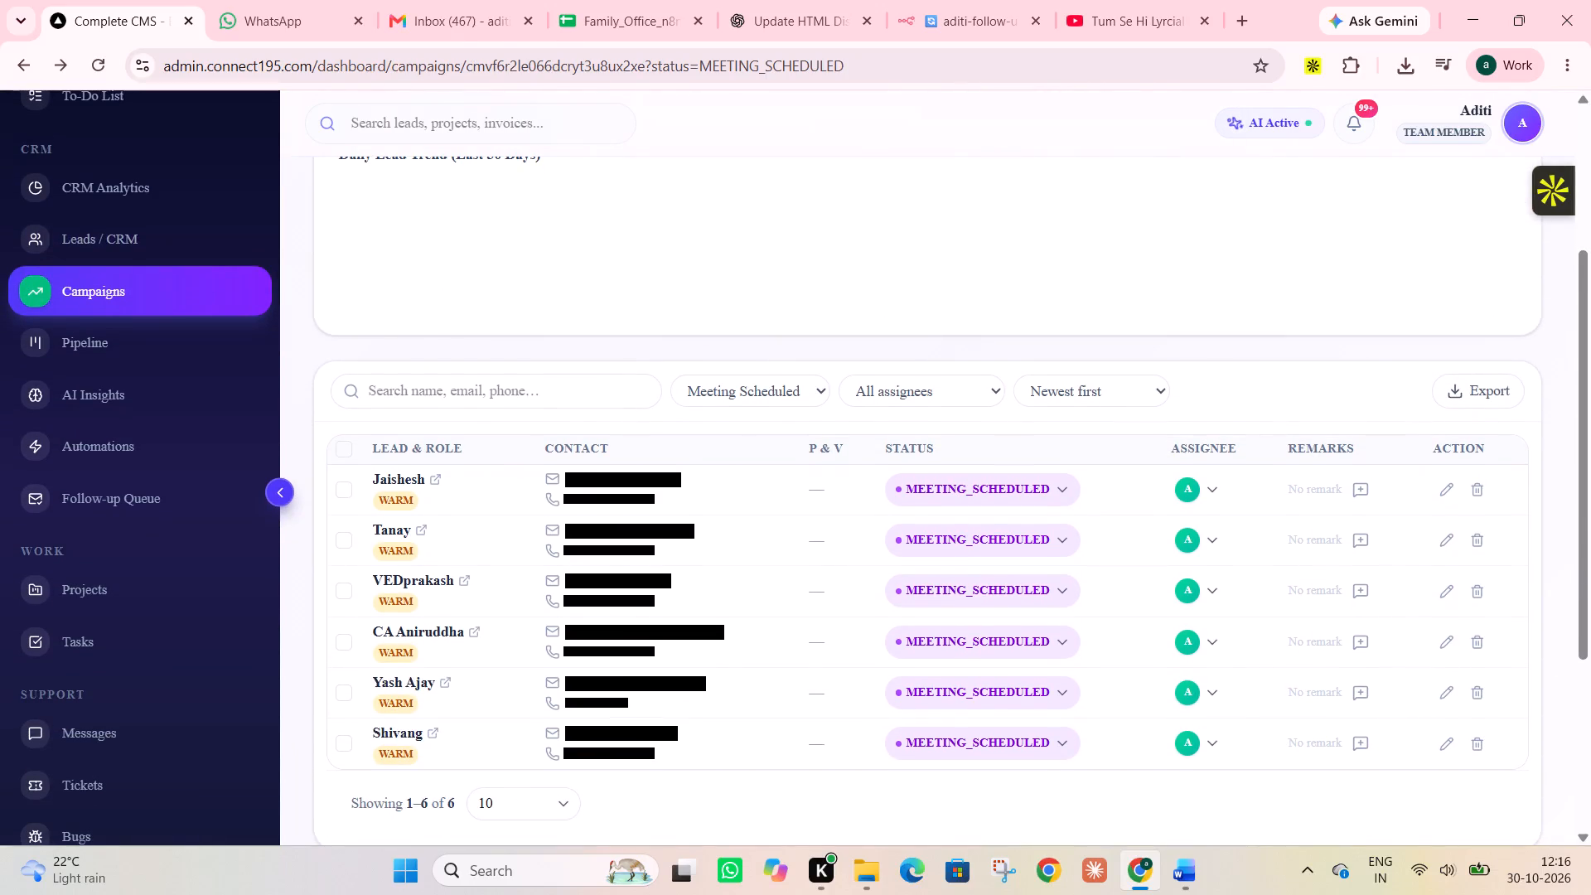
pyautogui.scroll(6, 362, 288)
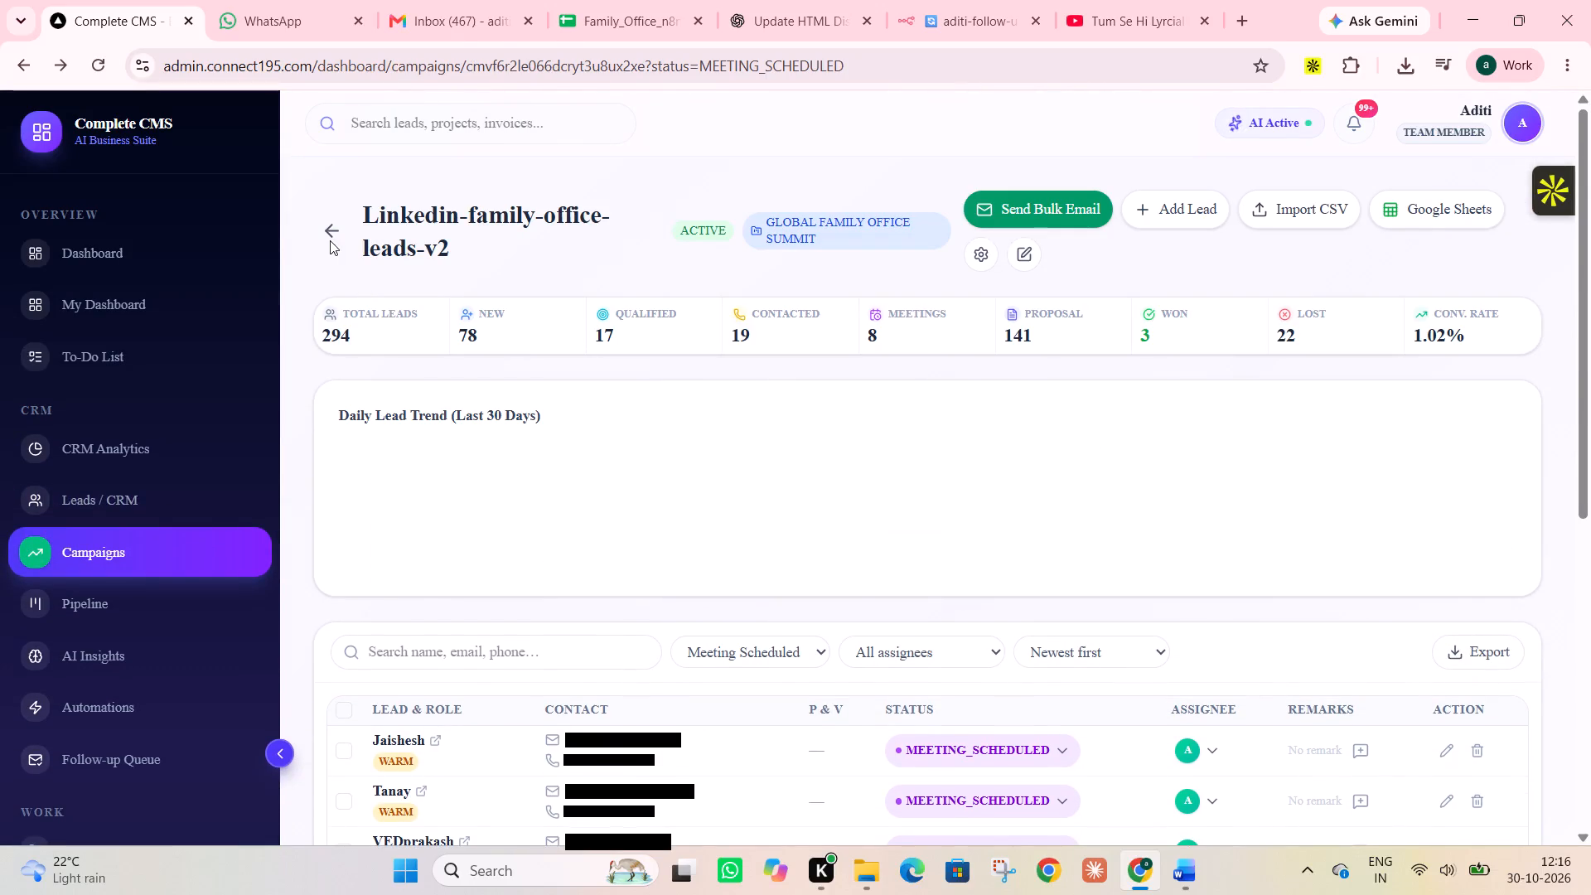
pyautogui.click(328, 231)
pyautogui.scroll(-1, 448, 582)
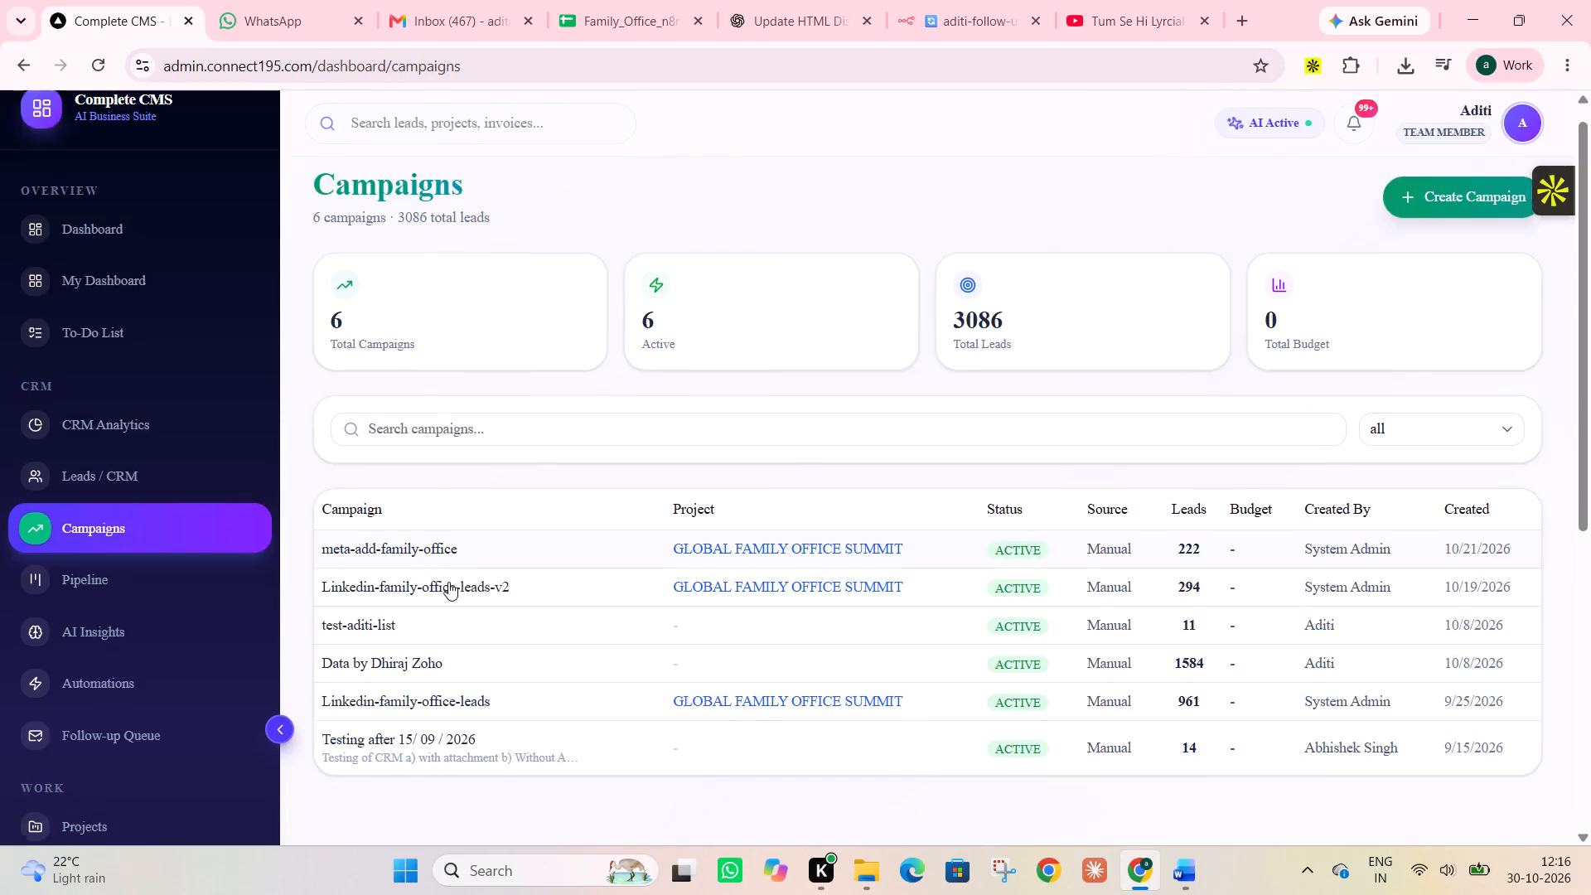
pyautogui.scroll(-1, 448, 582)
pyautogui.scroll(3, 448, 582)
pyautogui.scroll(1, 369, 270)
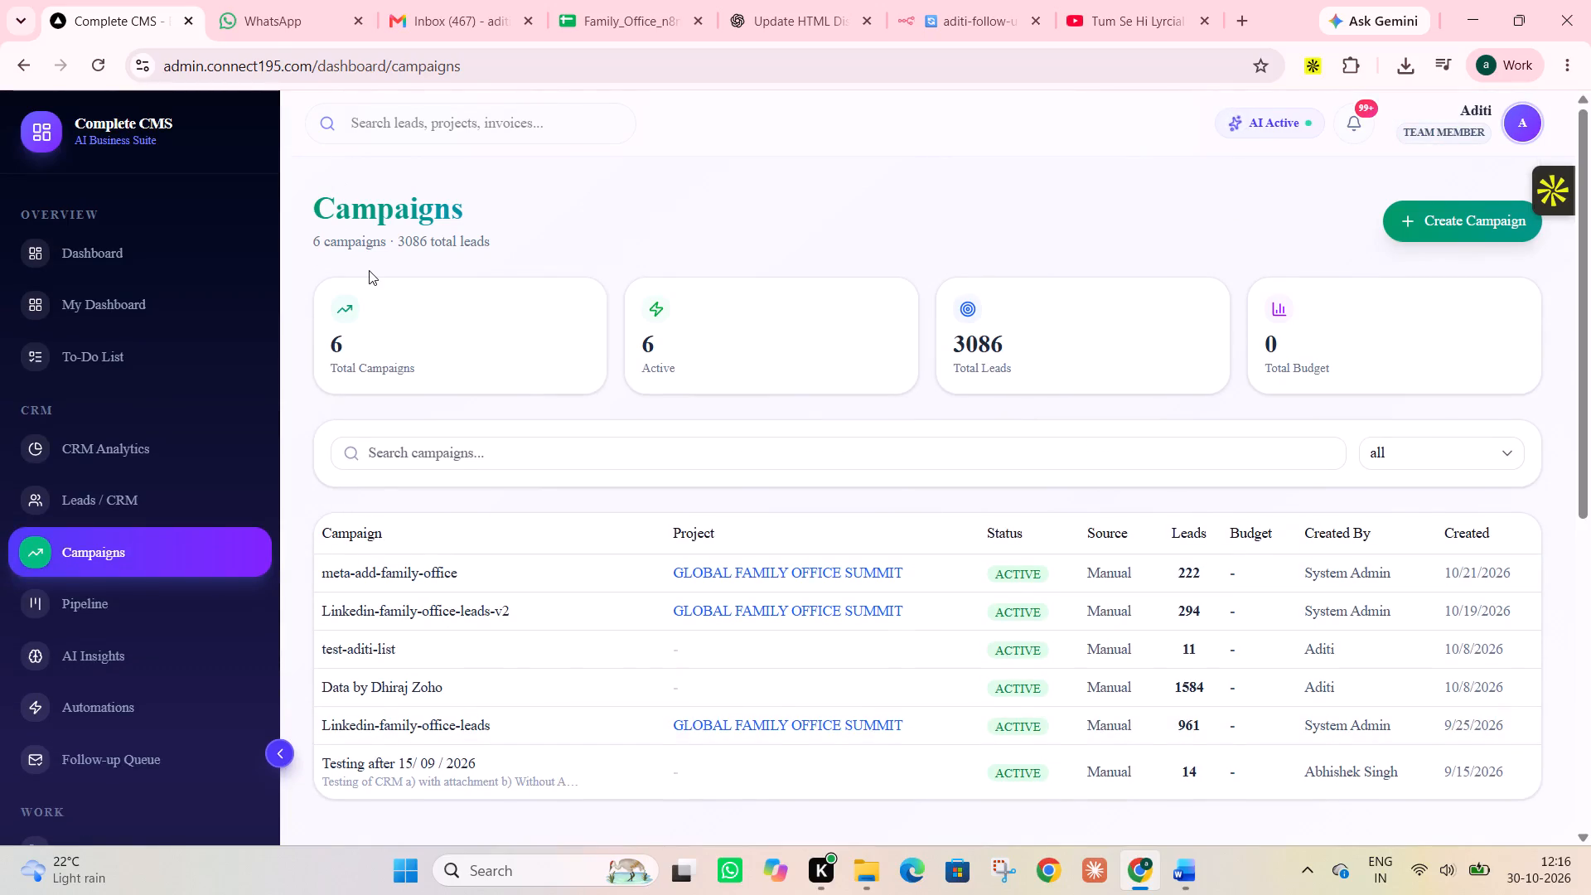
pyautogui.scroll(2, 369, 270)
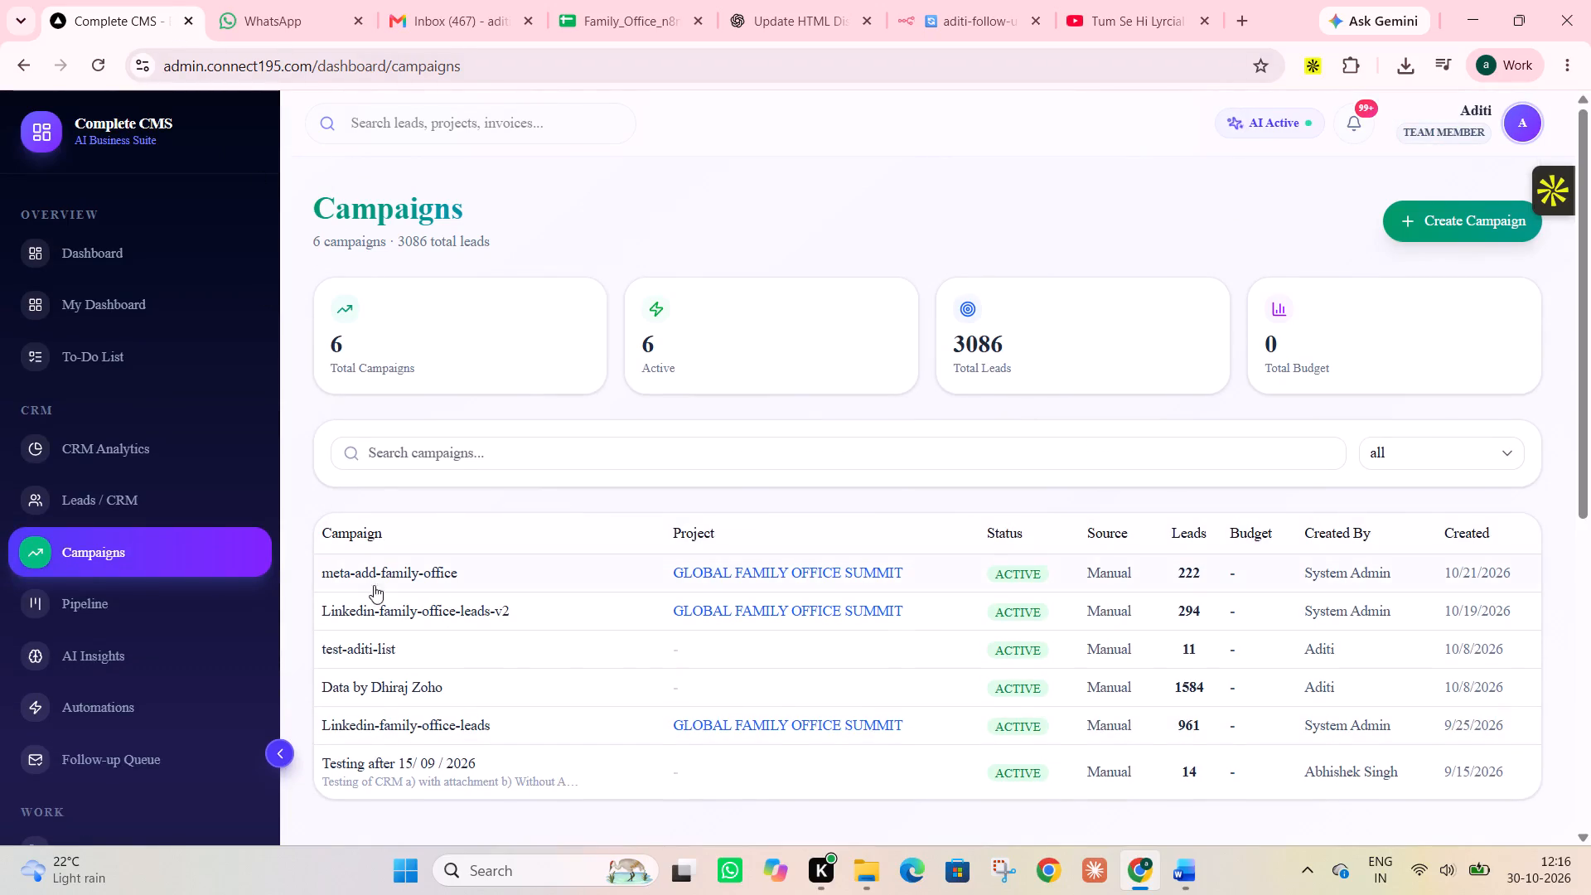
pyautogui.click(374, 577)
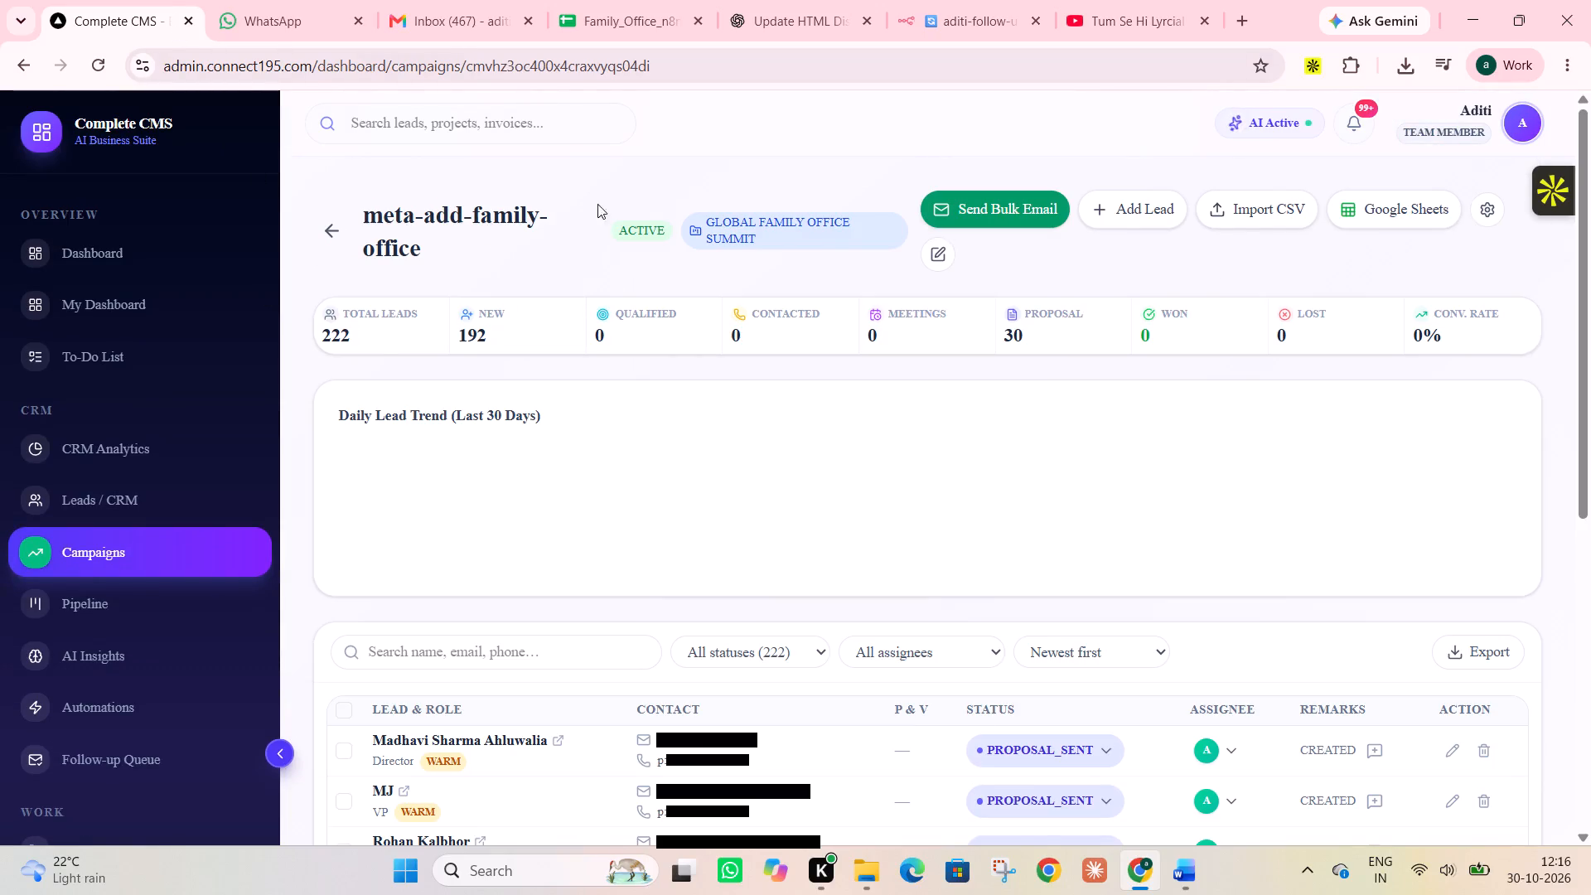
pyautogui.scroll(-3, 653, 495)
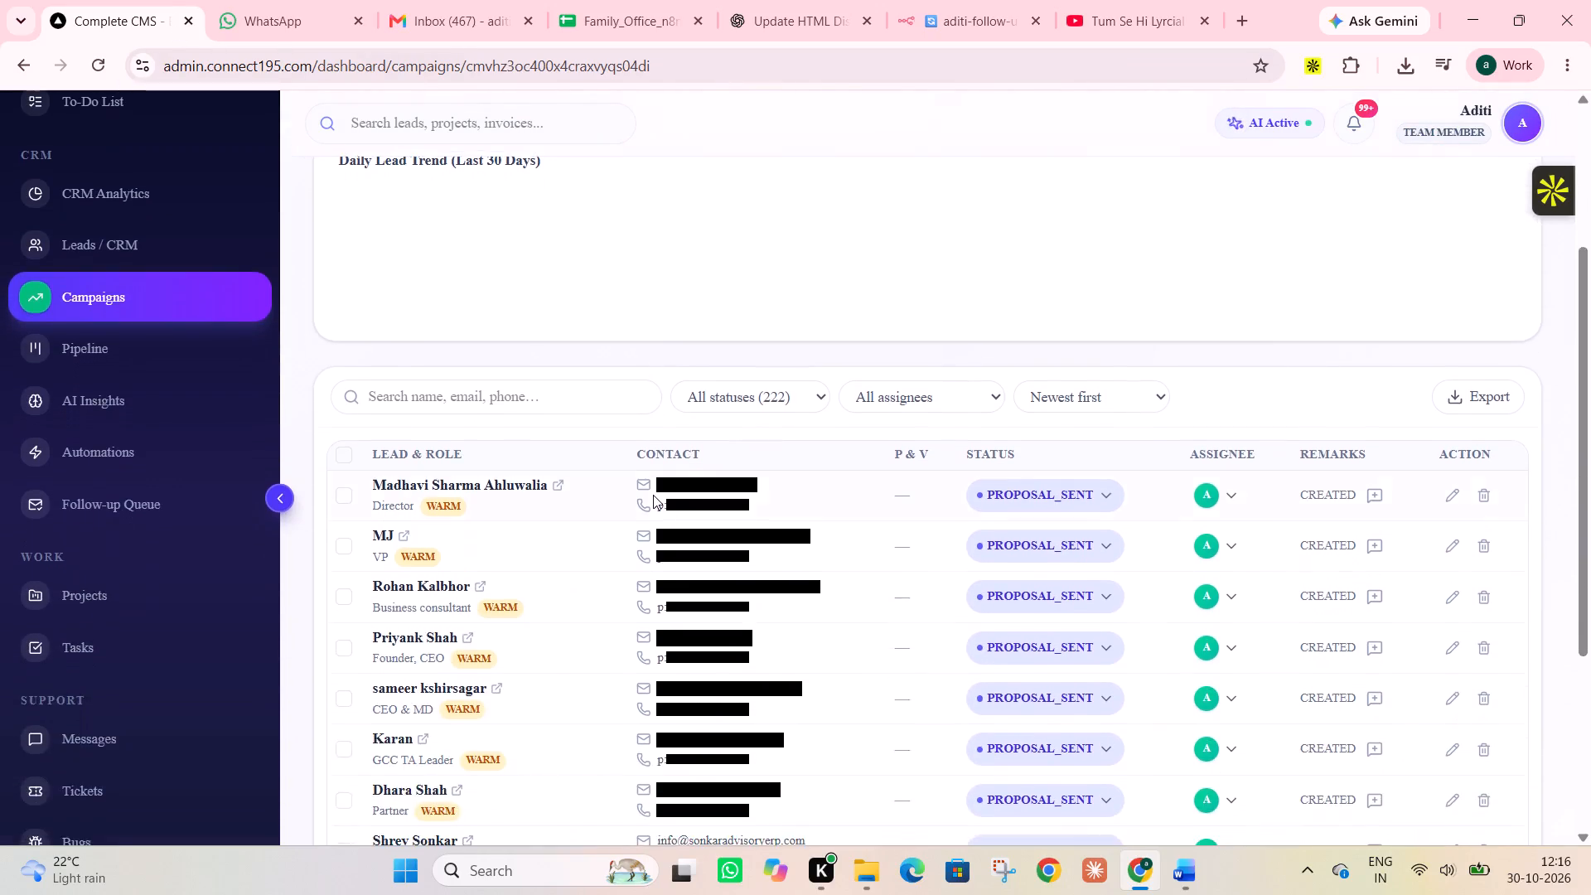
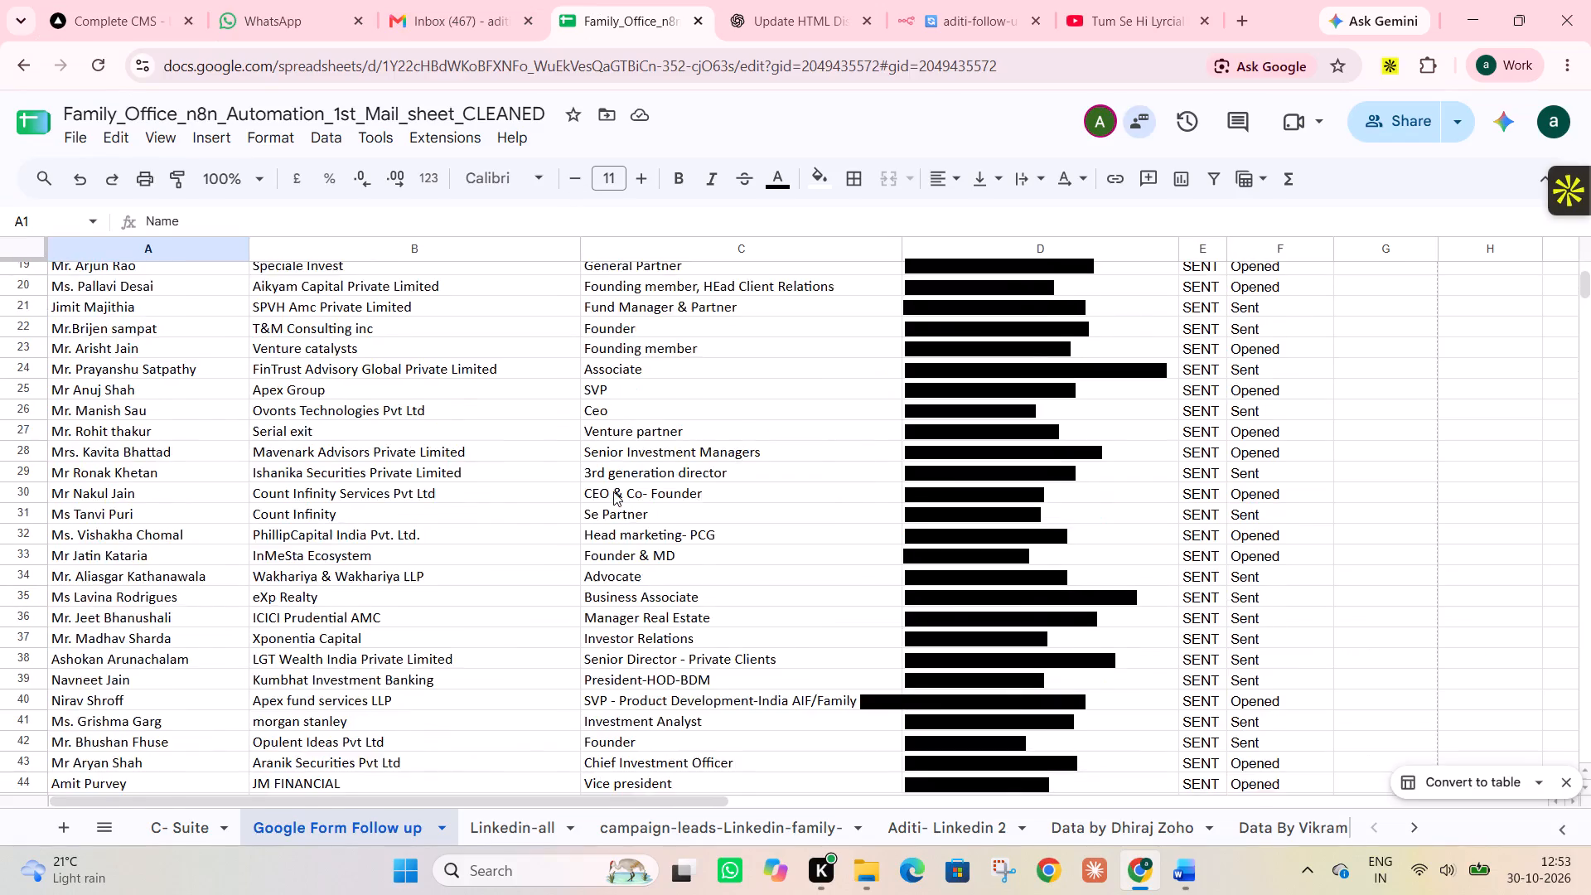
# Examine the send and open statuses of the leads further down the Google Form Follow up sheet.
pyautogui.scroll(-6, 613, 491)
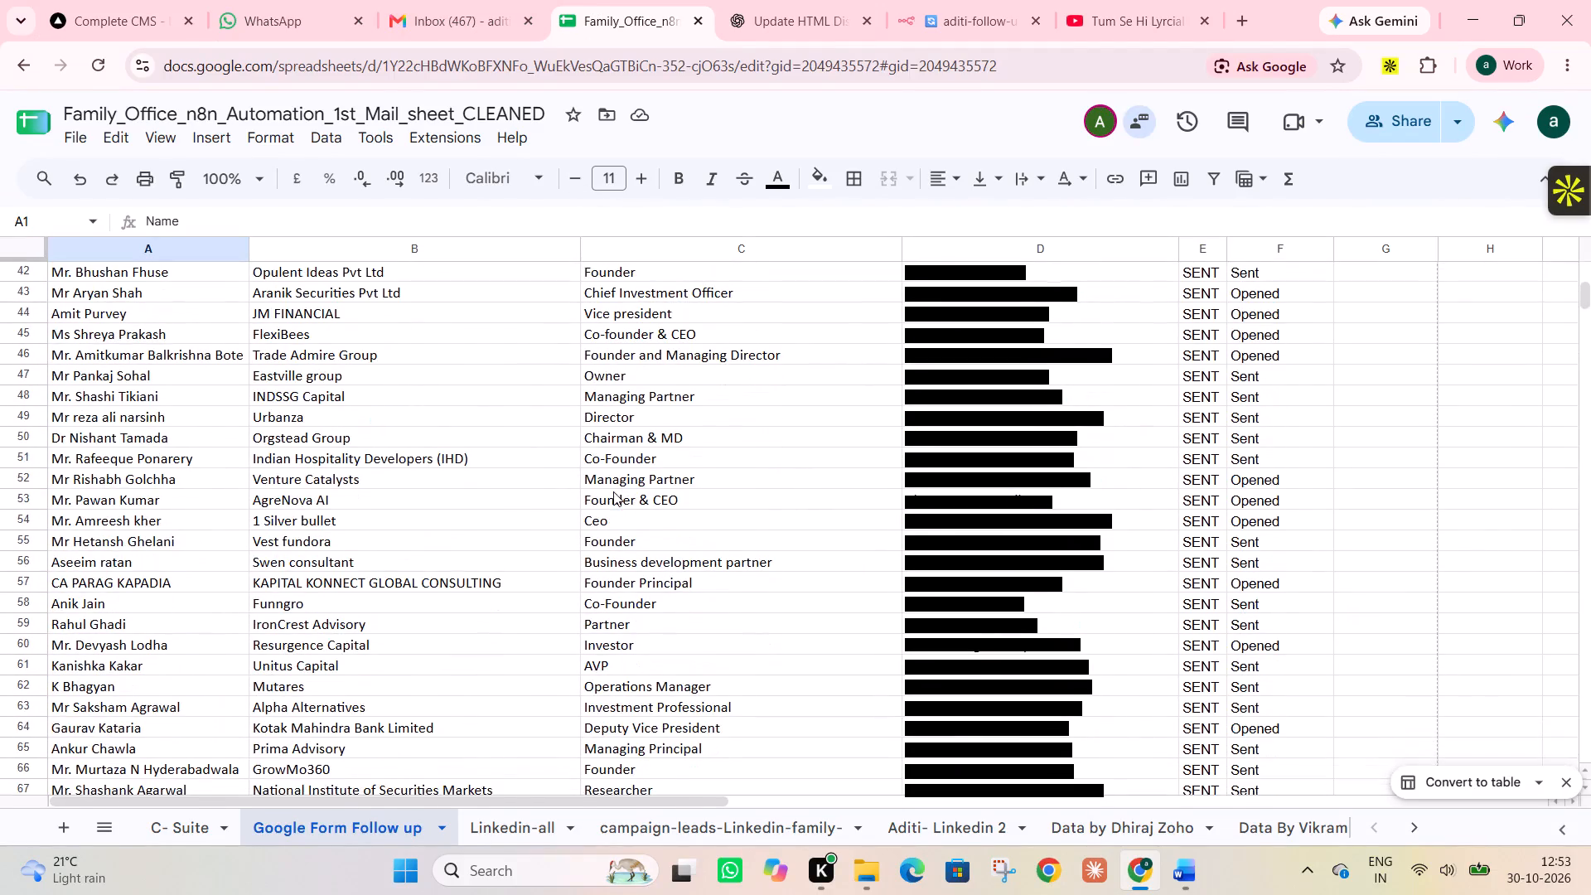
pyautogui.scroll(-5, 613, 491)
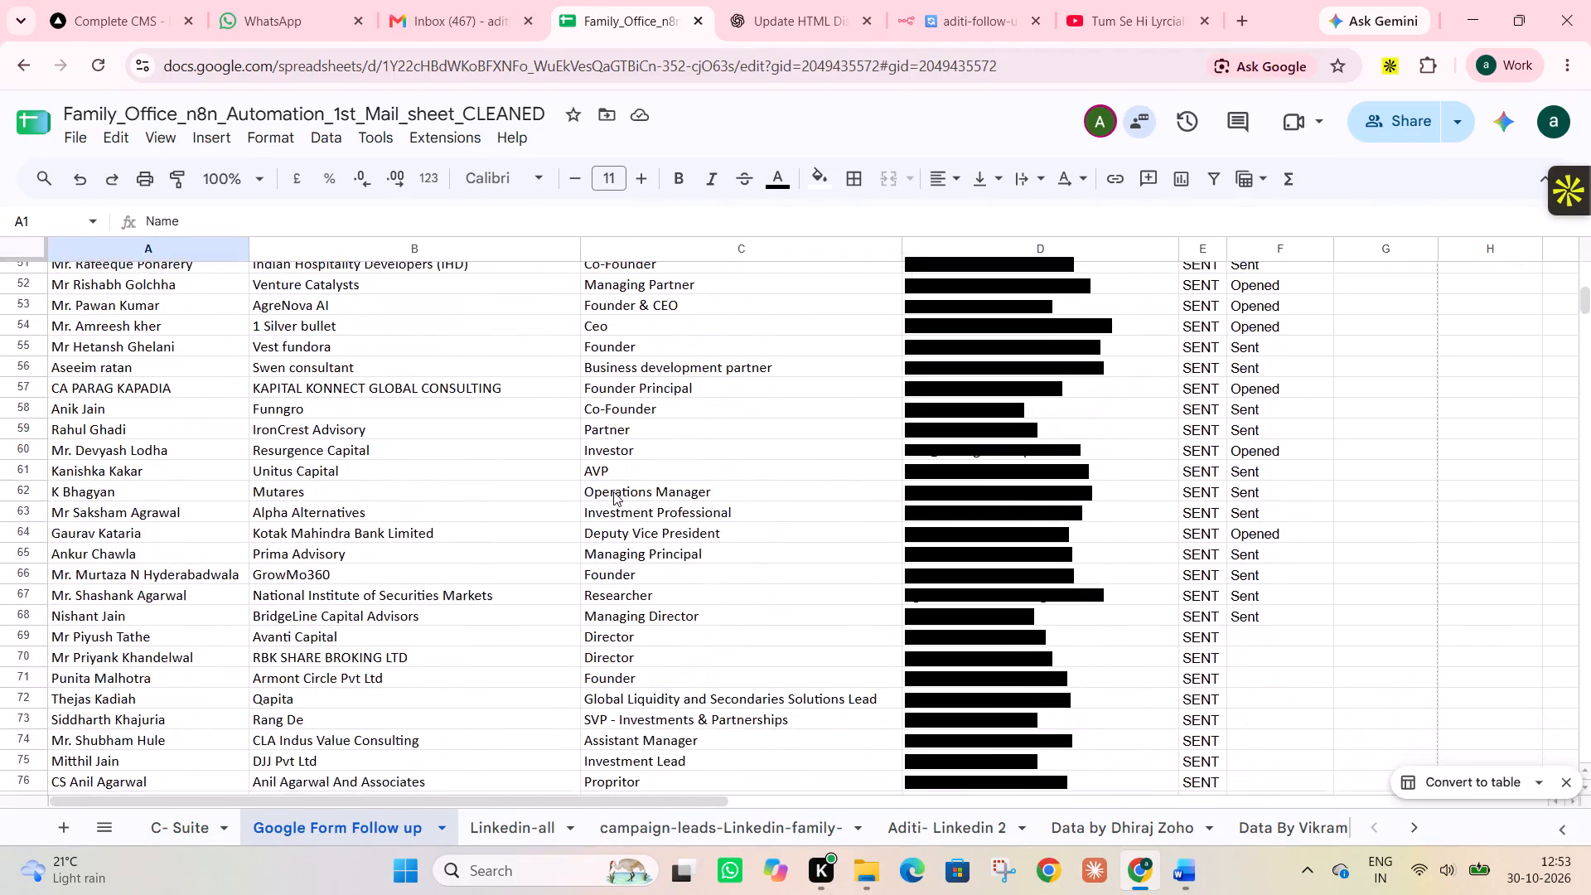
pyautogui.scroll(-3, 613, 491)
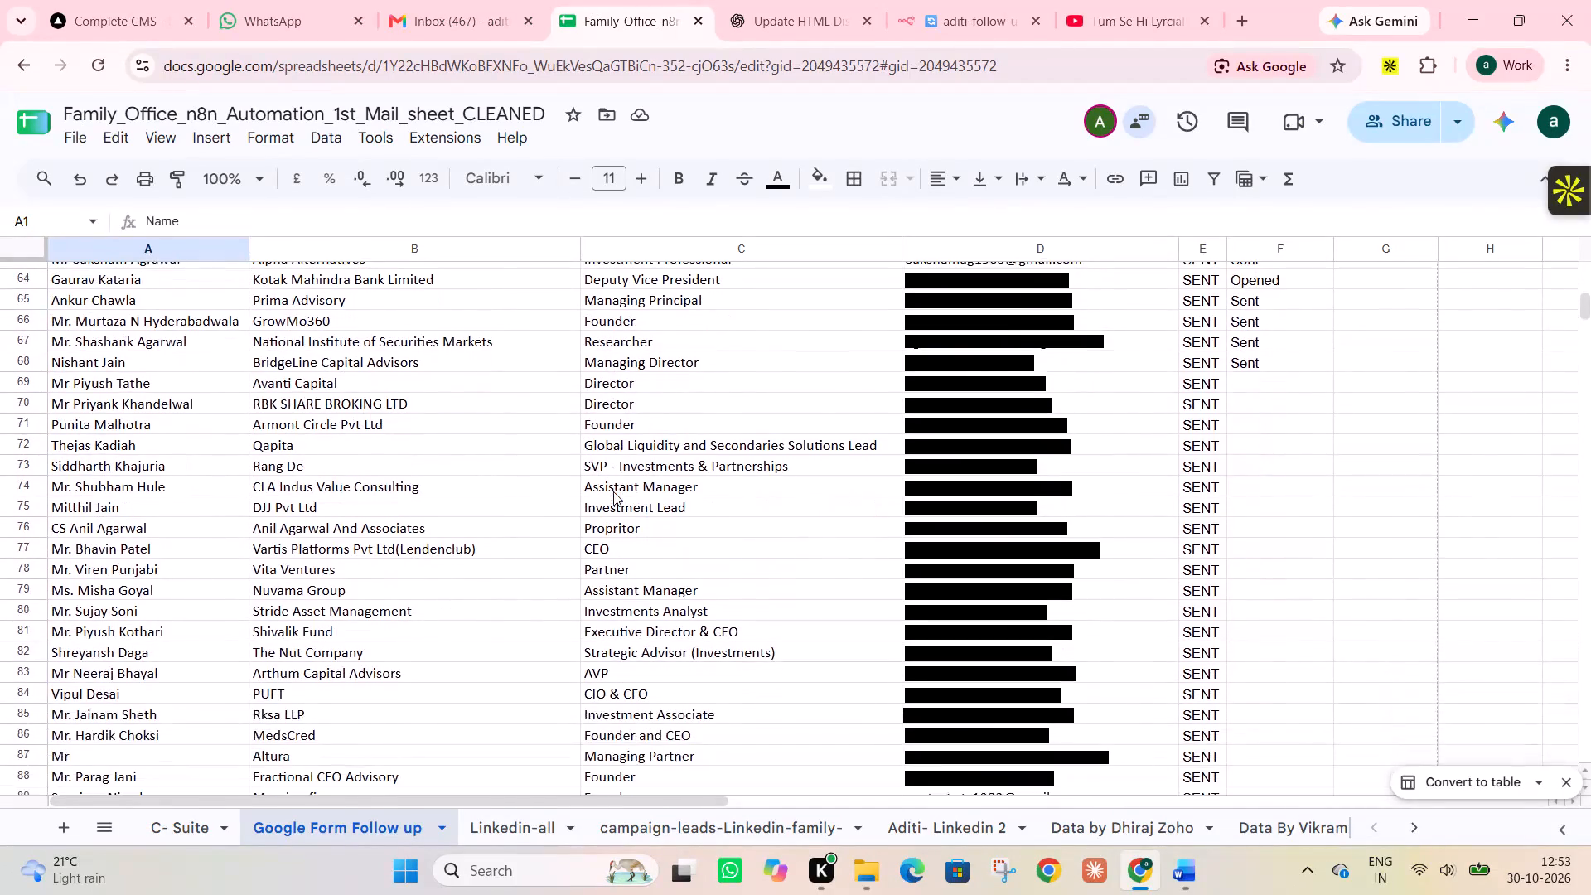
# Switch back to the Complete CMS page and look over the meta-add-family-office campaign's summary and lead list.
pyautogui.click(139, 0)
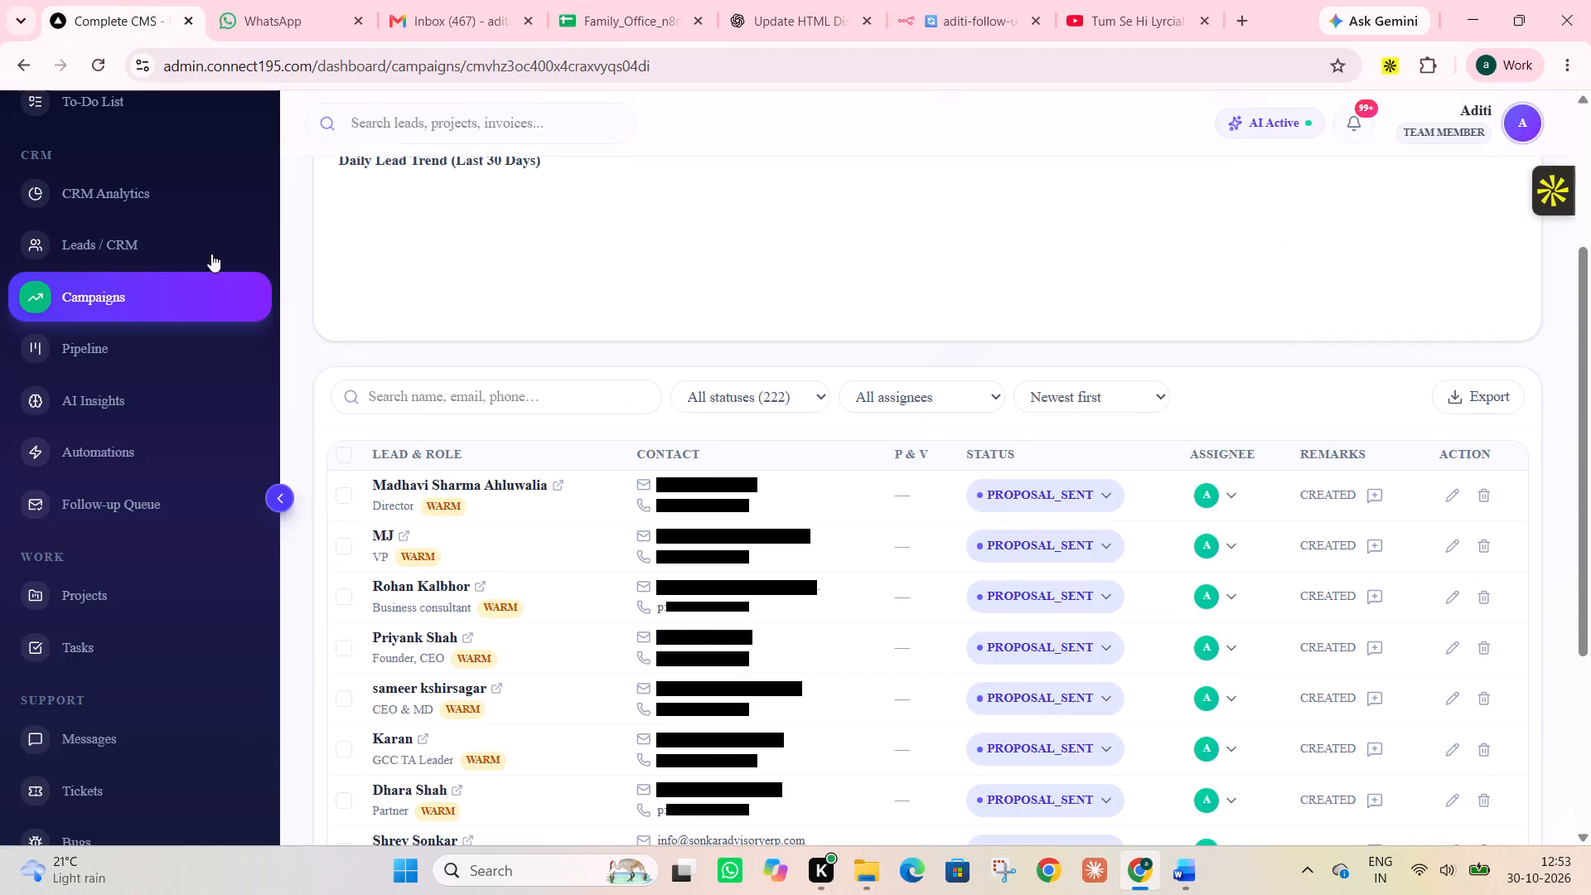
pyautogui.scroll(1, 411, 479)
pyautogui.scroll(-1, 411, 479)
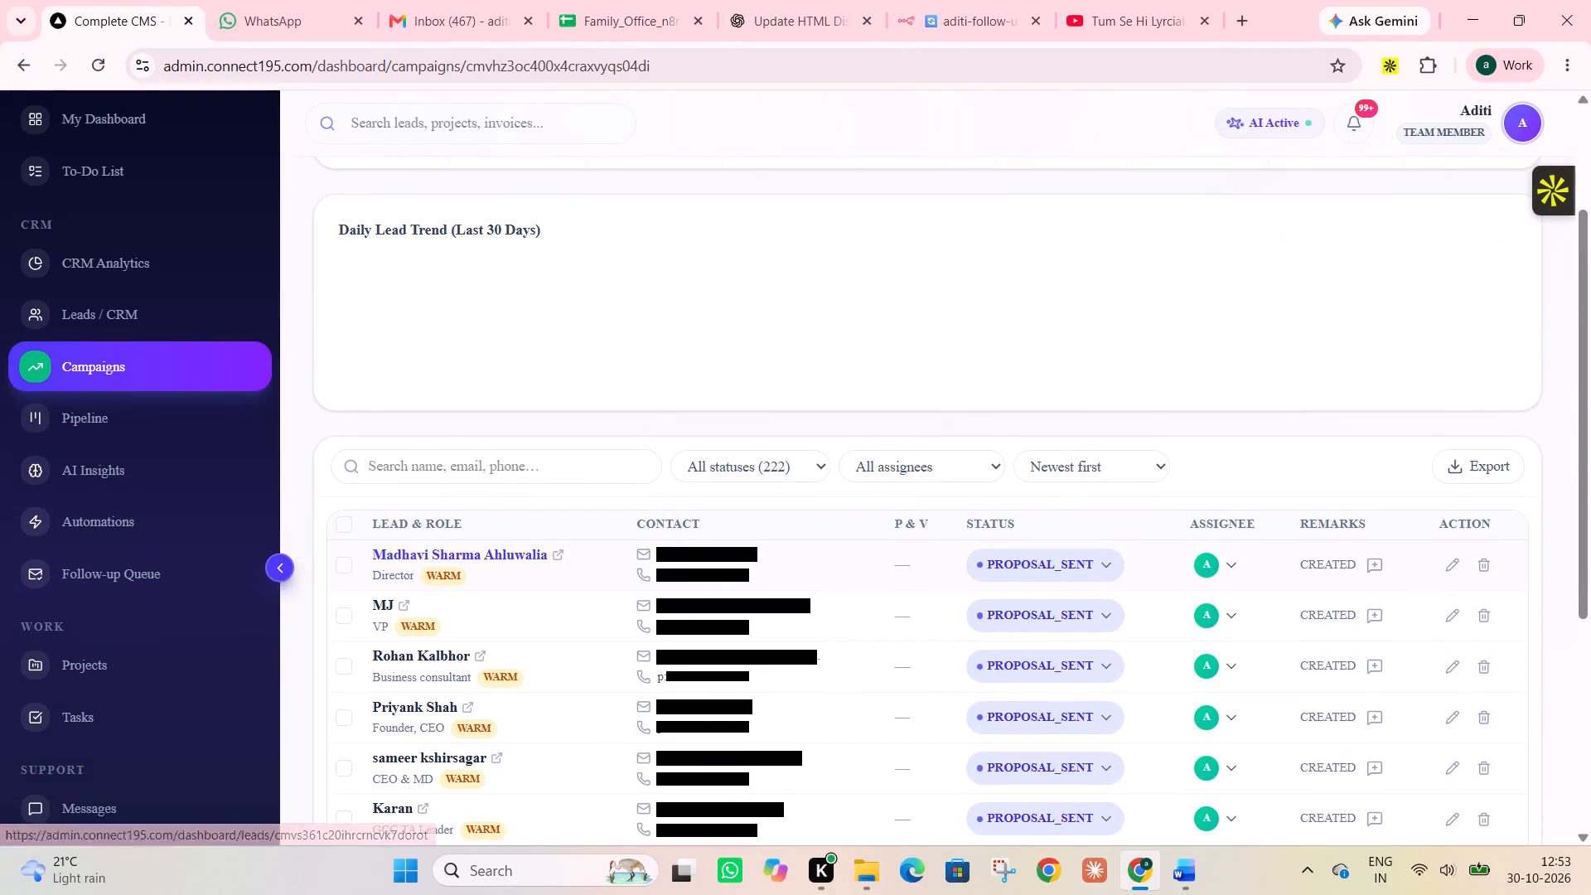
pyautogui.scroll(-1, 411, 479)
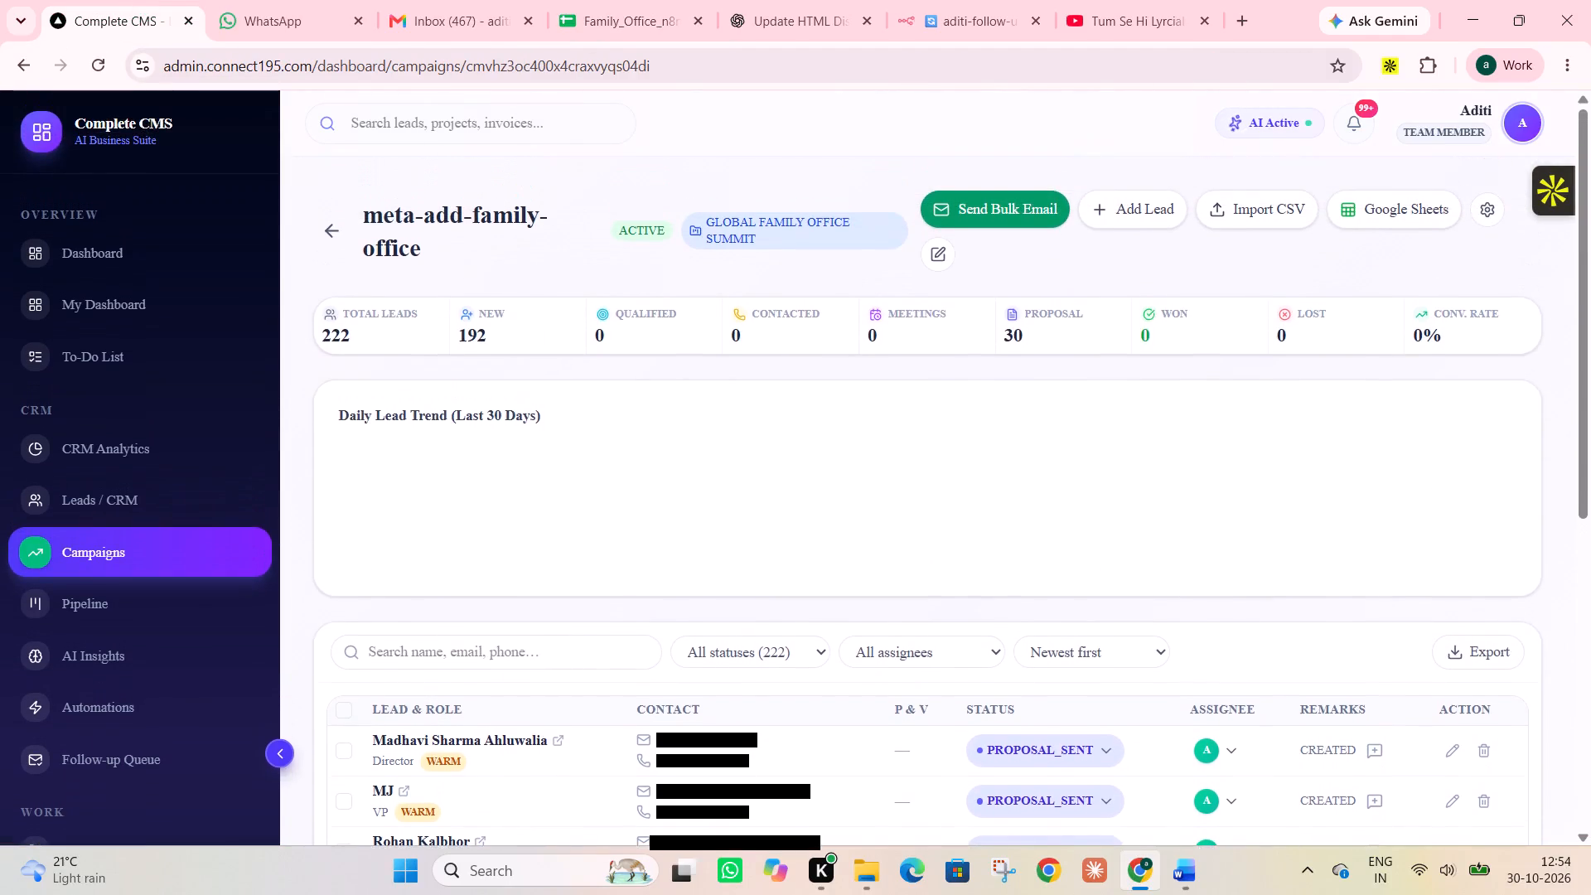
pyautogui.scroll(-1, 411, 479)
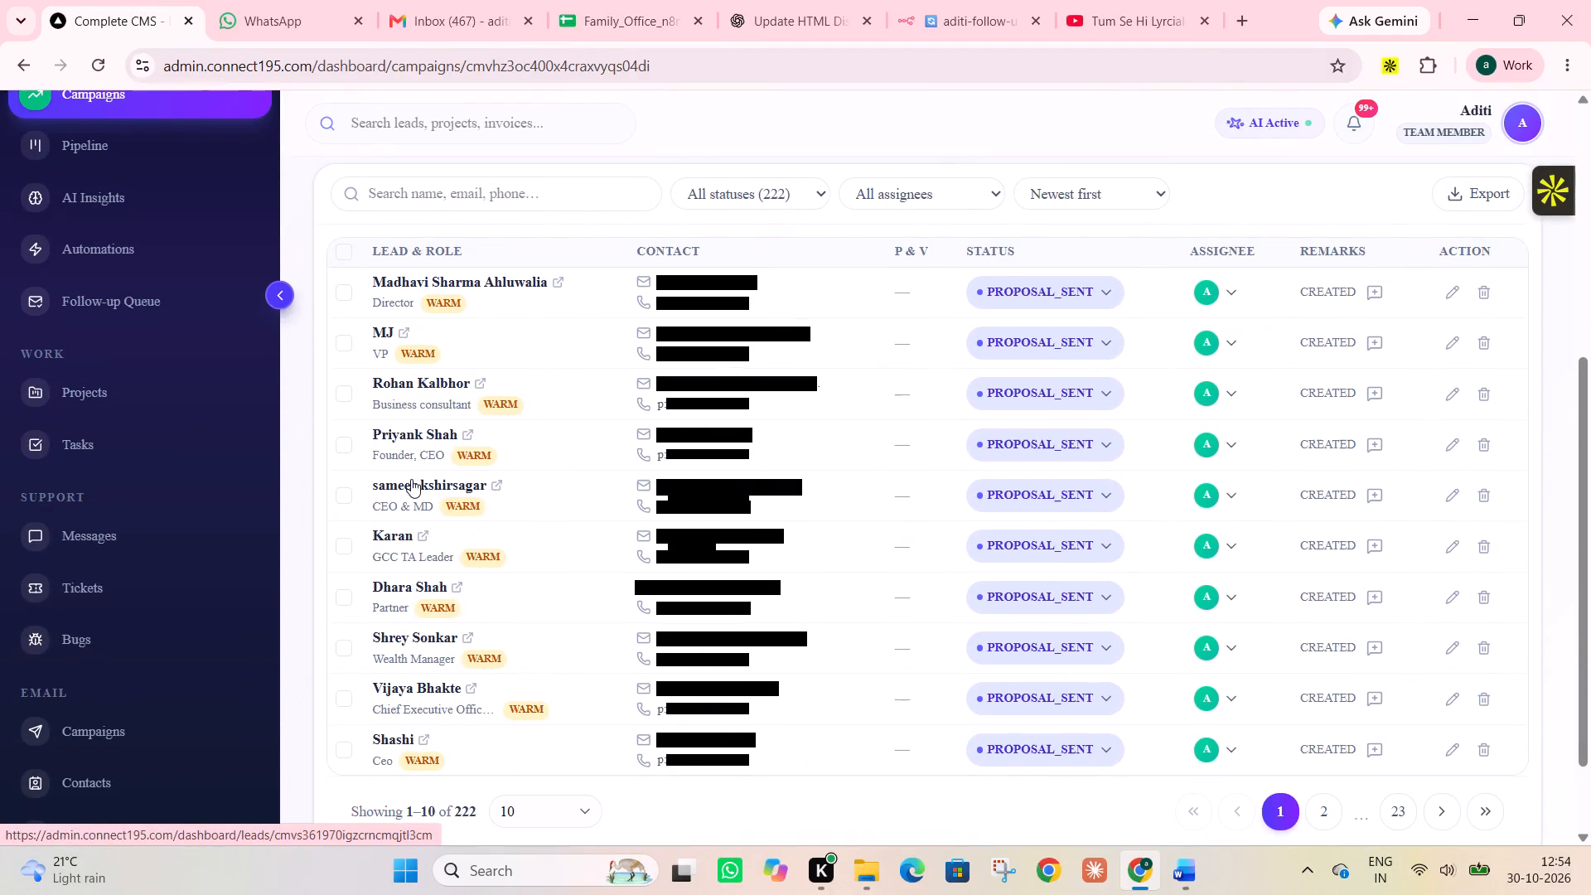
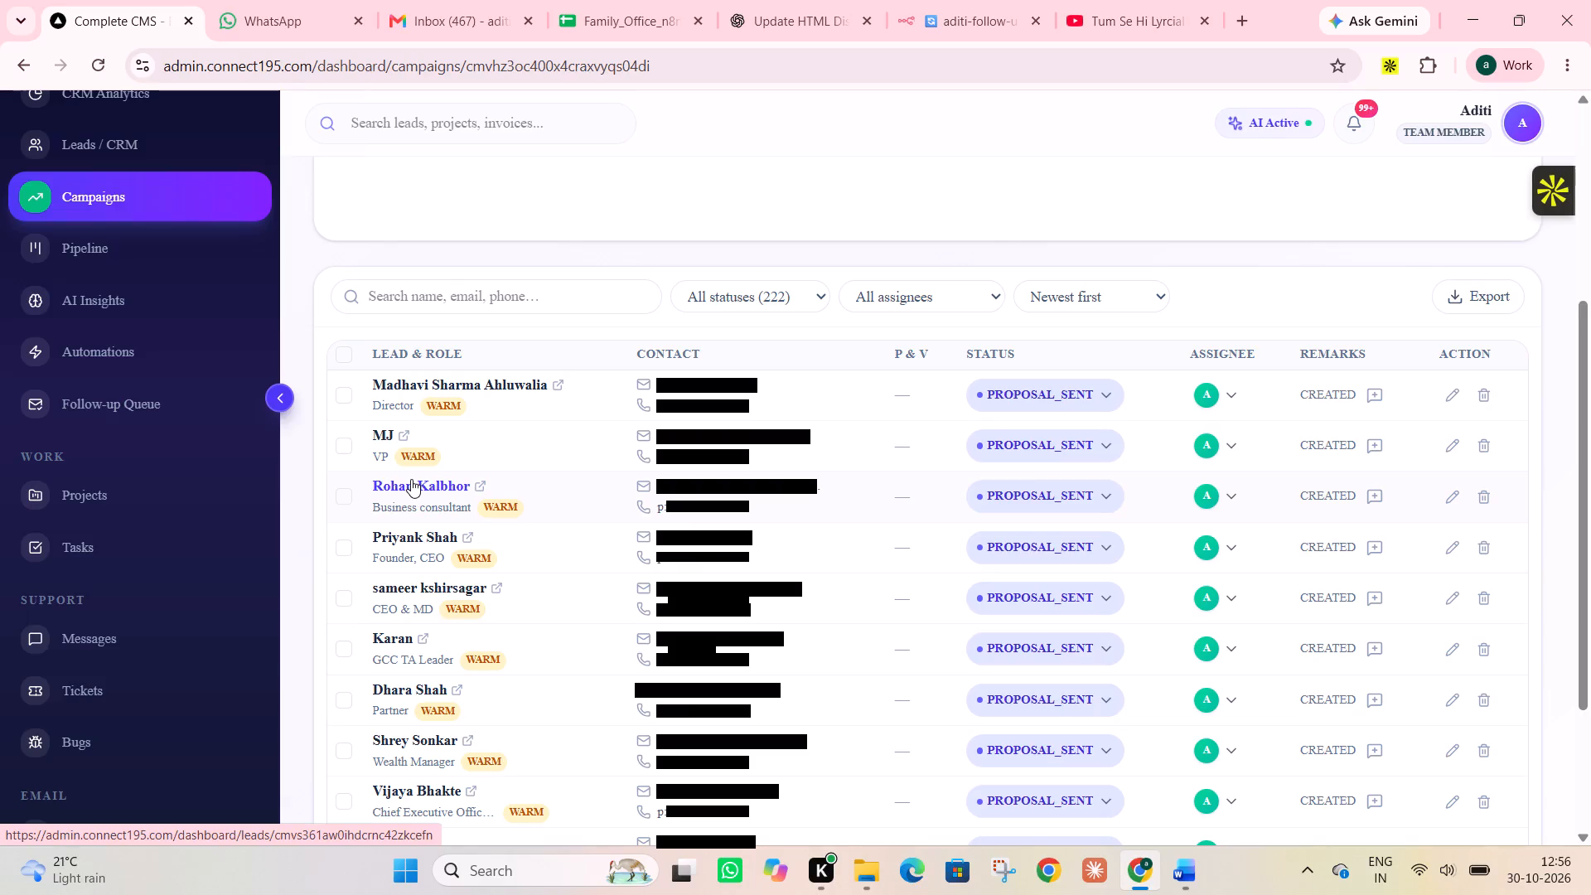
# Open the record of the campaign's first lead, the self-employed Director, review its details and activity timeline, and return to the lead list.
pyautogui.click(472, 389)
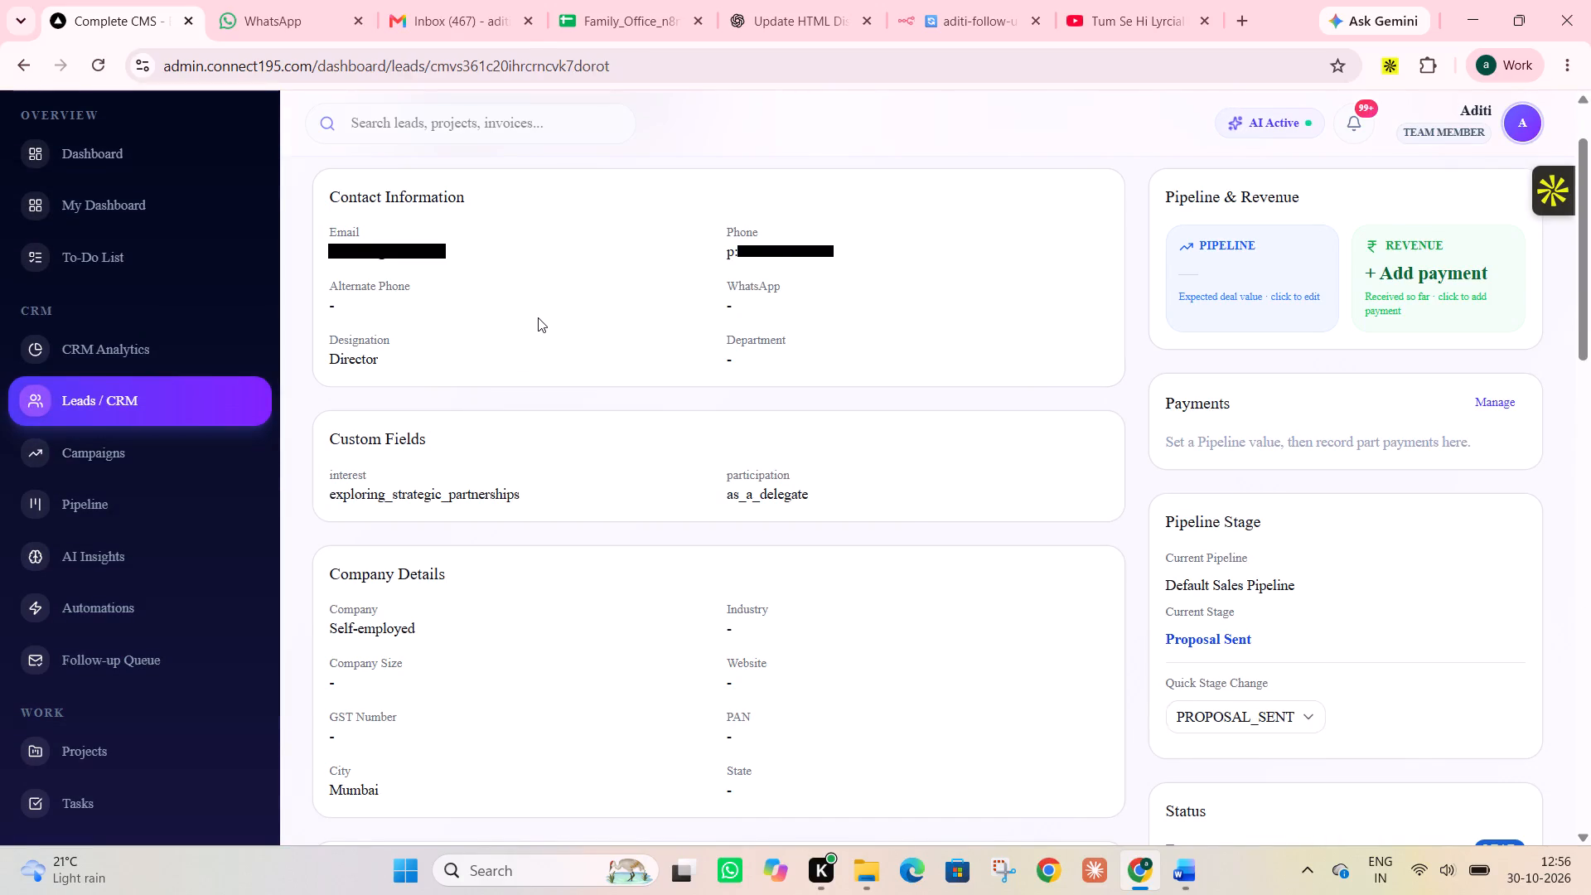
pyautogui.scroll(-1, 538, 317)
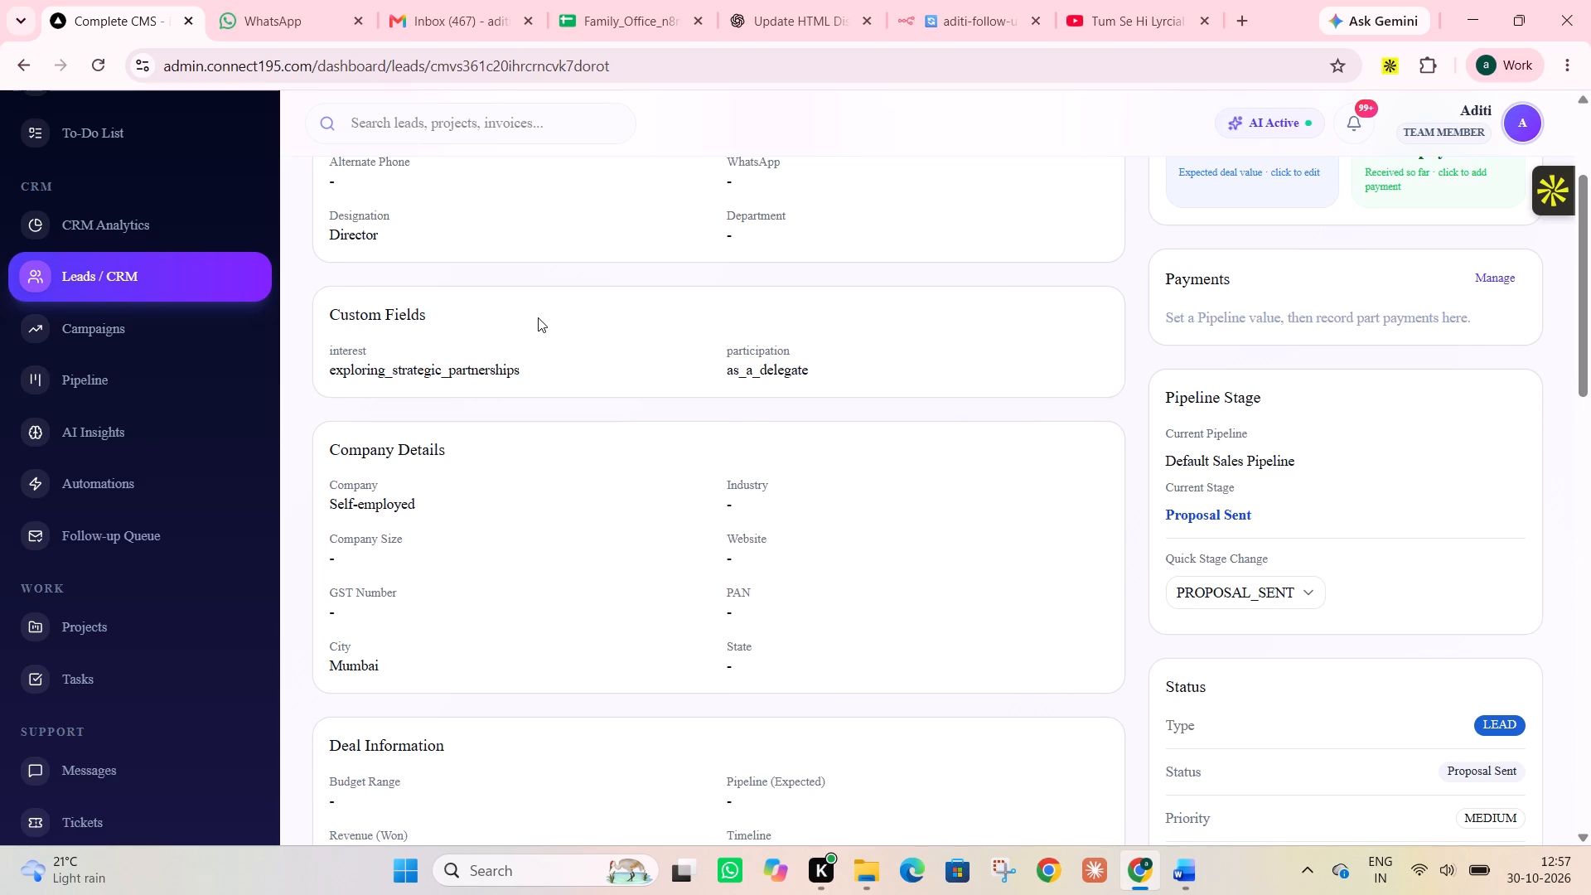
pyautogui.scroll(-3, 538, 317)
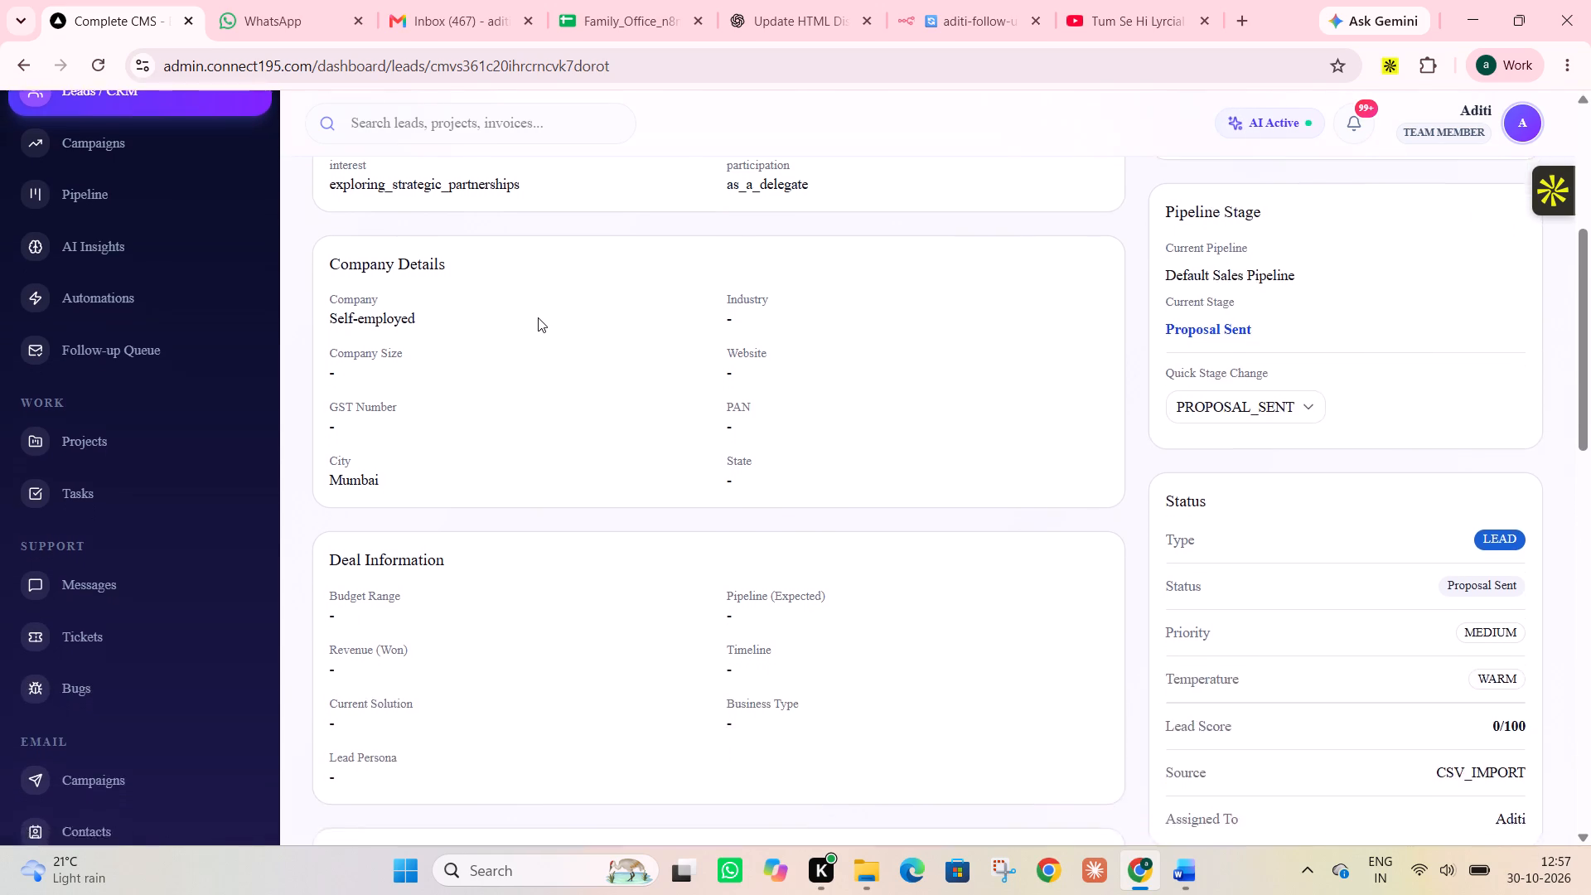
pyautogui.scroll(-6, 538, 317)
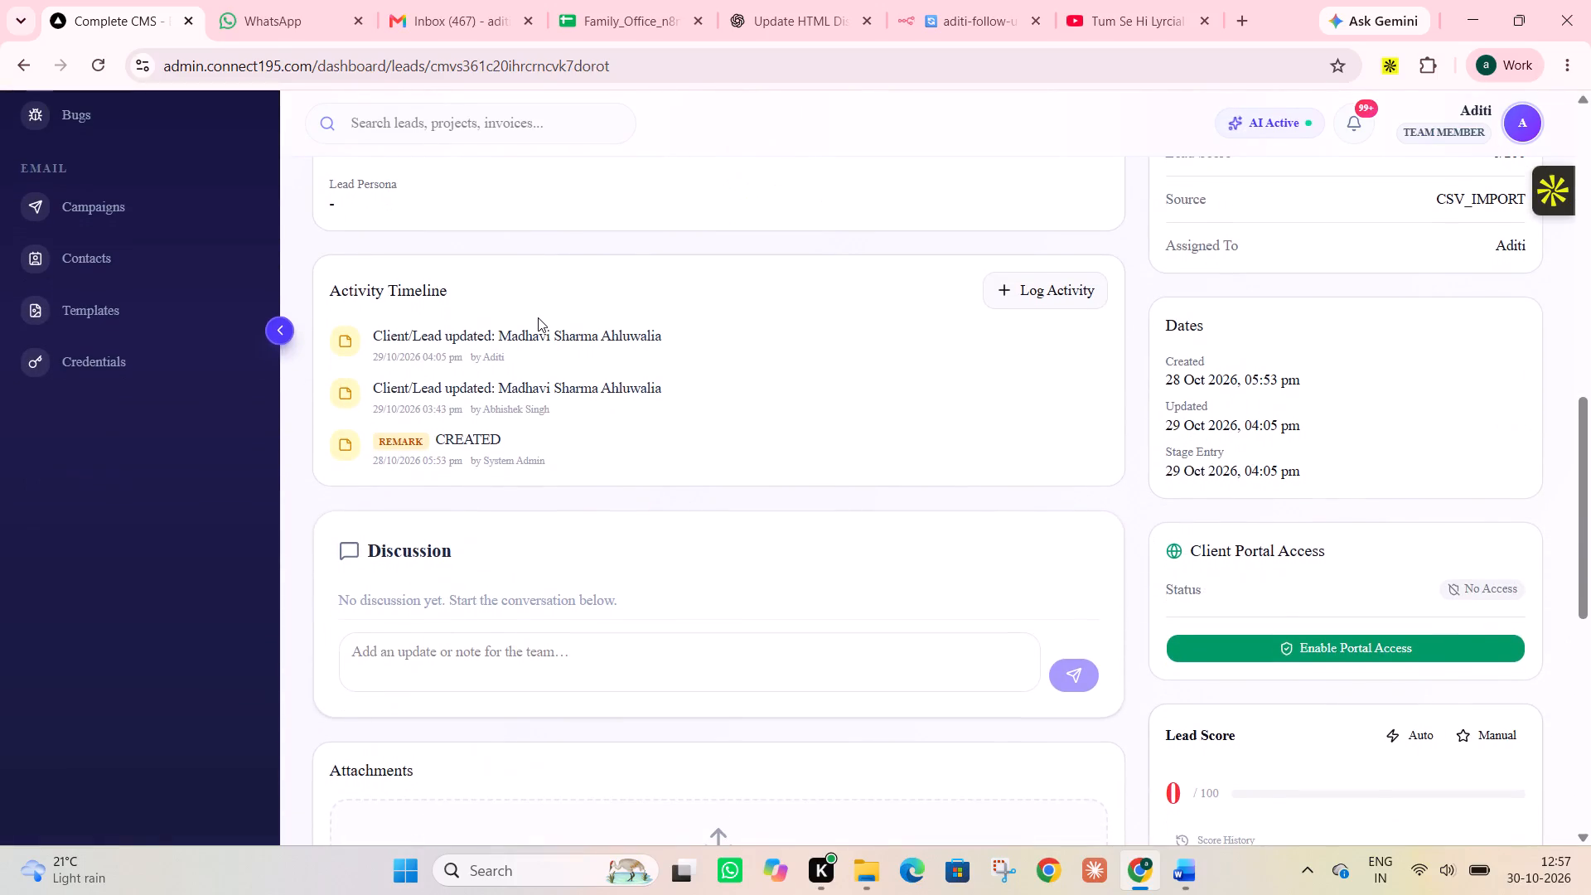
pyautogui.scroll(-2, 551, 441)
pyautogui.scroll(6, 551, 441)
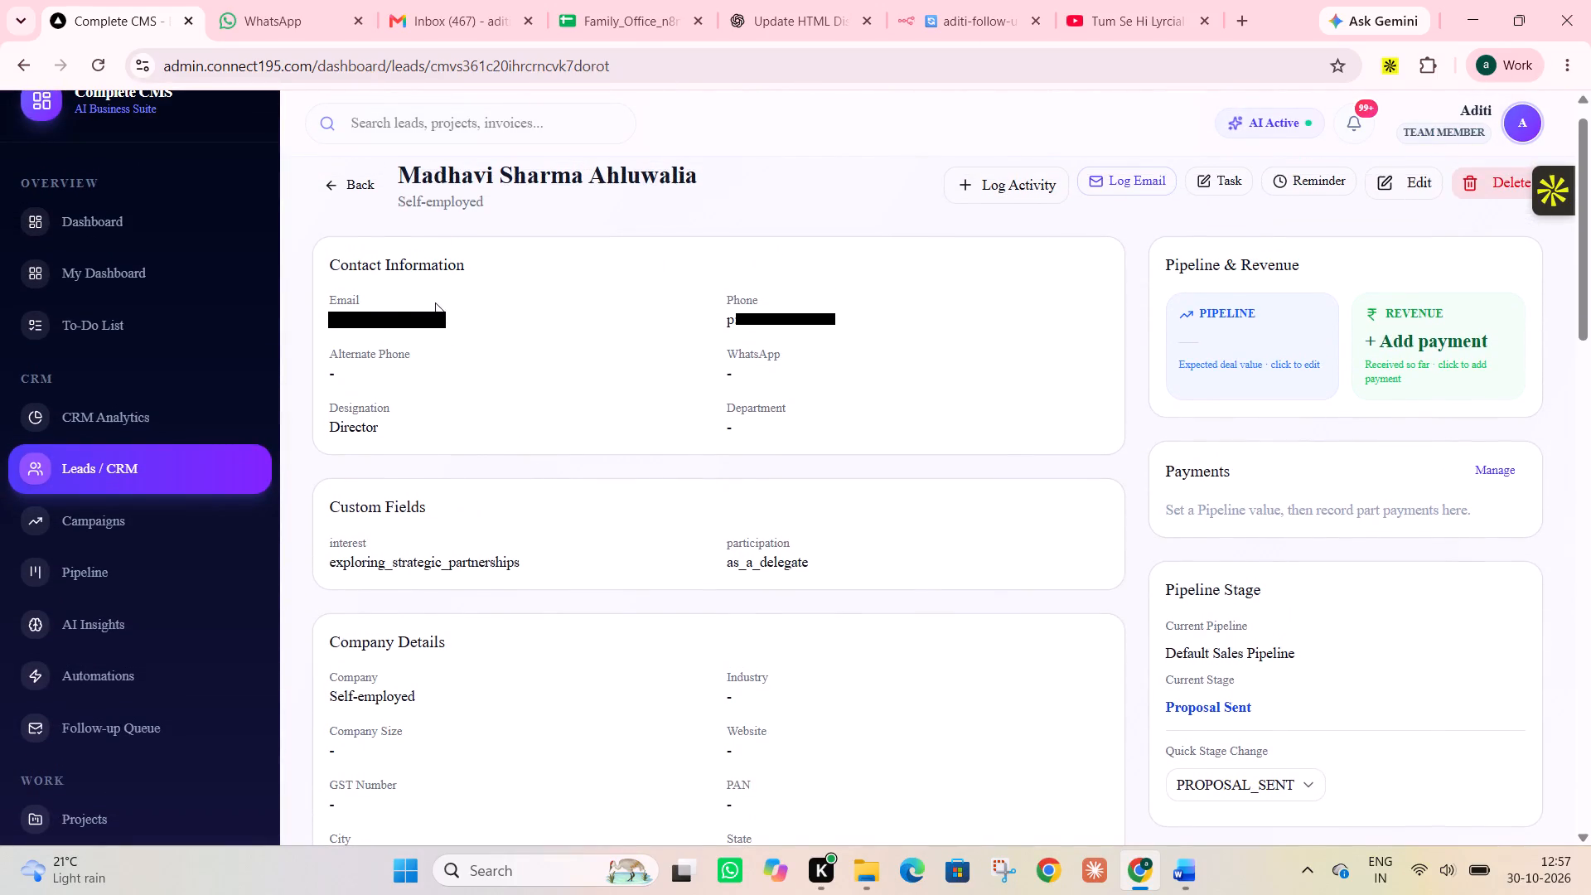
pyautogui.scroll(4, 433, 450)
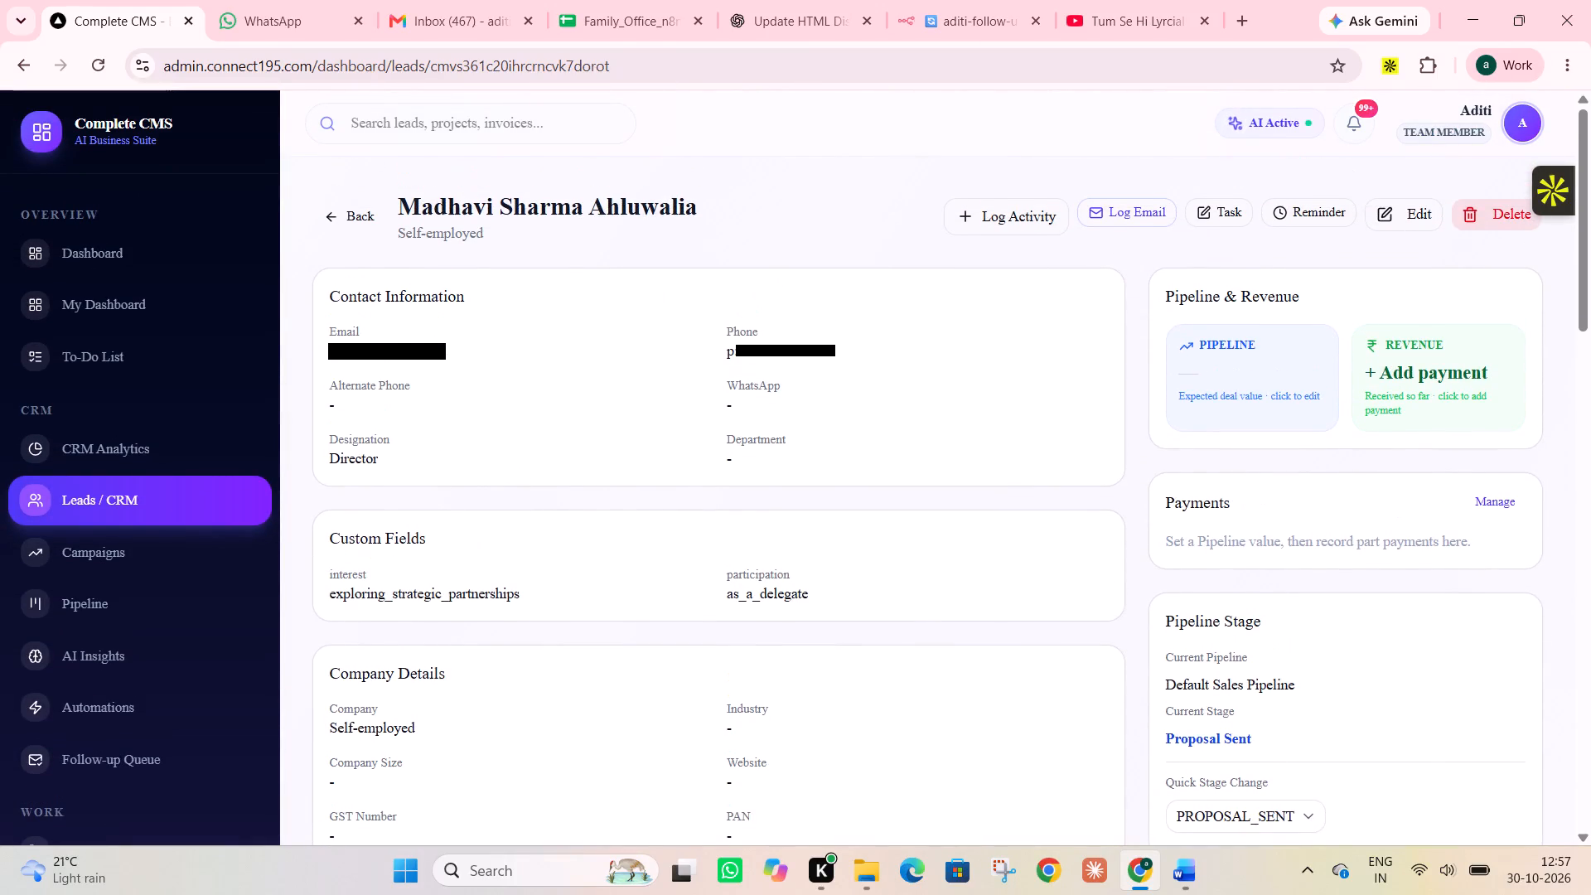
pyautogui.click(336, 218)
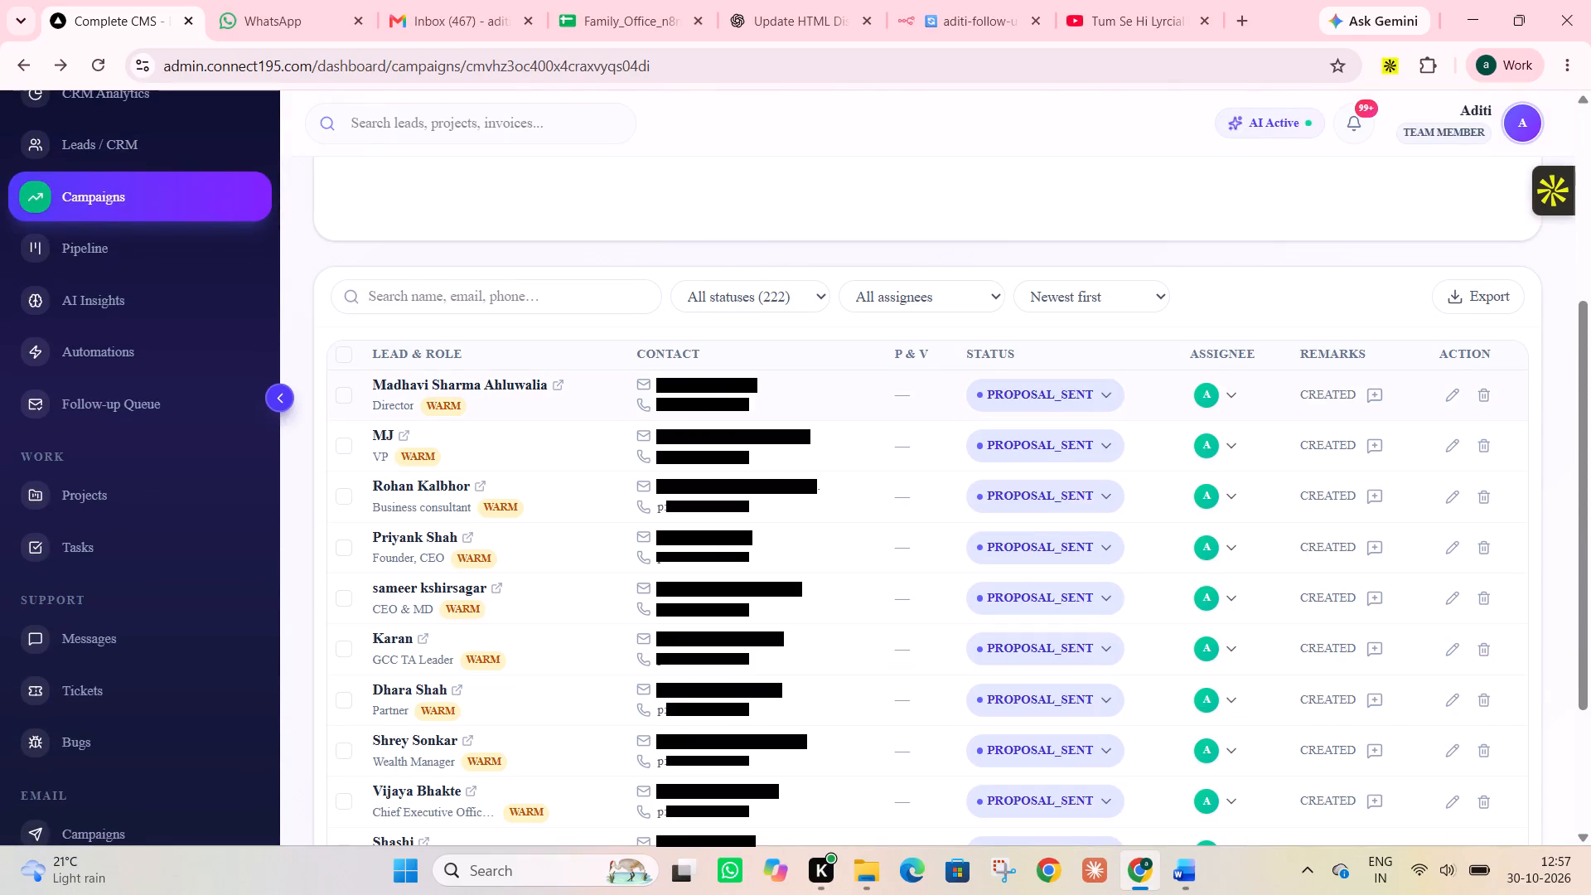
# Set the status of the first lead in the campaign list, the Director, to Lost.
pyautogui.click(1068, 398)
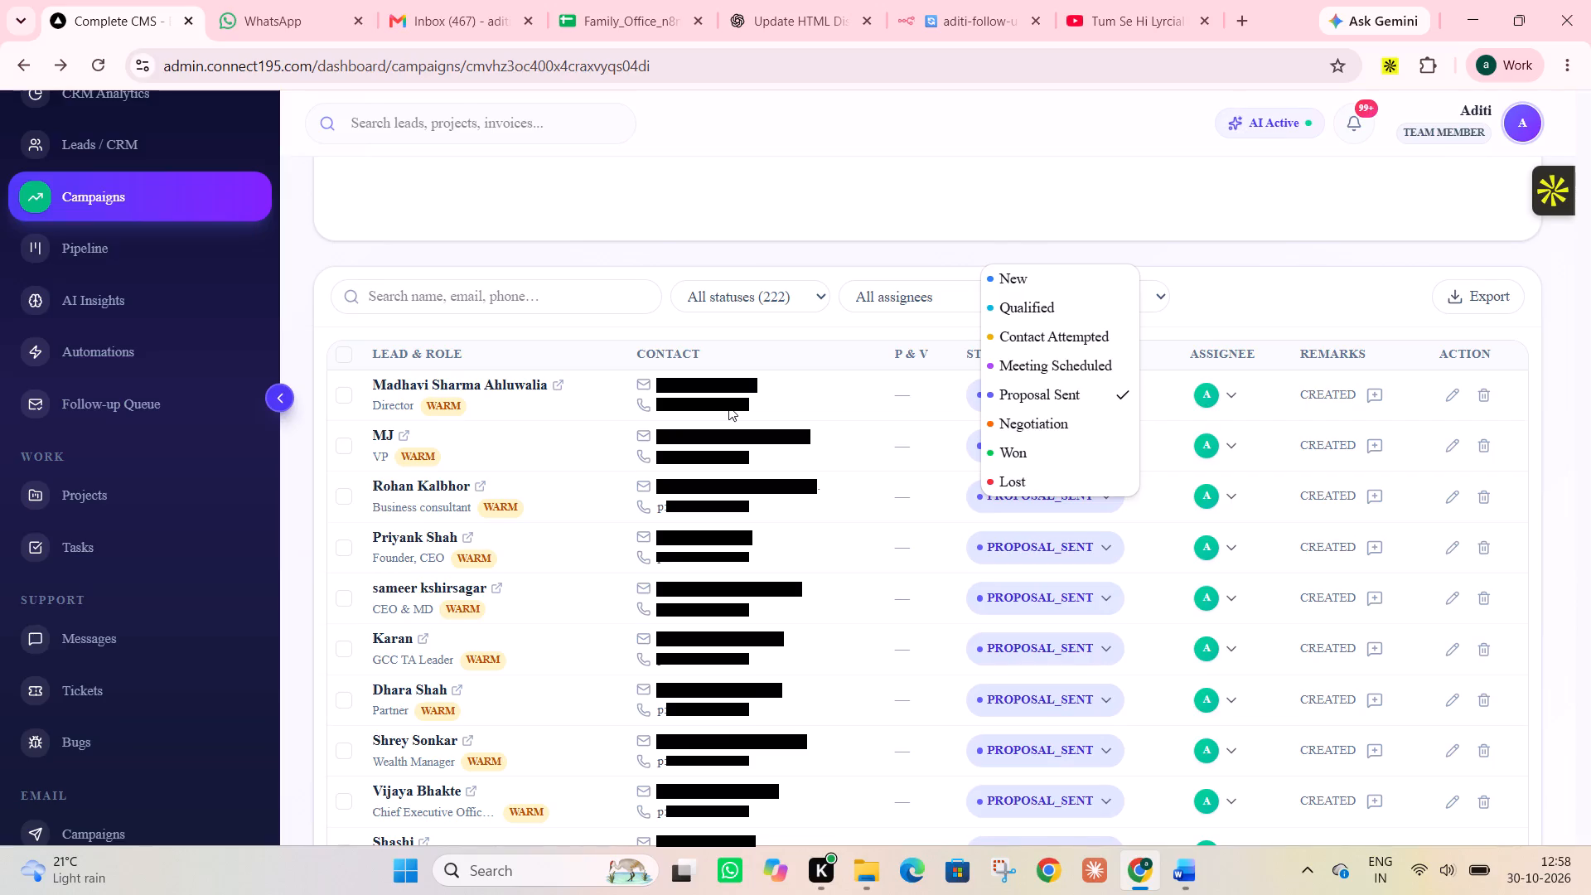
pyautogui.click(1009, 481)
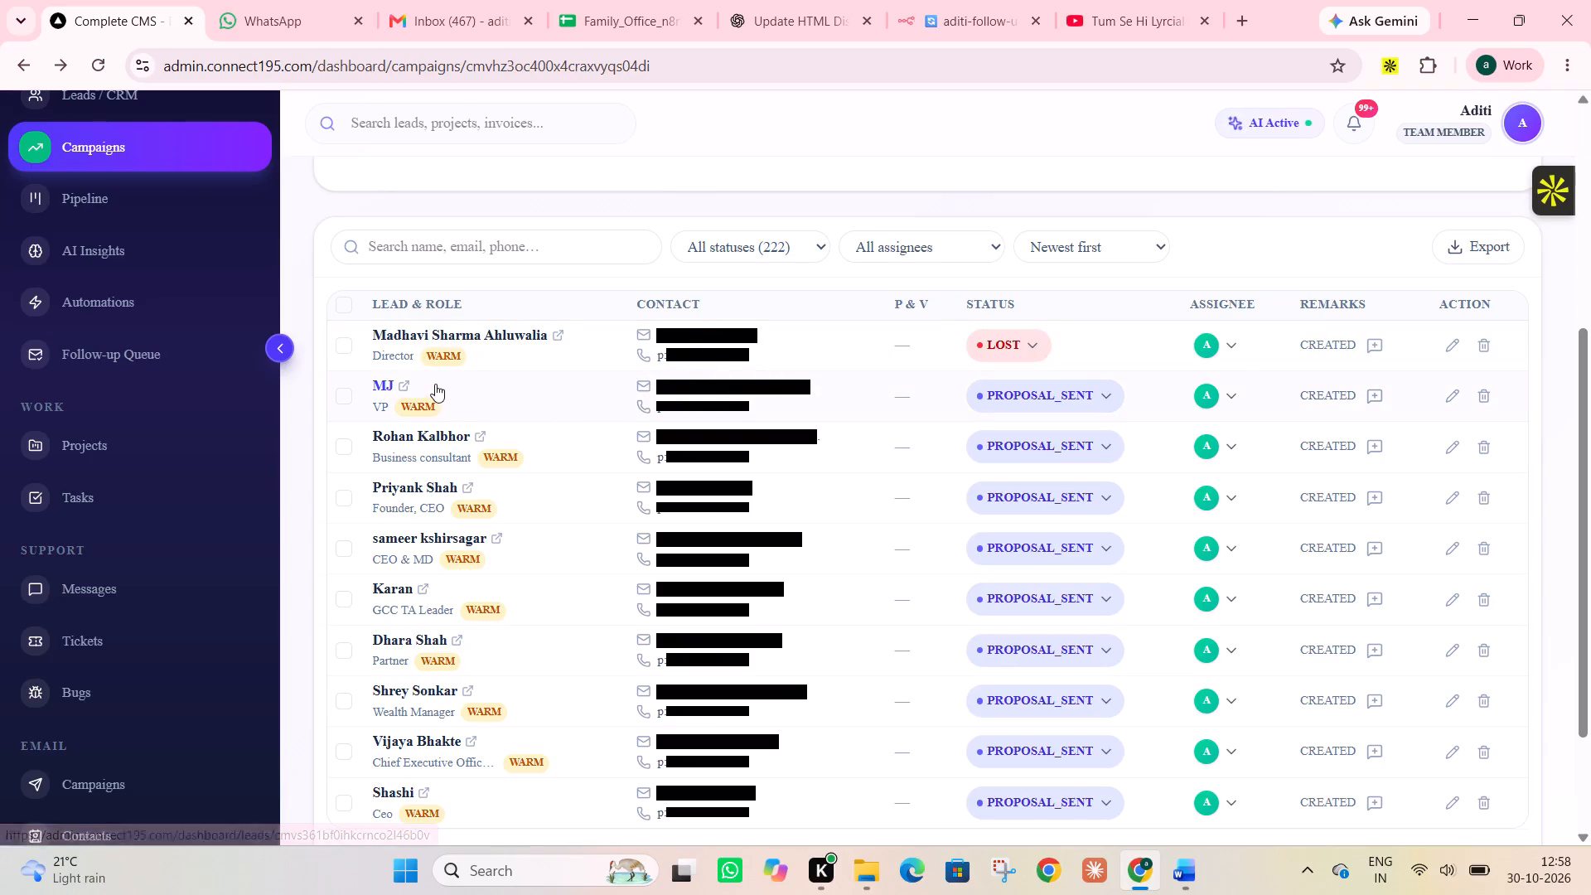
# Open the record of the VP lead from Rentenpe and review the custom fields and company details.
pyautogui.click(406, 385)
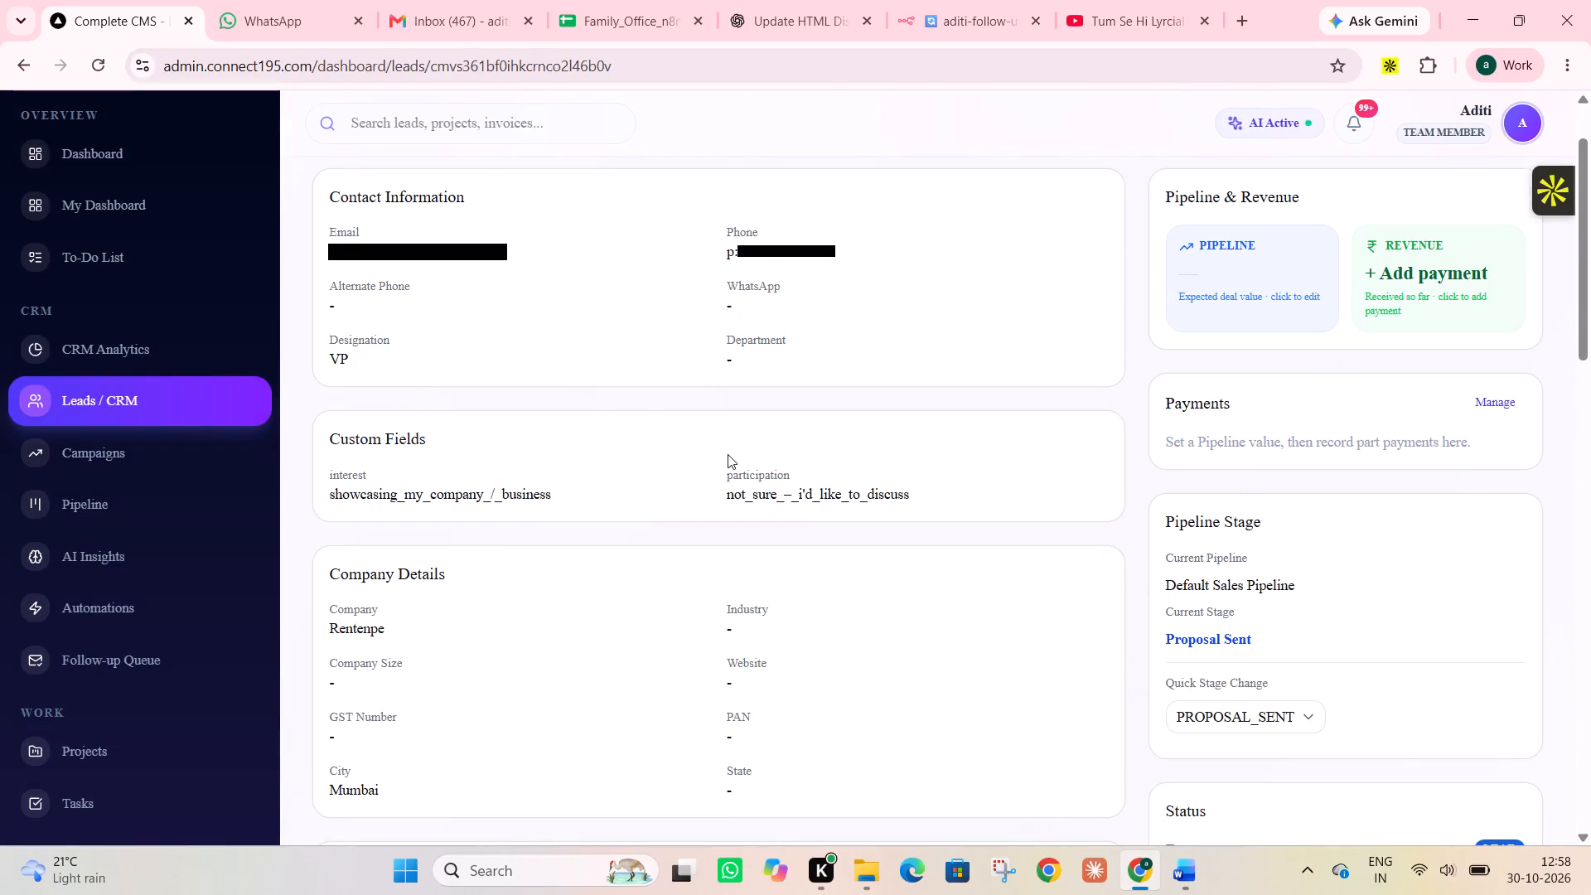
pyautogui.scroll(-2, 906, 500)
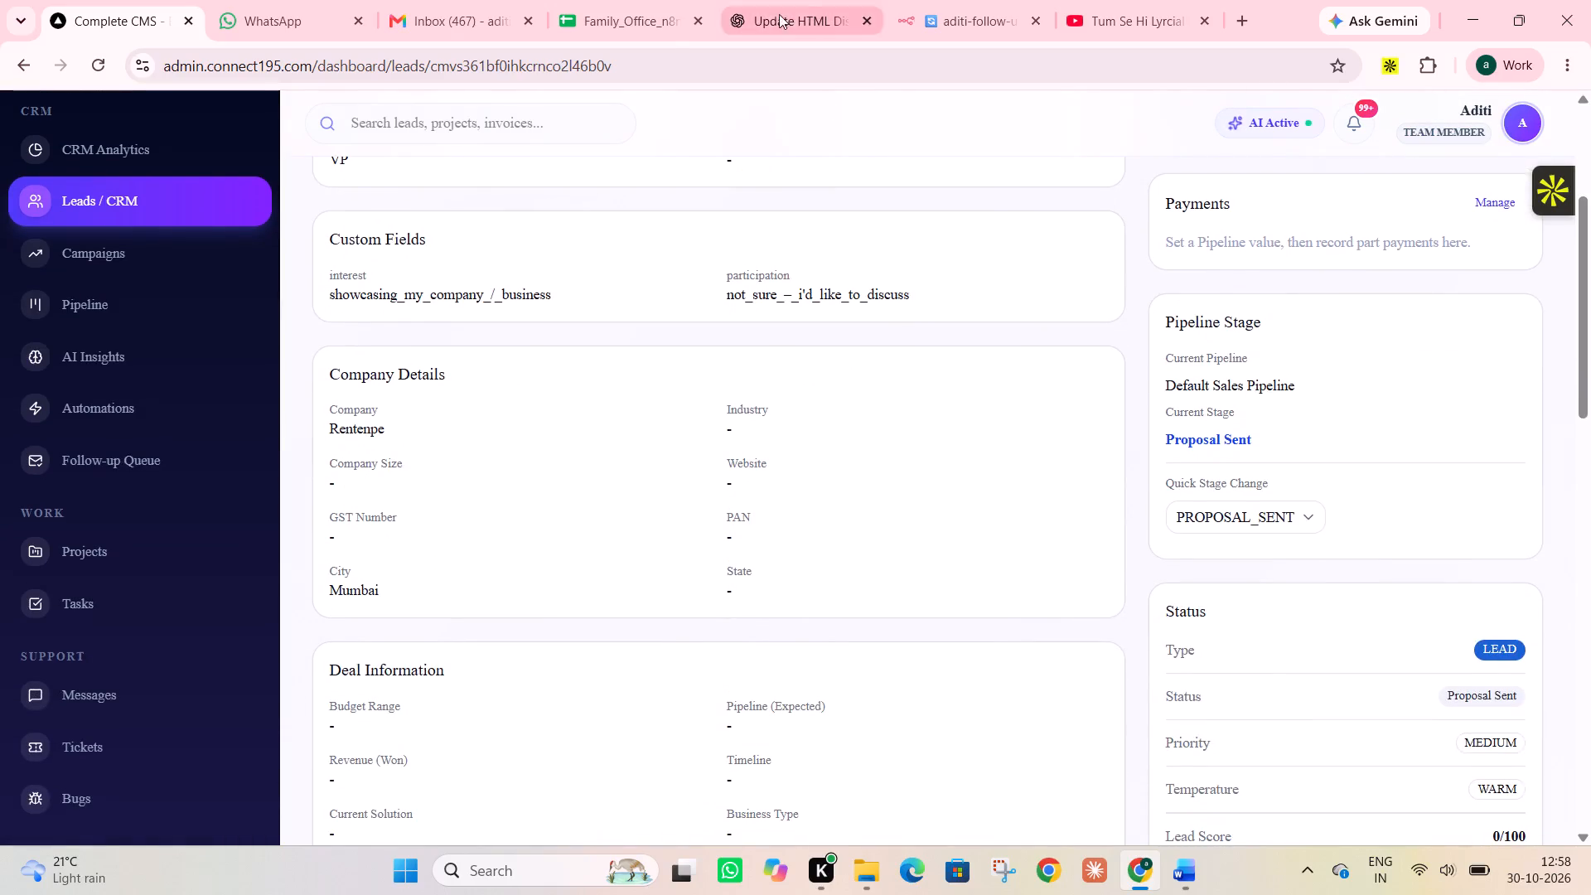
# Switch to the Google Form Follow up sheet and examine the Status and Followup Status columns across the leads.
pyautogui.click(607, 0)
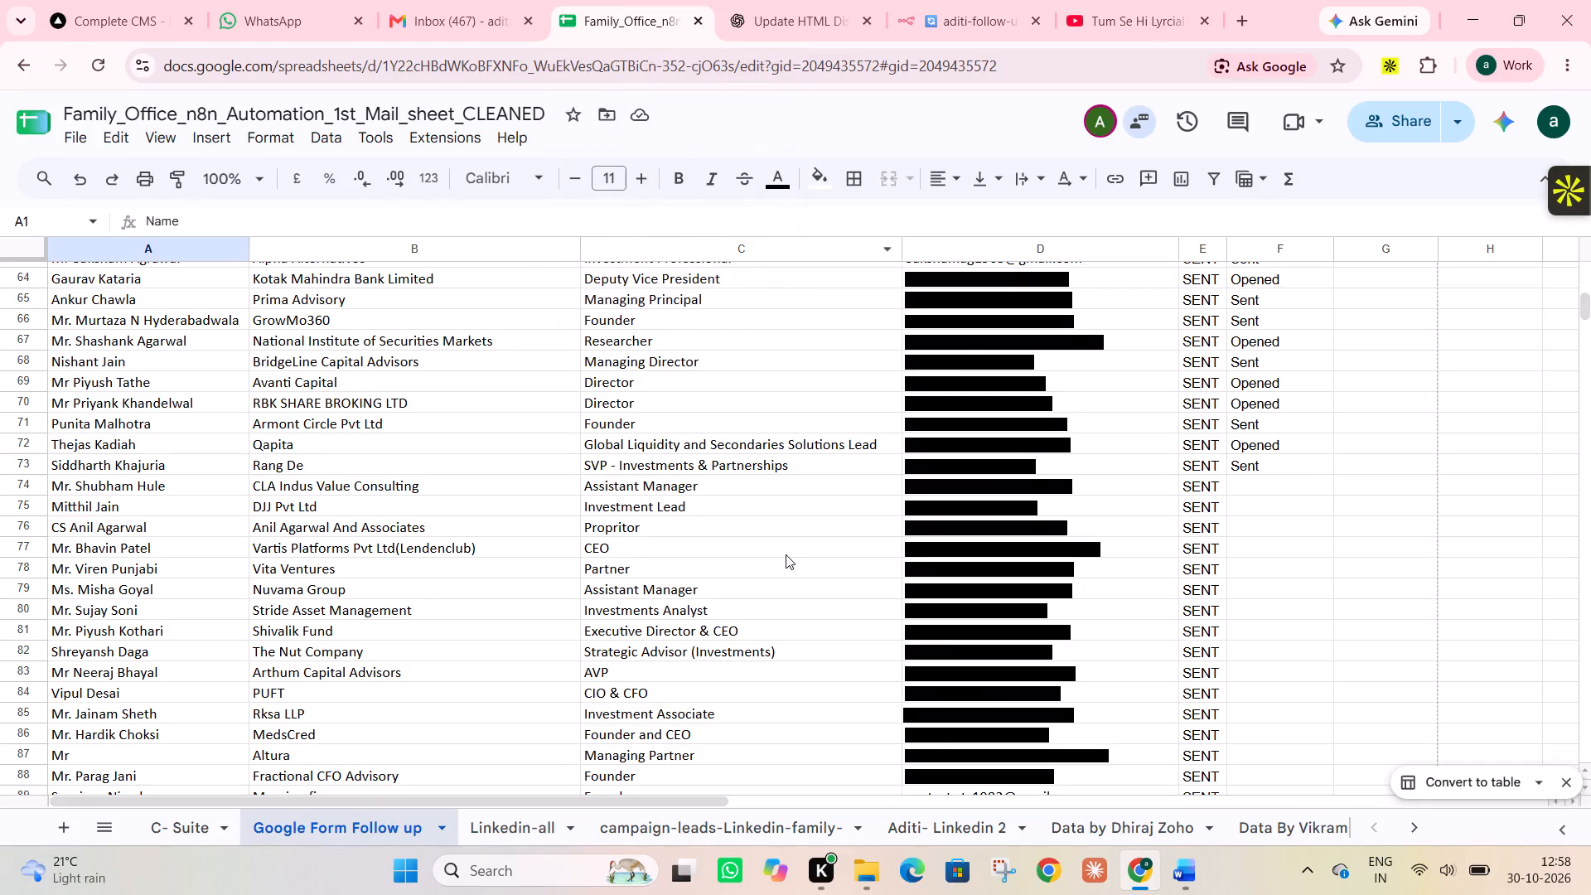
pyautogui.scroll(8, 786, 554)
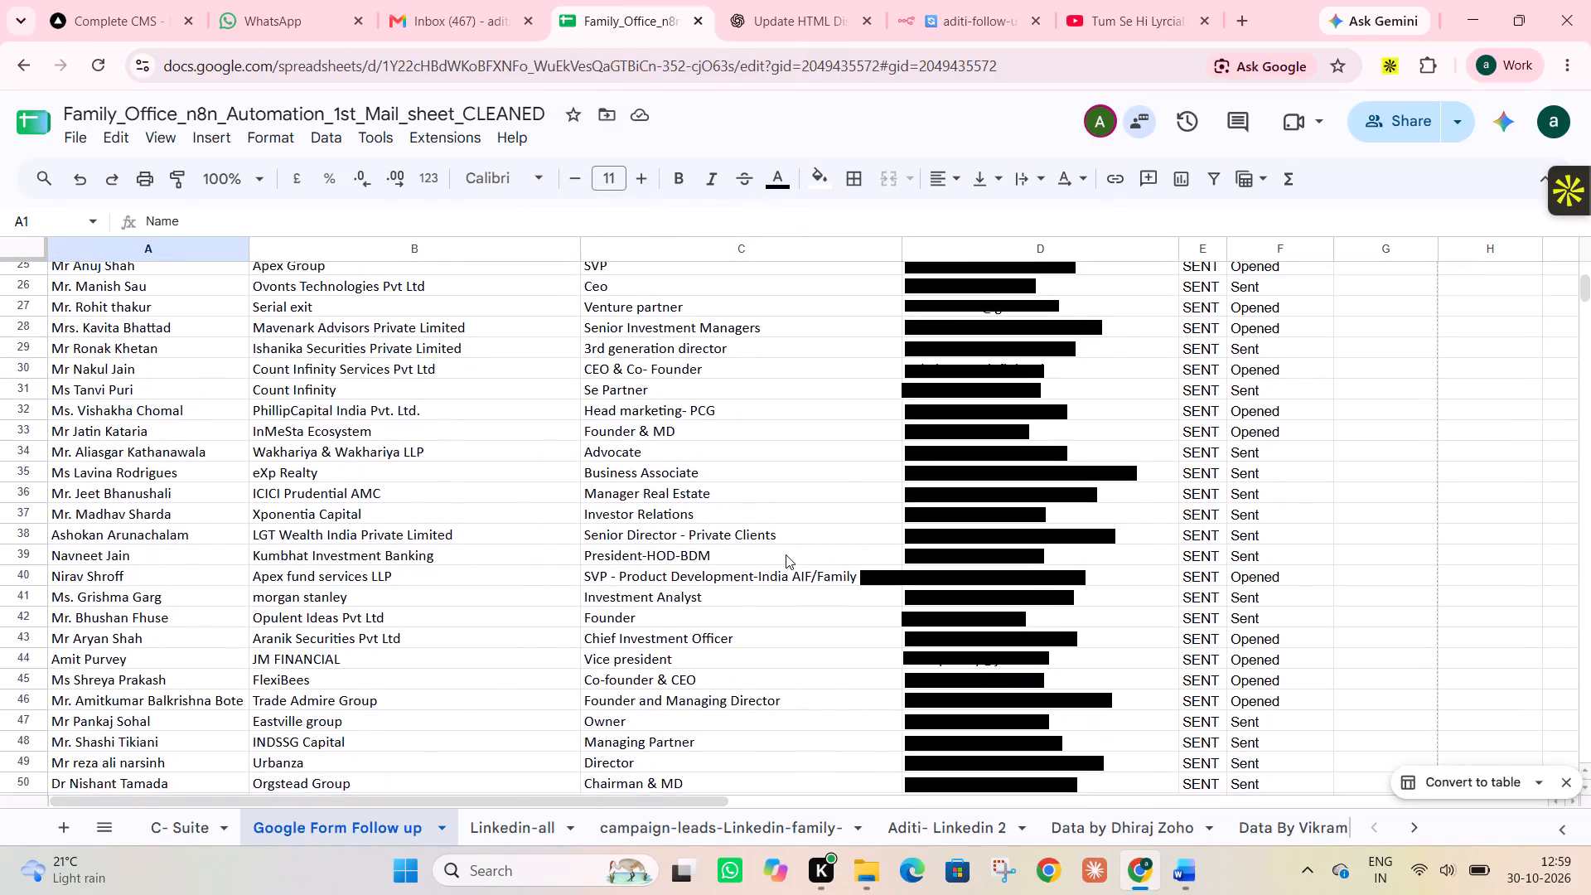
pyautogui.scroll(6, 786, 554)
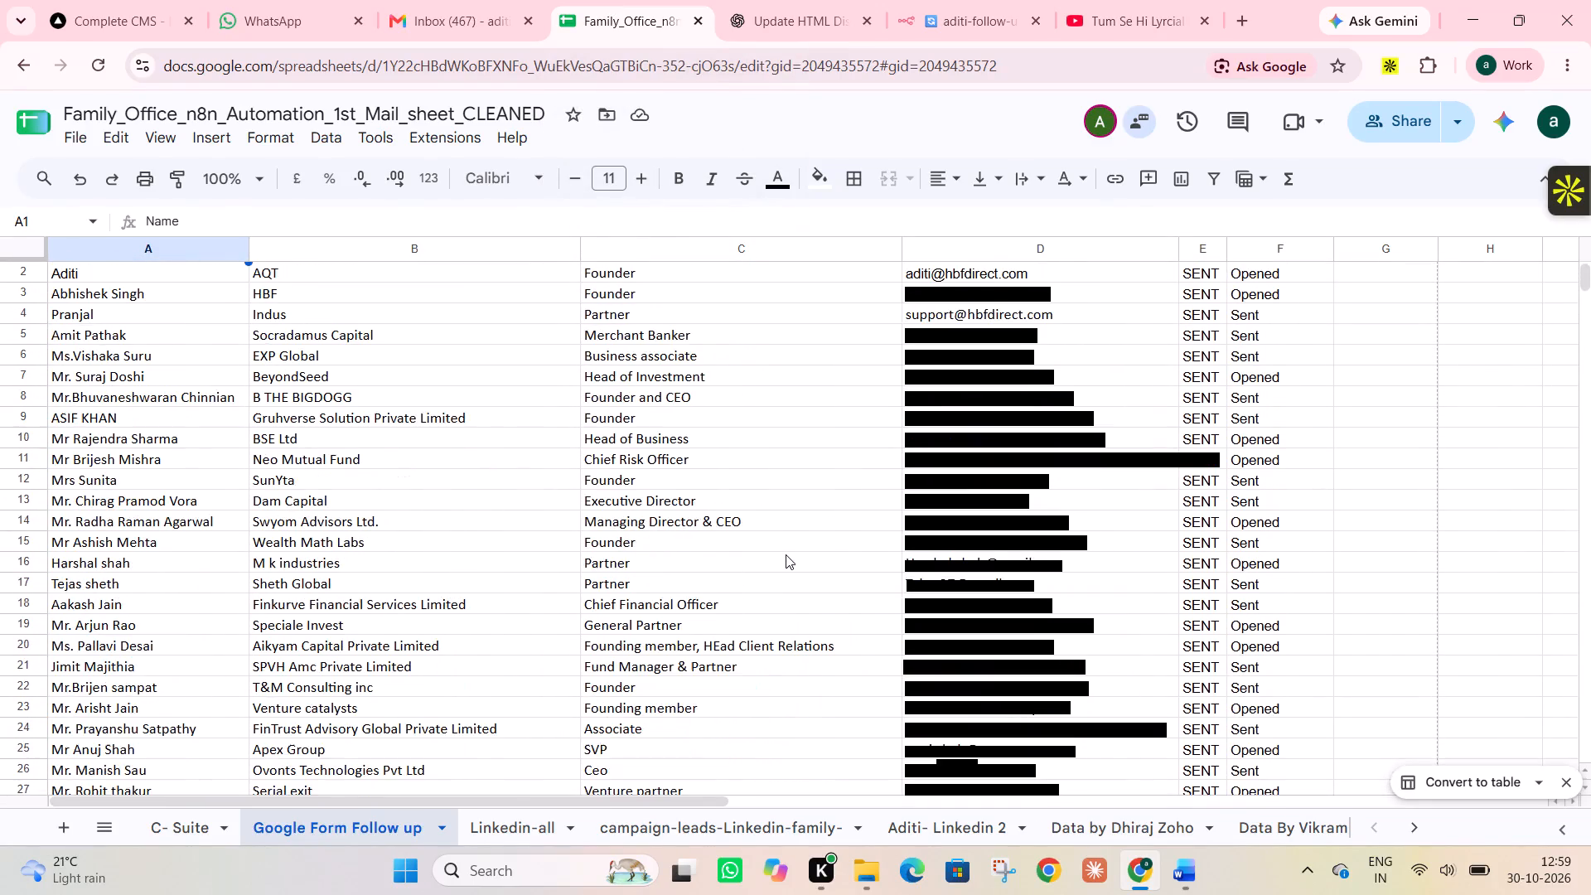
pyautogui.scroll(1, 786, 554)
pyautogui.scroll(-3, 786, 554)
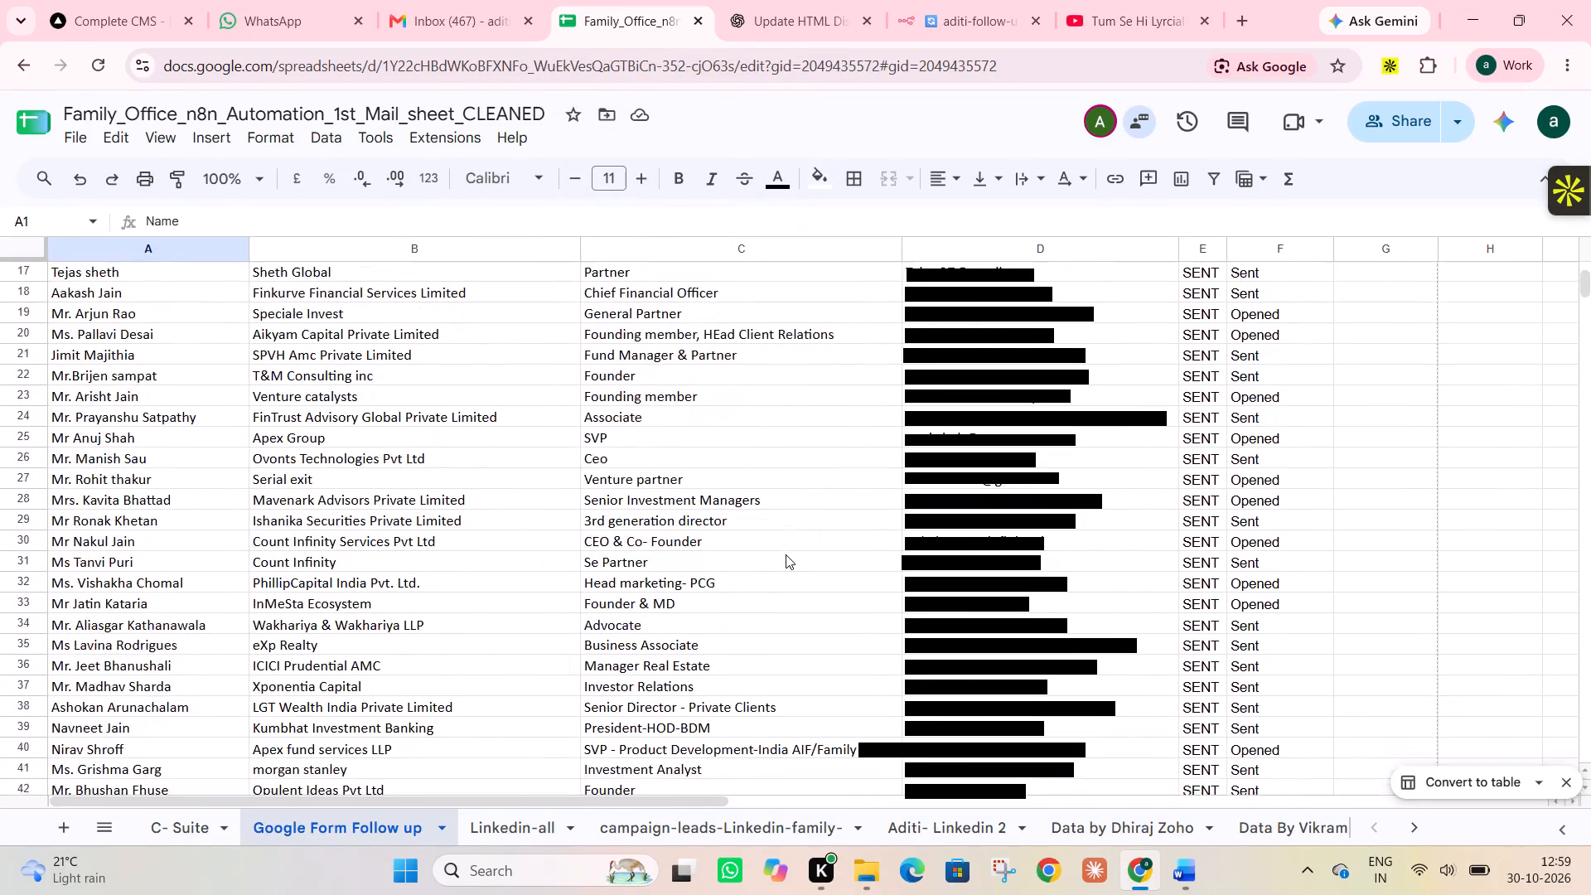
pyautogui.scroll(-5, 786, 554)
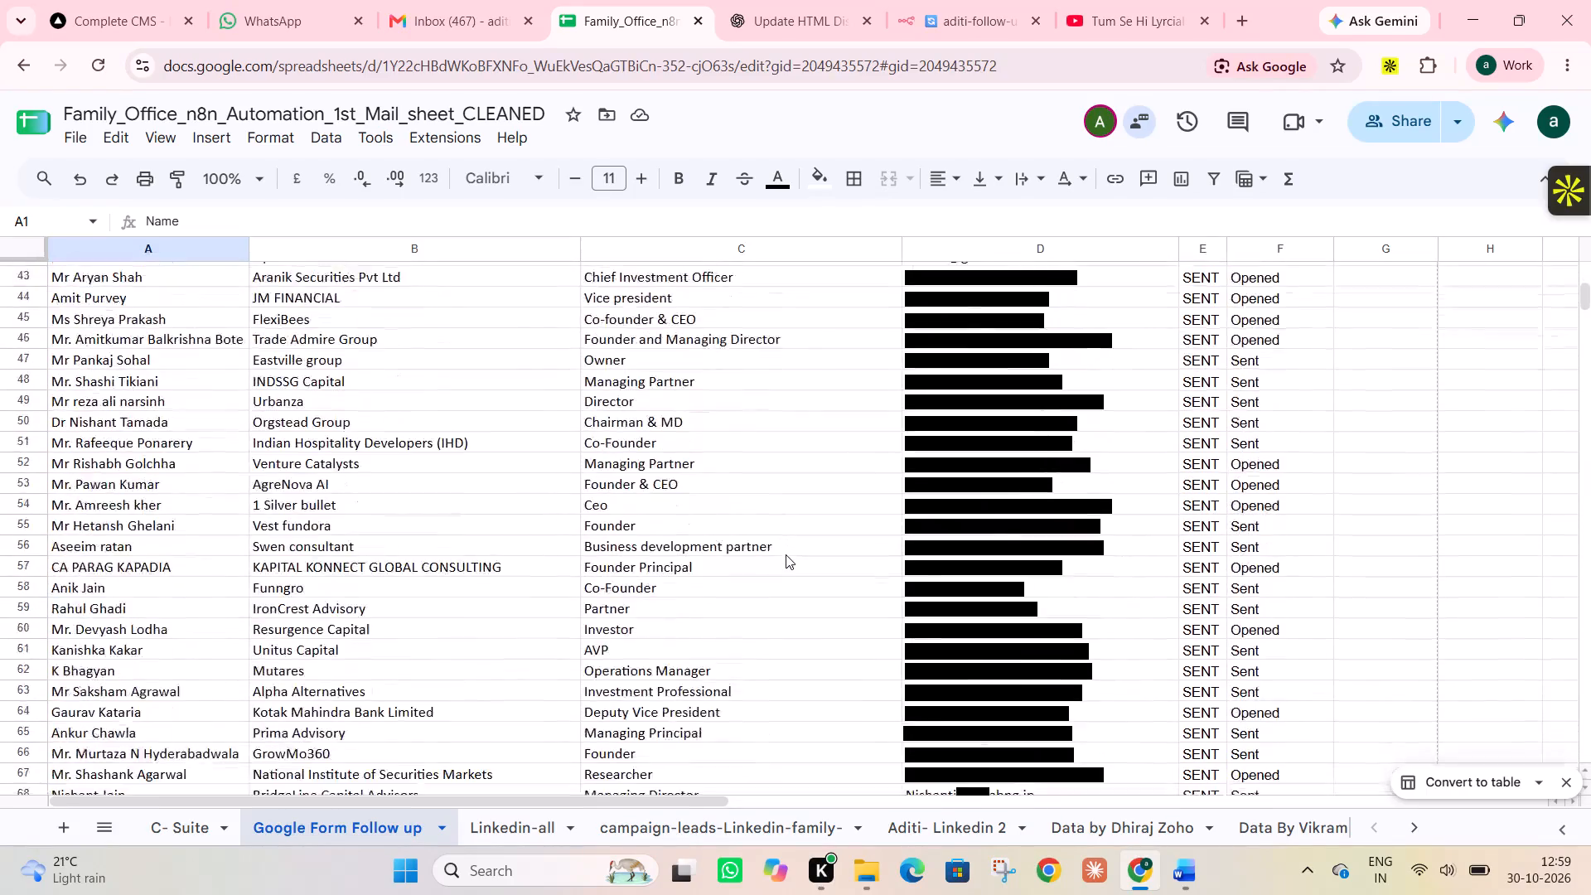
pyautogui.scroll(-1, 786, 554)
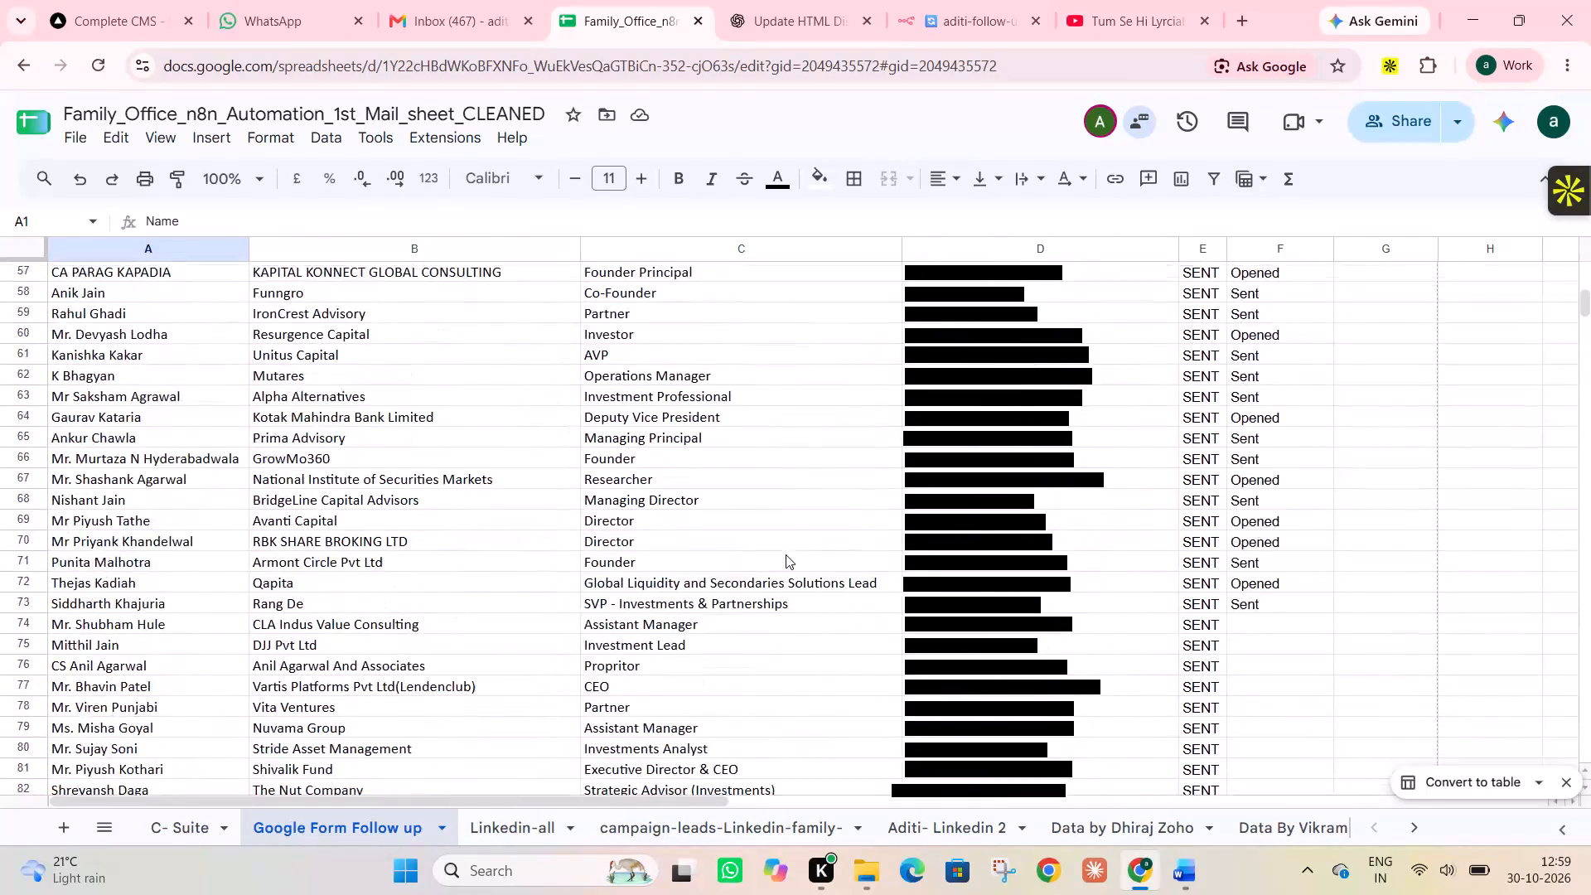
pyautogui.scroll(4, 786, 554)
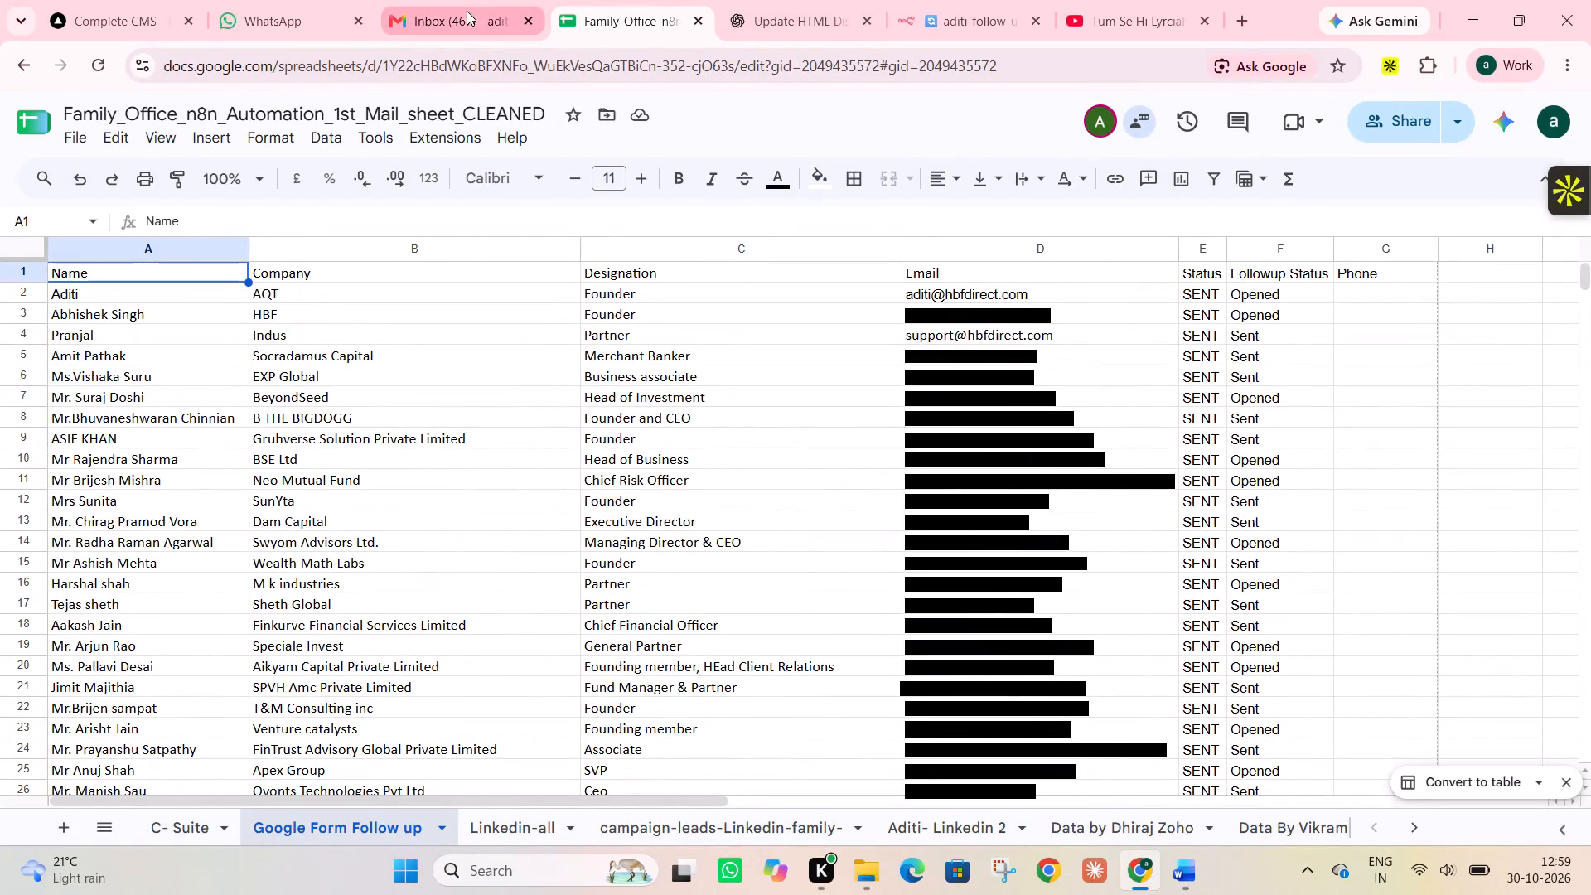
# Return to the meta-add-family-office campaign's lead list in Complete CMS and look over its leads through page 2.
pyautogui.click(150, 9)
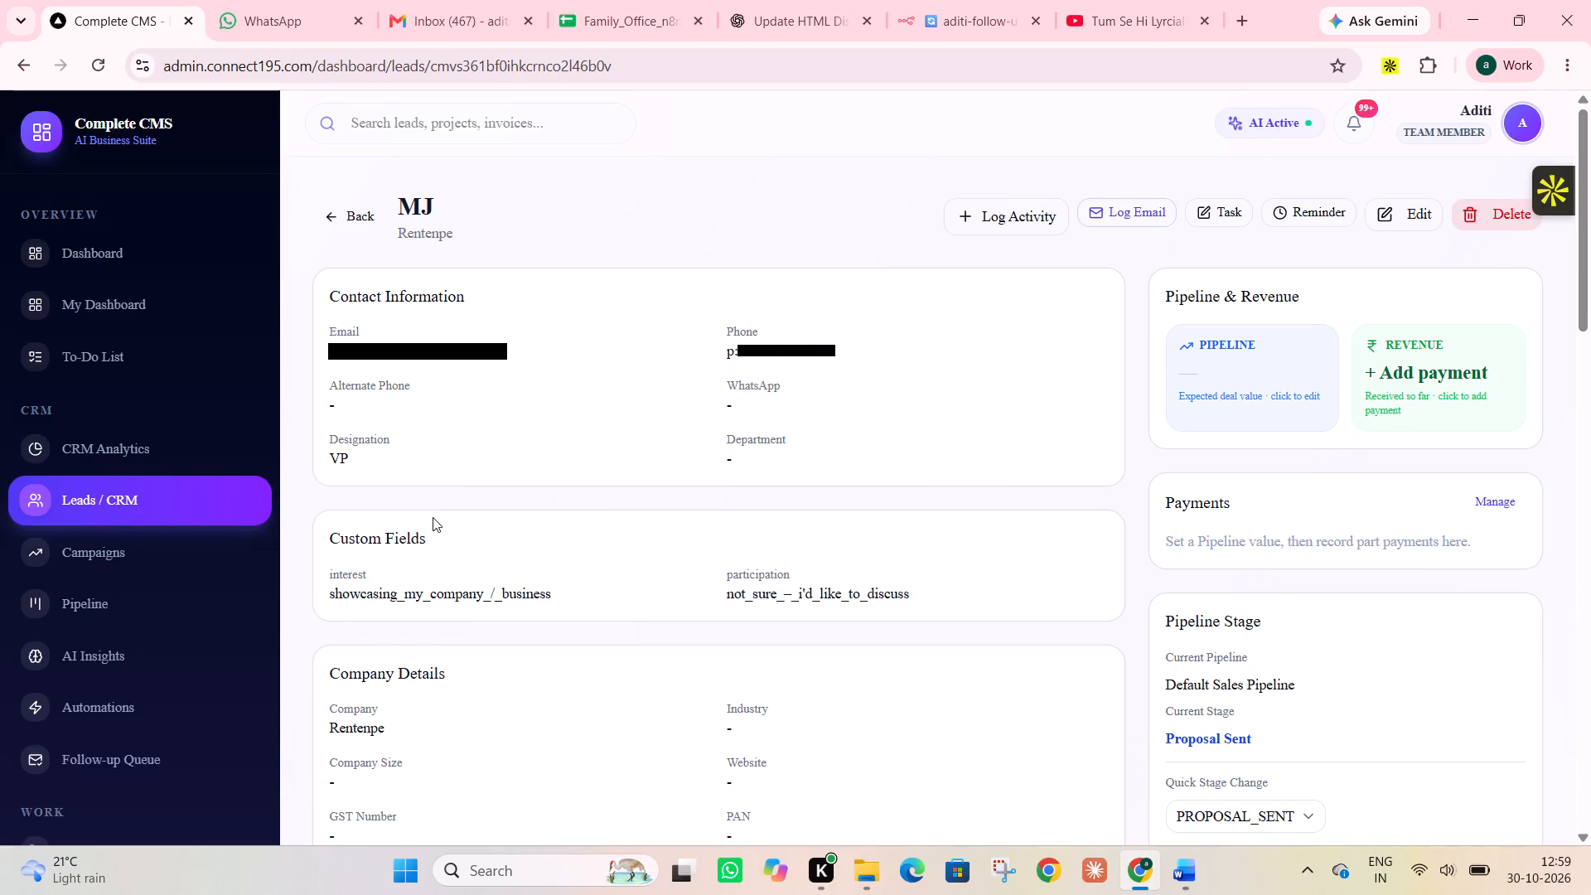
pyautogui.click(326, 230)
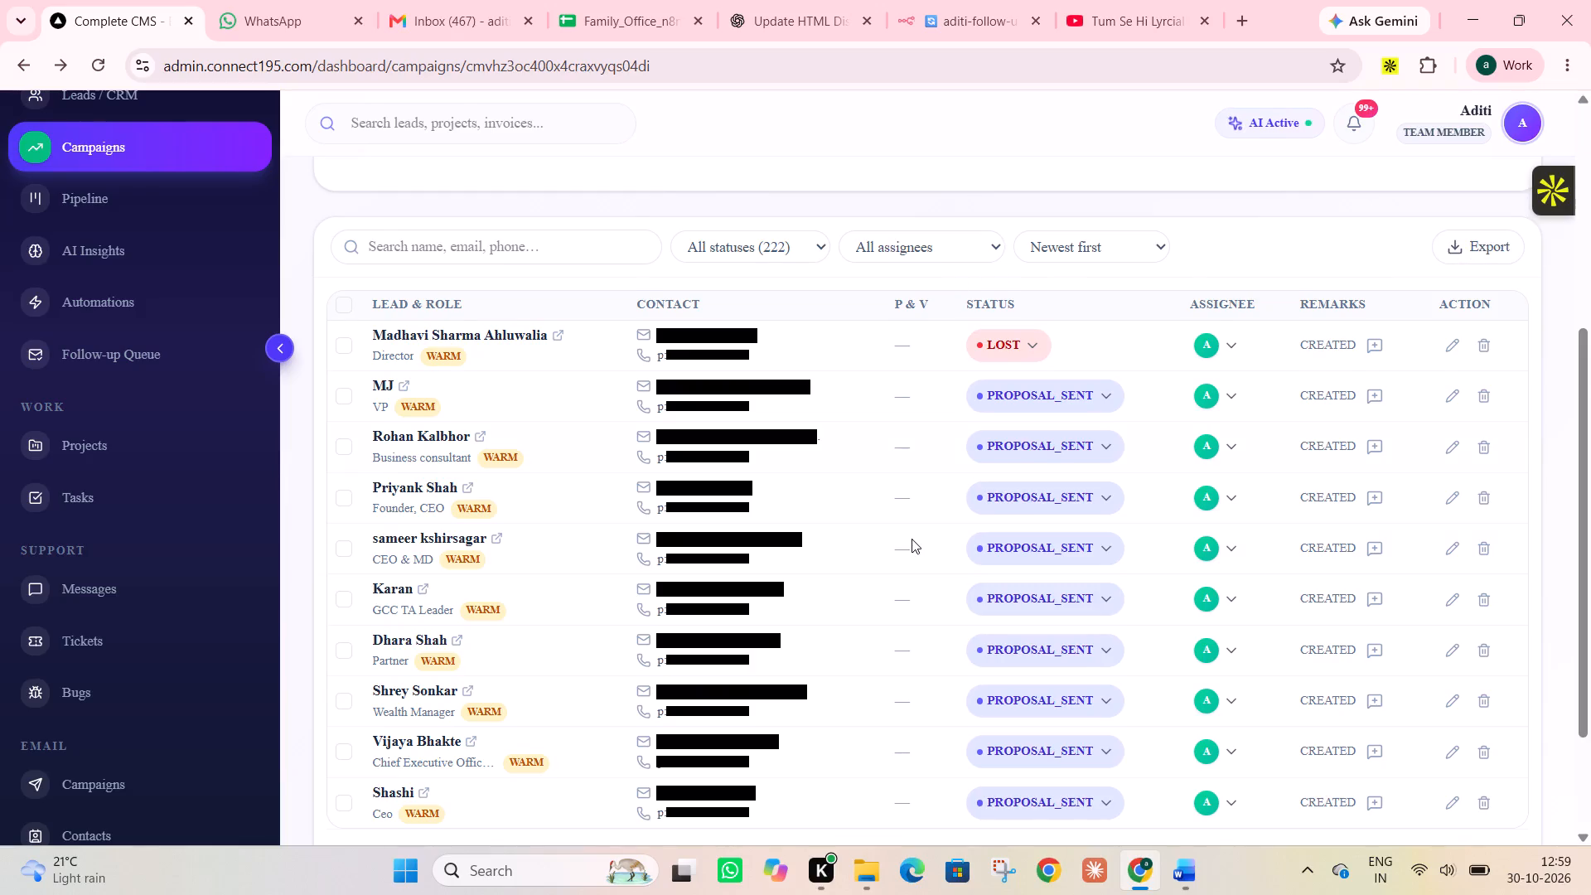
pyautogui.scroll(-2, 912, 539)
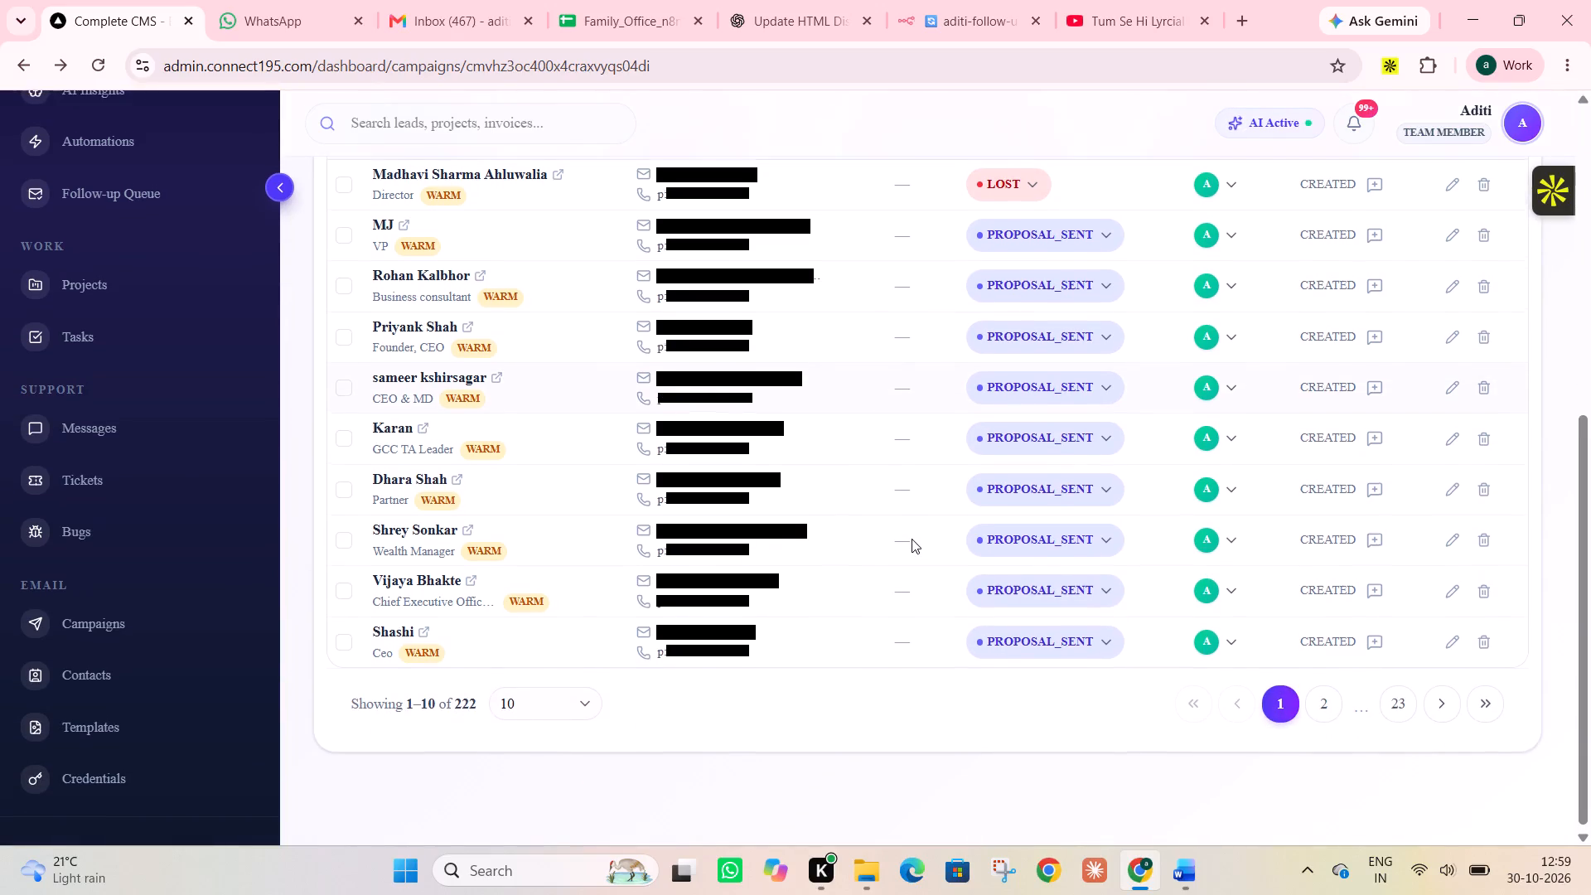
pyautogui.scroll(1, 912, 539)
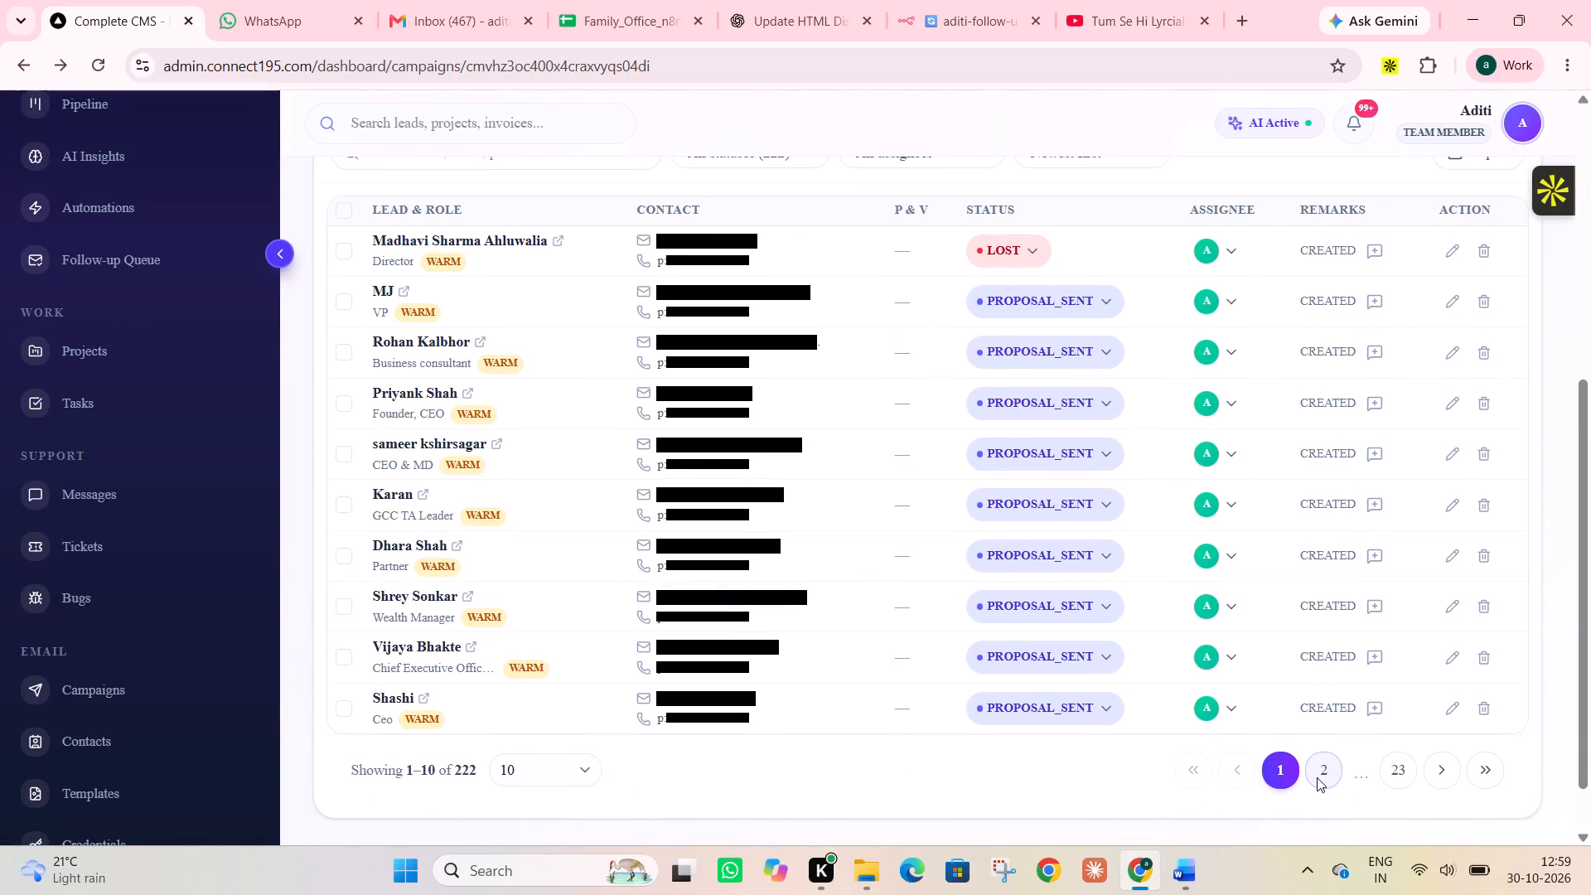
pyautogui.click(1317, 777)
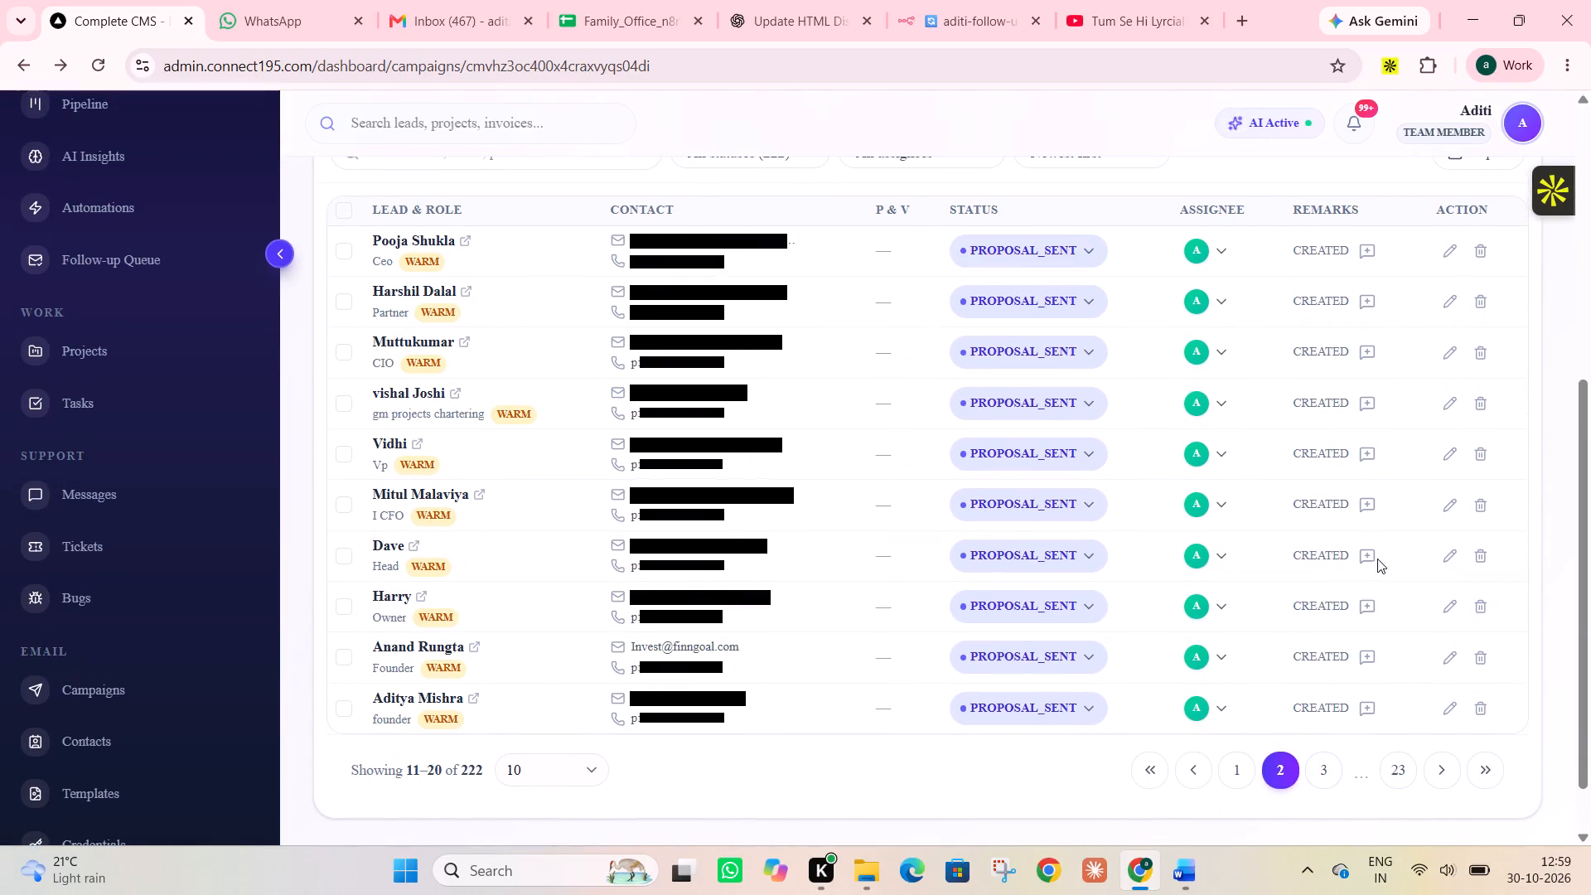
# Export the meta-add-family-office campaign leads and open the exported file in Excel, accepting the default data conversions.
pyautogui.scroll(1, 1377, 465)
pyautogui.click(1473, 295)
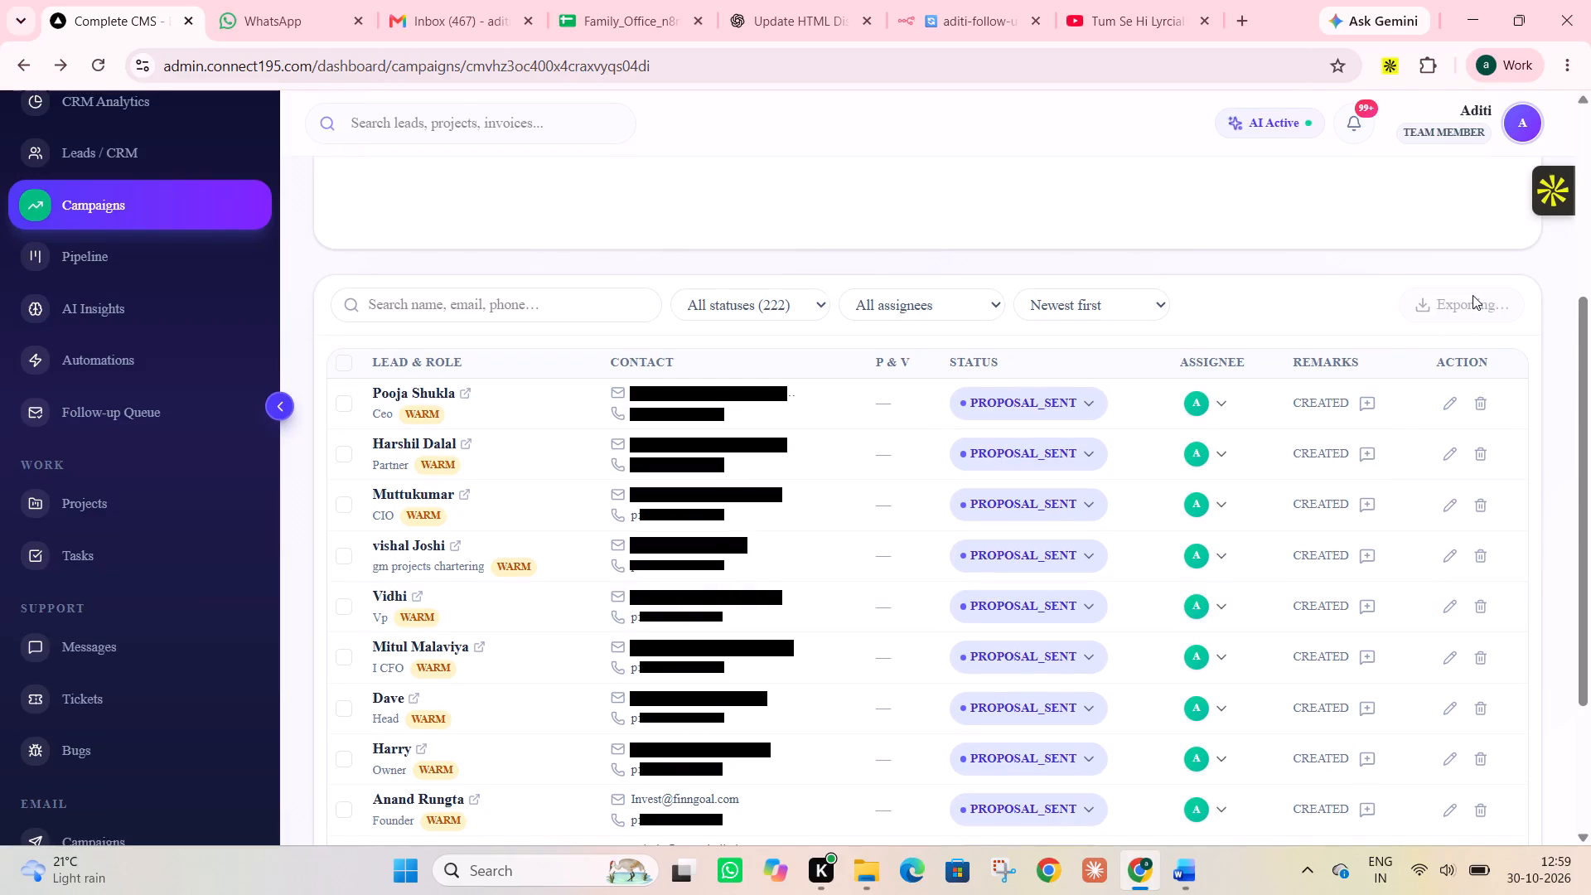
pyautogui.click(1197, 123)
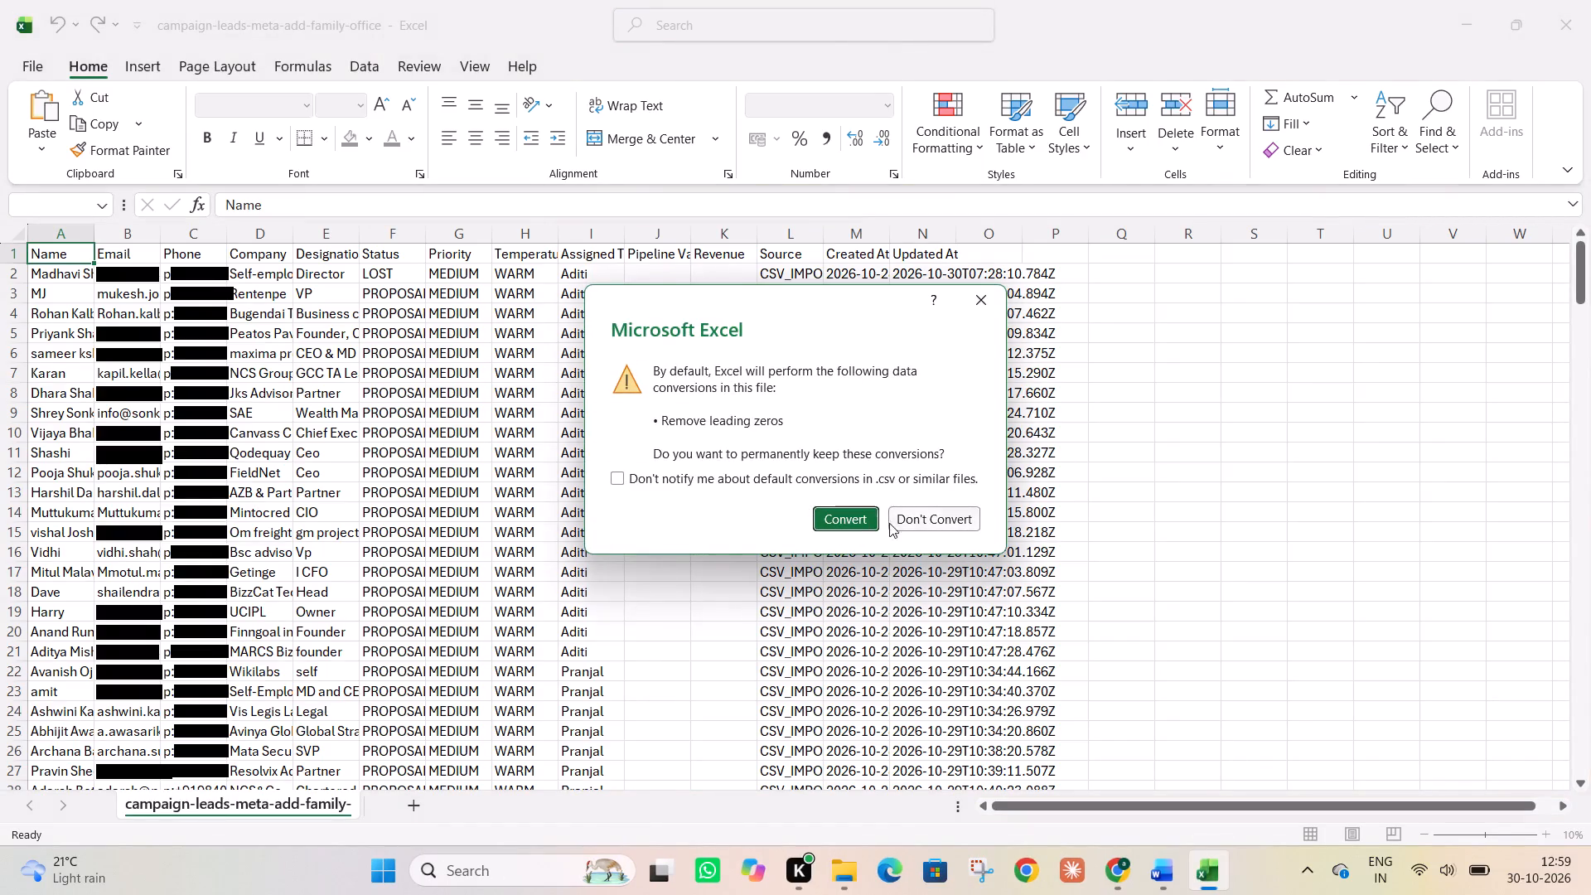
pyautogui.click(856, 520)
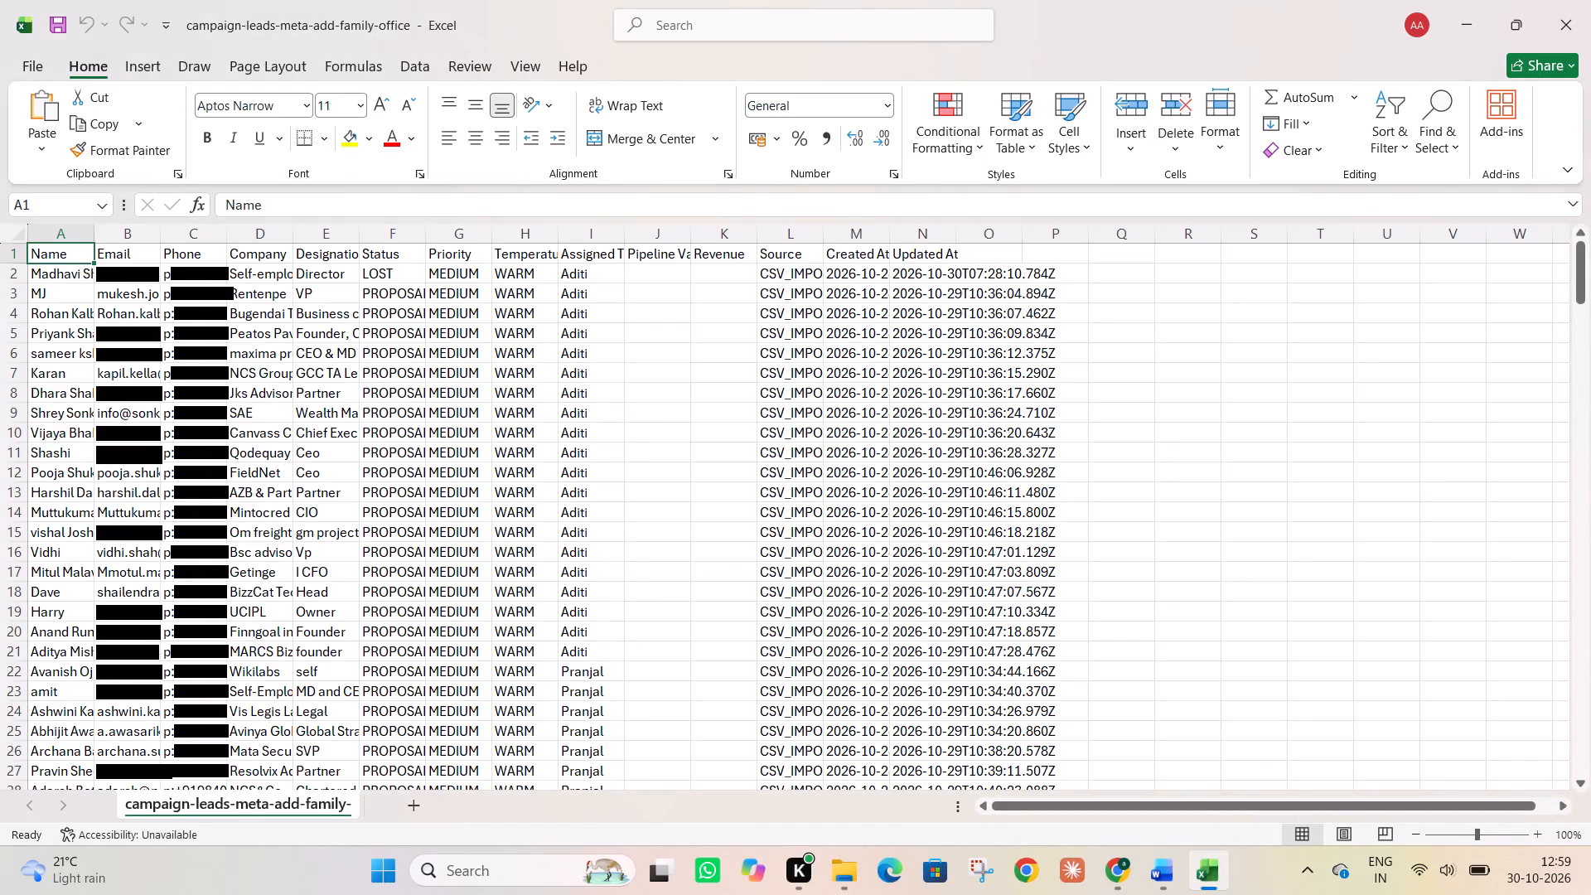
# Switch back to the Google Form Follow up sheet and examine its column layout and lead rows down to the last entry.
pyautogui.click(1109, 866)
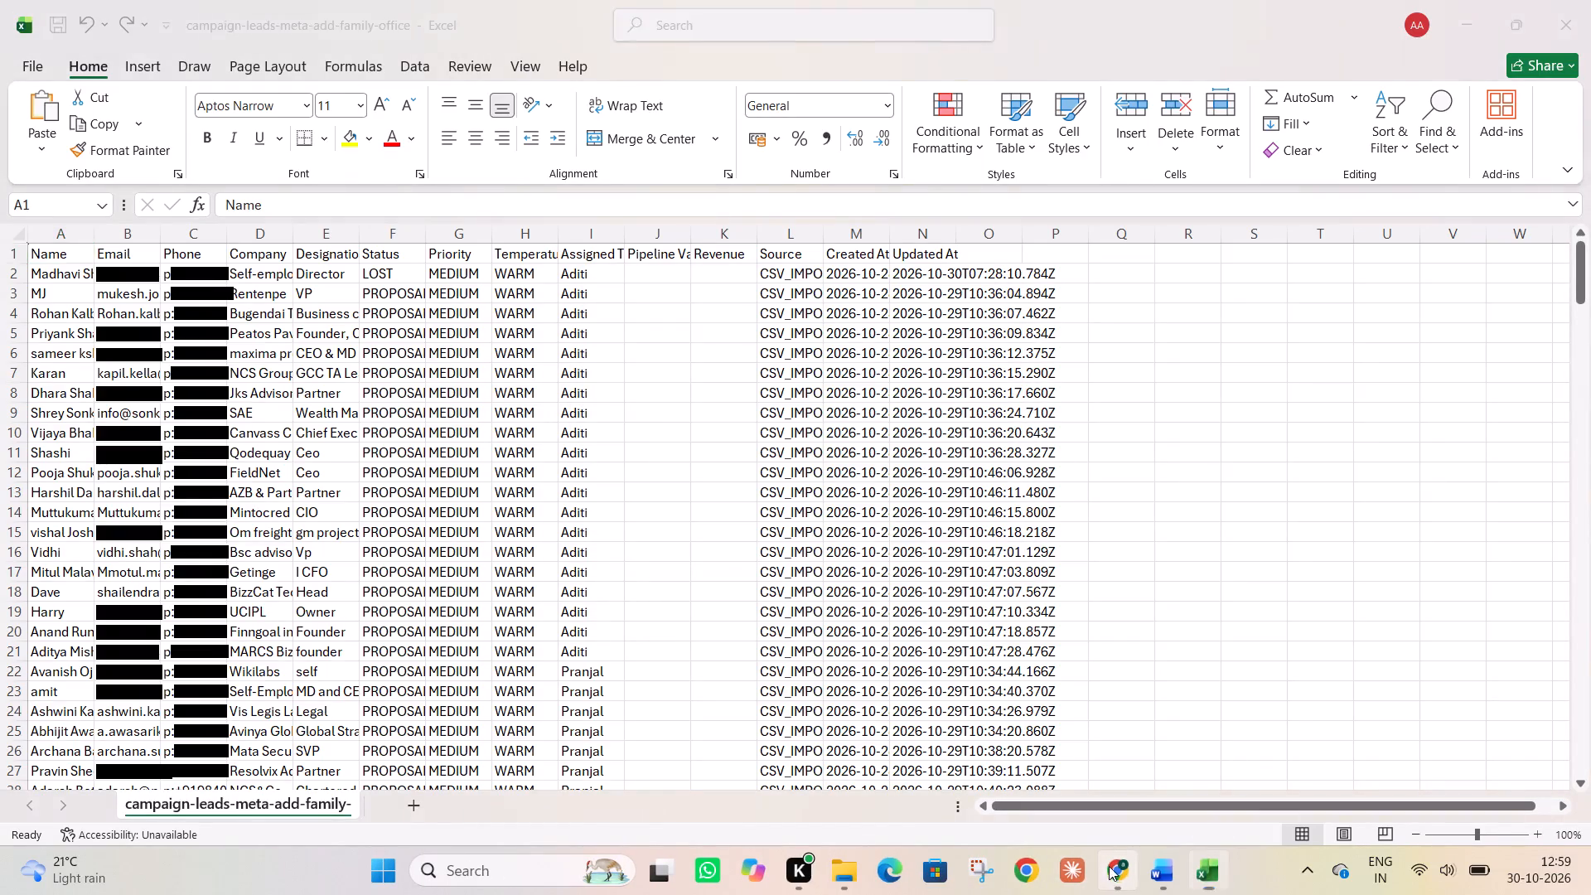
pyautogui.click(607, 0)
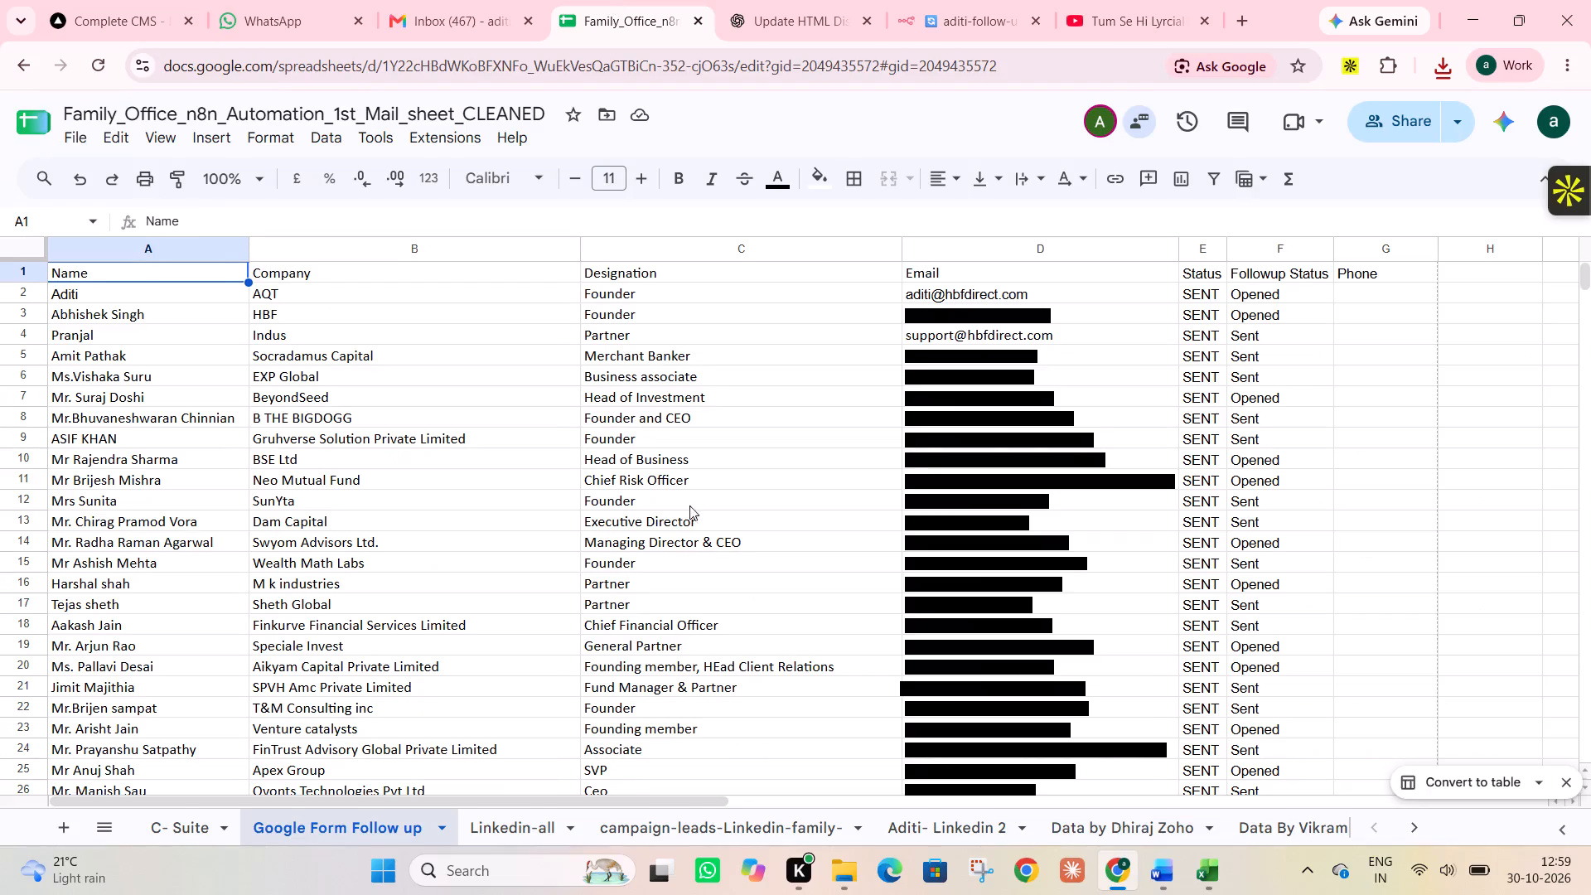
pyautogui.scroll(-11, 772, 622)
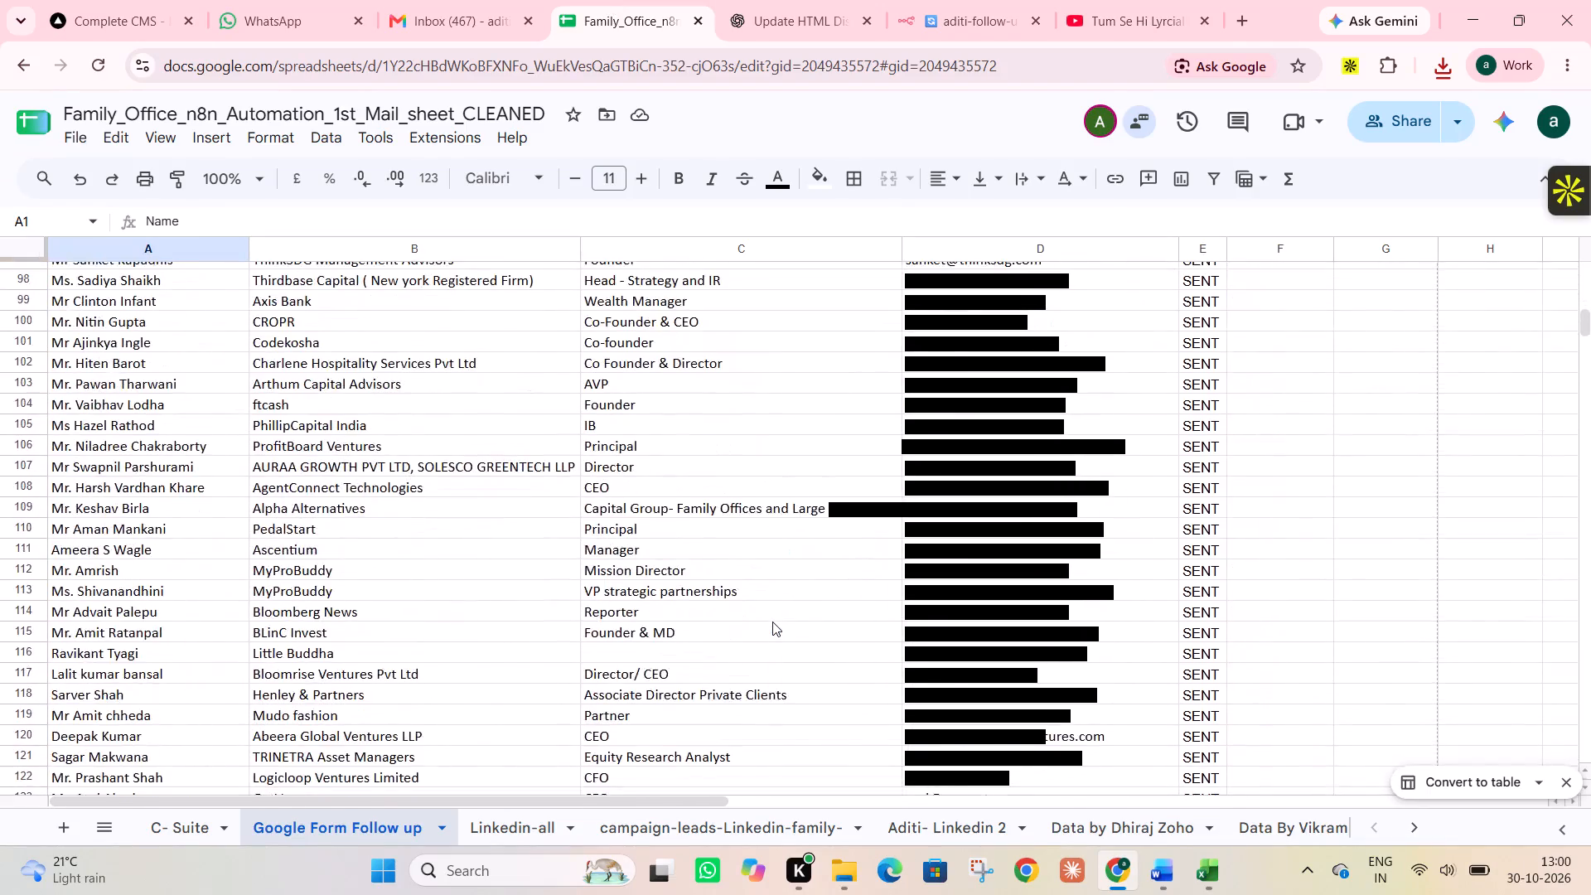
pyautogui.scroll(-8, 772, 622)
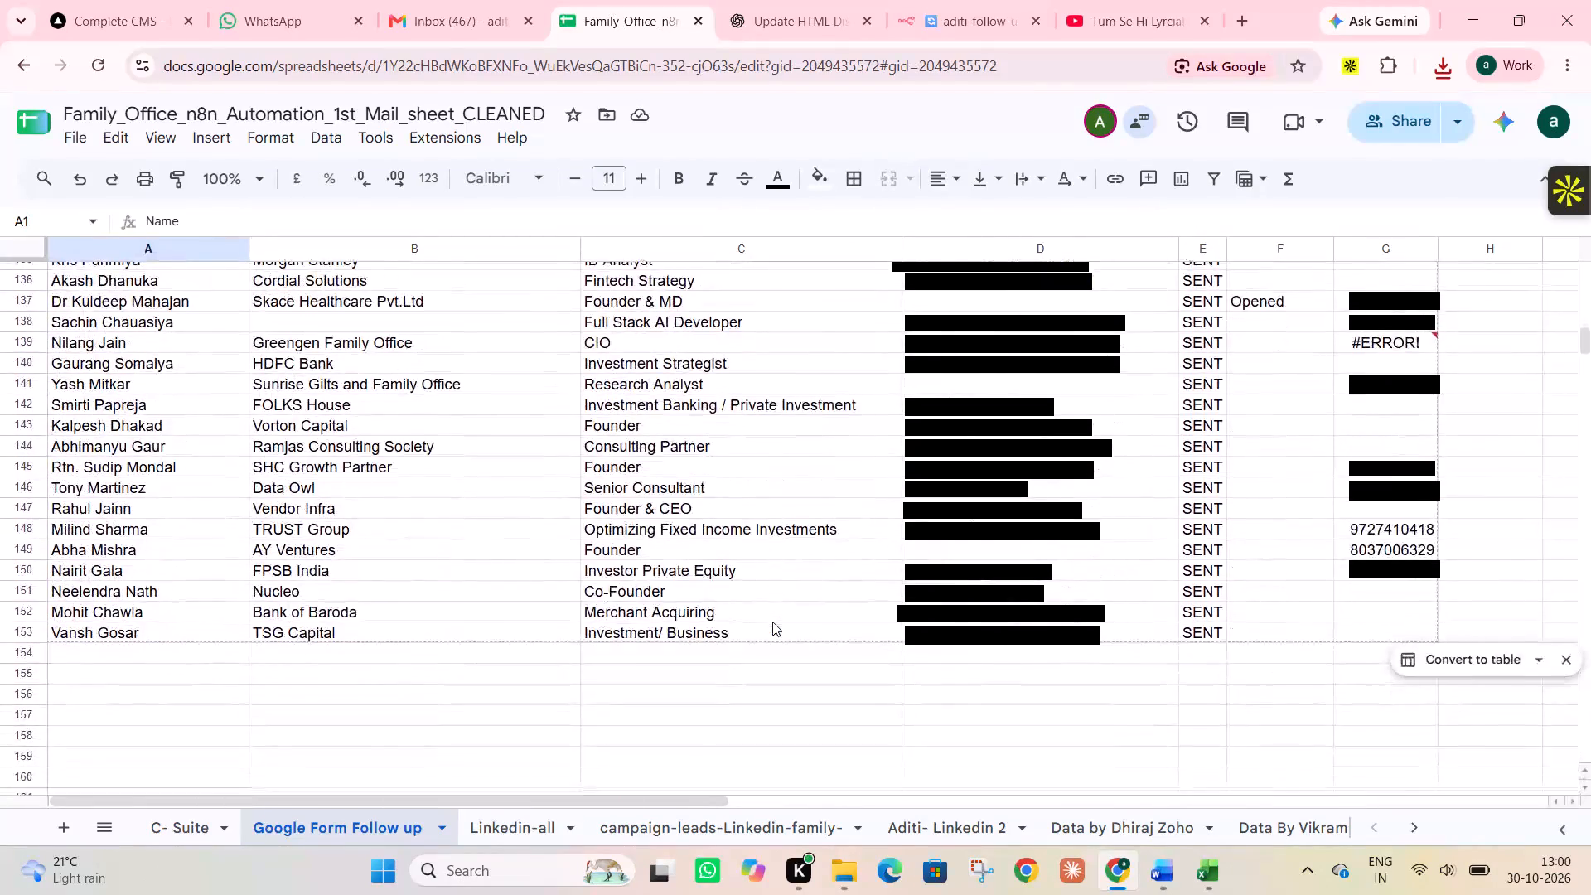
pyautogui.scroll(-1, 772, 622)
pyautogui.click(772, 622)
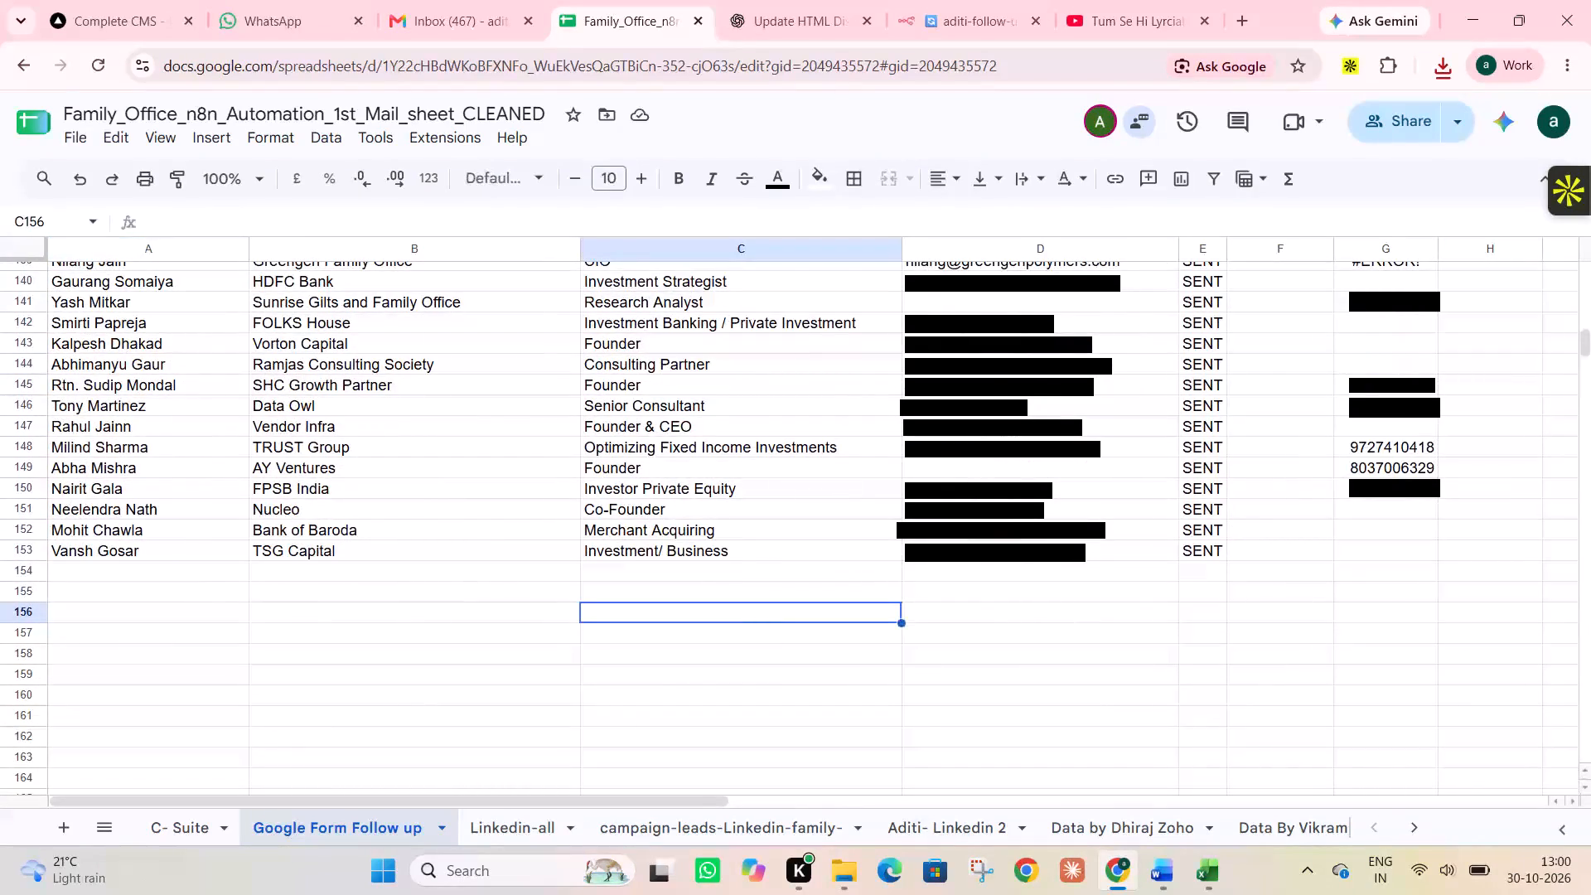
pyautogui.scroll(11, 908, 691)
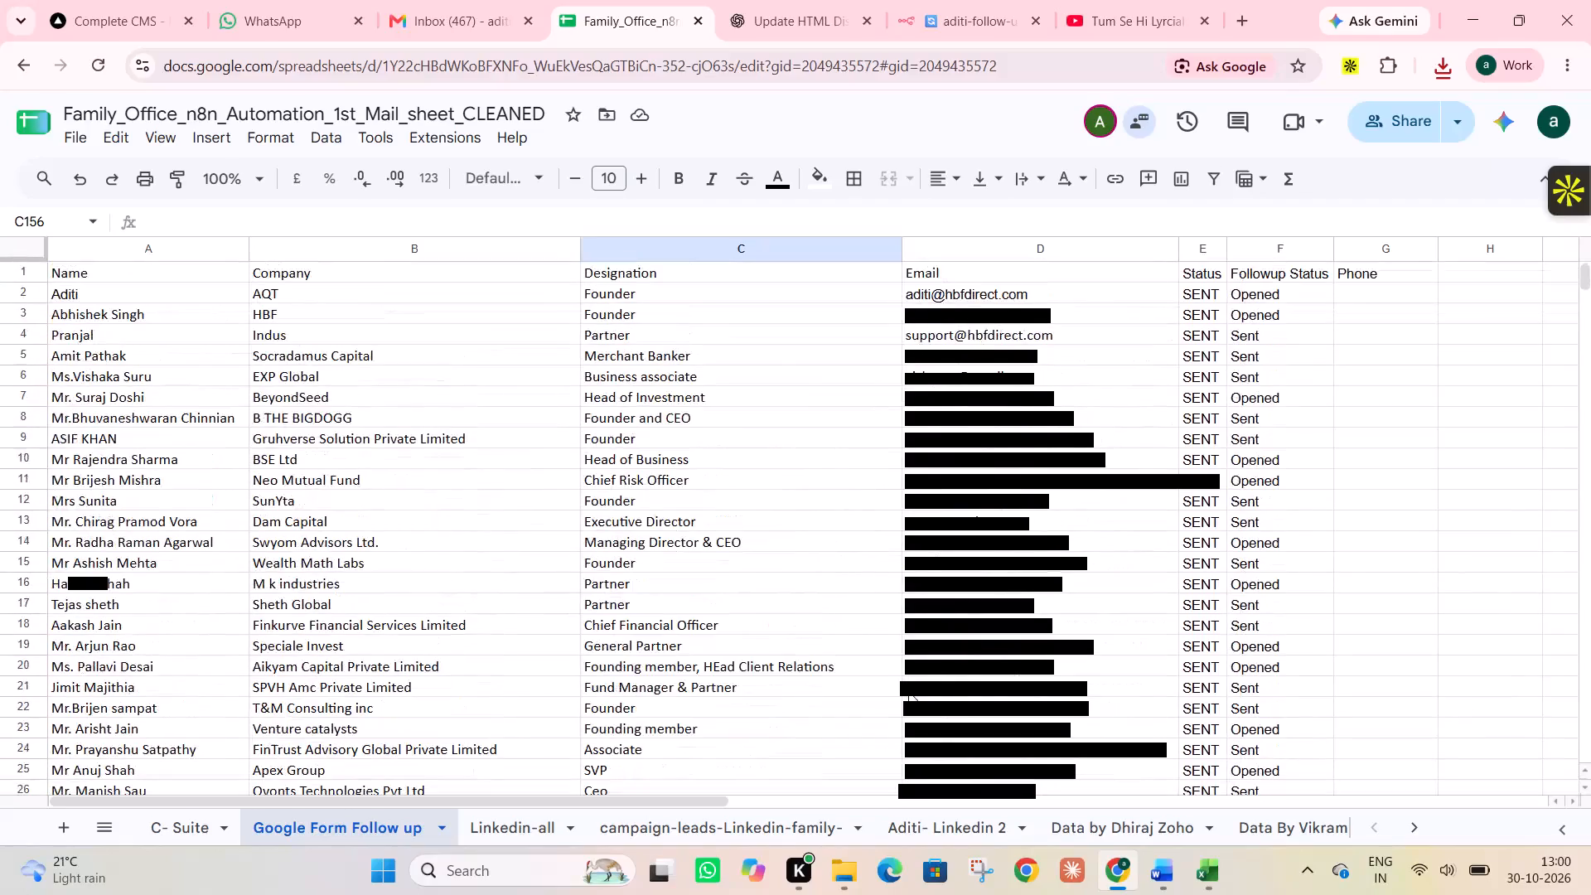
pyautogui.scroll(2, 908, 691)
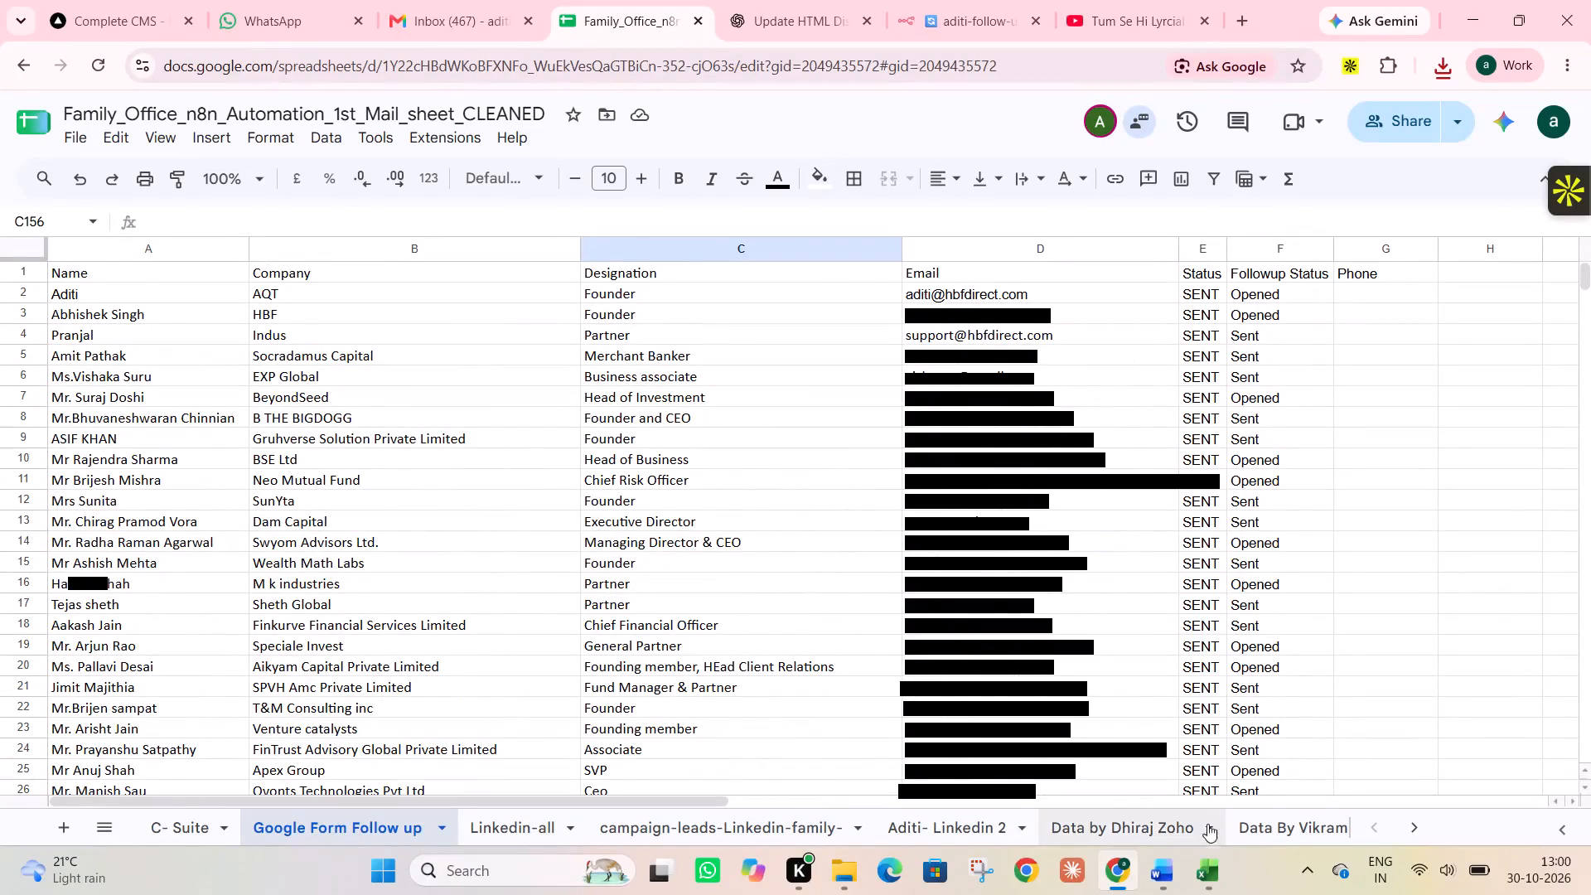
# Switch to the exported campaign-leads-meta-add-family-office workbook in Excel.
pyautogui.click(1218, 883)
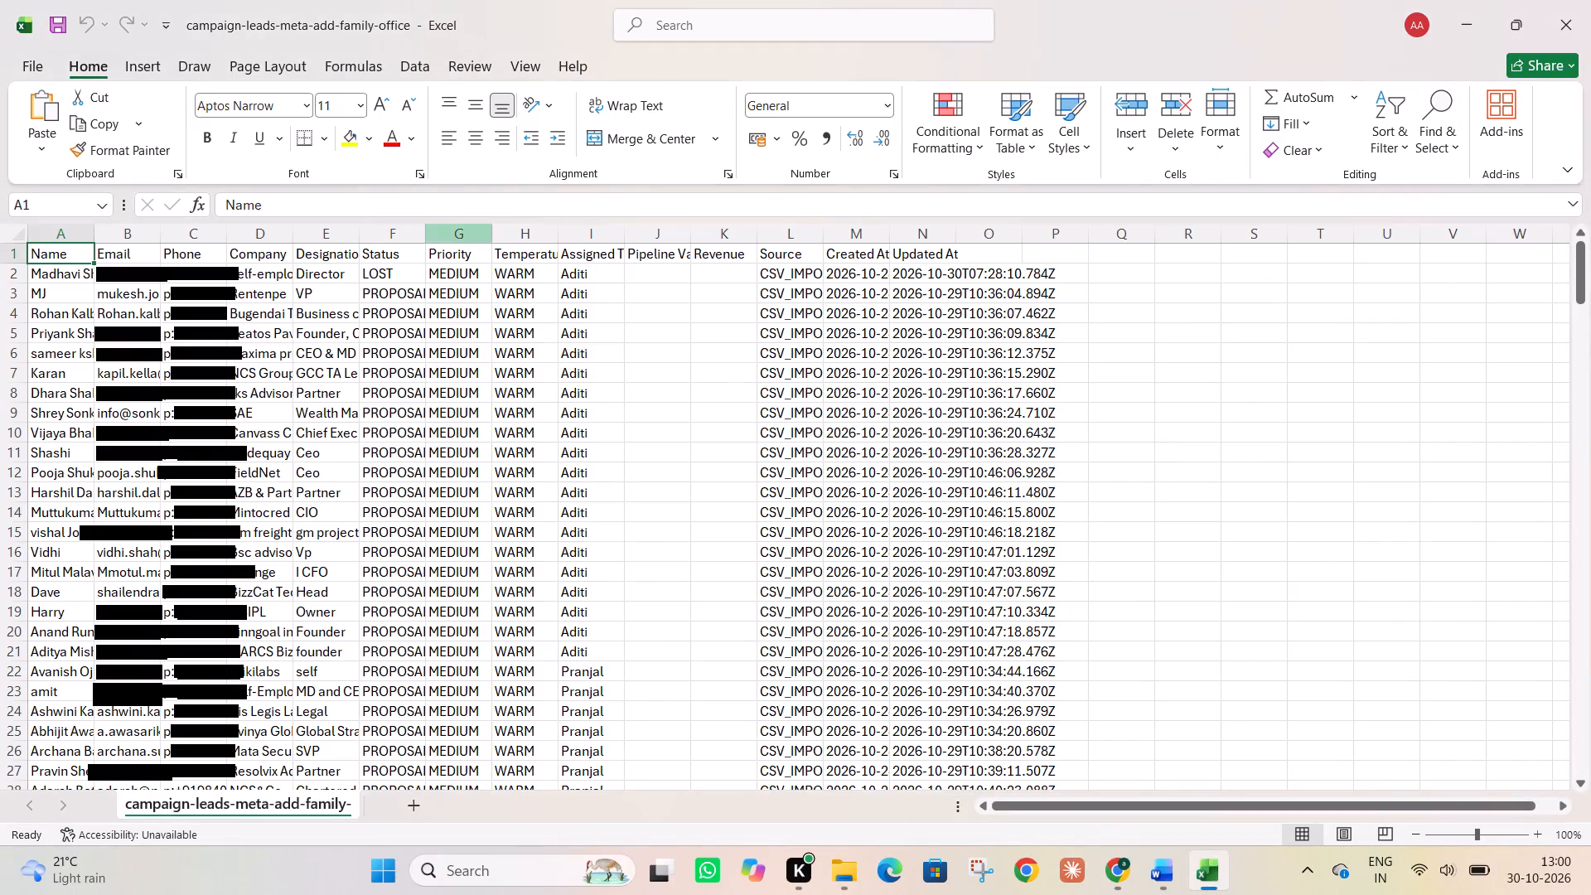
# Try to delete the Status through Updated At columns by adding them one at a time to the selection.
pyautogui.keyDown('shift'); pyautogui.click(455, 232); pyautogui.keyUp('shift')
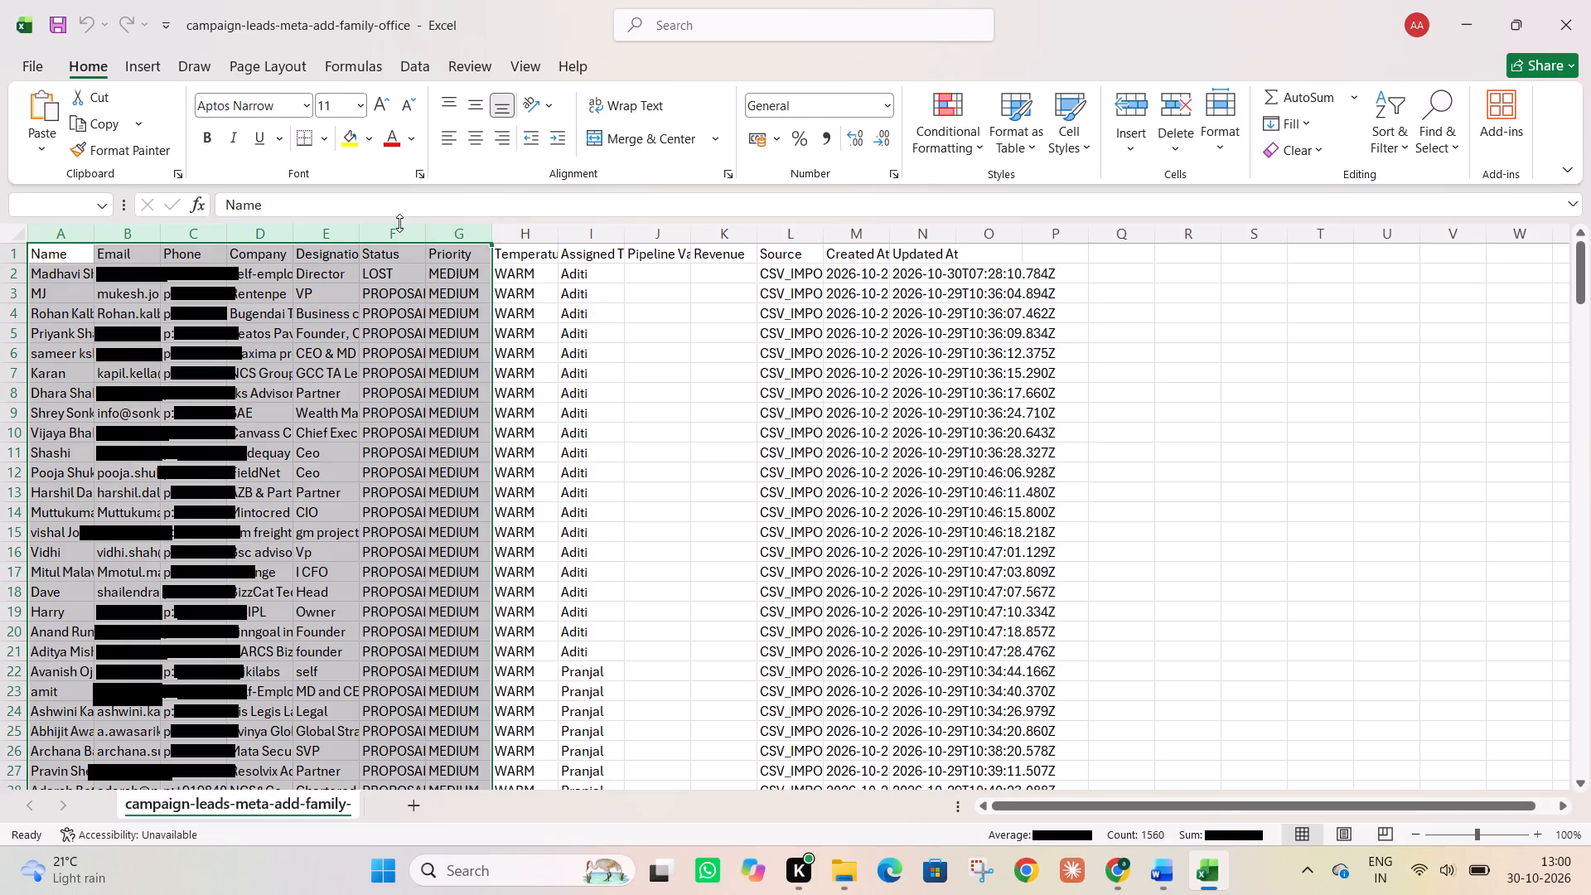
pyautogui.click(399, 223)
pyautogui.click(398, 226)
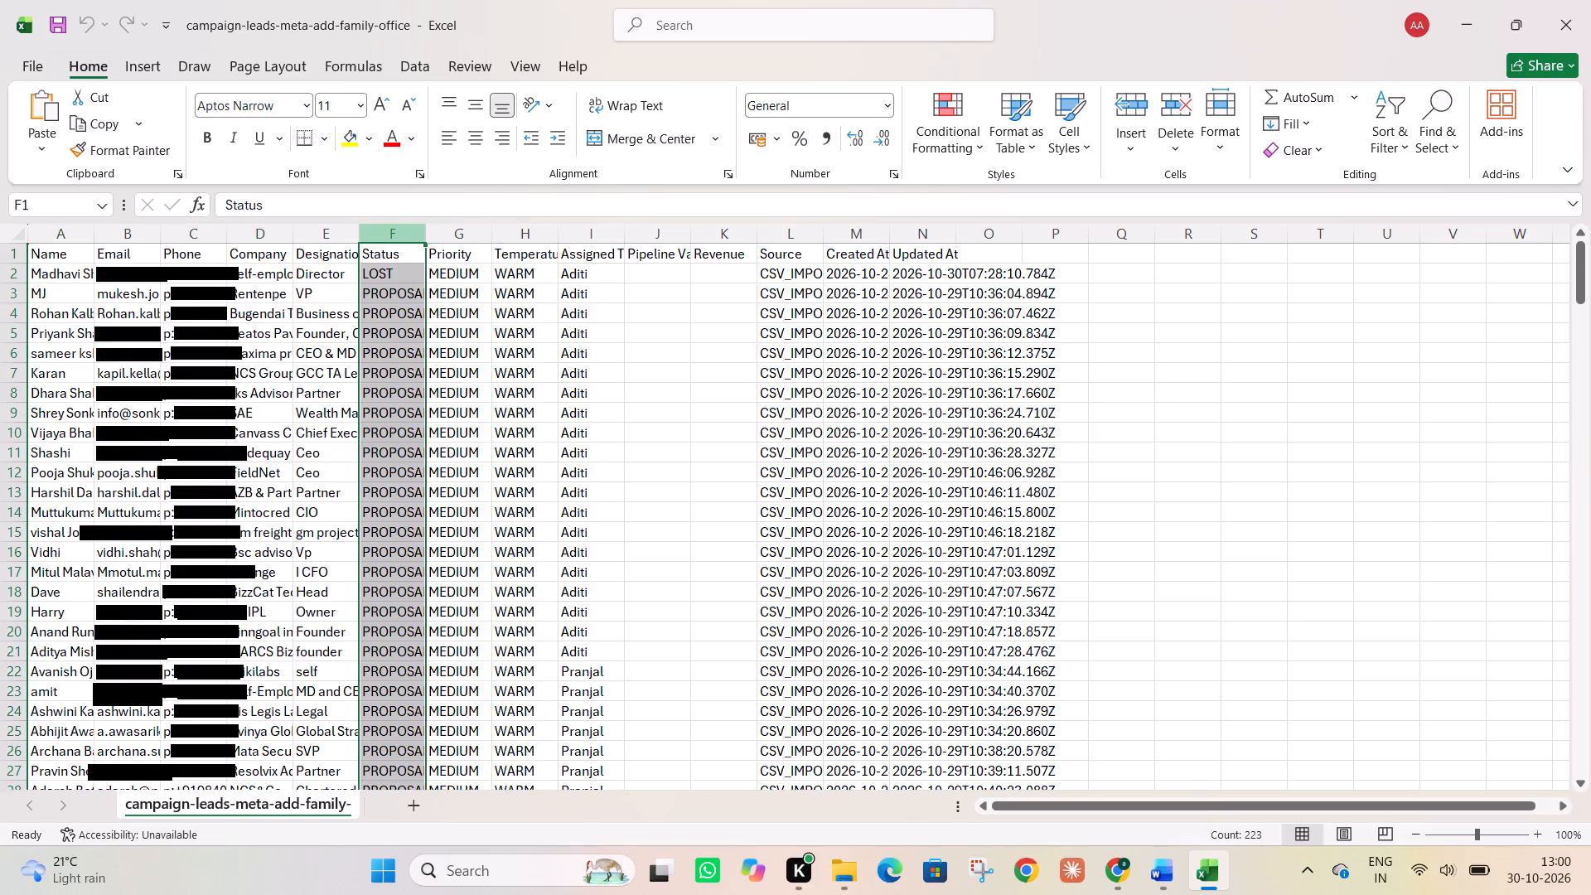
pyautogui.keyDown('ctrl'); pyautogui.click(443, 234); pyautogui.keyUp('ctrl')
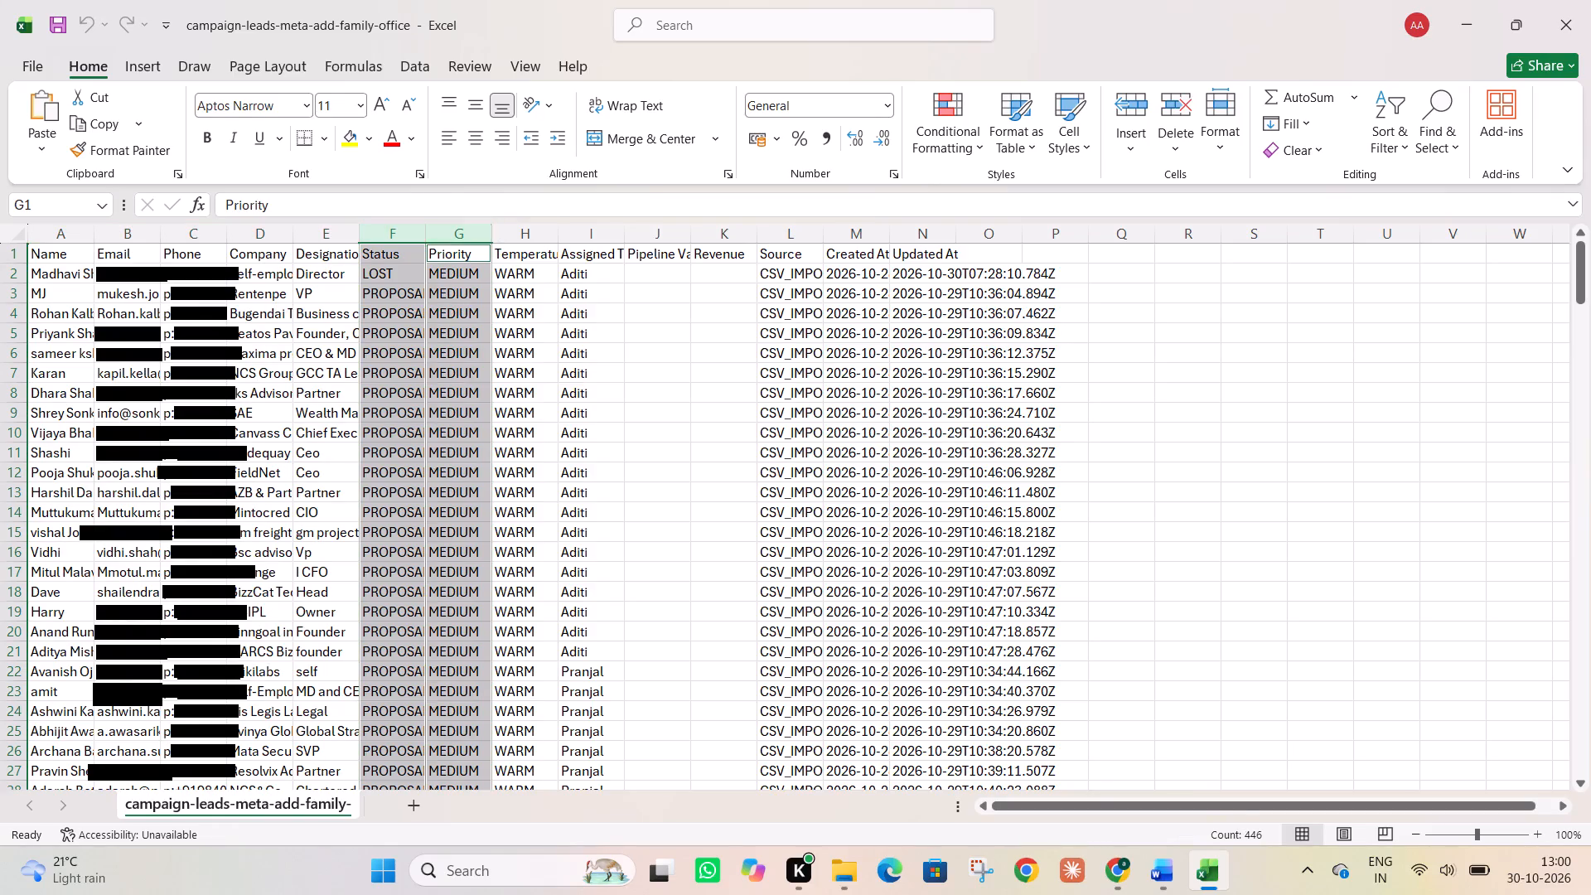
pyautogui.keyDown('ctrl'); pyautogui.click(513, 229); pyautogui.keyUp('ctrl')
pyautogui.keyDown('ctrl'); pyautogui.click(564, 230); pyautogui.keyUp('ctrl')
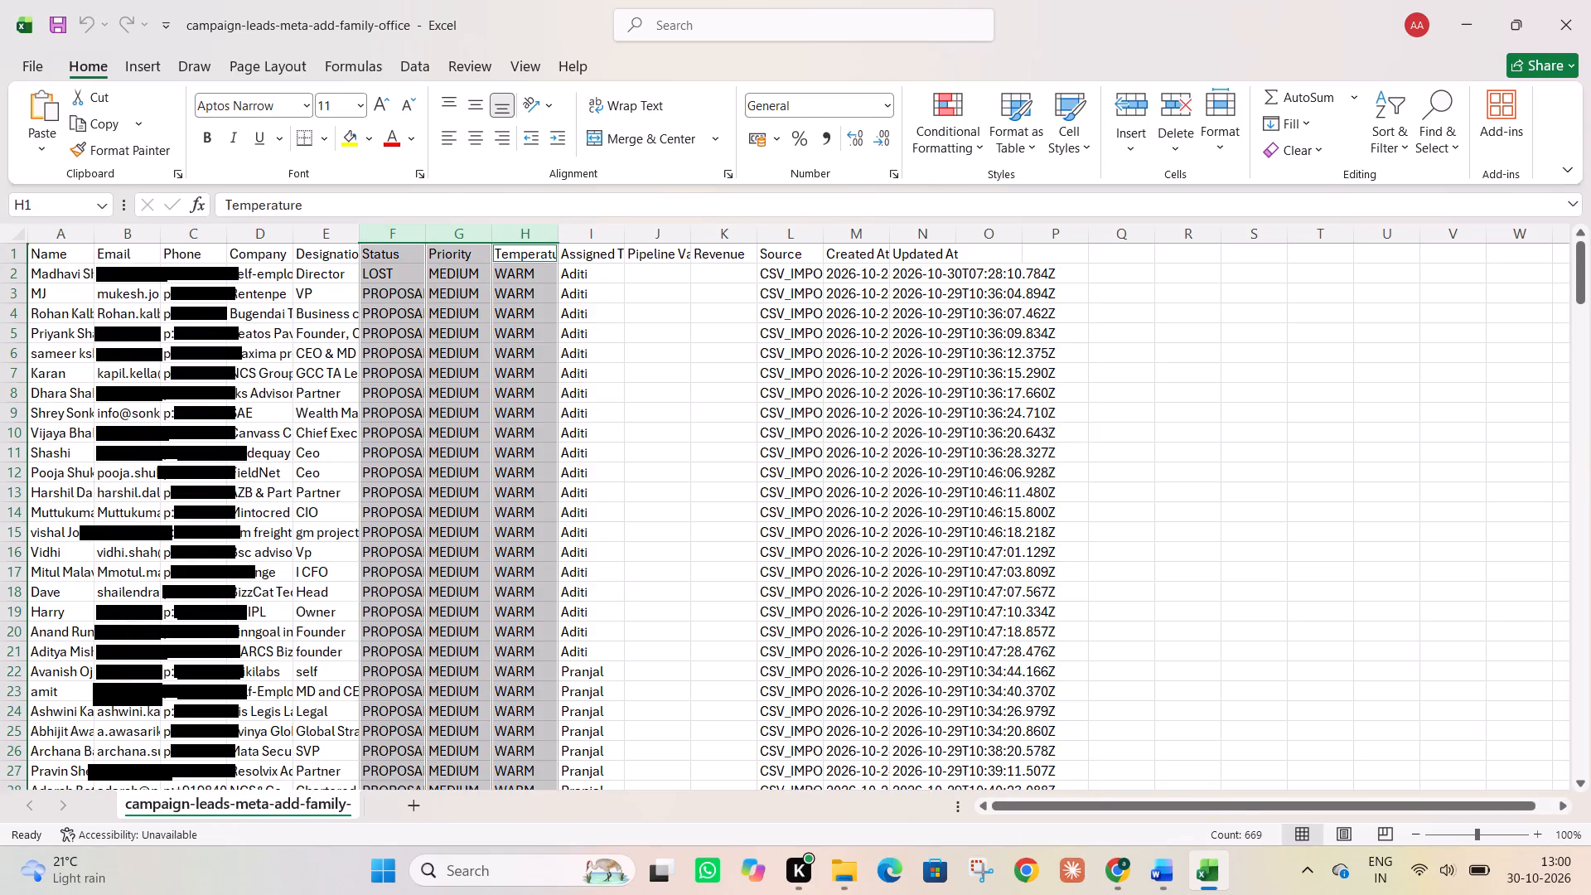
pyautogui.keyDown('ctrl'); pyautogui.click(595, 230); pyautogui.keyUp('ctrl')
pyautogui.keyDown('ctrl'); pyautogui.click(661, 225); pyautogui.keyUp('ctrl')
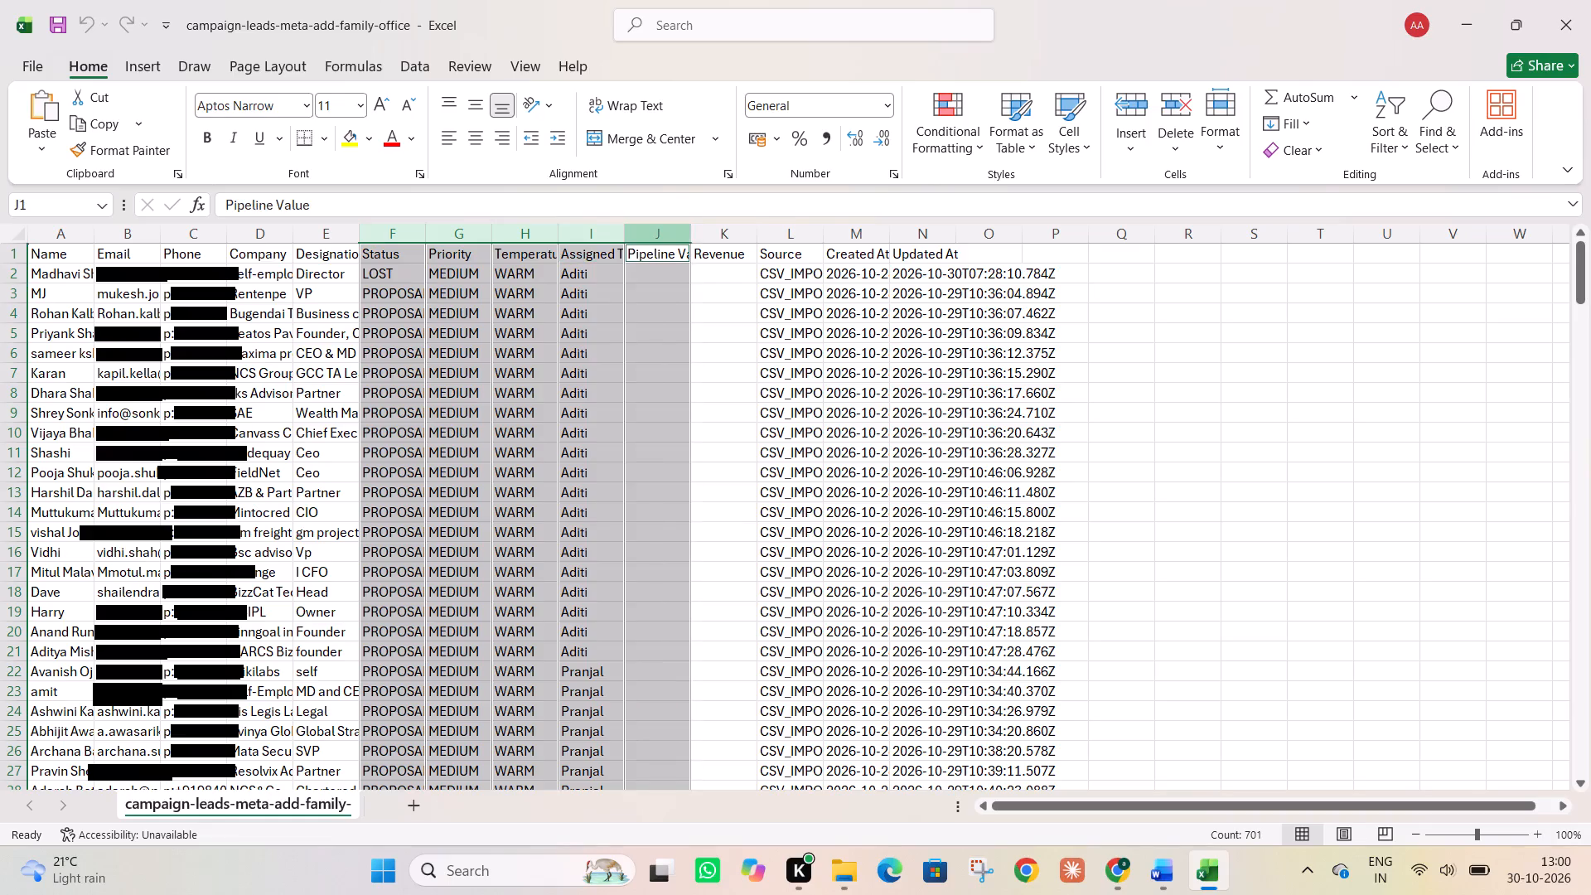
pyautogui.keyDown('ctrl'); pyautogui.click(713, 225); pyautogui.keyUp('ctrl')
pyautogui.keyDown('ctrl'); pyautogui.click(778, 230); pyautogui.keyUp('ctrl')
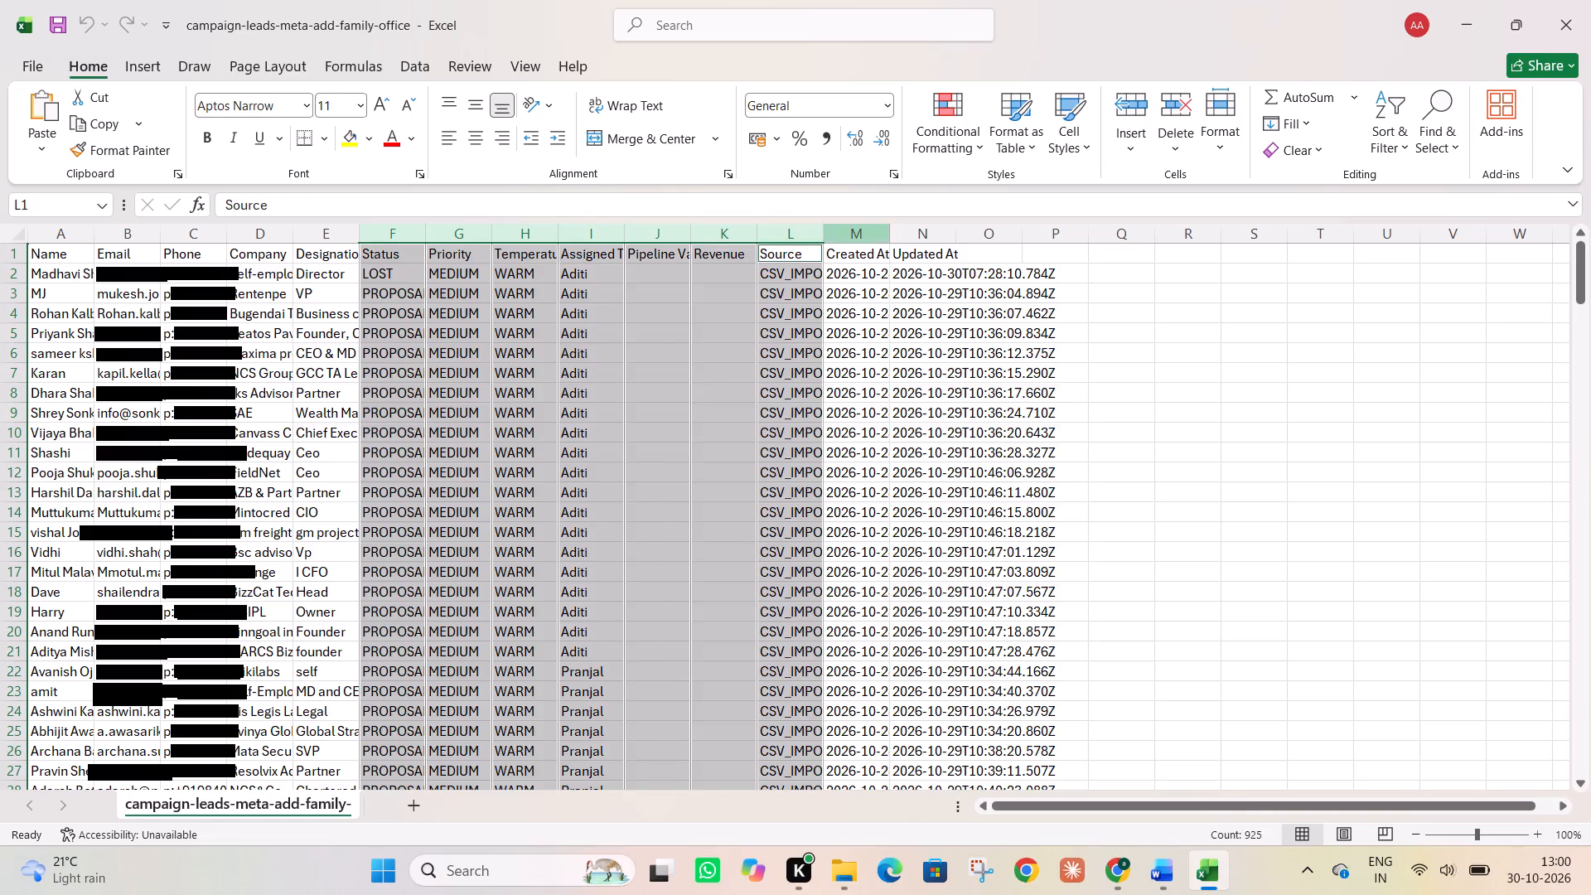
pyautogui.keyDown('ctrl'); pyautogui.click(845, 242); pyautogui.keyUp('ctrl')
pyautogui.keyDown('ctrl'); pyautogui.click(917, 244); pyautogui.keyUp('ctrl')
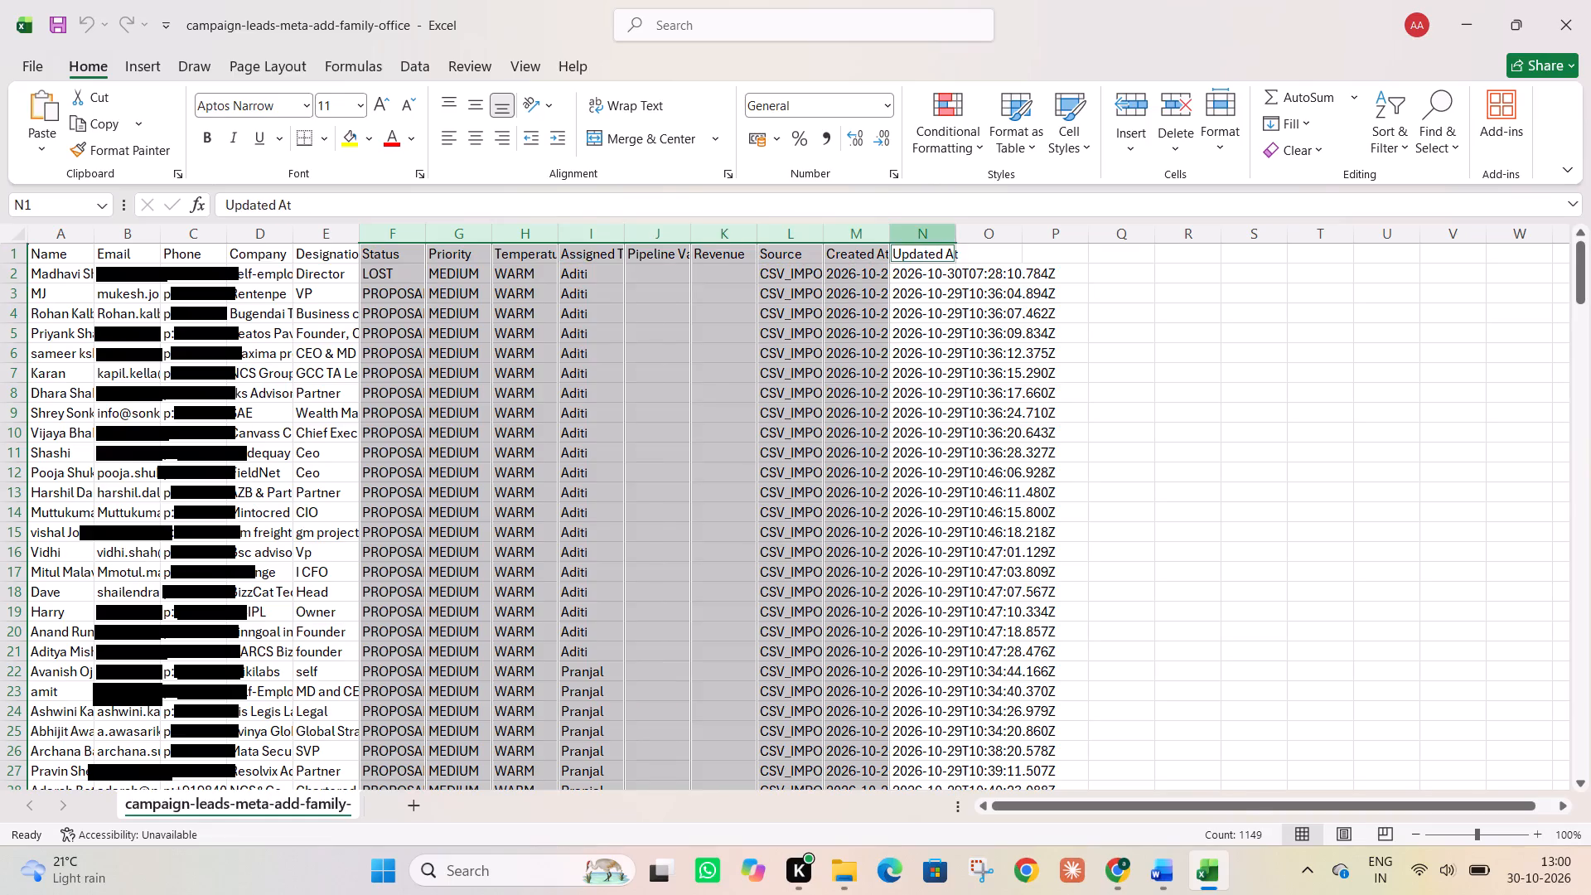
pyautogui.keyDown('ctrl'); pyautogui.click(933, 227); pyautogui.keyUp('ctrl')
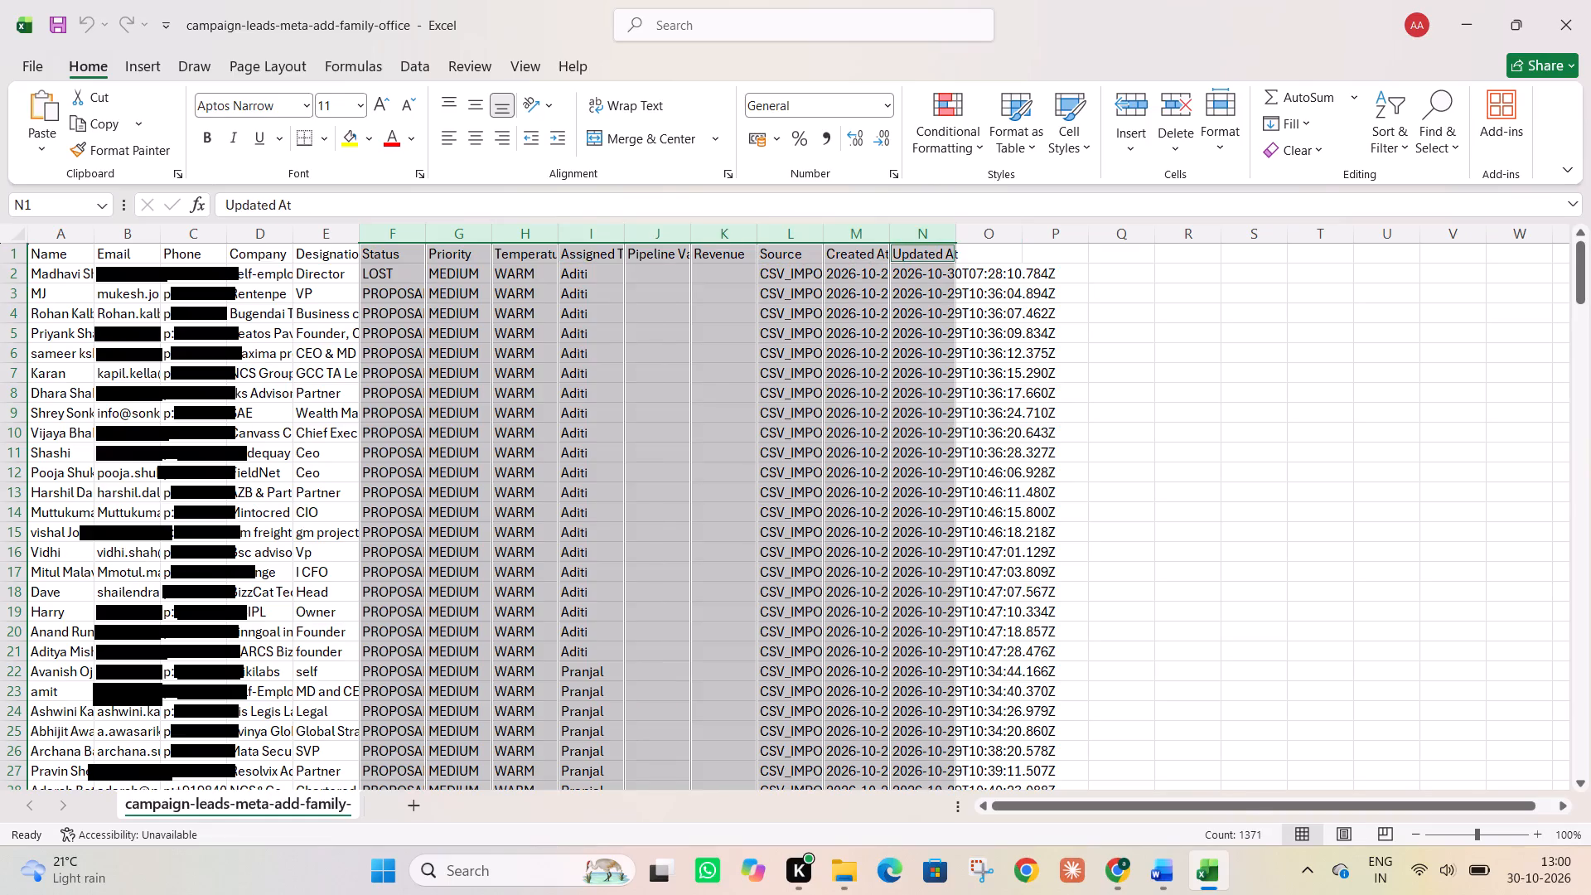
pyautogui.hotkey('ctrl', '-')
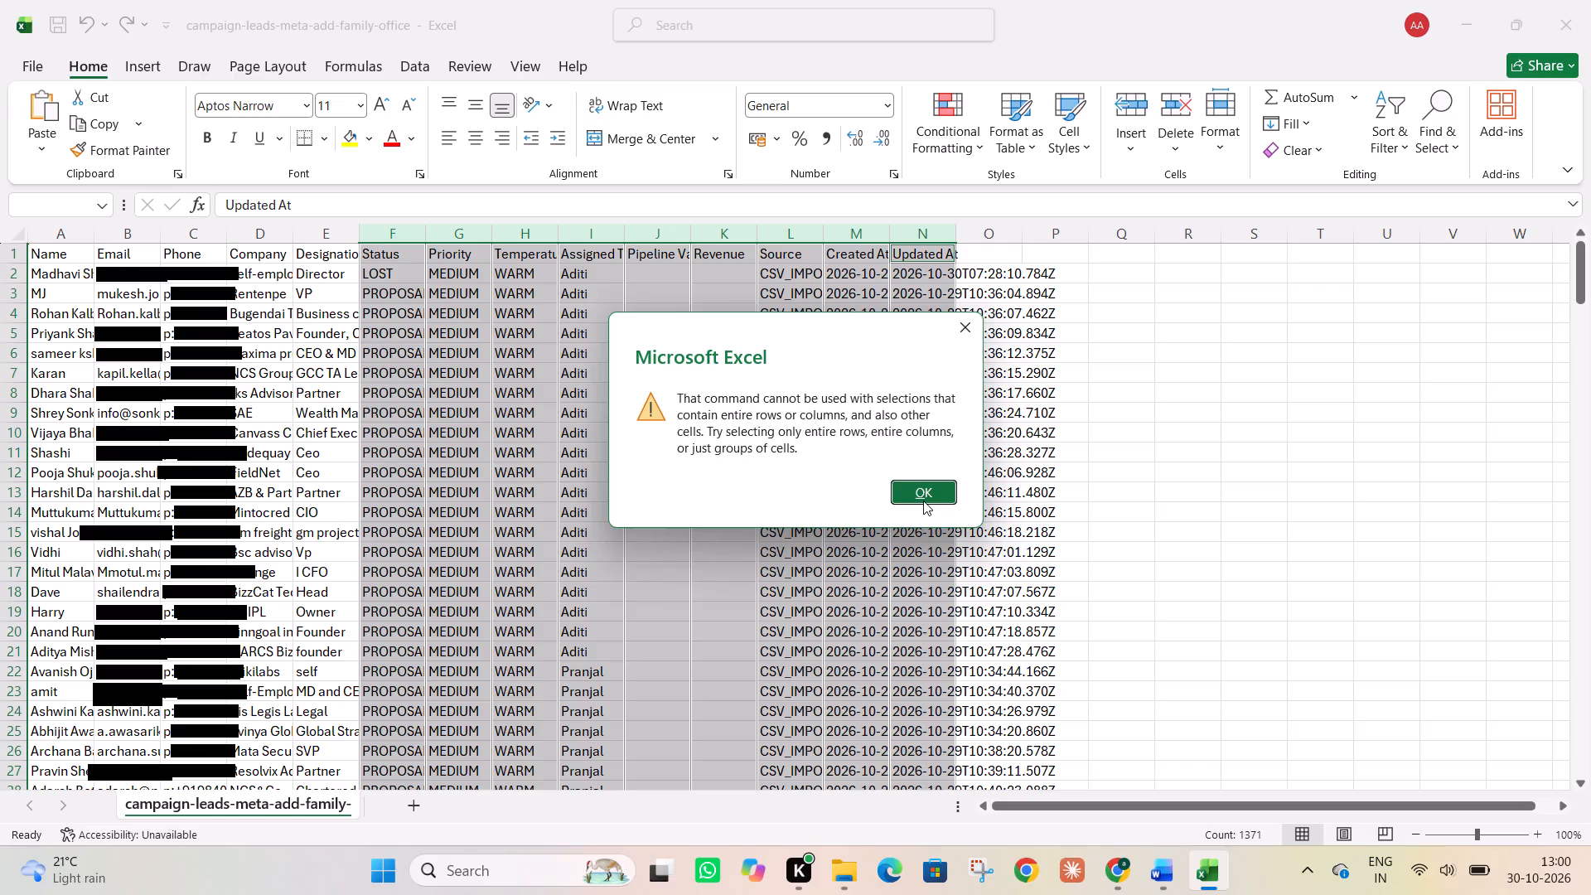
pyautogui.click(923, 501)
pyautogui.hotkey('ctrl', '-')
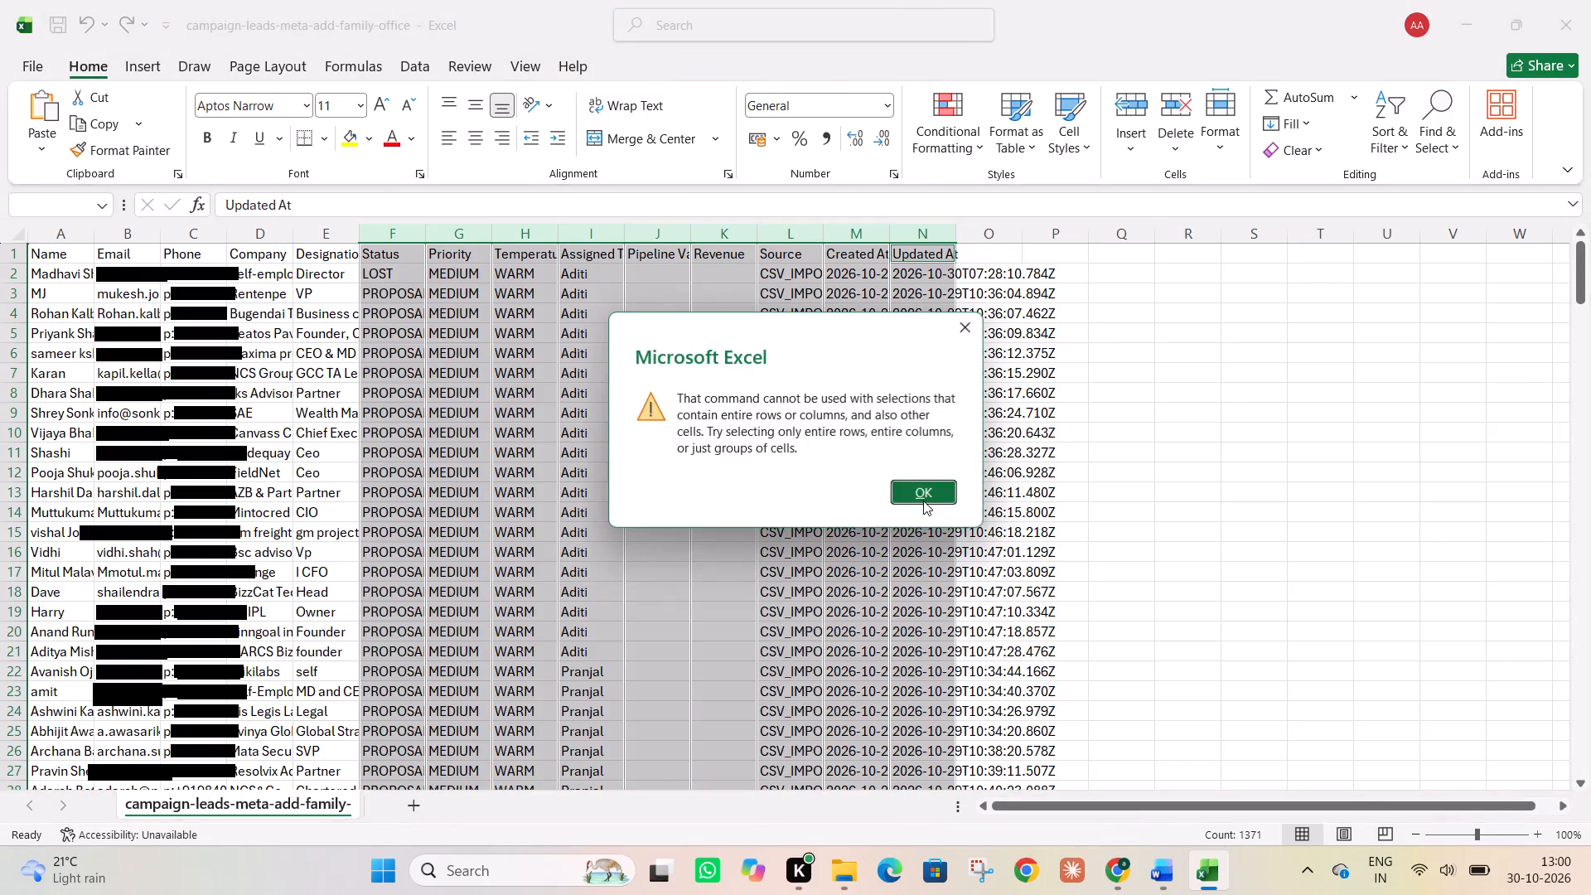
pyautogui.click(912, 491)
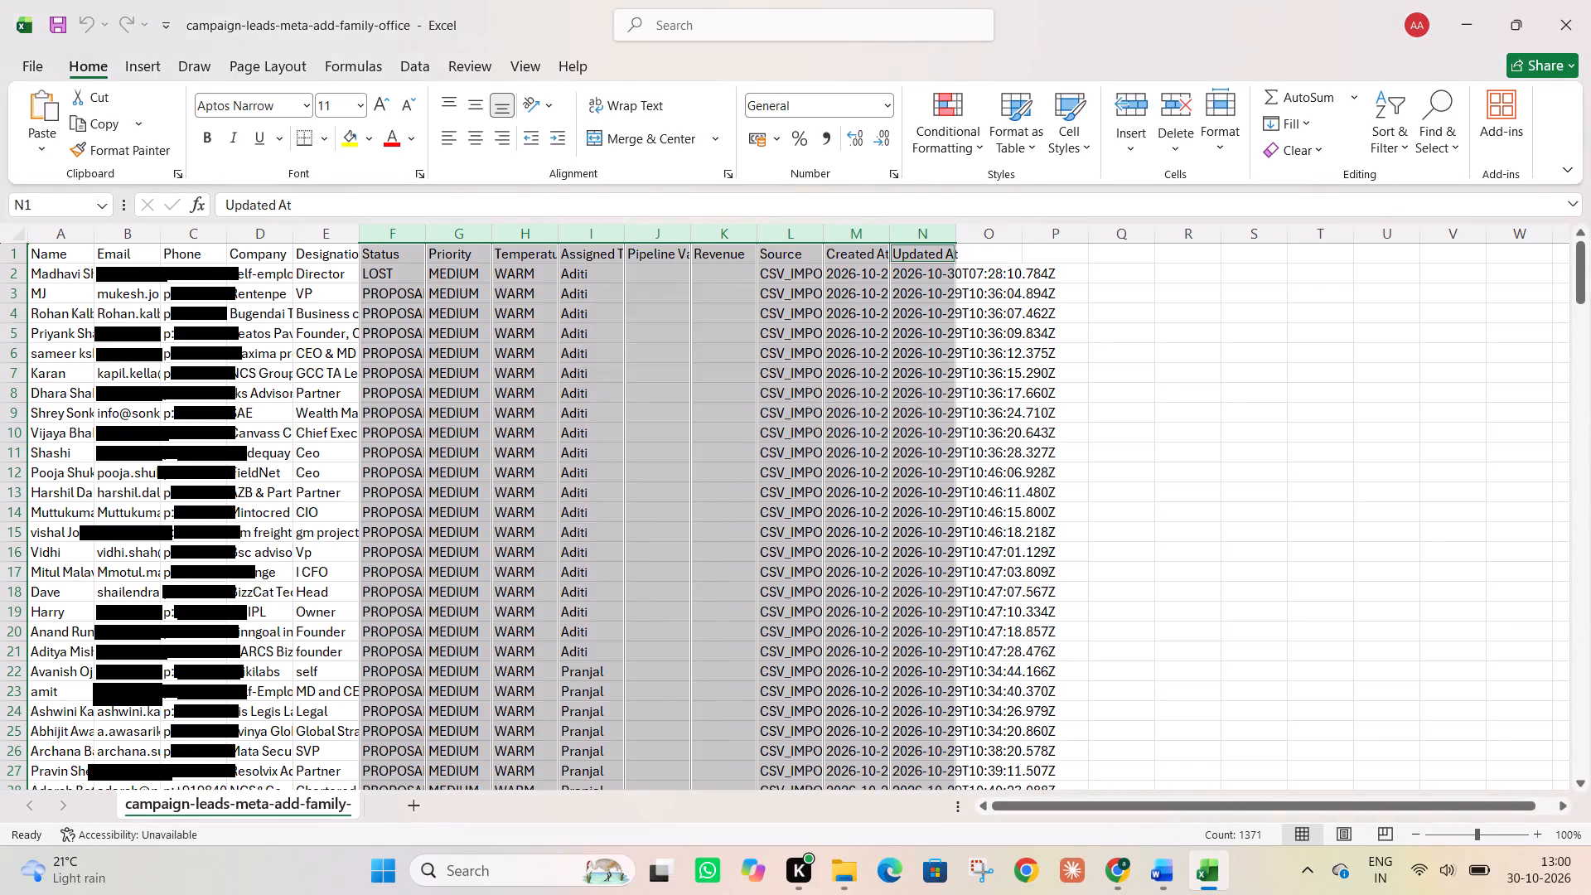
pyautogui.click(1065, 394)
# Delete columns F through N, from Status to Updated At, as one continuous block.
pyautogui.click(399, 233)
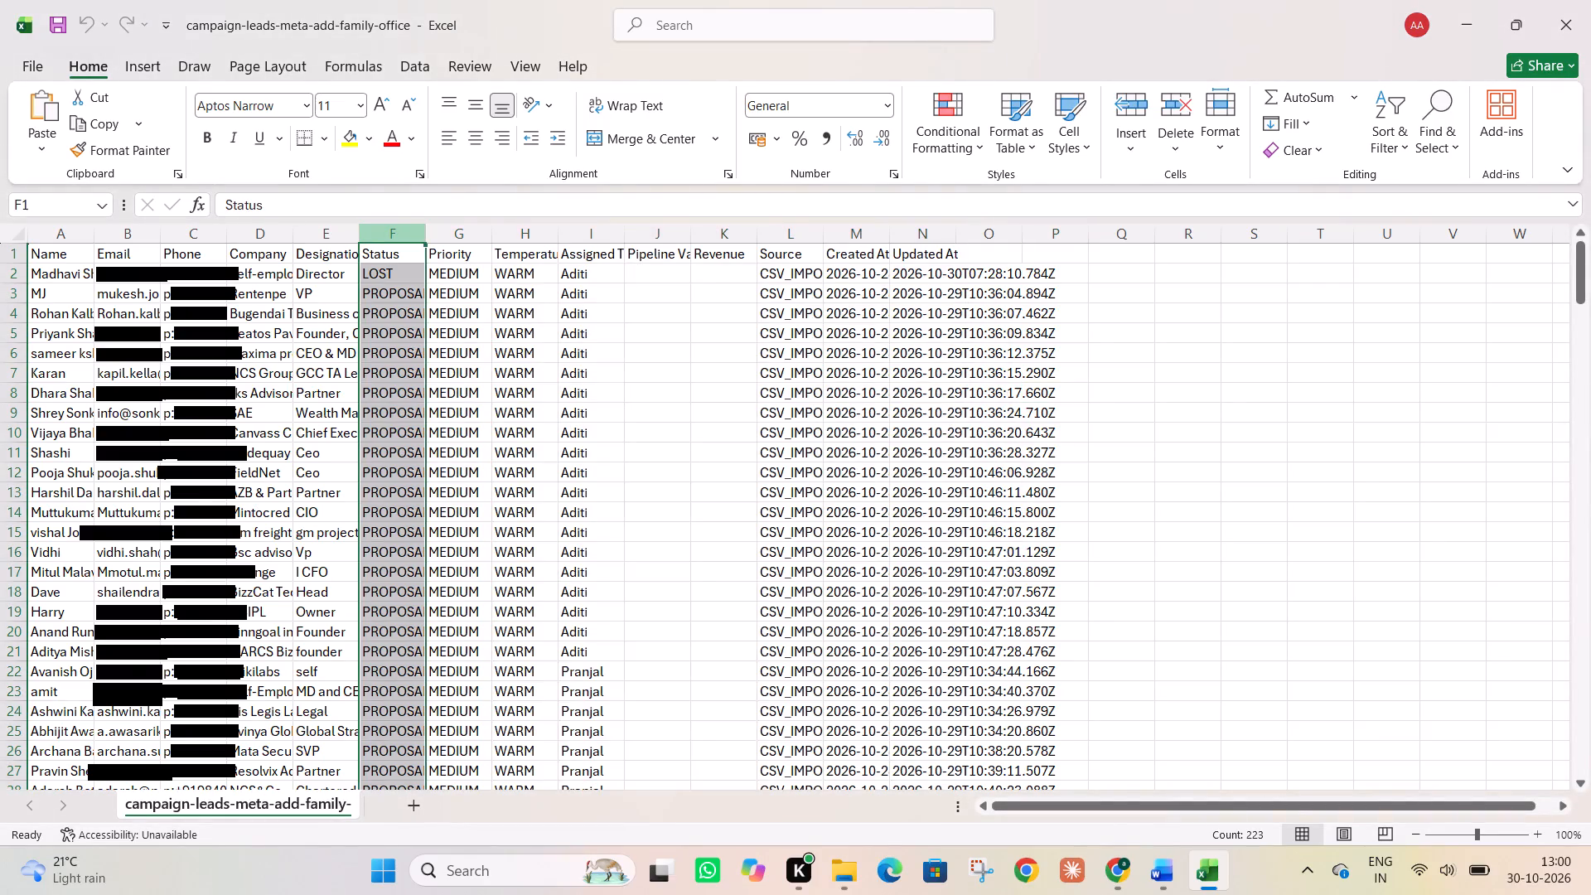
pyautogui.keyDown('shift'); pyautogui.click(438, 235); pyautogui.keyUp('shift')
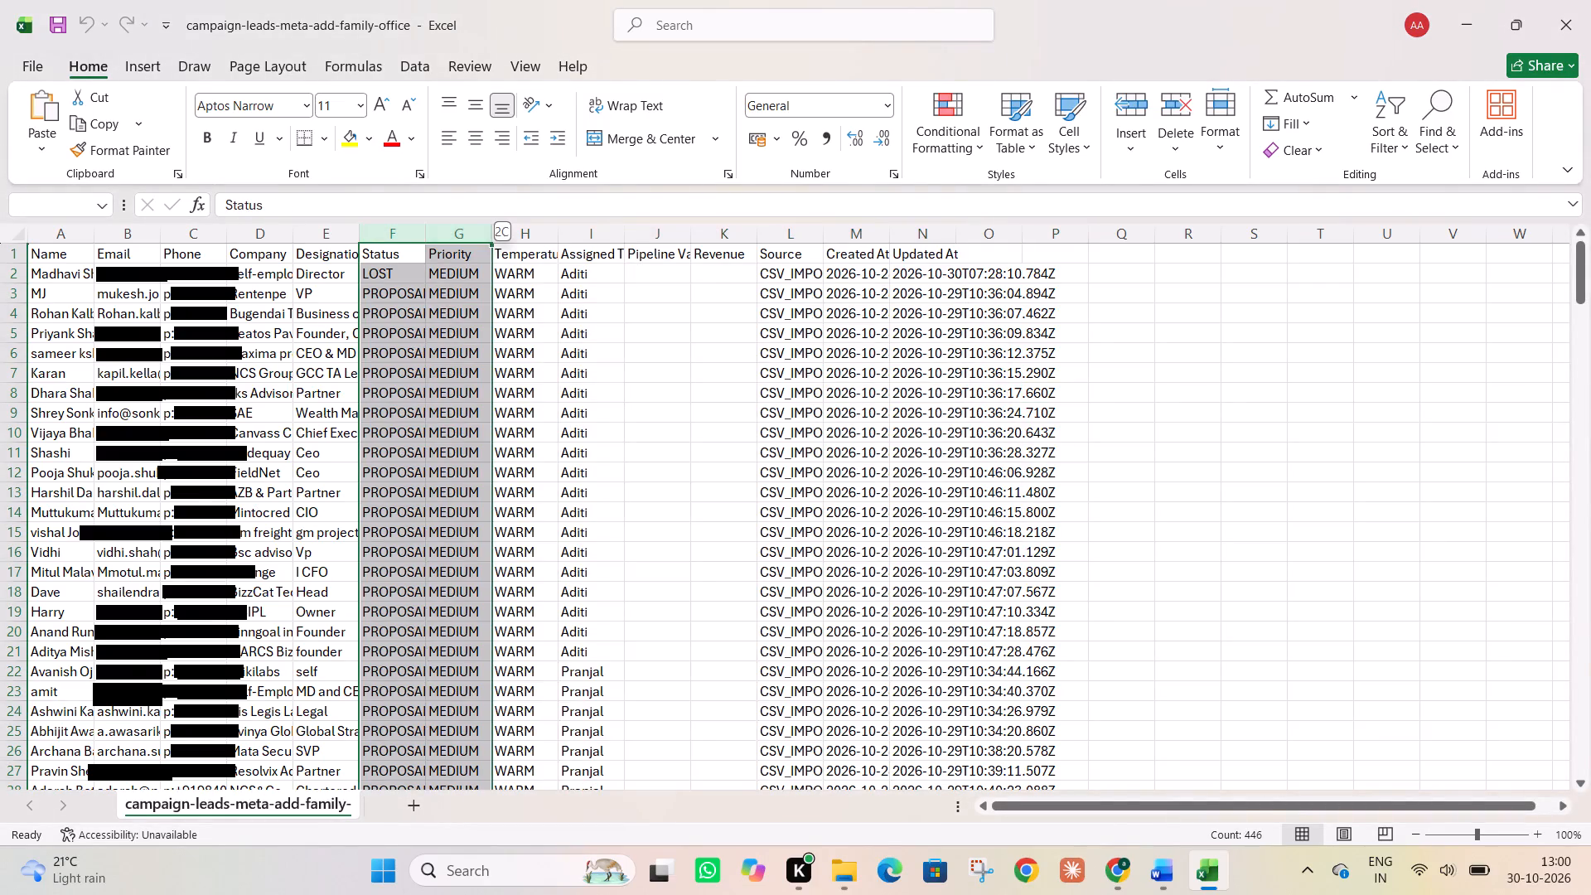
pyautogui.keyDown('shift'); pyautogui.click(521, 235); pyautogui.keyUp('shift')
pyautogui.keyDown('shift'); pyautogui.moveTo(569, 233); pyautogui.dragTo(596, 230); pyautogui.keyUp('shift')
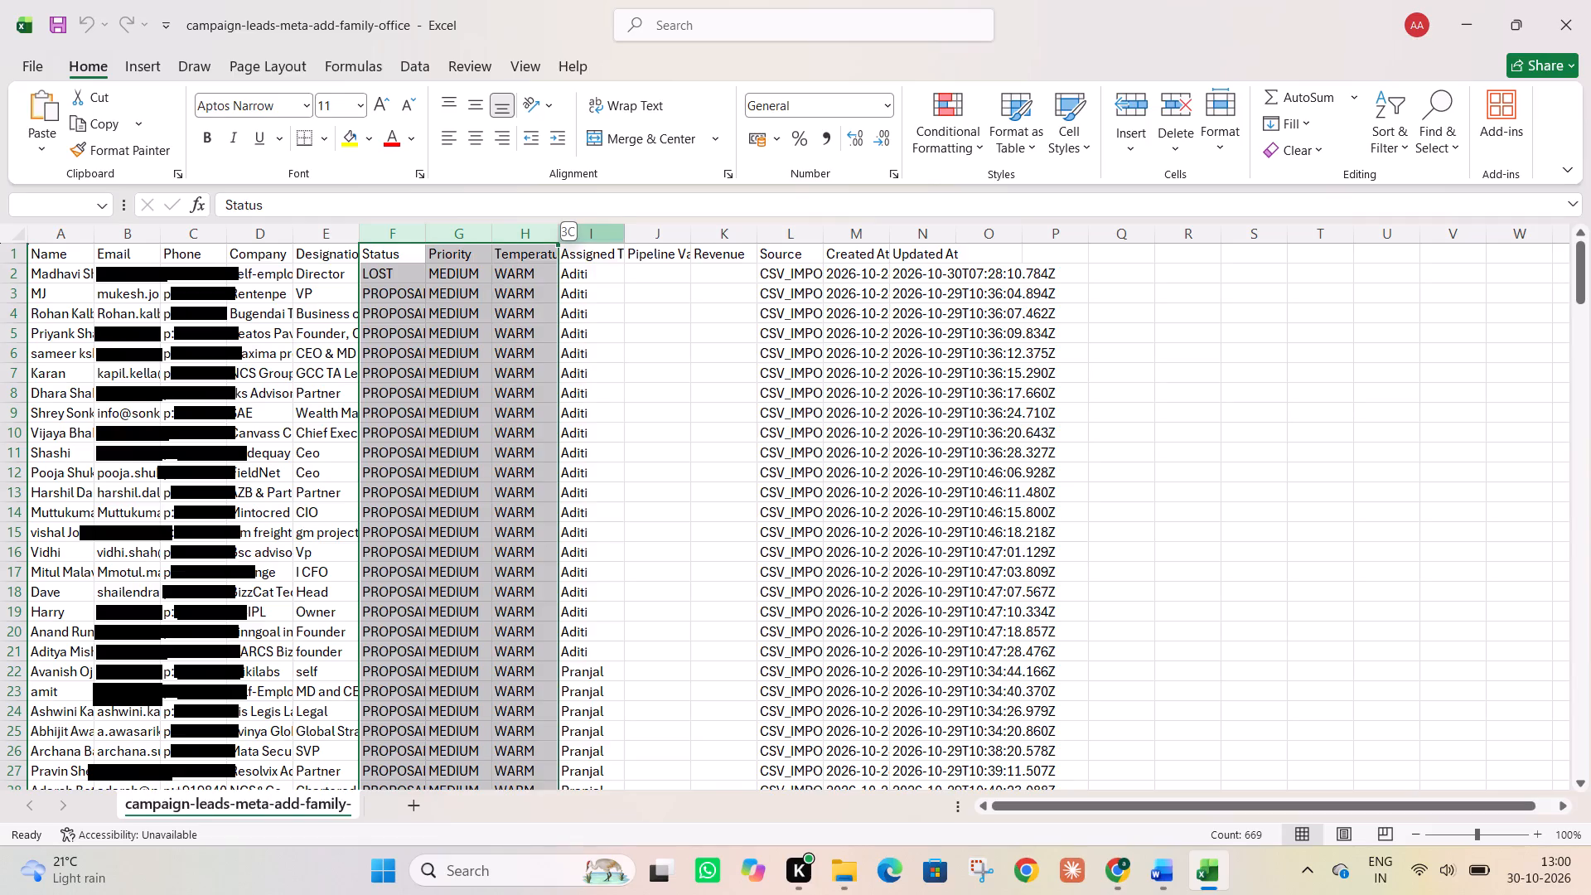
pyautogui.keyDown('shift'); pyautogui.moveTo(596, 230); pyautogui.dragTo(707, 236); pyautogui.keyUp('shift')
pyautogui.keyDown('shift'); pyautogui.click(707, 236); pyautogui.keyUp('shift')
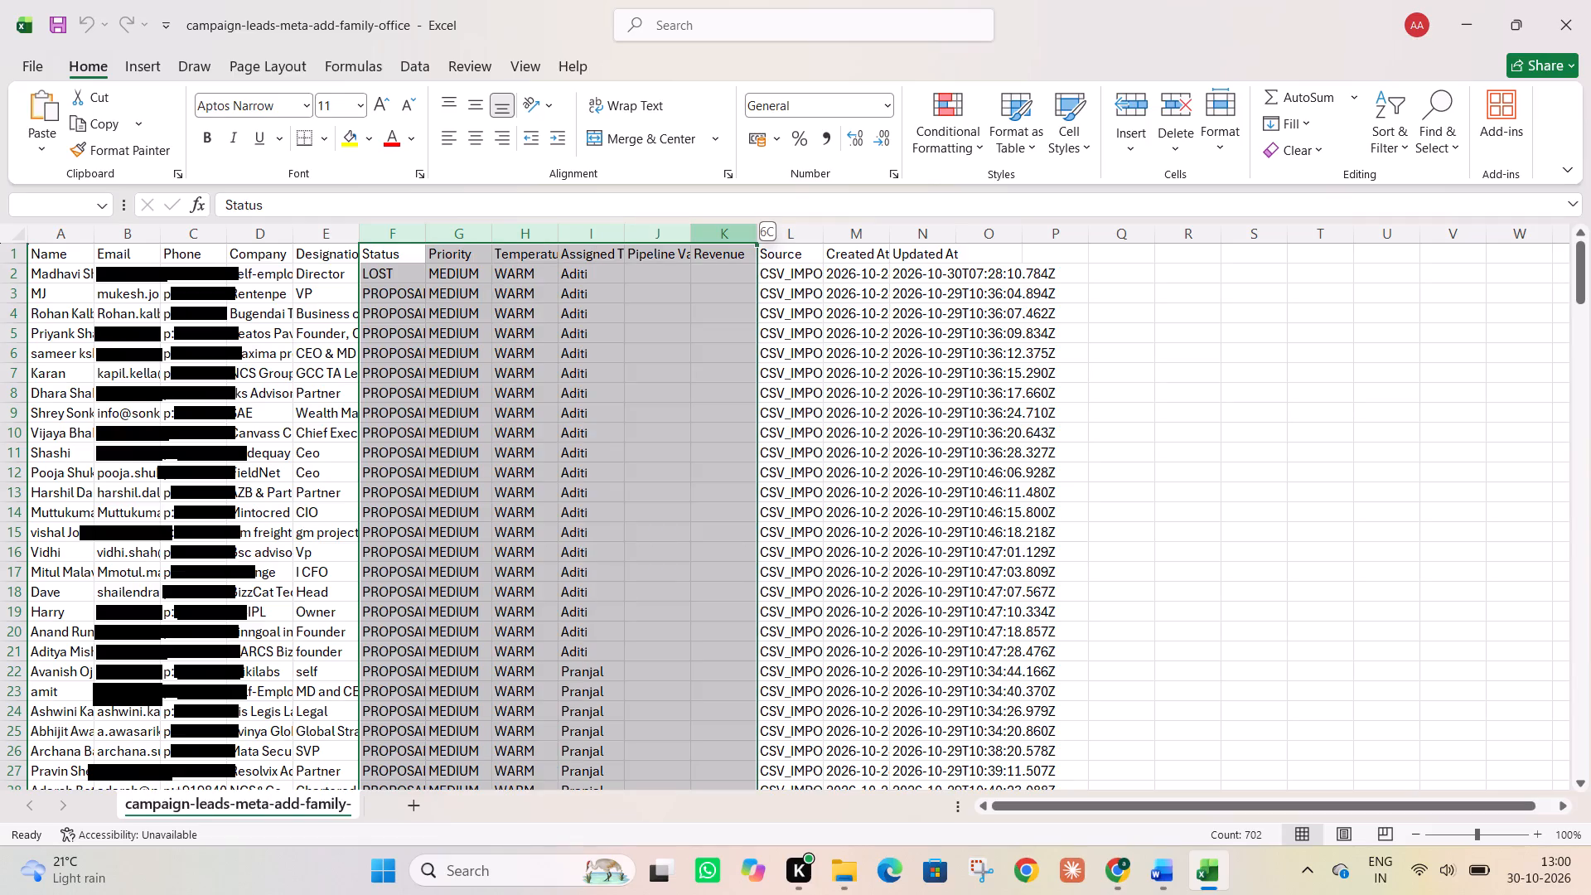
pyautogui.keyDown('shift'); pyautogui.click(931, 234); pyautogui.keyUp('shift')
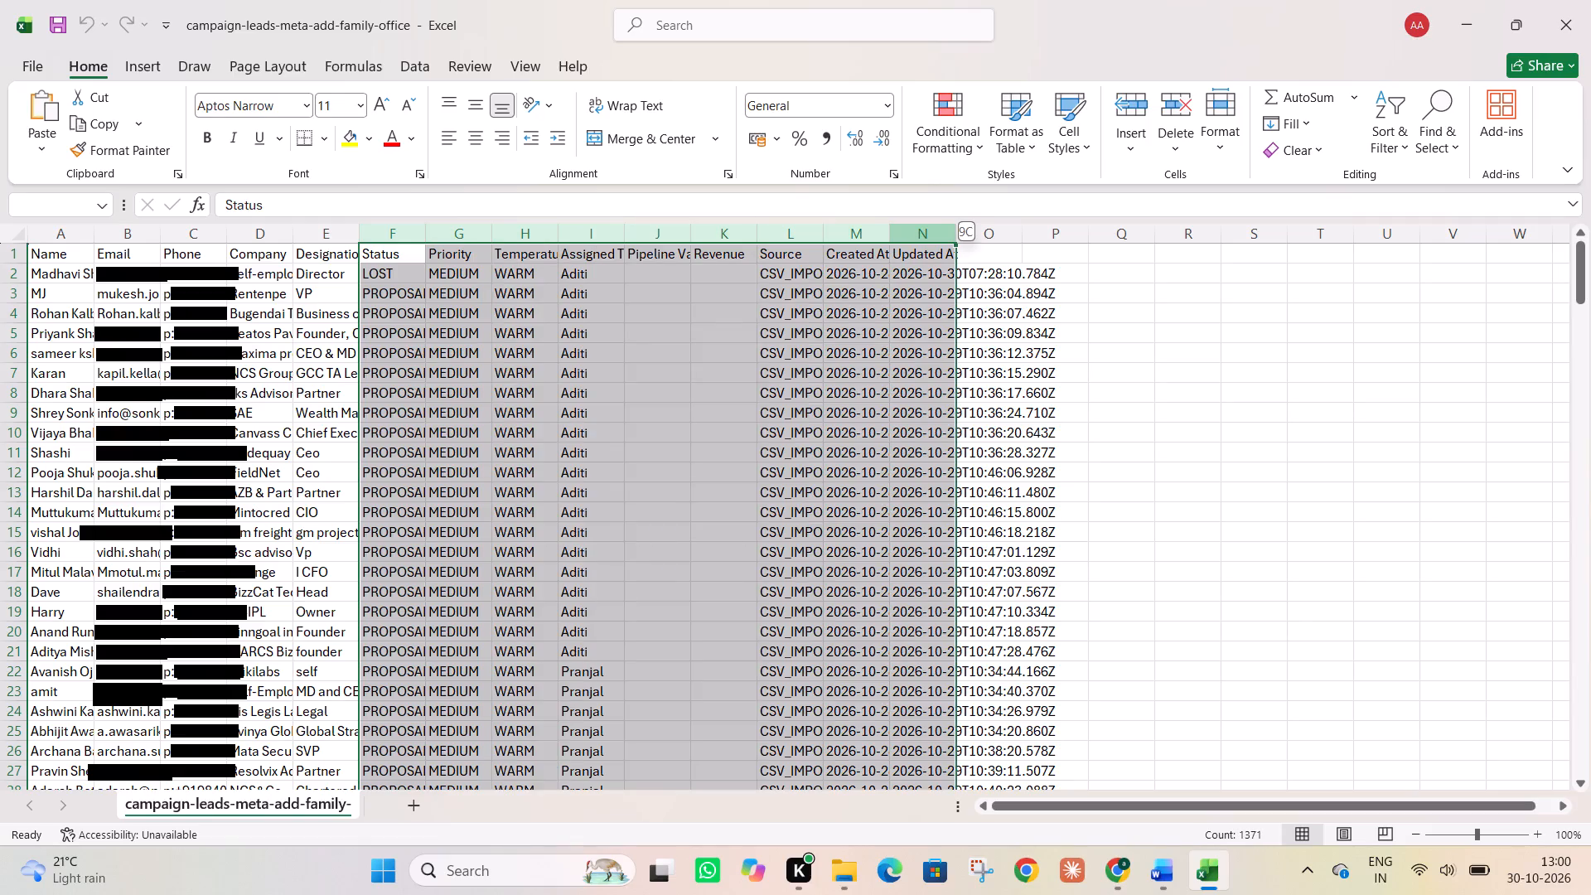
pyautogui.hotkey('ctrl', '-')
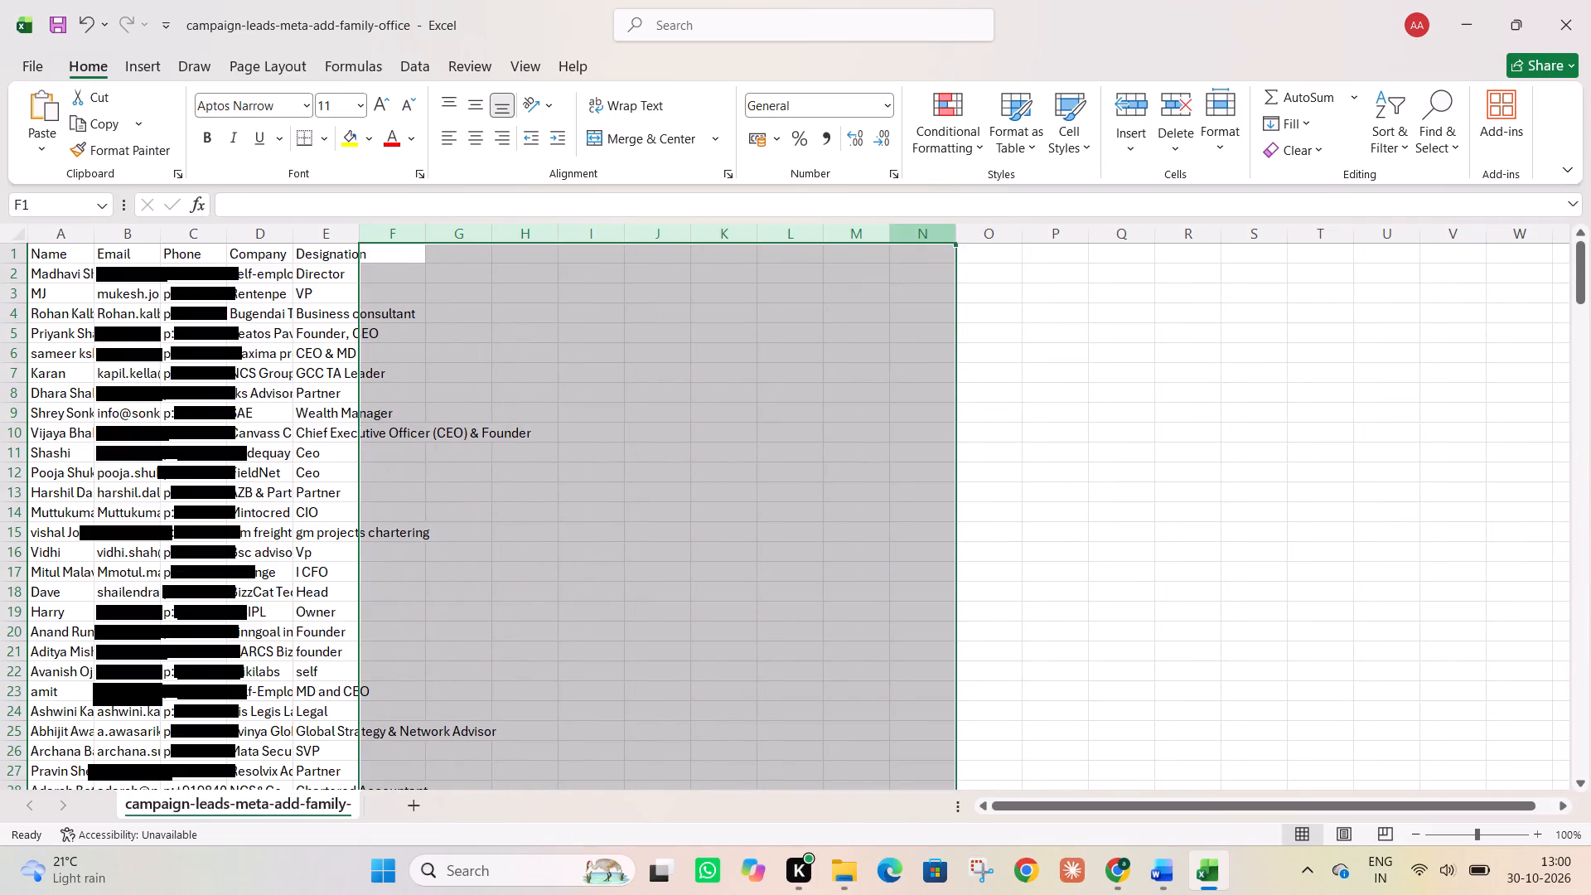
# Move the Email column to directly after Designation and delete the emptied column B.
pyautogui.hscroll(2, 757, 415)
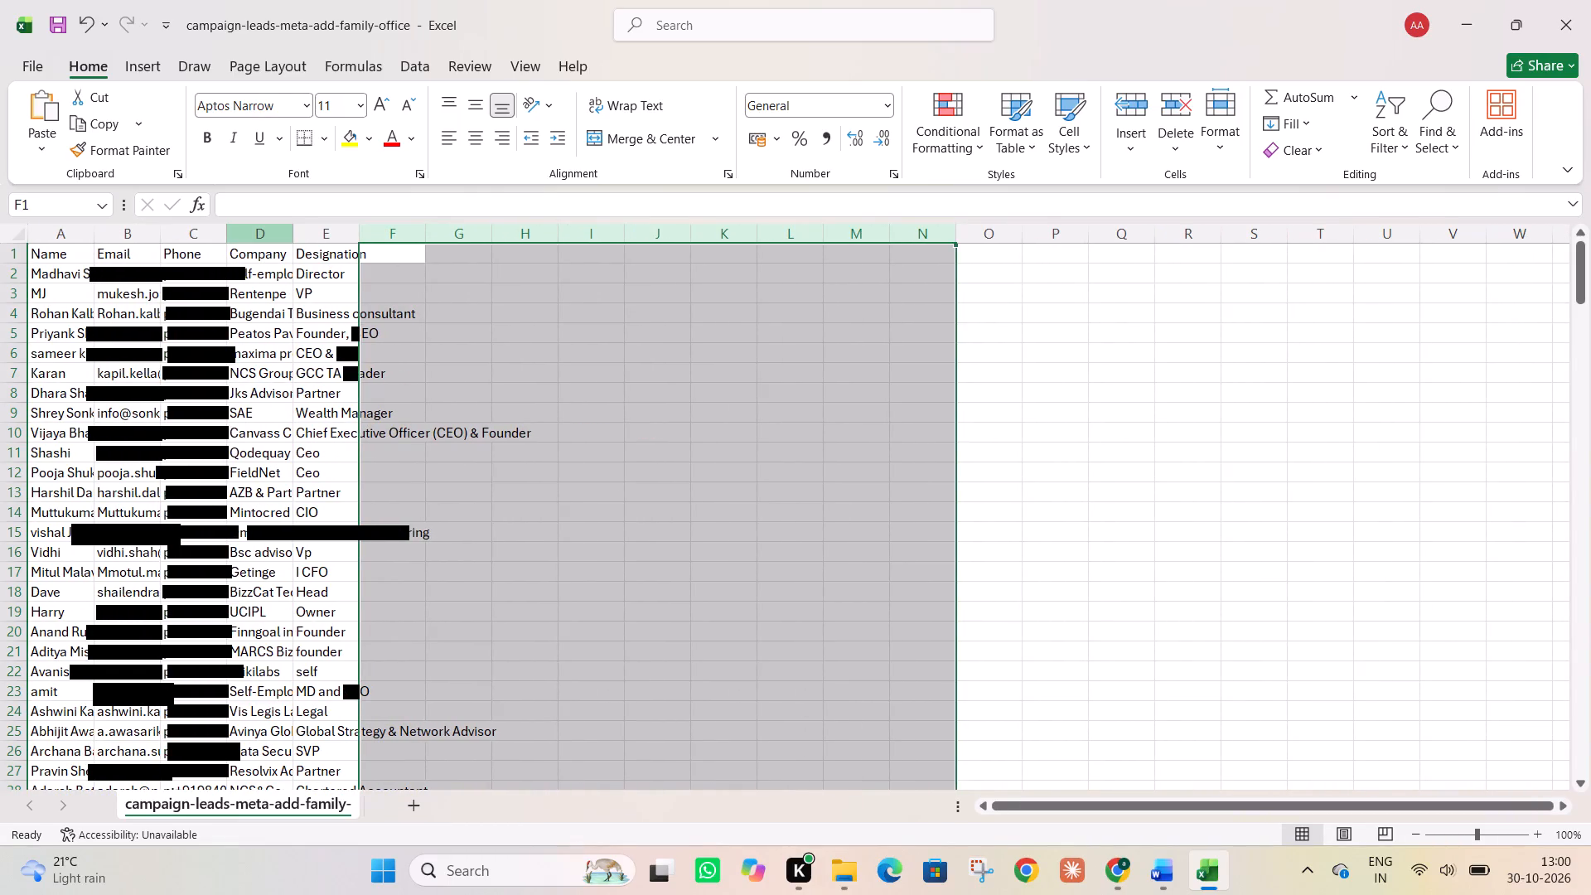
pyautogui.click(114, 229)
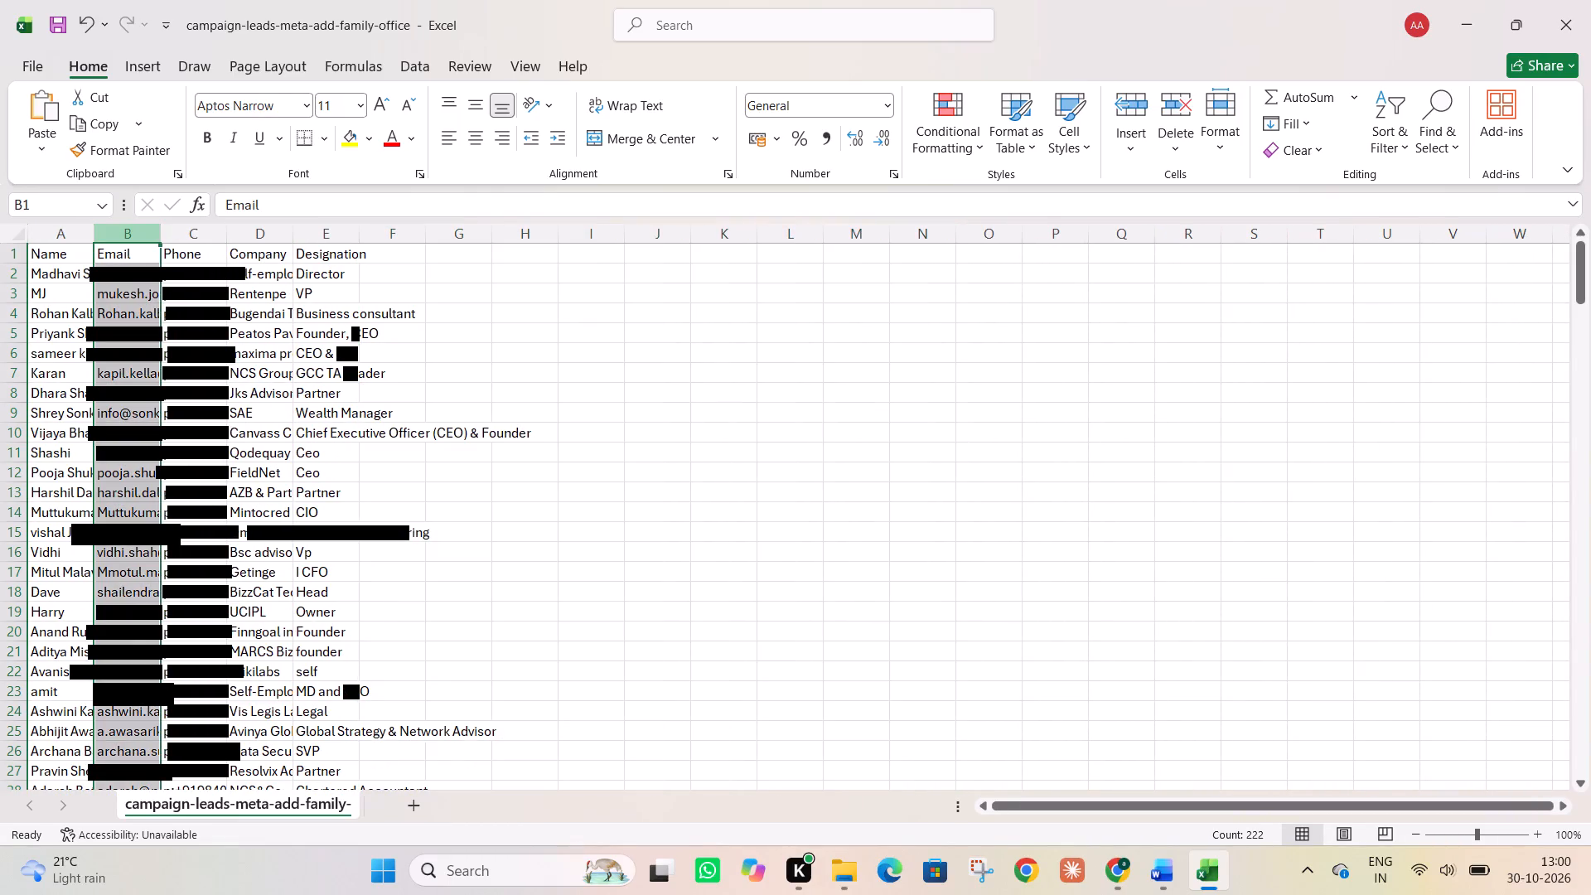
pyautogui.hotkey('ctrl', 'x')
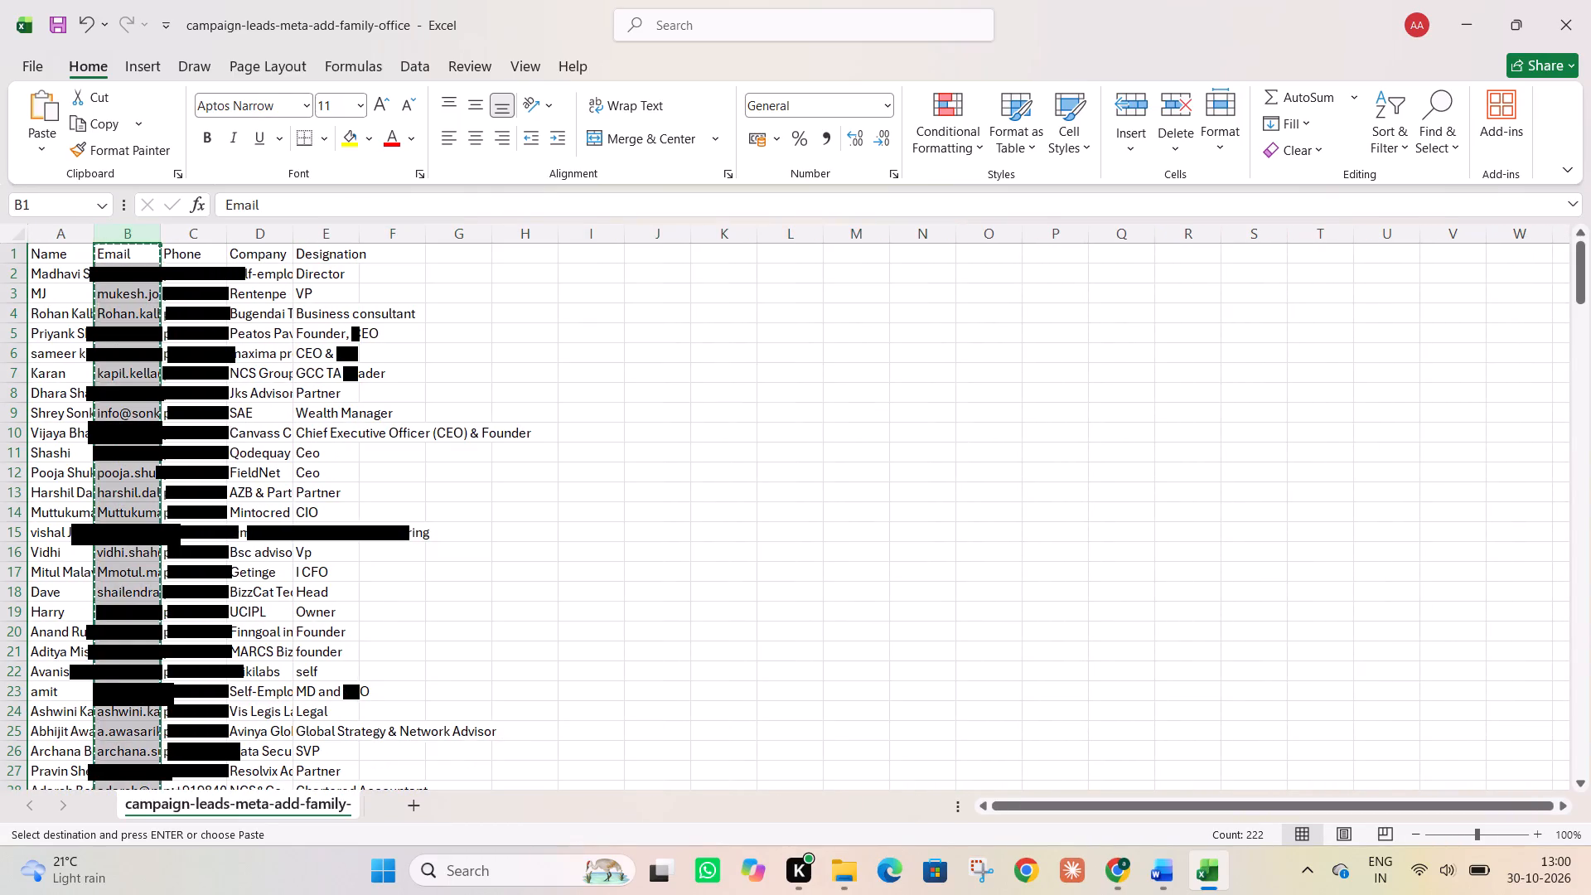
pyautogui.click(403, 254)
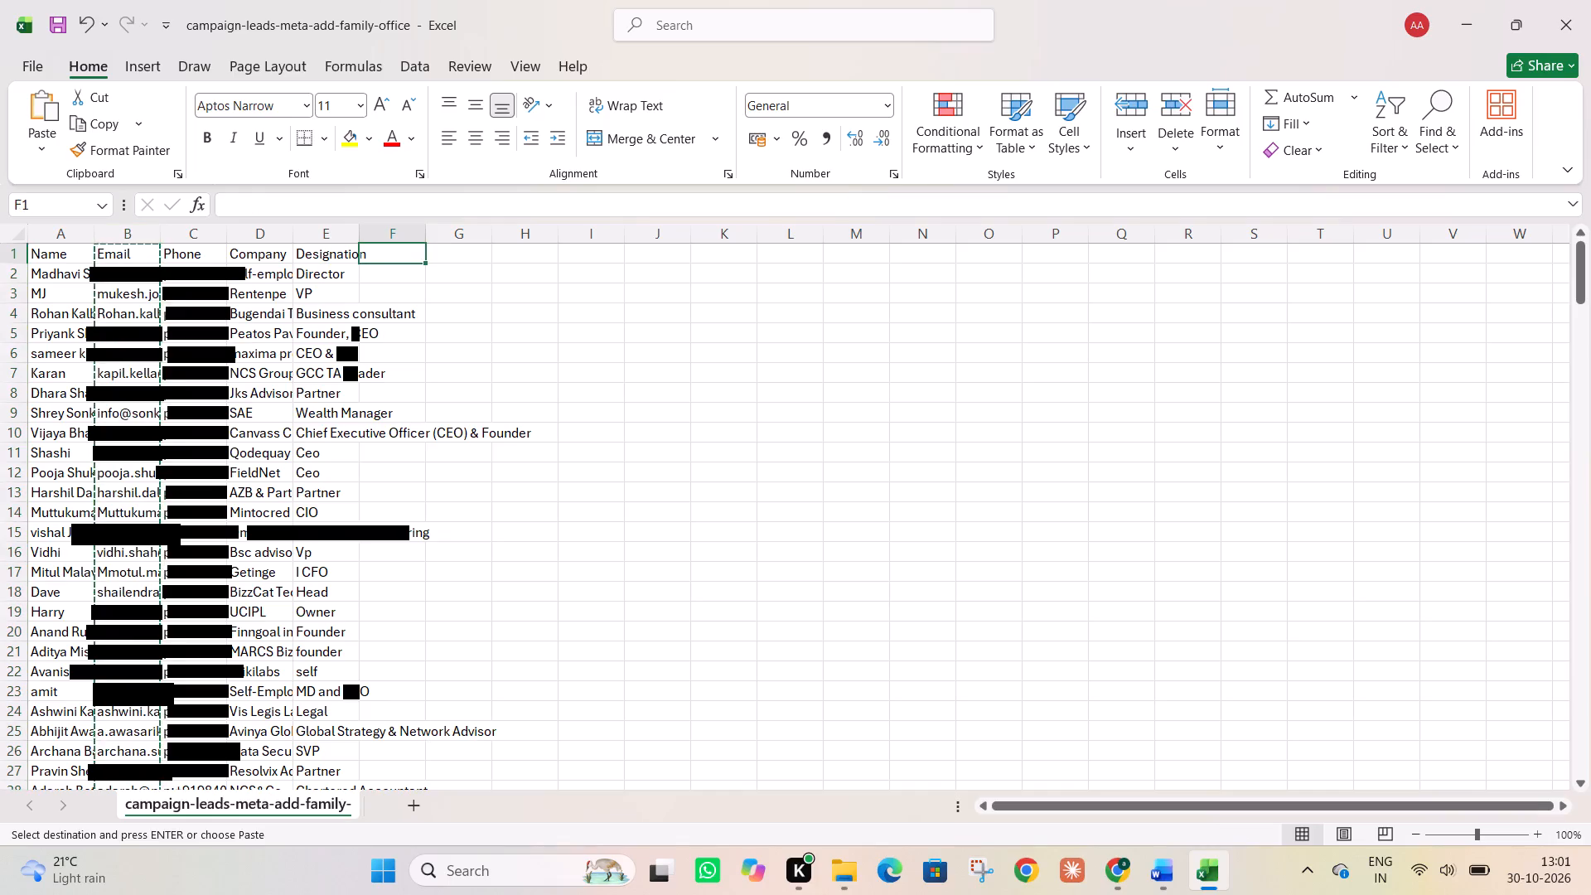
pyautogui.hotkey('ctrl', 'v')
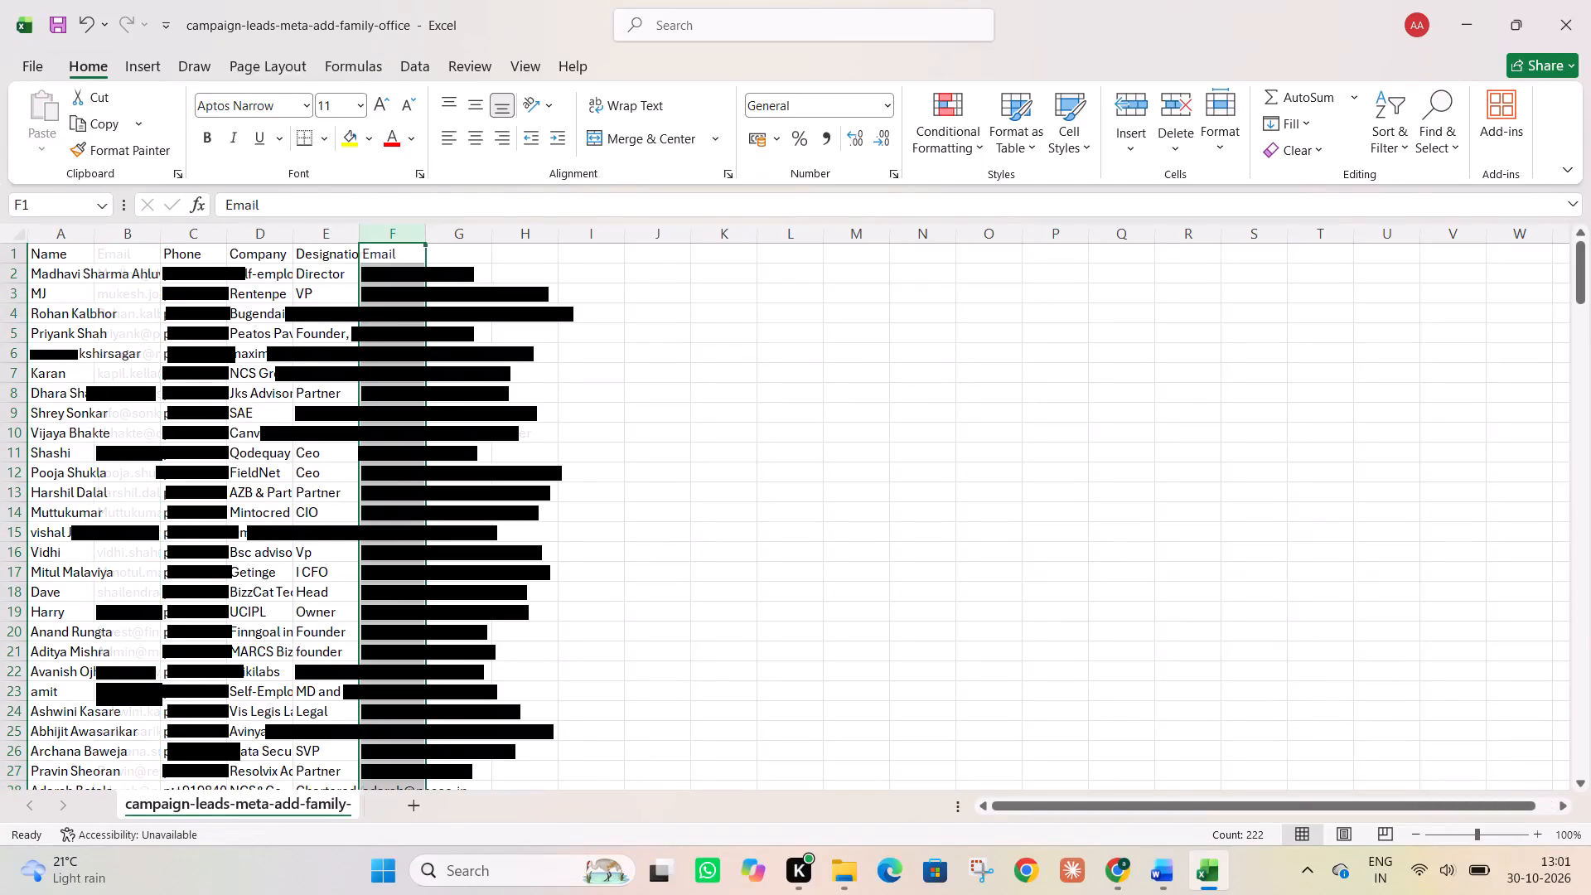
pyautogui.click(128, 227)
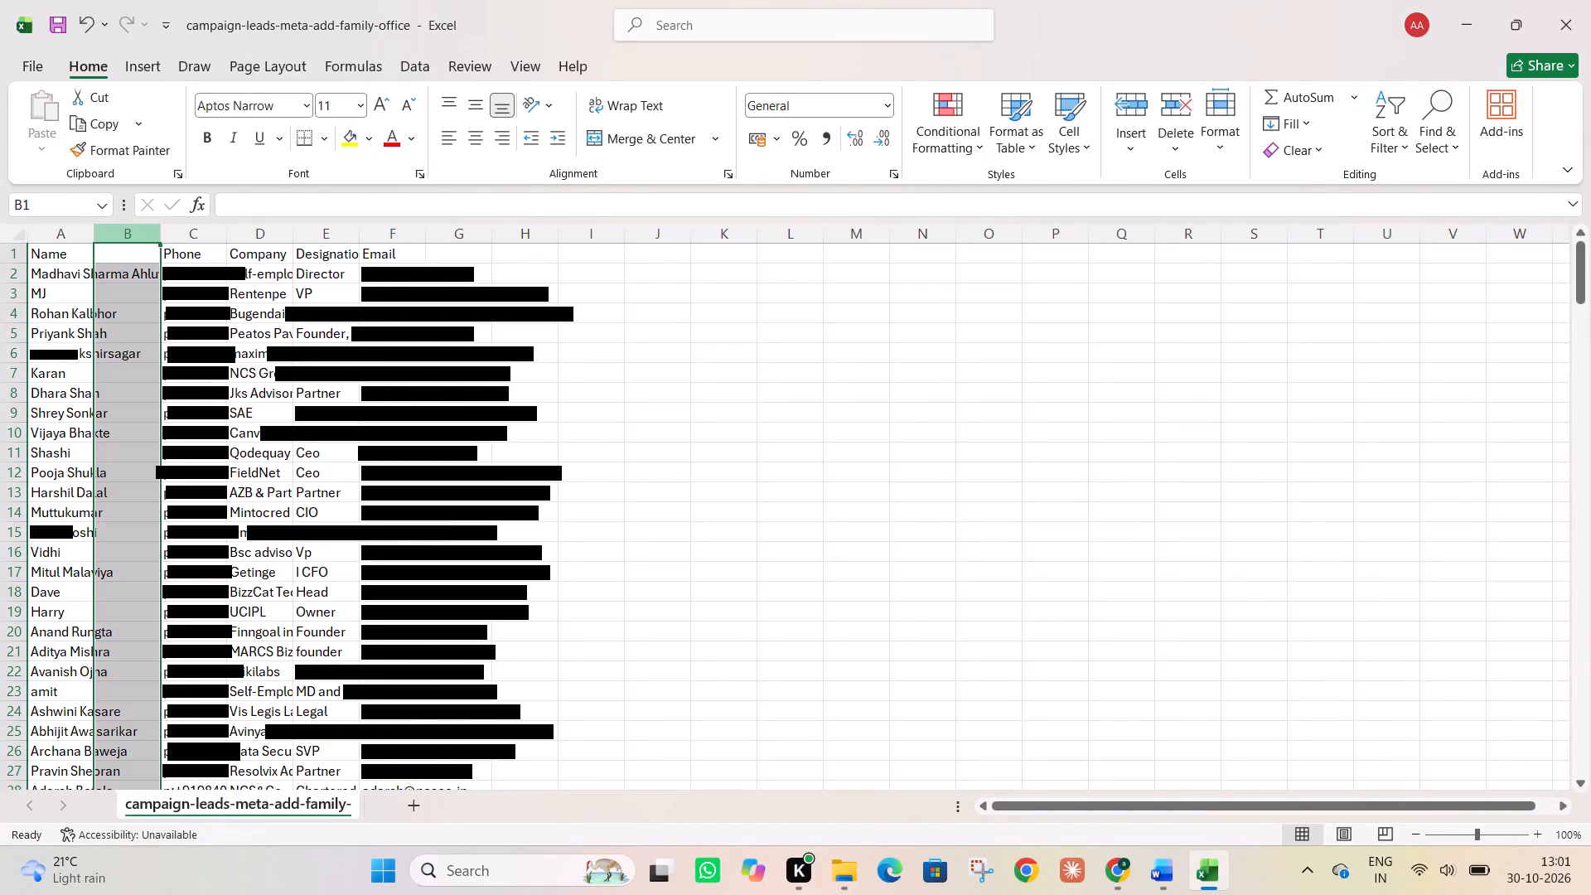
pyautogui.hotkey('ctrl', '-')
# Move the Phone column from column B to column H.
pyautogui.click(128, 227)
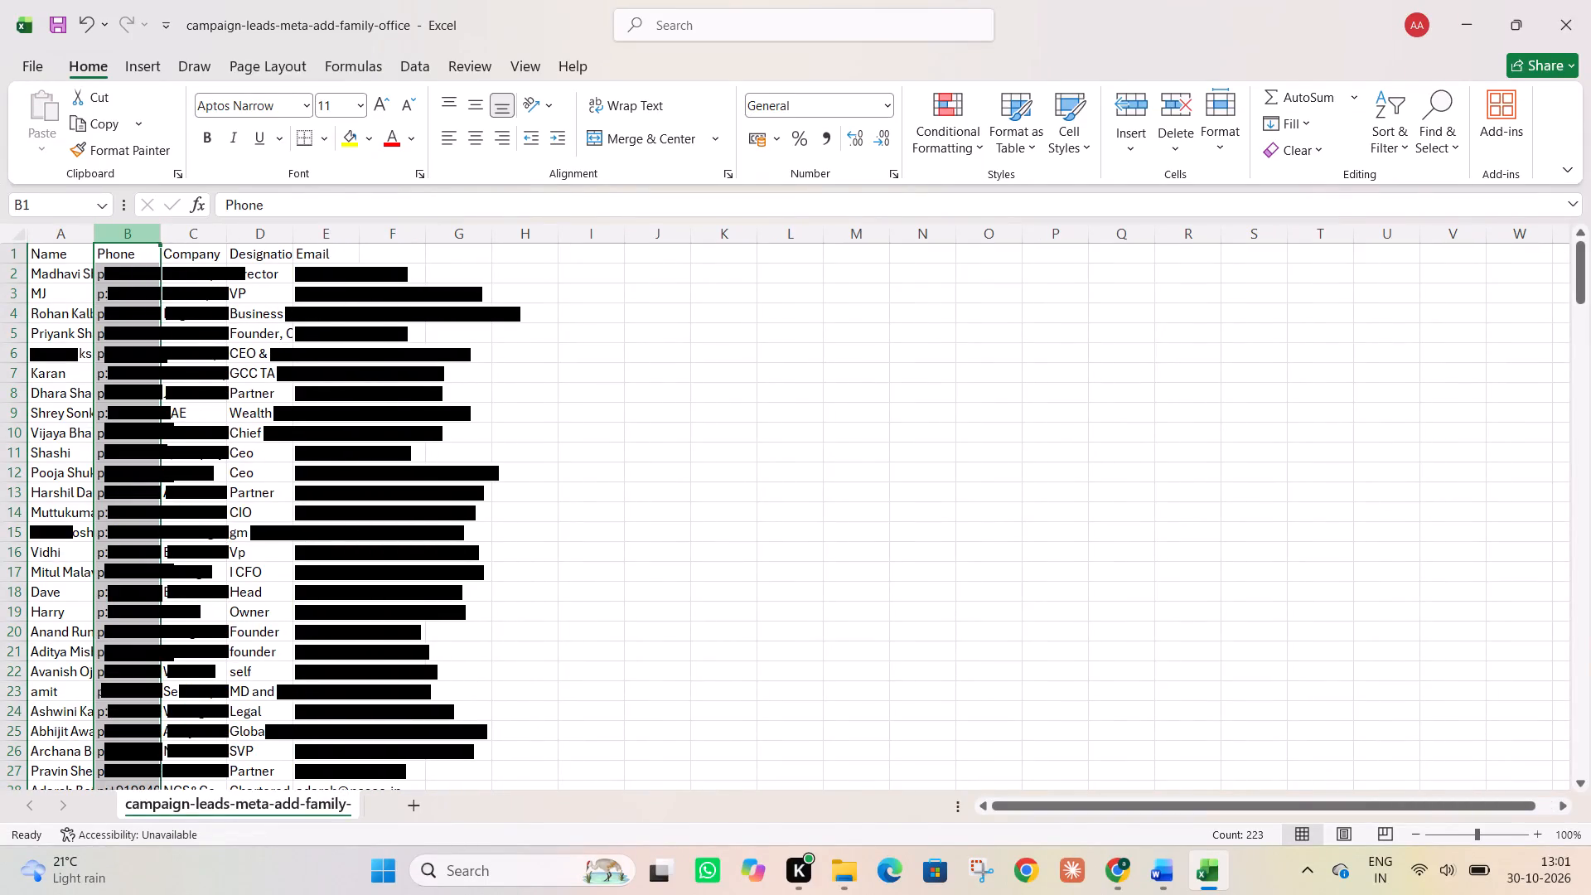
pyautogui.hotkey('ctrl', 'x')
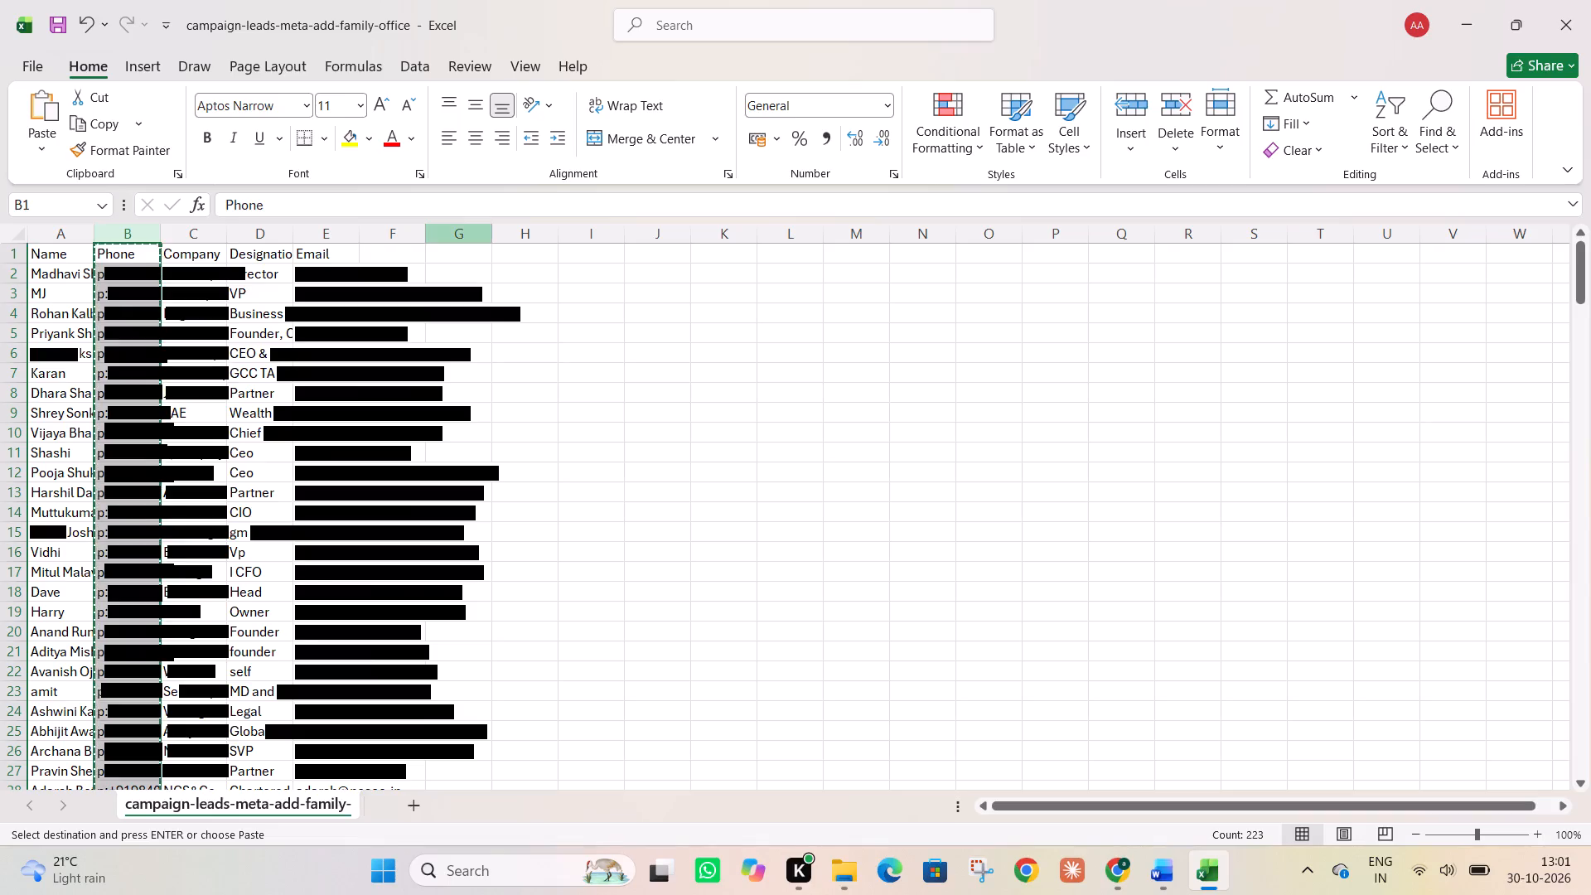
pyautogui.click(524, 236)
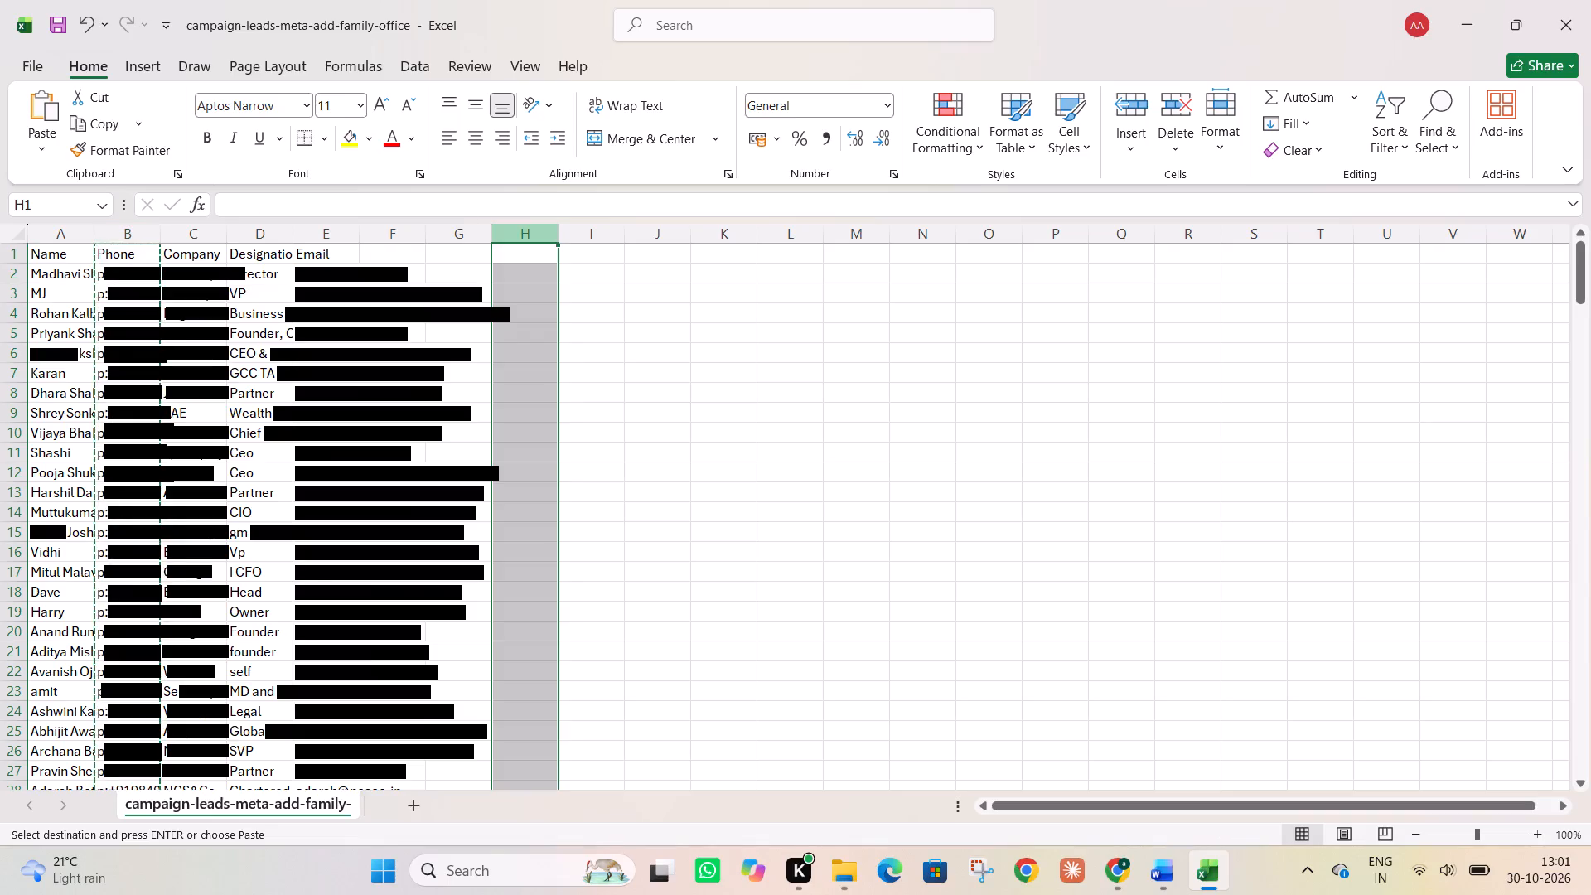
pyautogui.hotkey('ctrl', 'v')
pyautogui.click(747, 339)
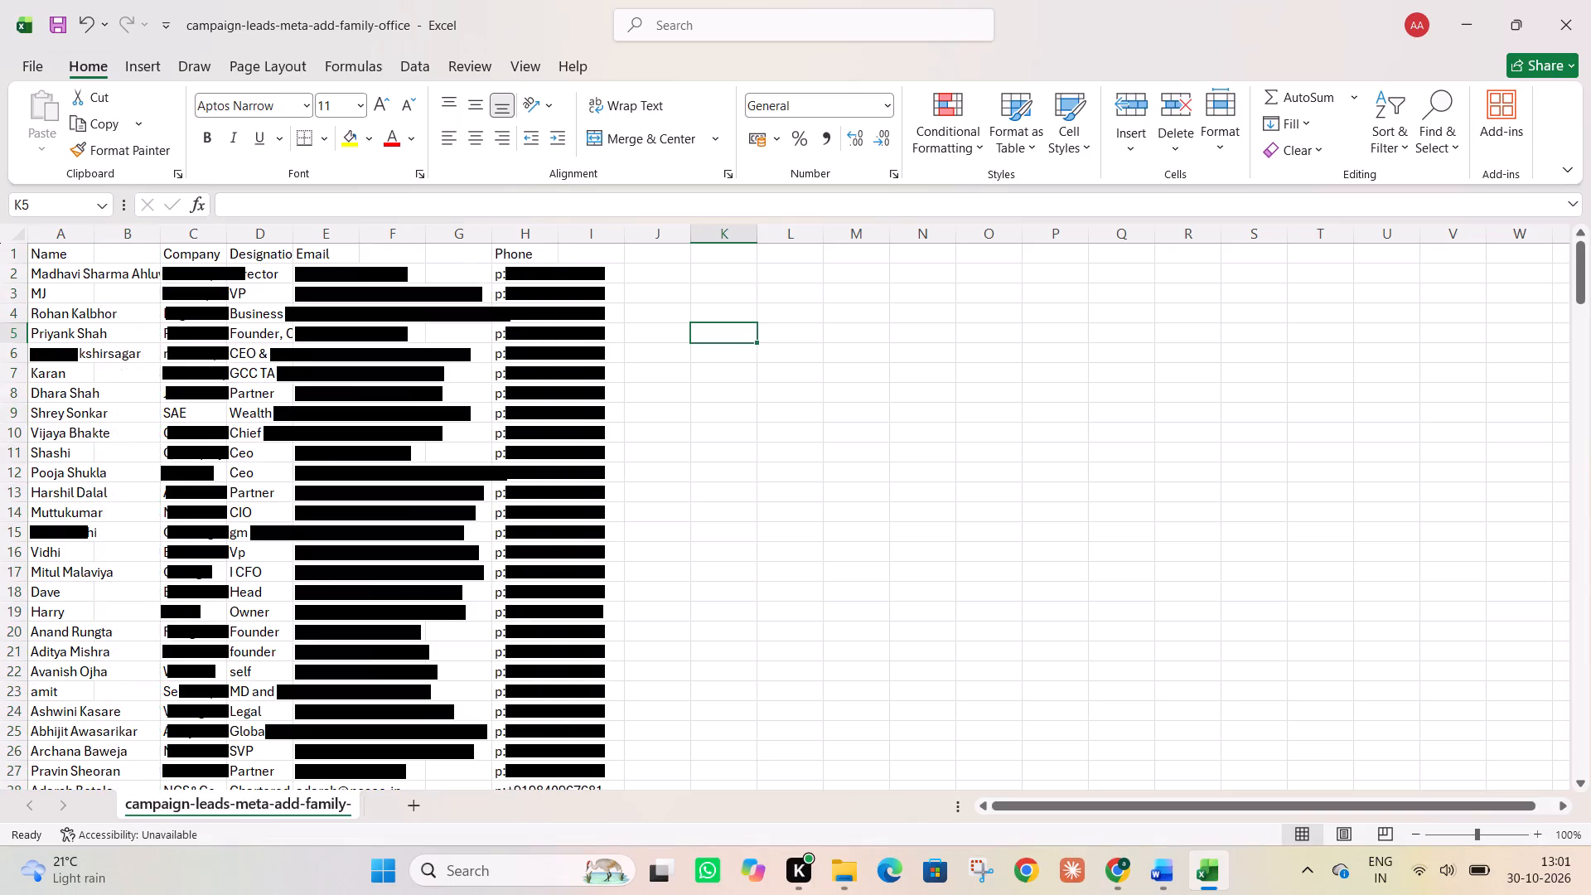
# Copy all lead rows below the header, from row 2 to the last entry in row 223.
pyautogui.click(80, 276)
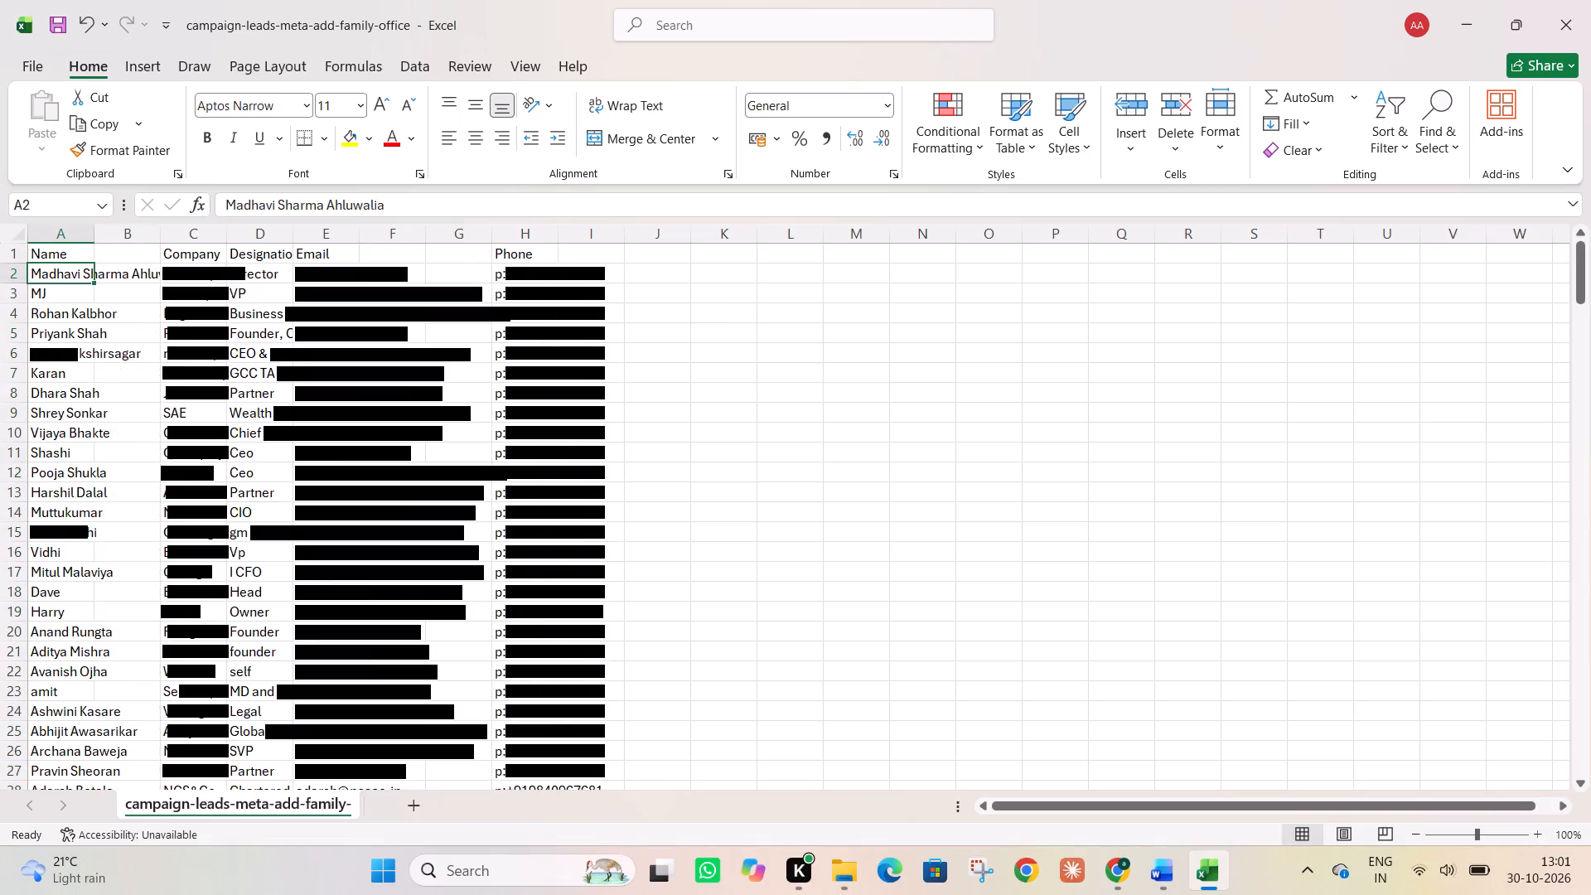
pyautogui.hotkey('shift', 'space')
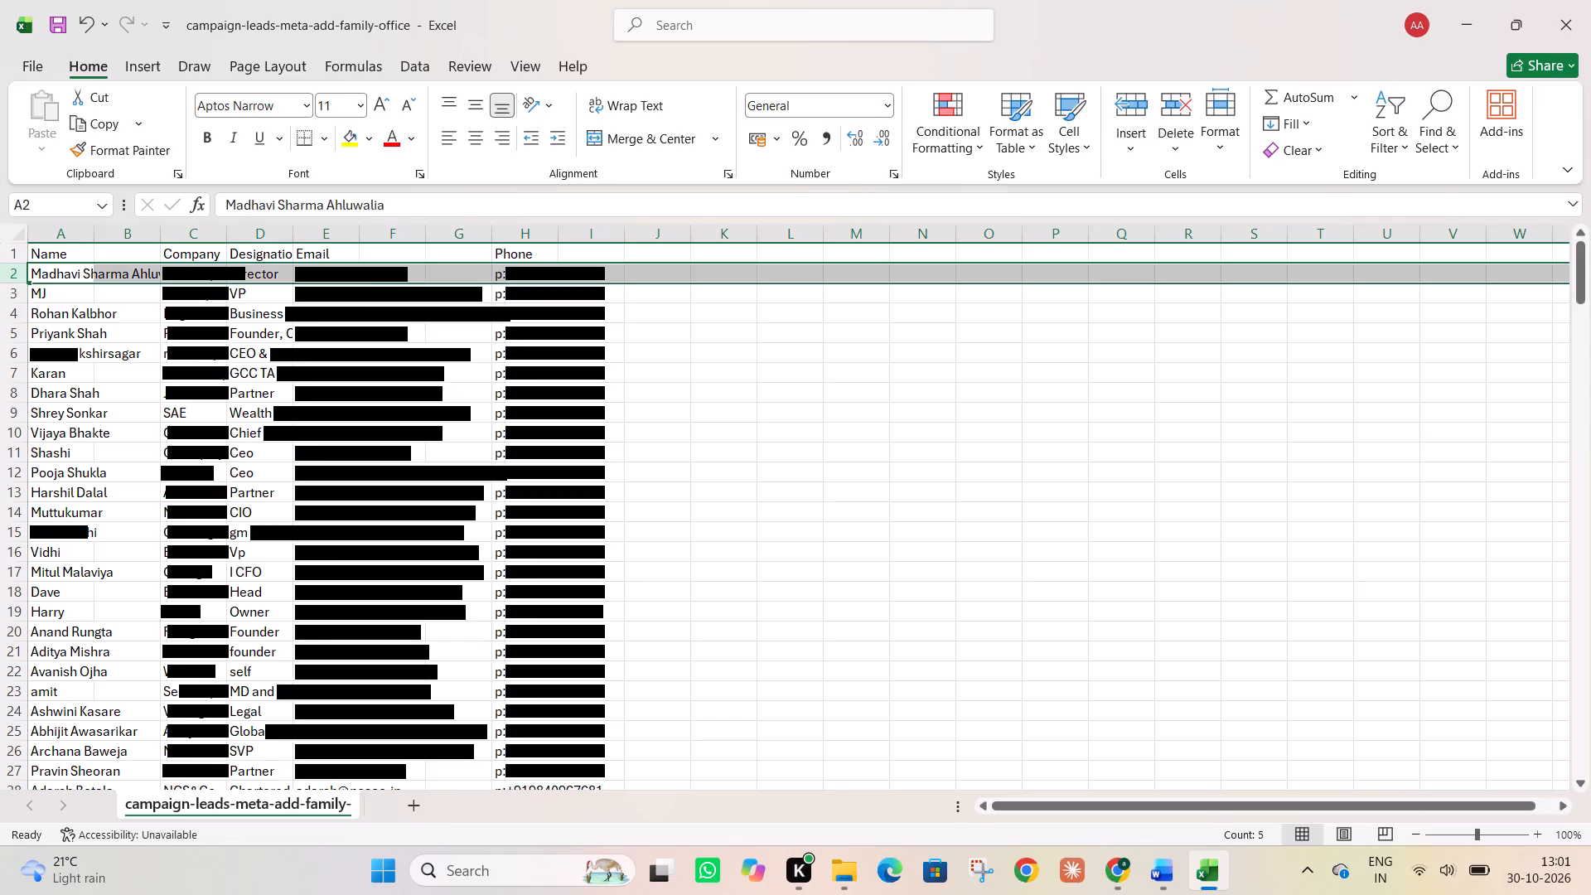
pyautogui.click(80, 276)
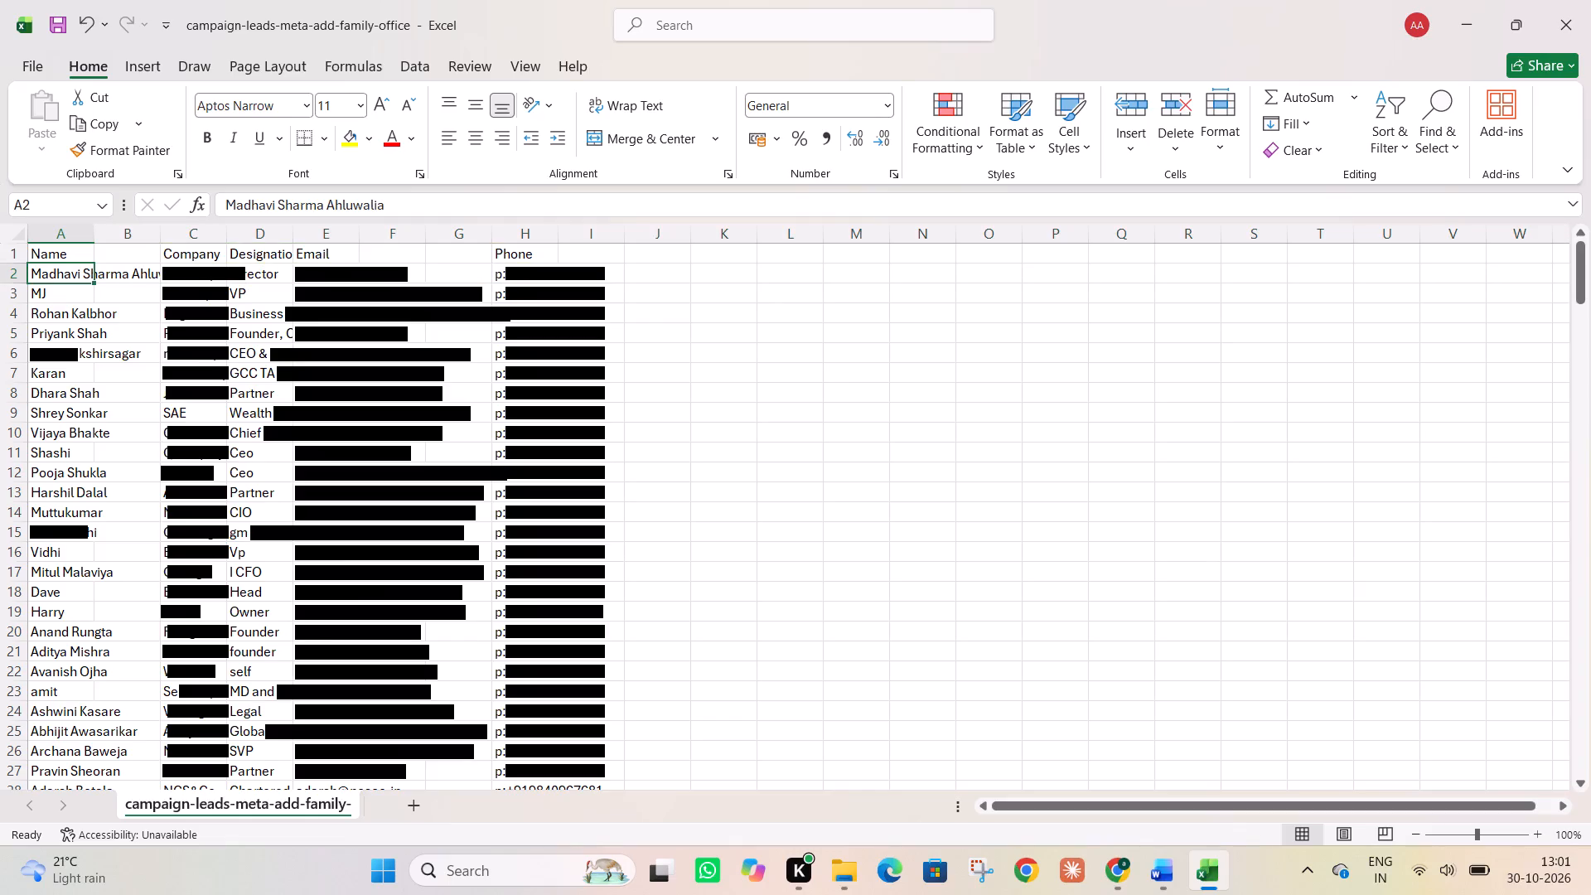
pyautogui.click(9, 278)
pyautogui.click(9, 278)
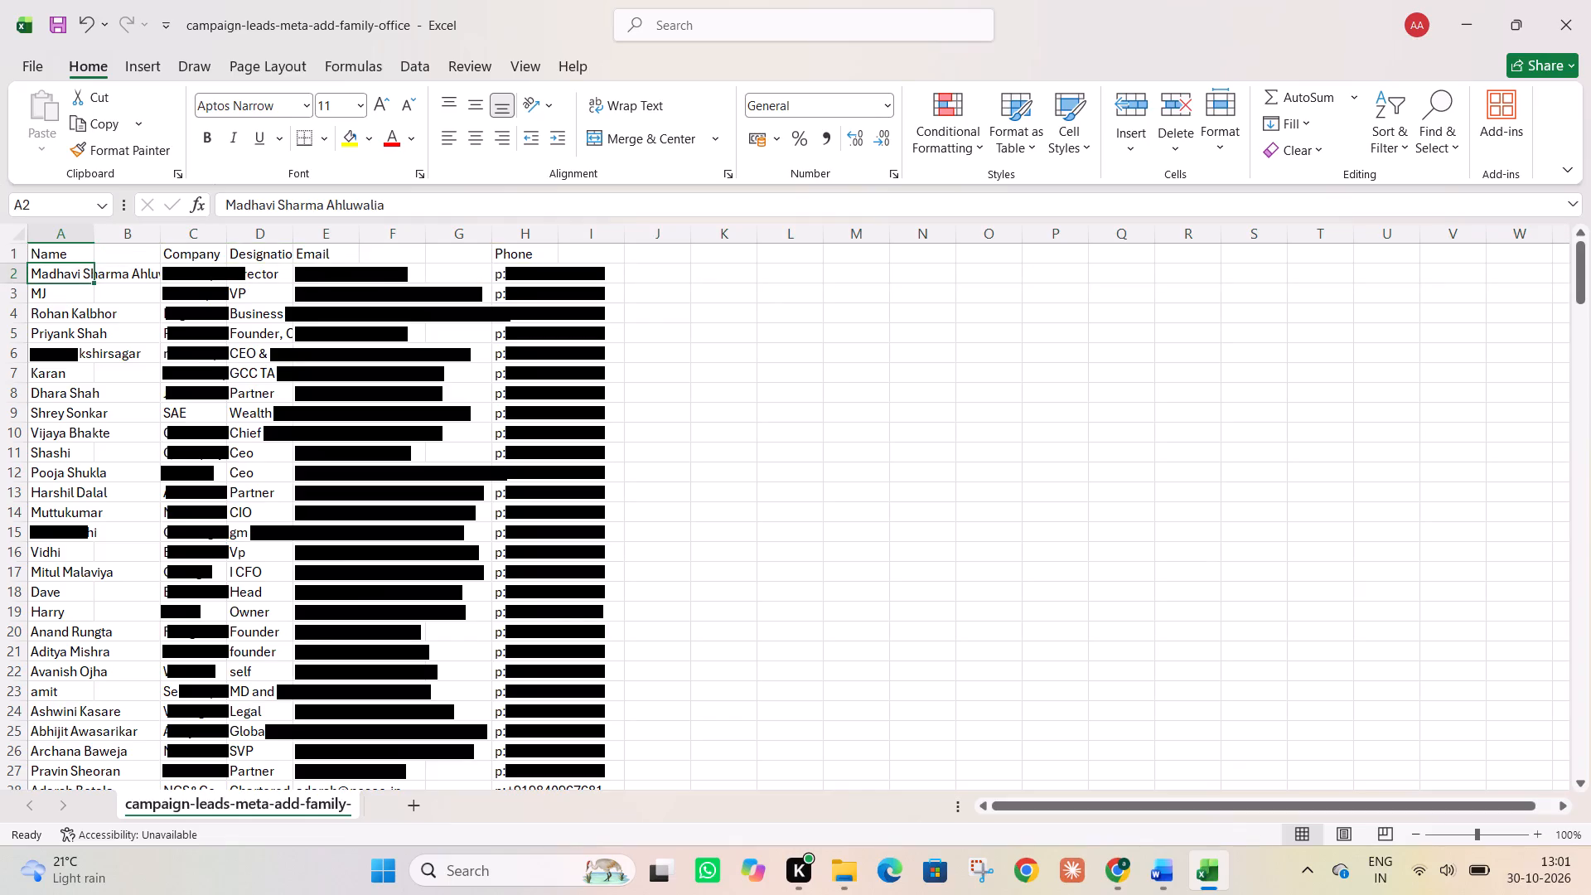
pyautogui.doubleClick(9, 267)
pyautogui.click(9, 273)
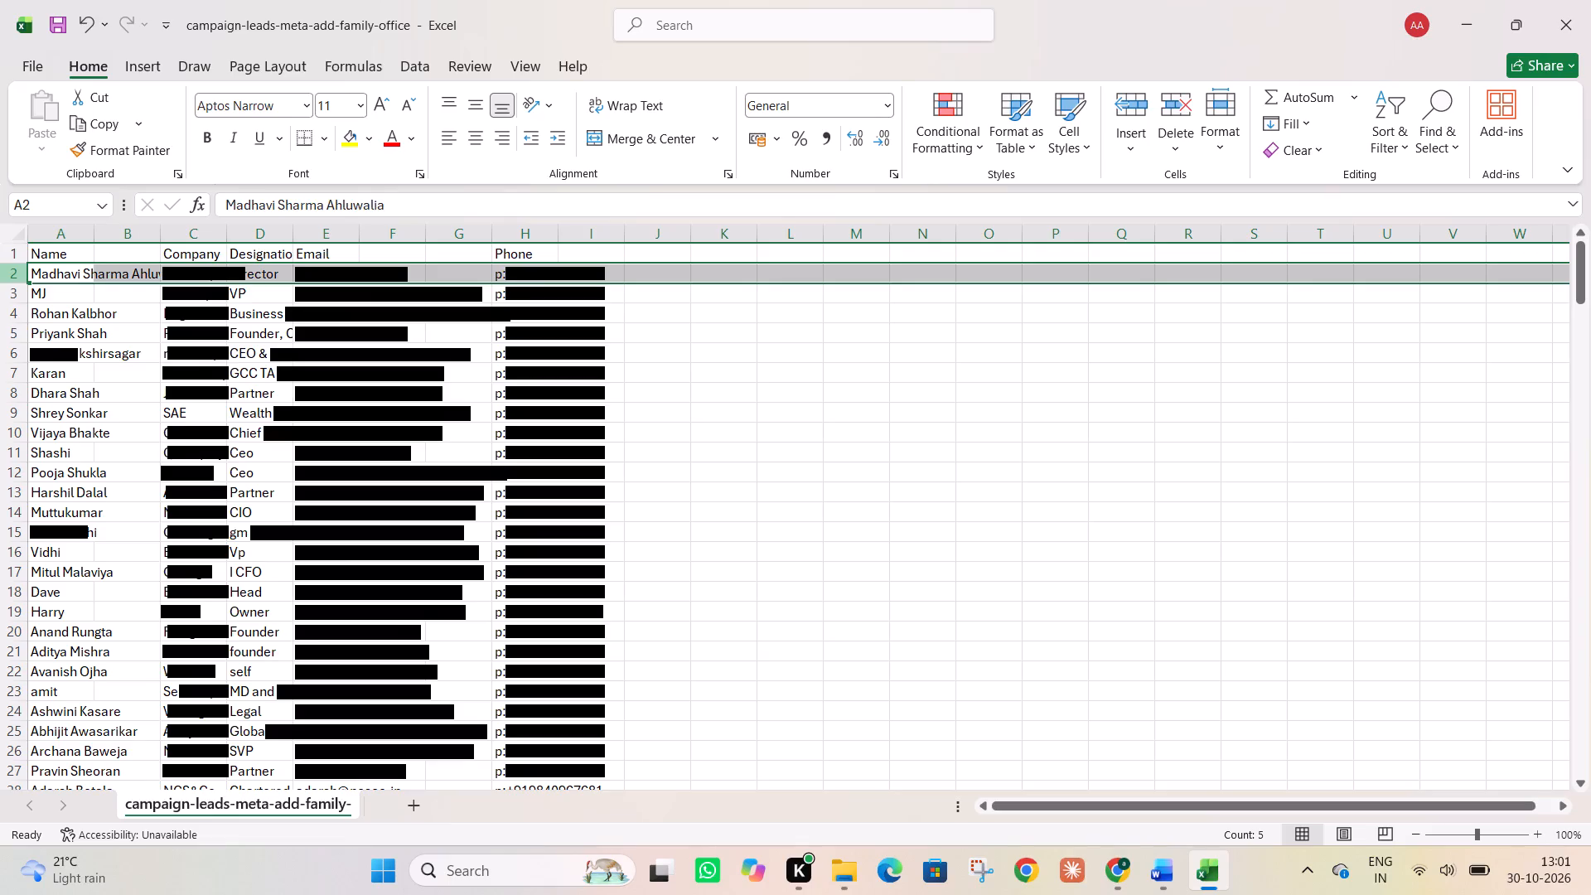
pyautogui.hotkey('ctrl', 'shift', 'Down')
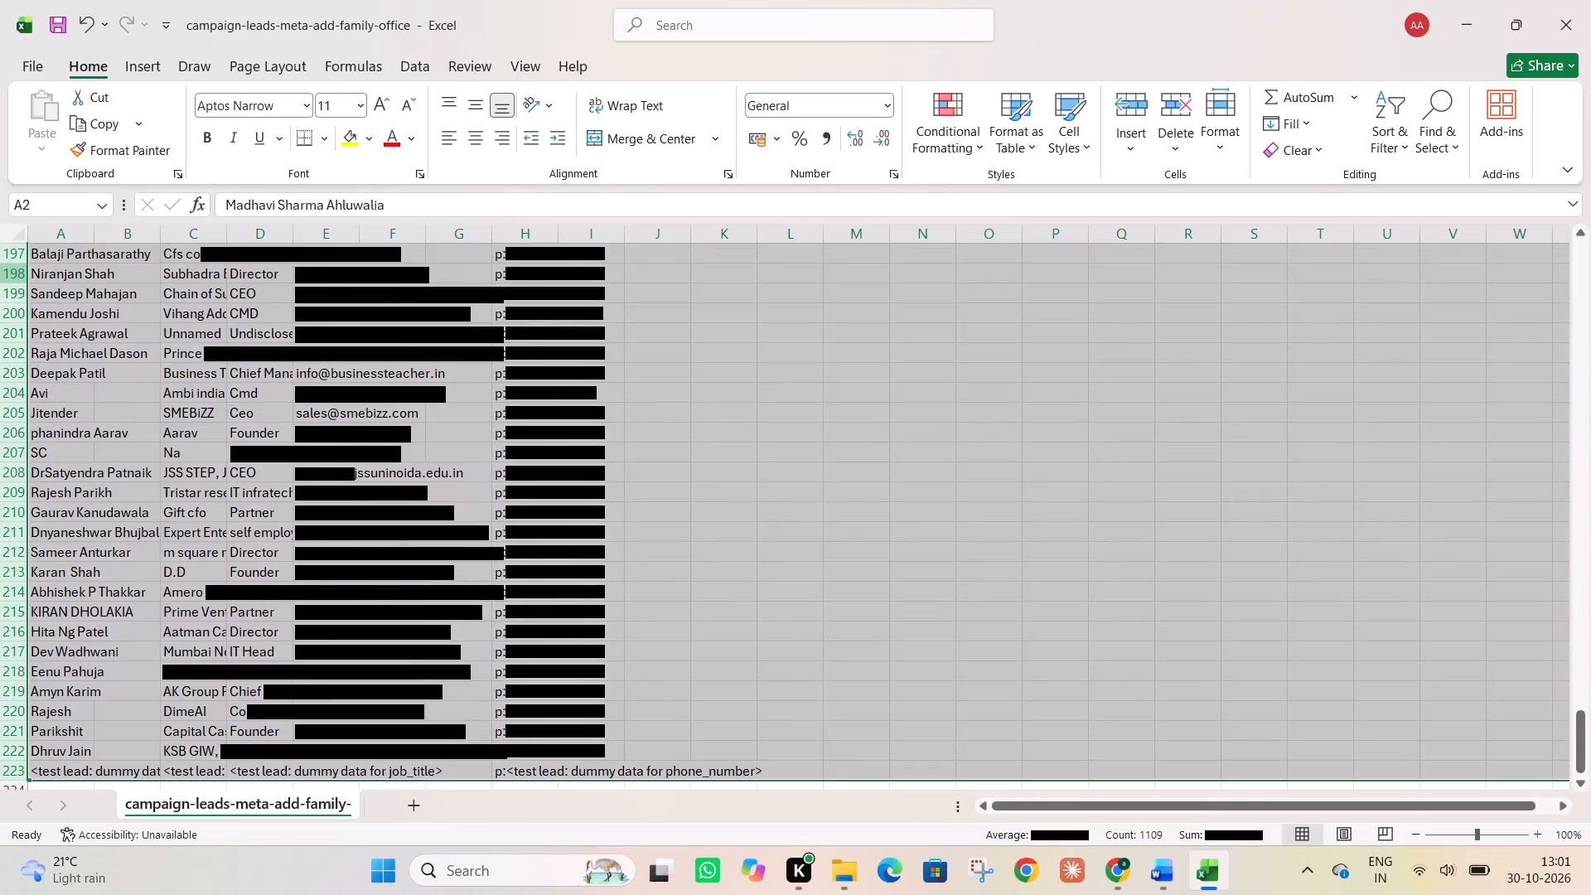
pyautogui.hotkey('ctrl', 'c')
pyautogui.scroll(4, 9, 273)
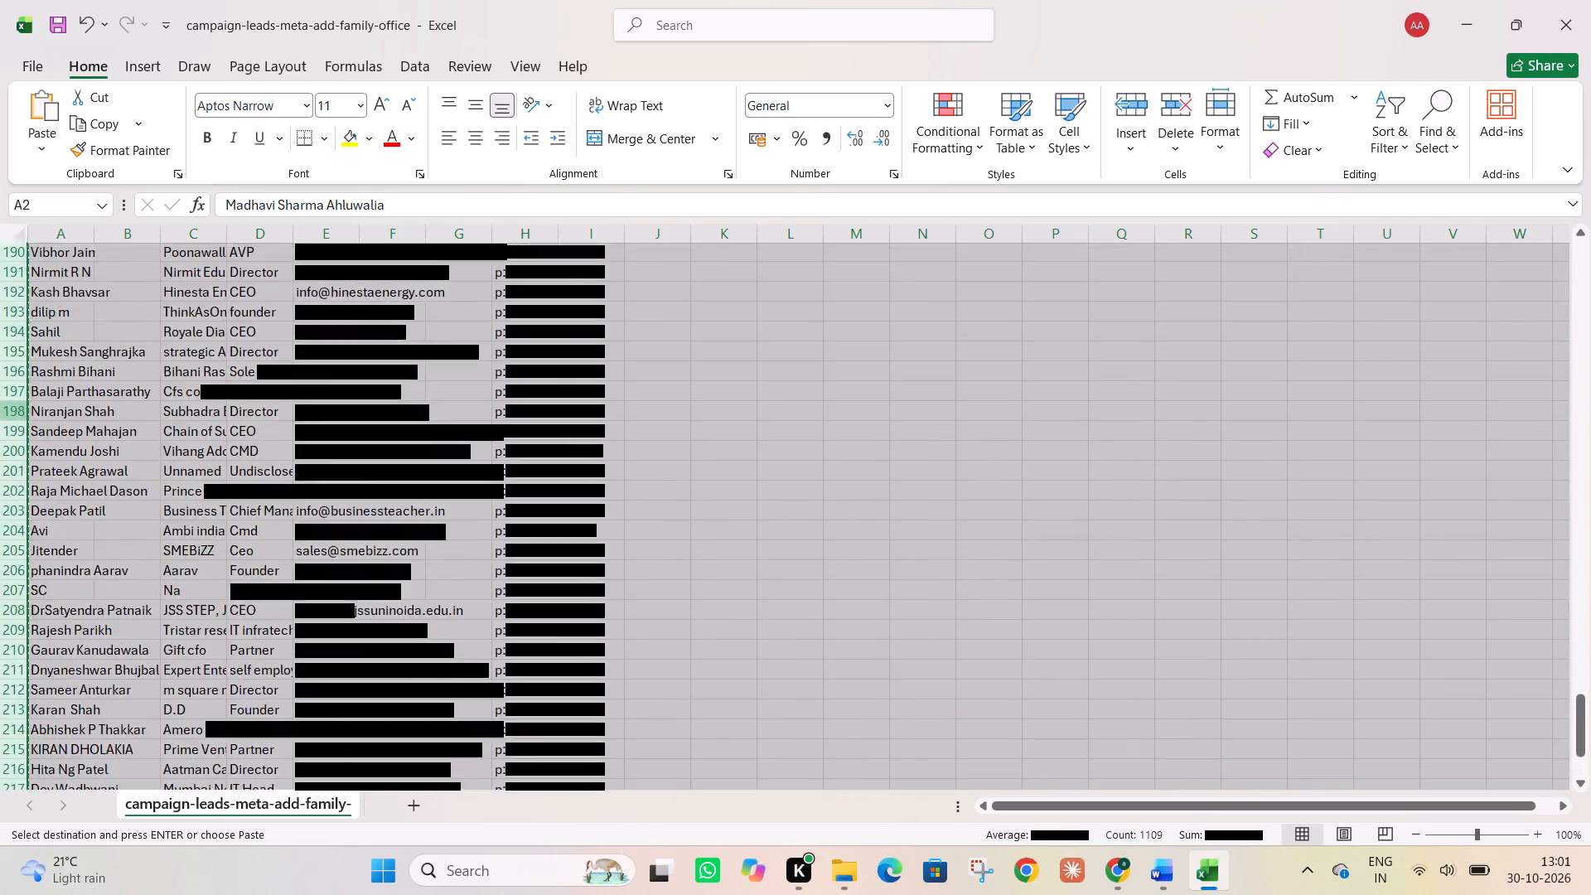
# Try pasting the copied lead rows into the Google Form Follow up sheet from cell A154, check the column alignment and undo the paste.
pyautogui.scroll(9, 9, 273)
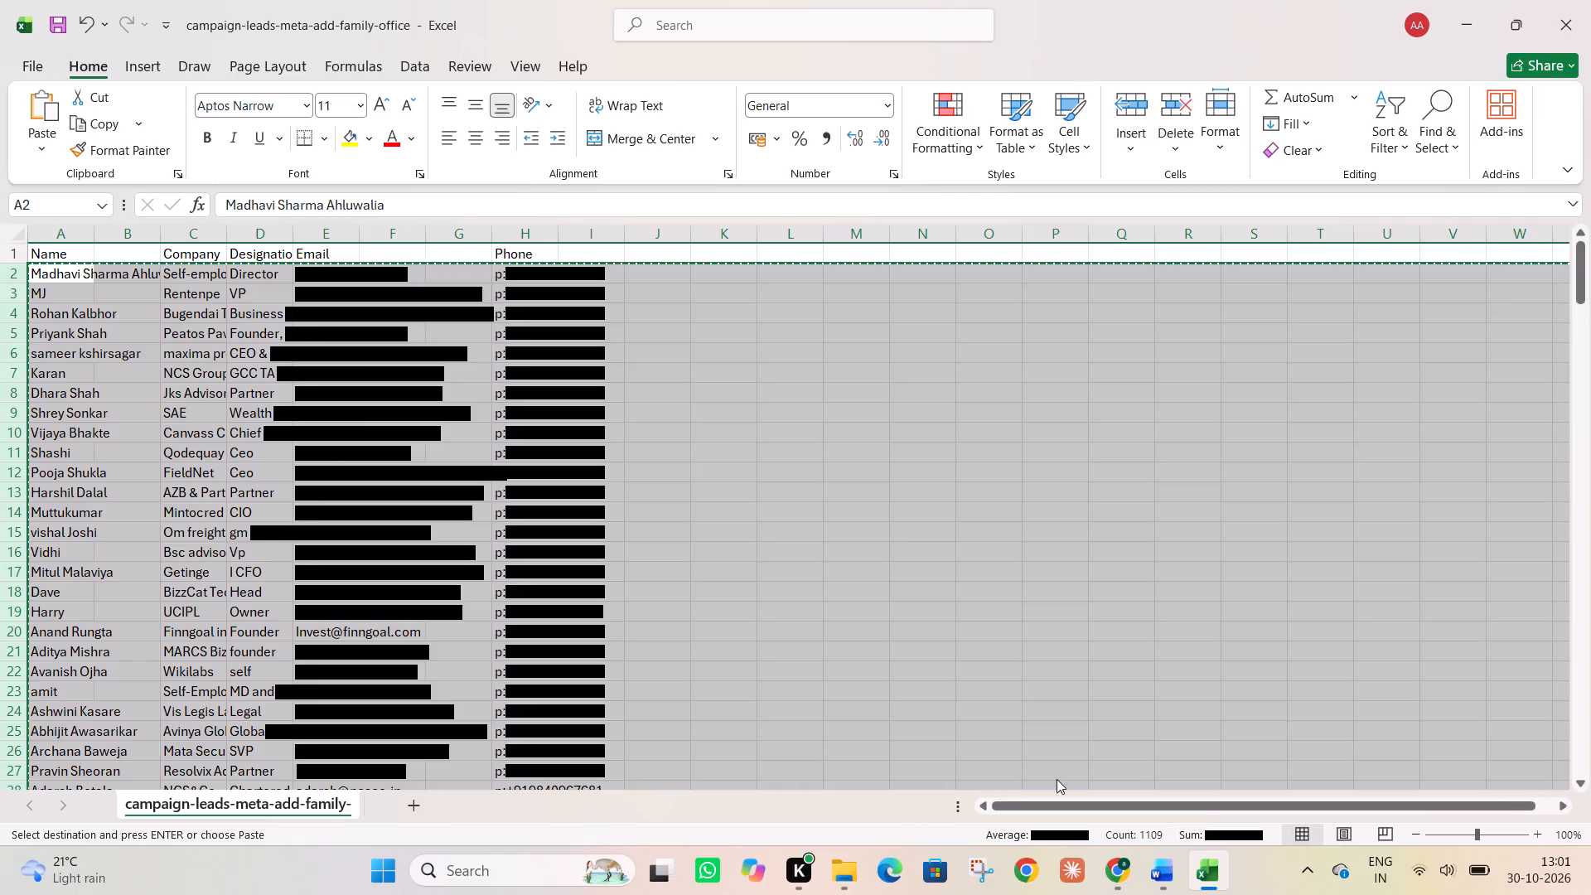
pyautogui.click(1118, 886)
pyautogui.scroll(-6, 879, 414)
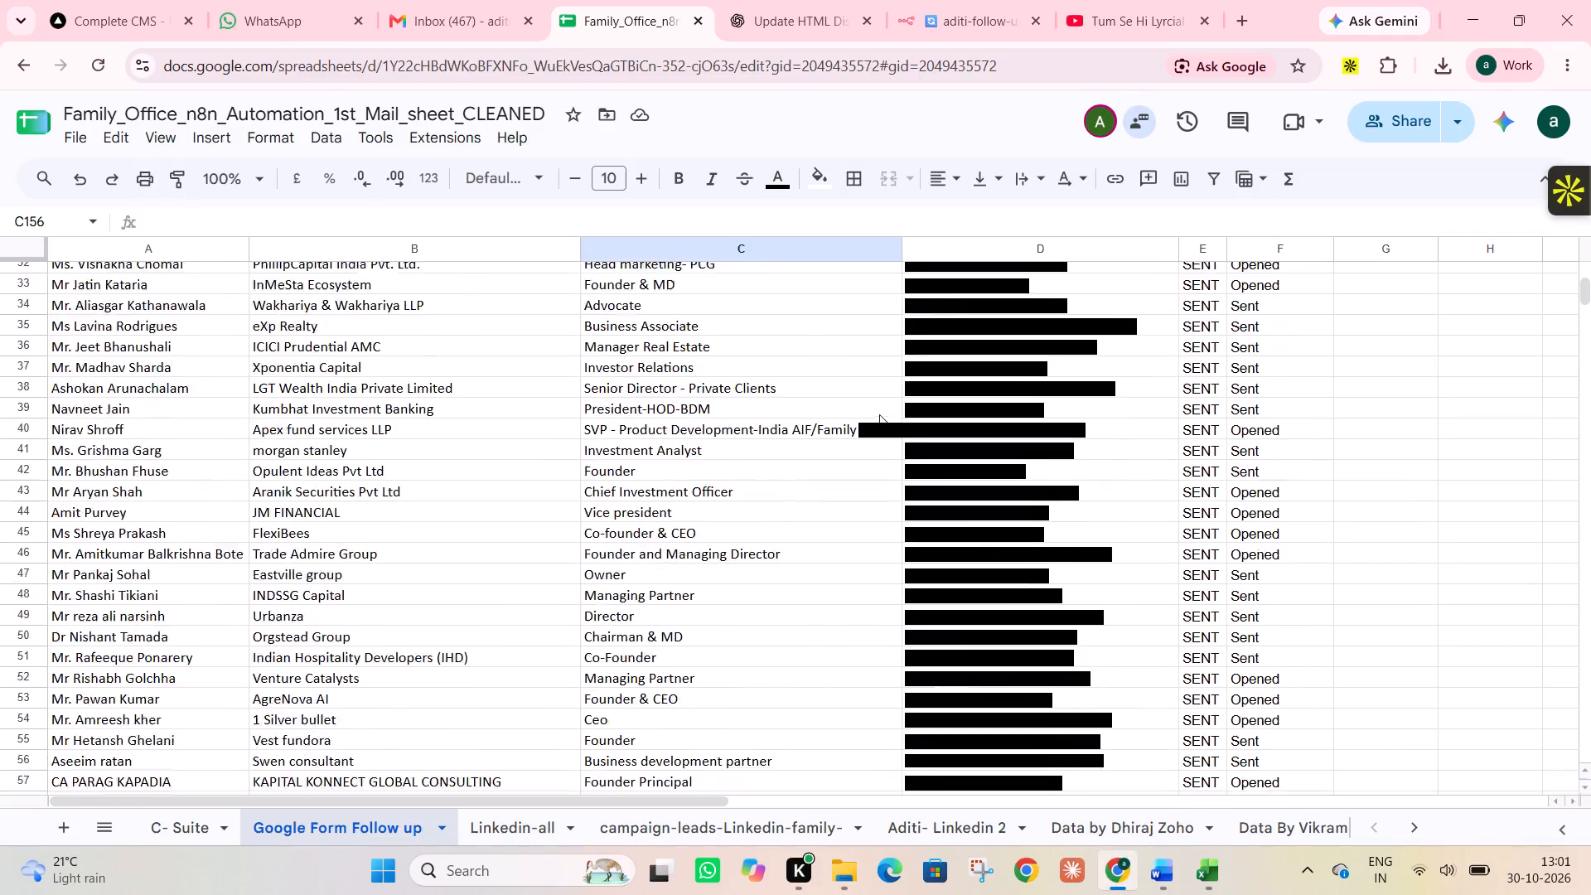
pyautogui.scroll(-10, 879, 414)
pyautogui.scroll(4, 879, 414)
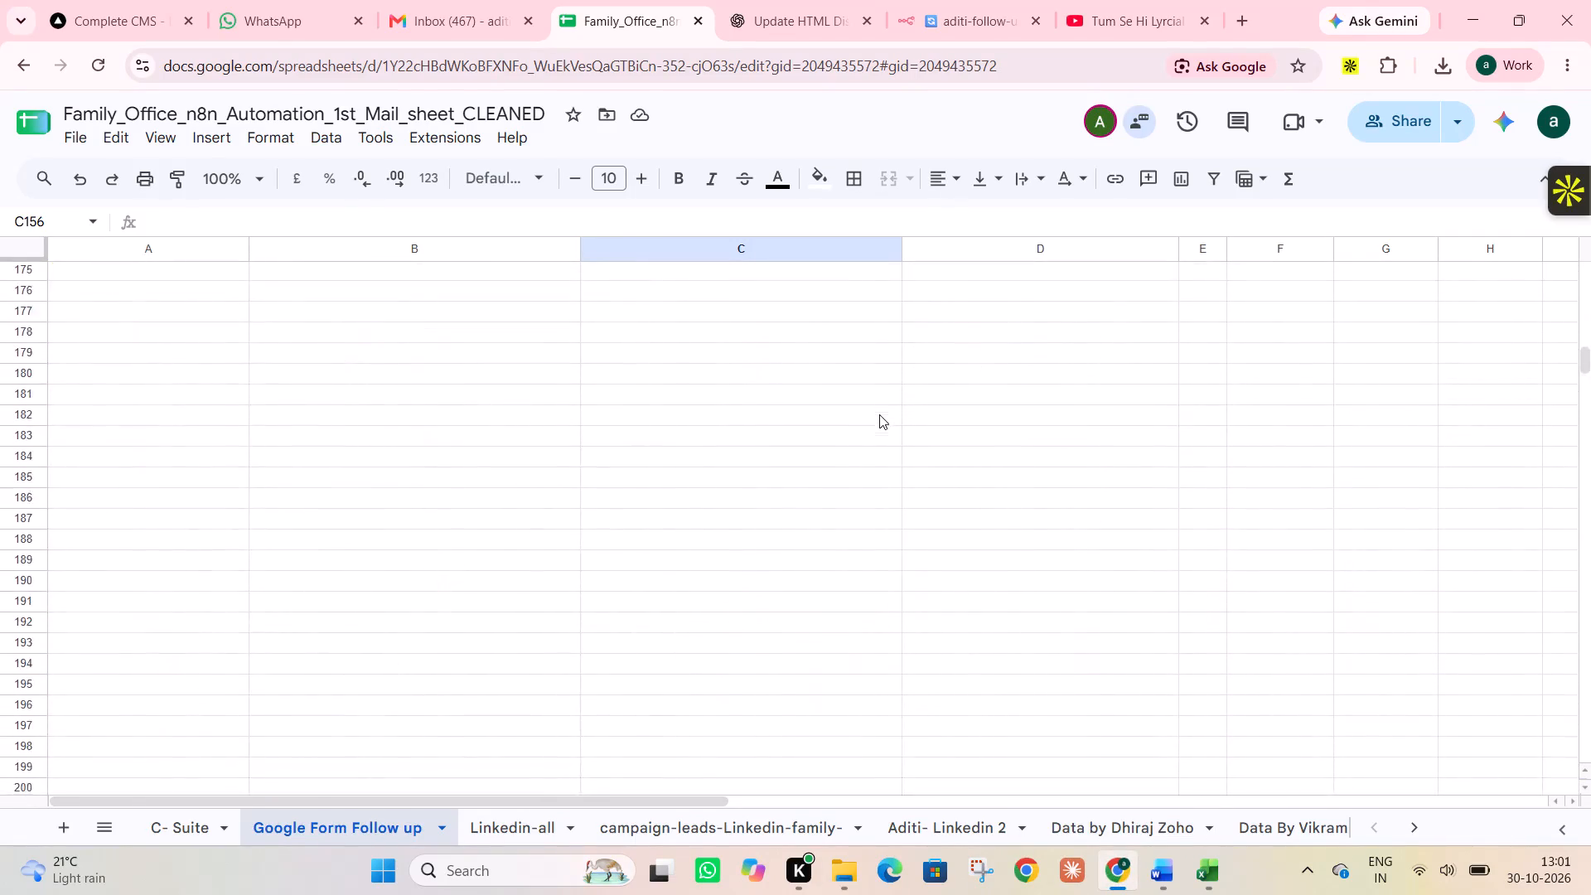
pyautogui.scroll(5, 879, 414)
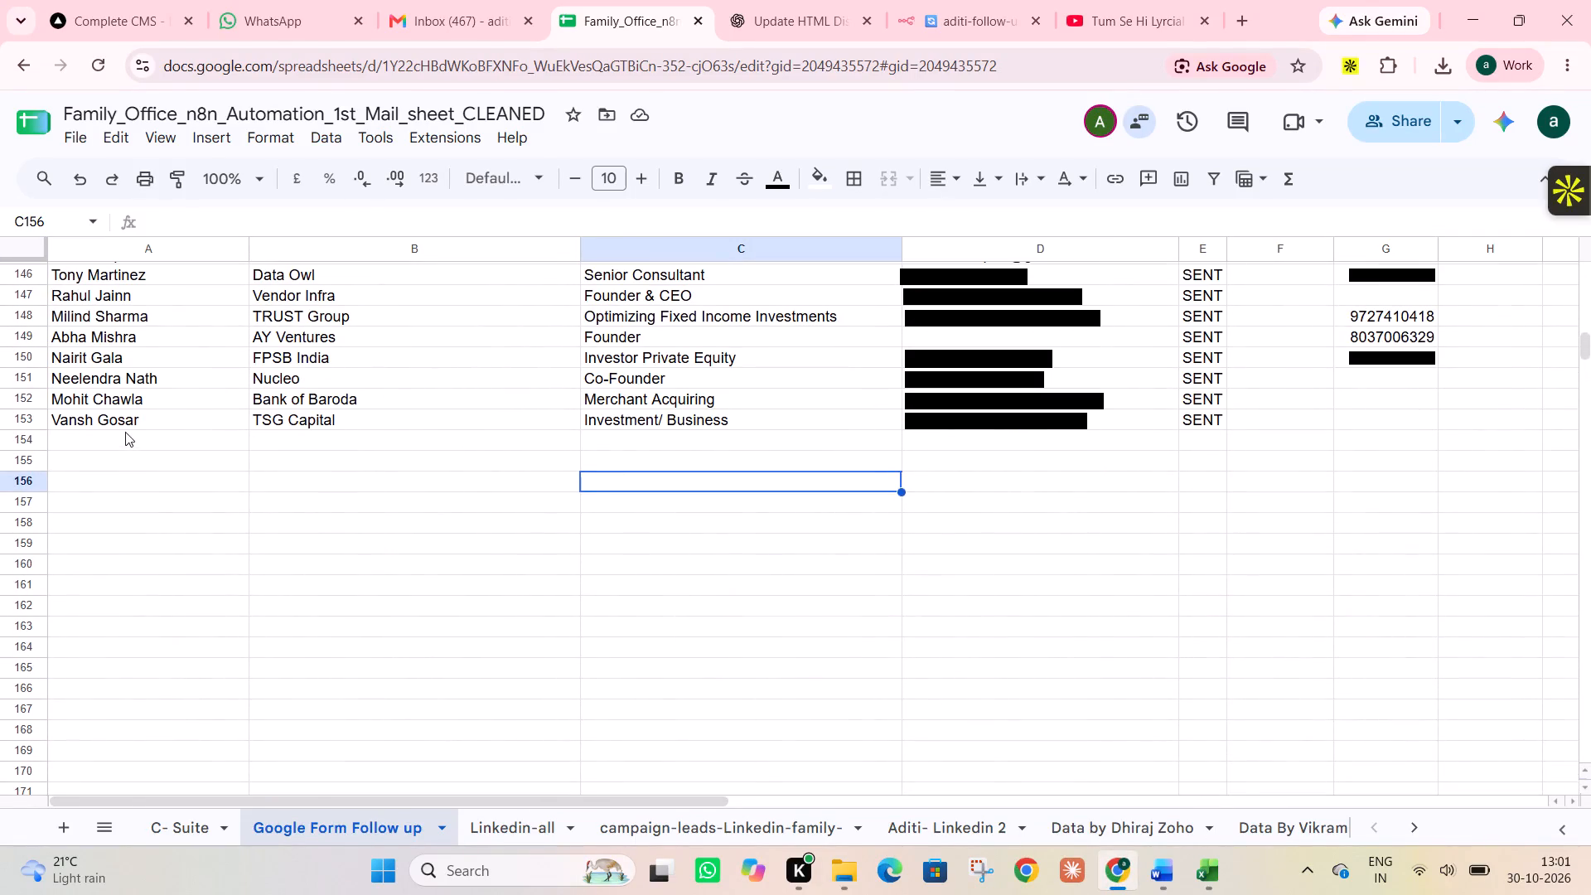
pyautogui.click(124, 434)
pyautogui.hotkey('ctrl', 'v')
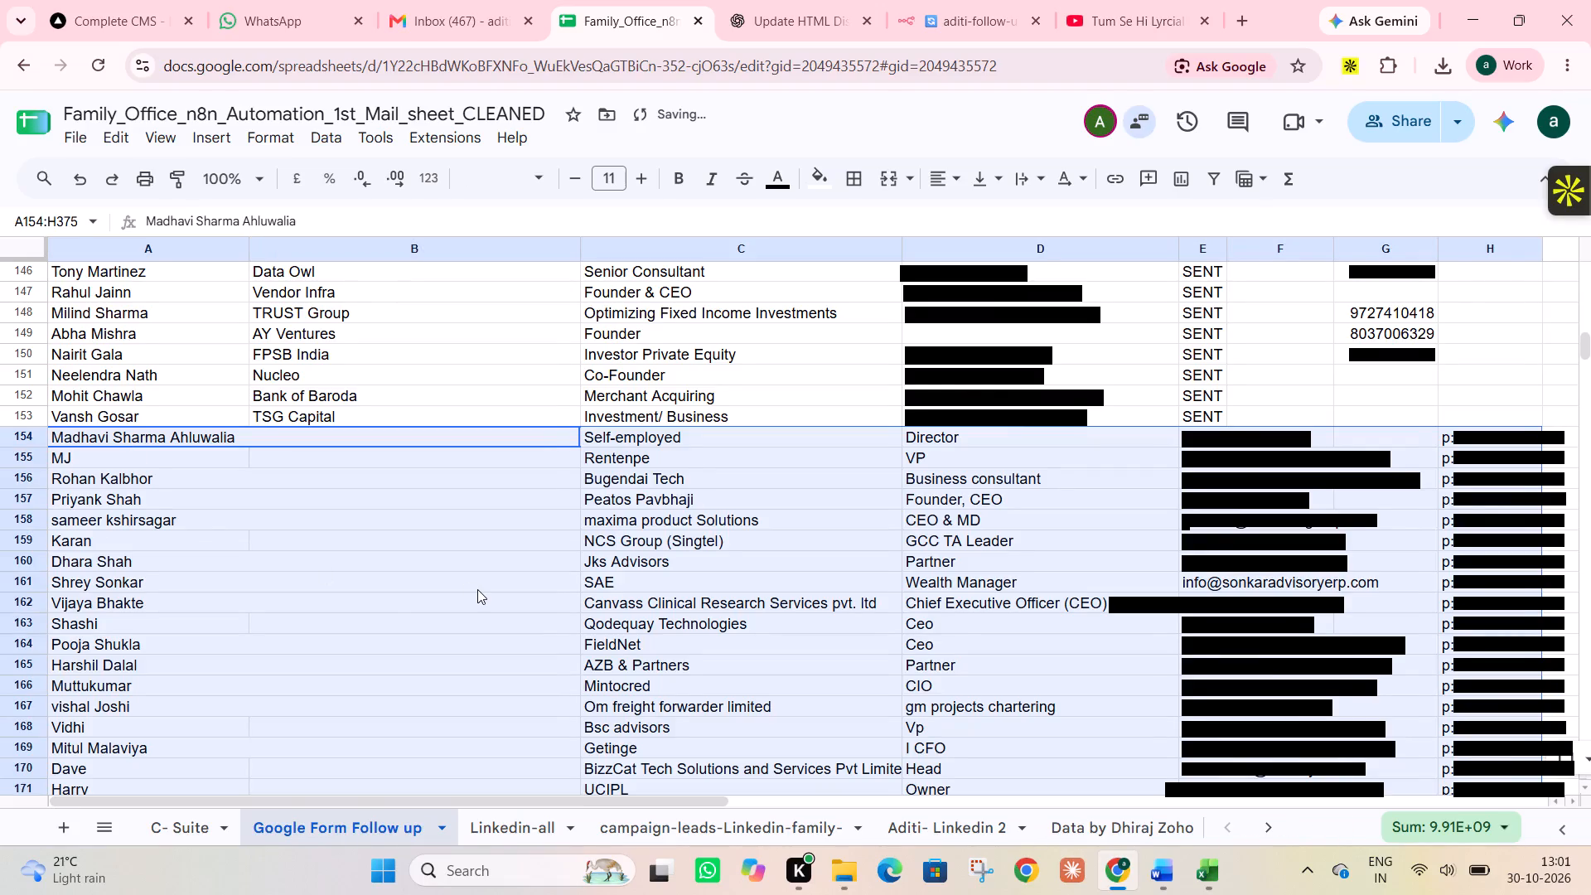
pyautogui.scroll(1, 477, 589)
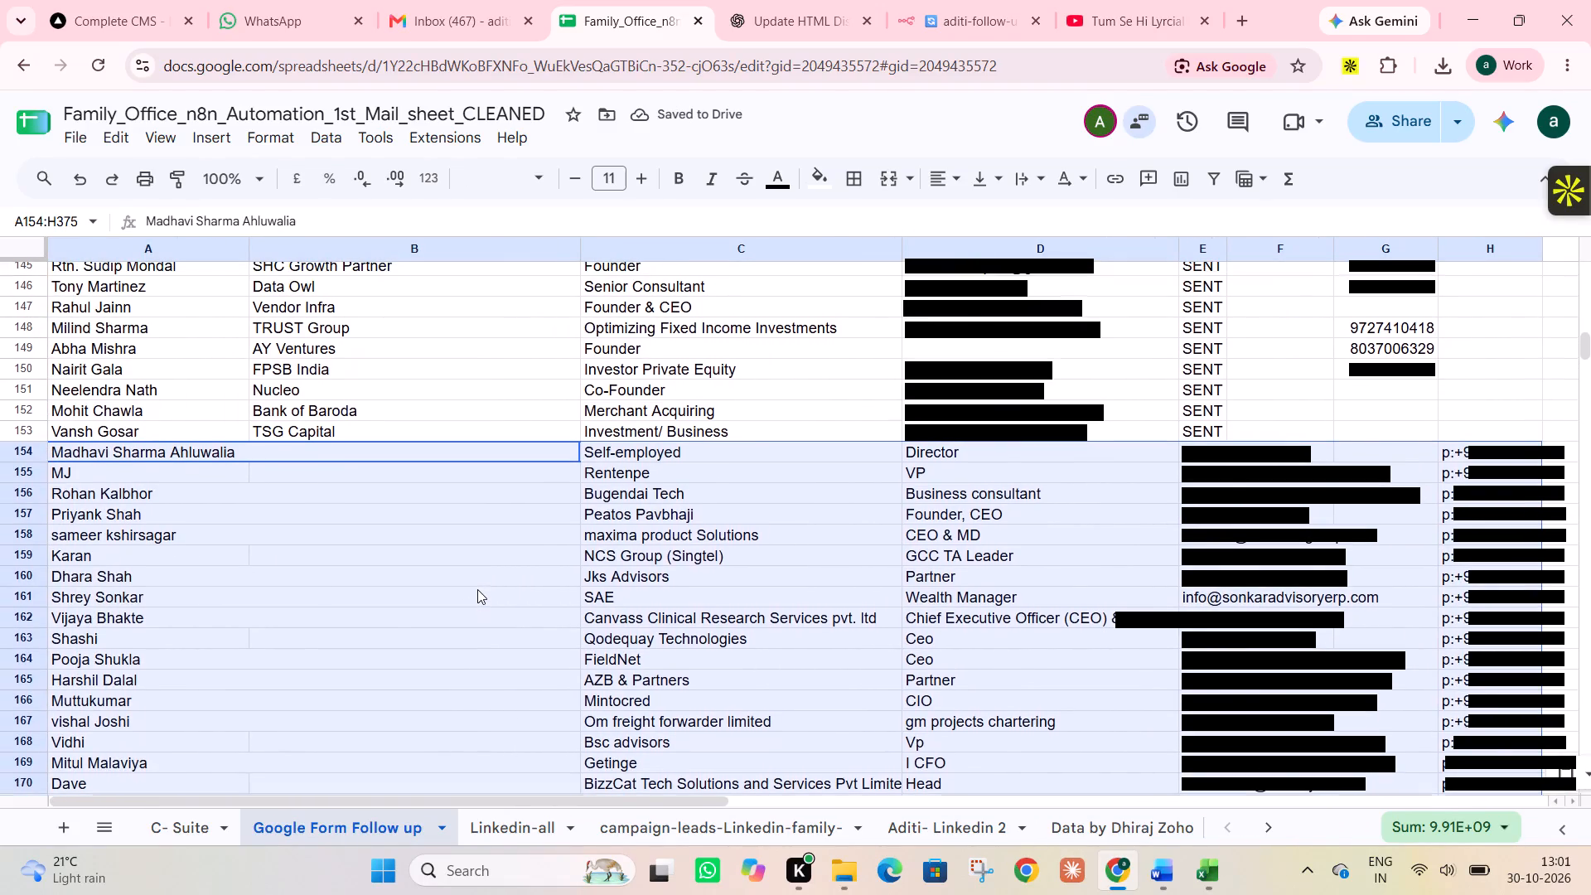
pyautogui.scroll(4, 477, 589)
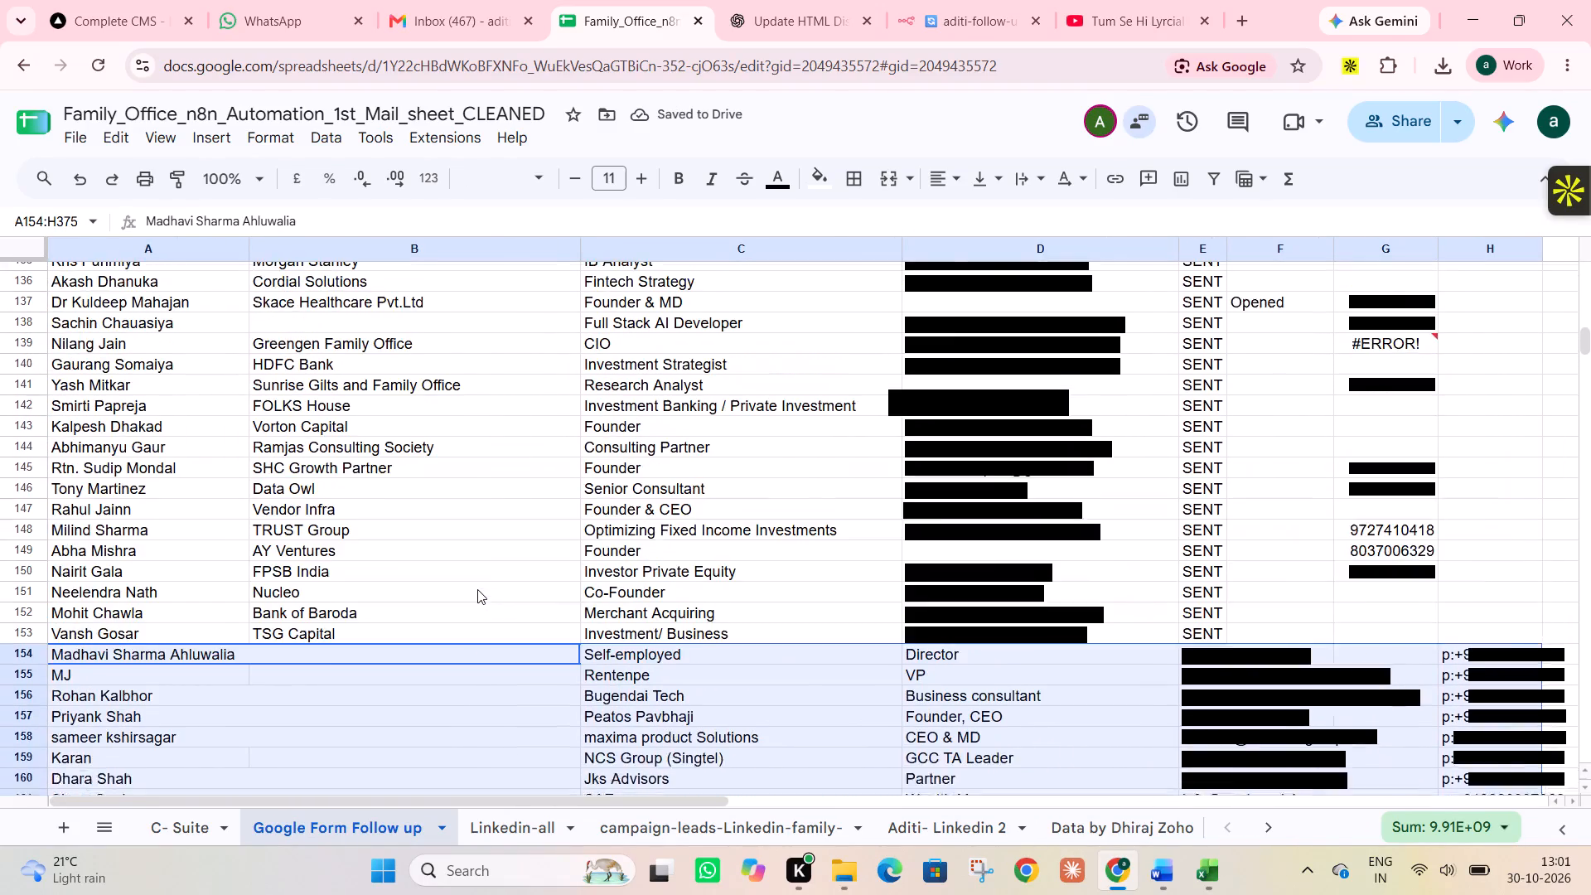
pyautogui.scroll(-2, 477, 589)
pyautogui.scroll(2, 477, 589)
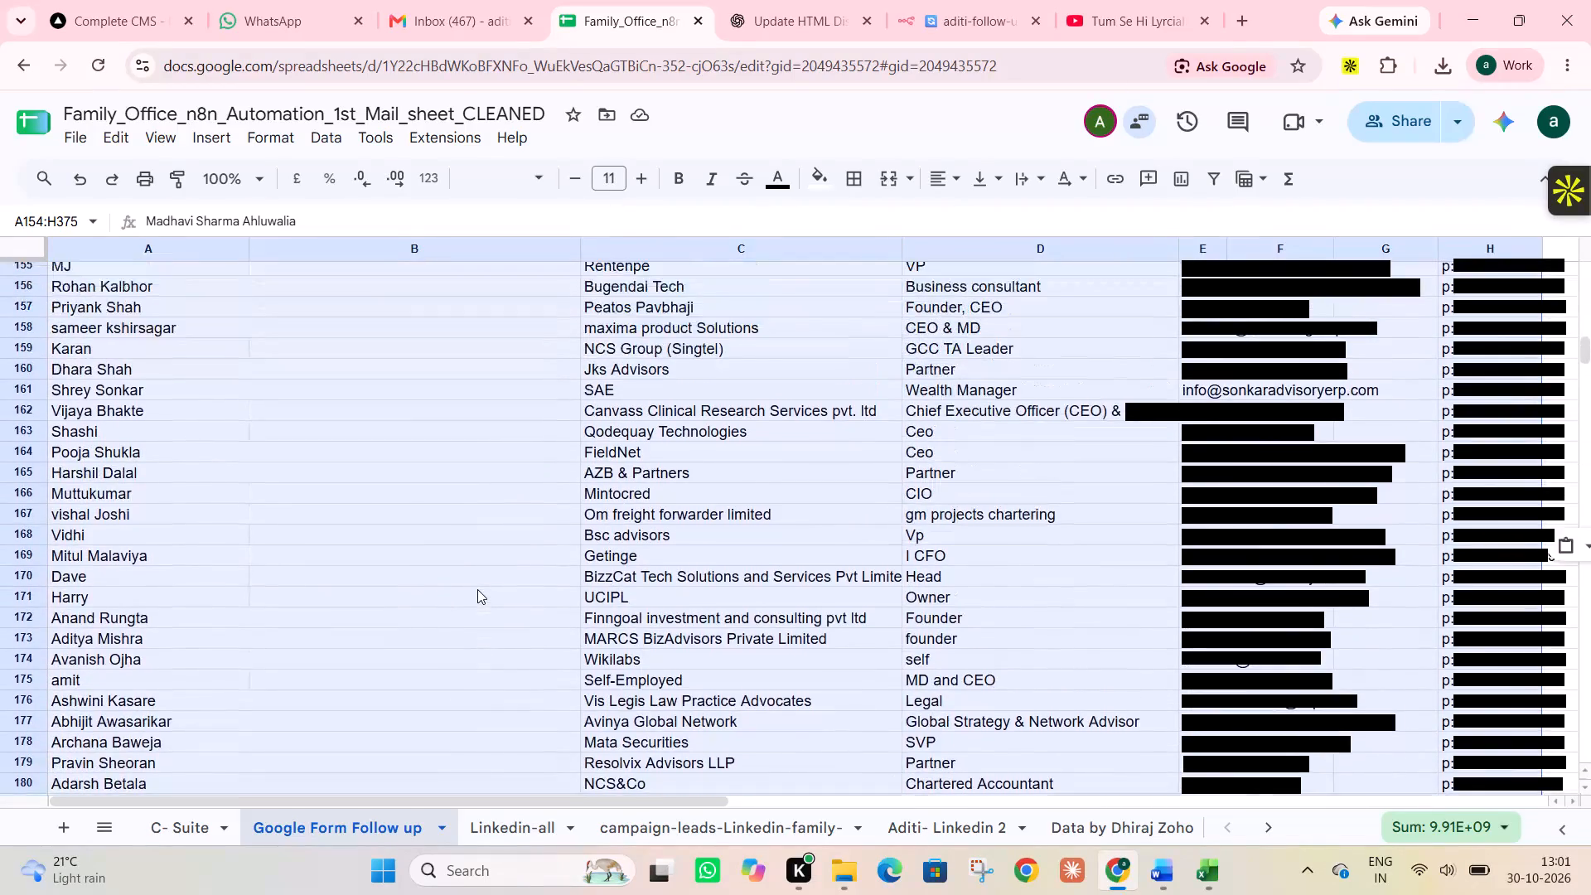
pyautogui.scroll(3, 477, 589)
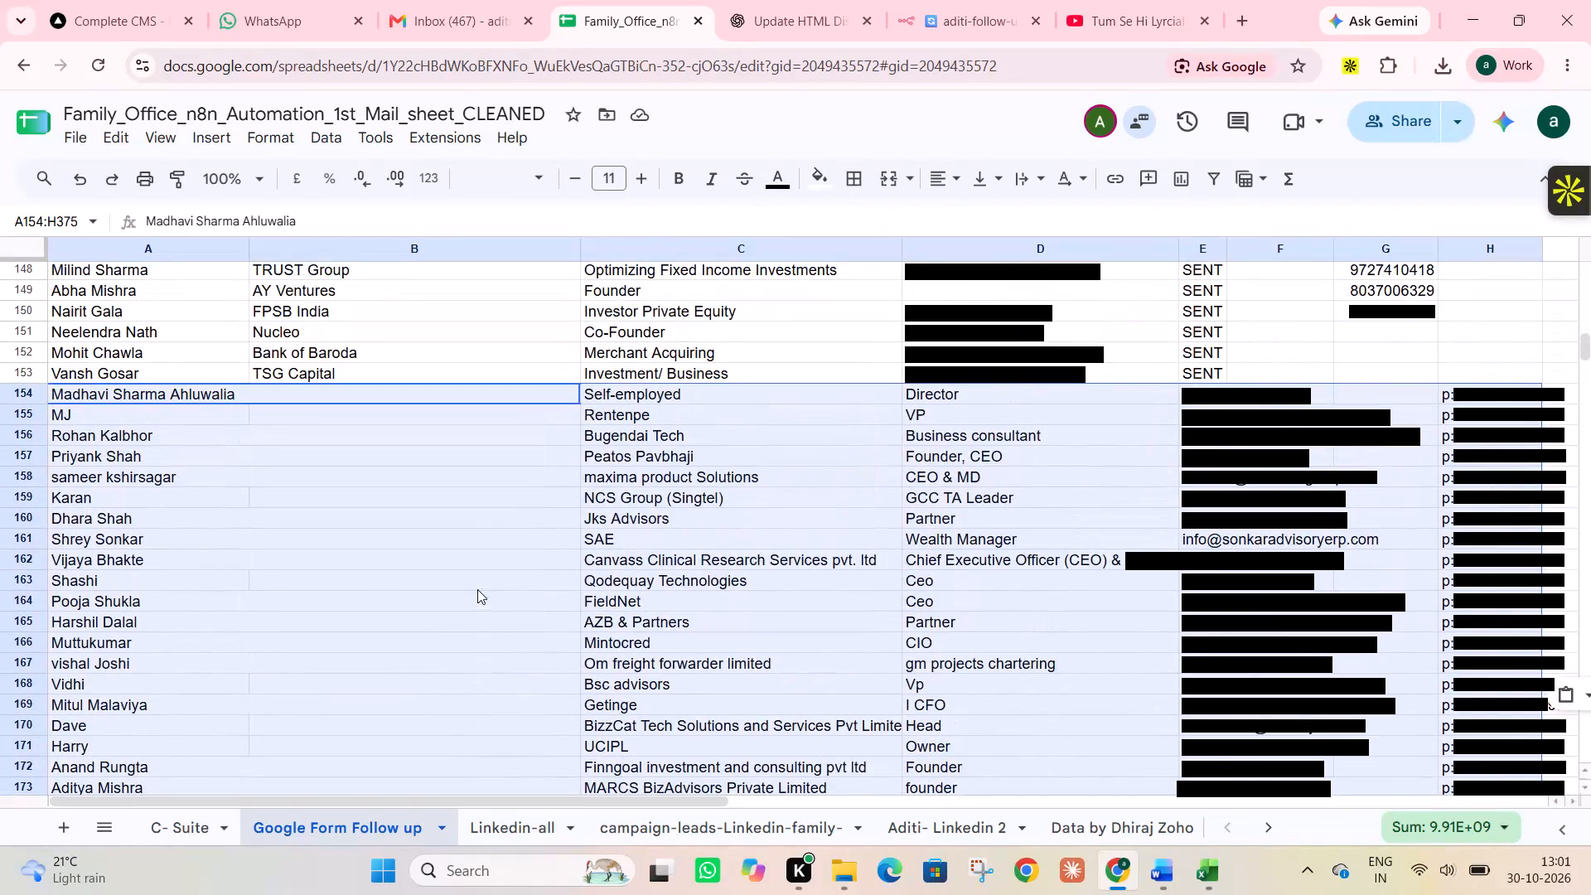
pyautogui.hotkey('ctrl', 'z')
# Switch to Excel and delete the empty column B between Name and Company.
pyautogui.click(1221, 869)
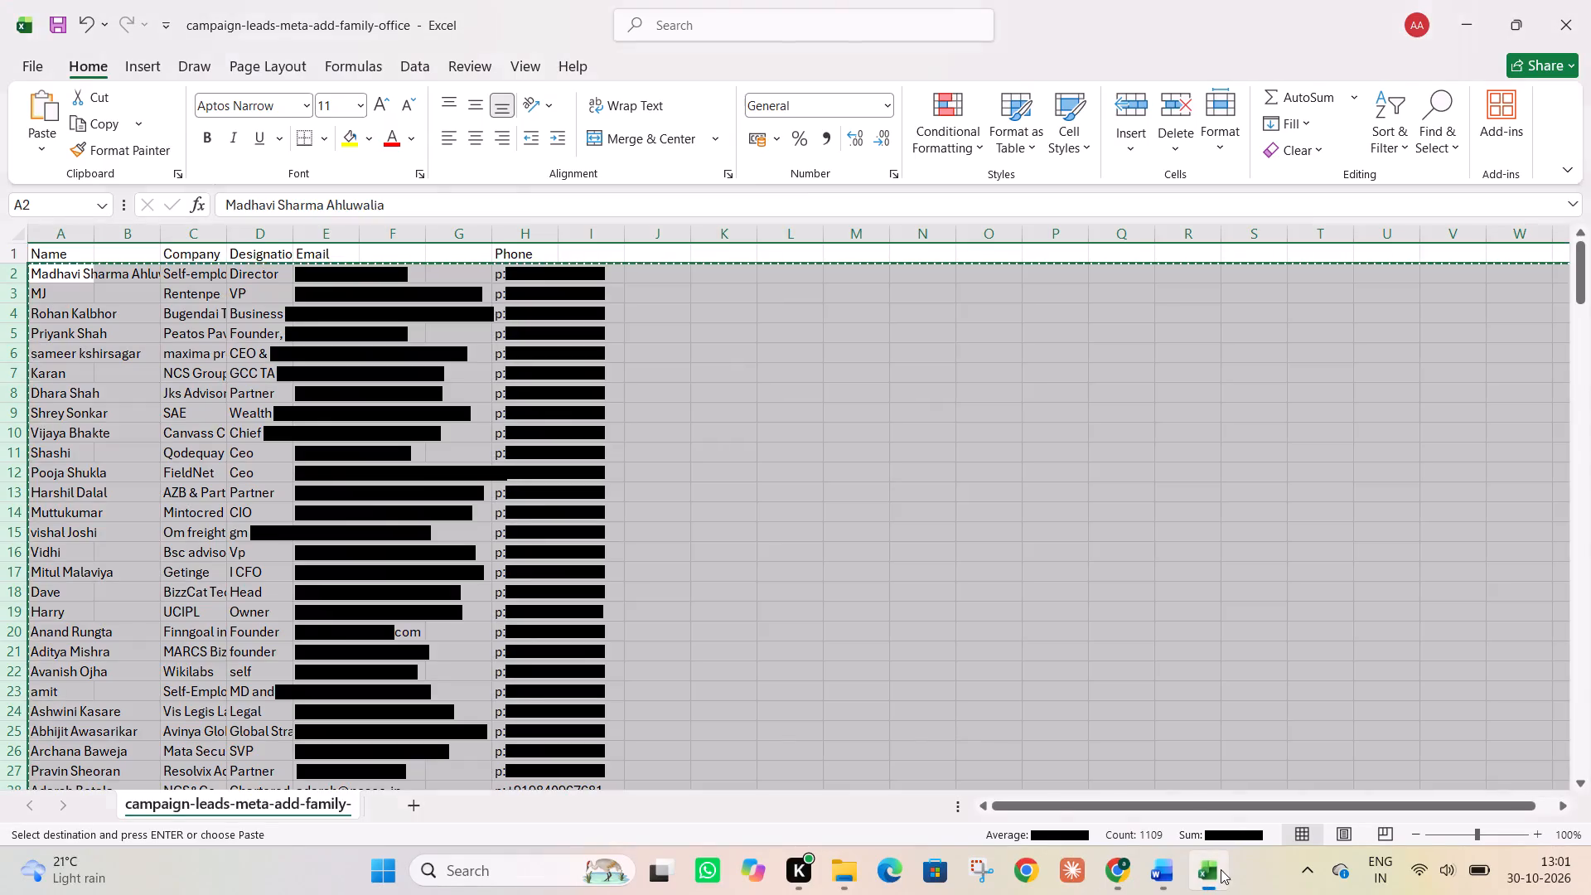
pyautogui.click(133, 241)
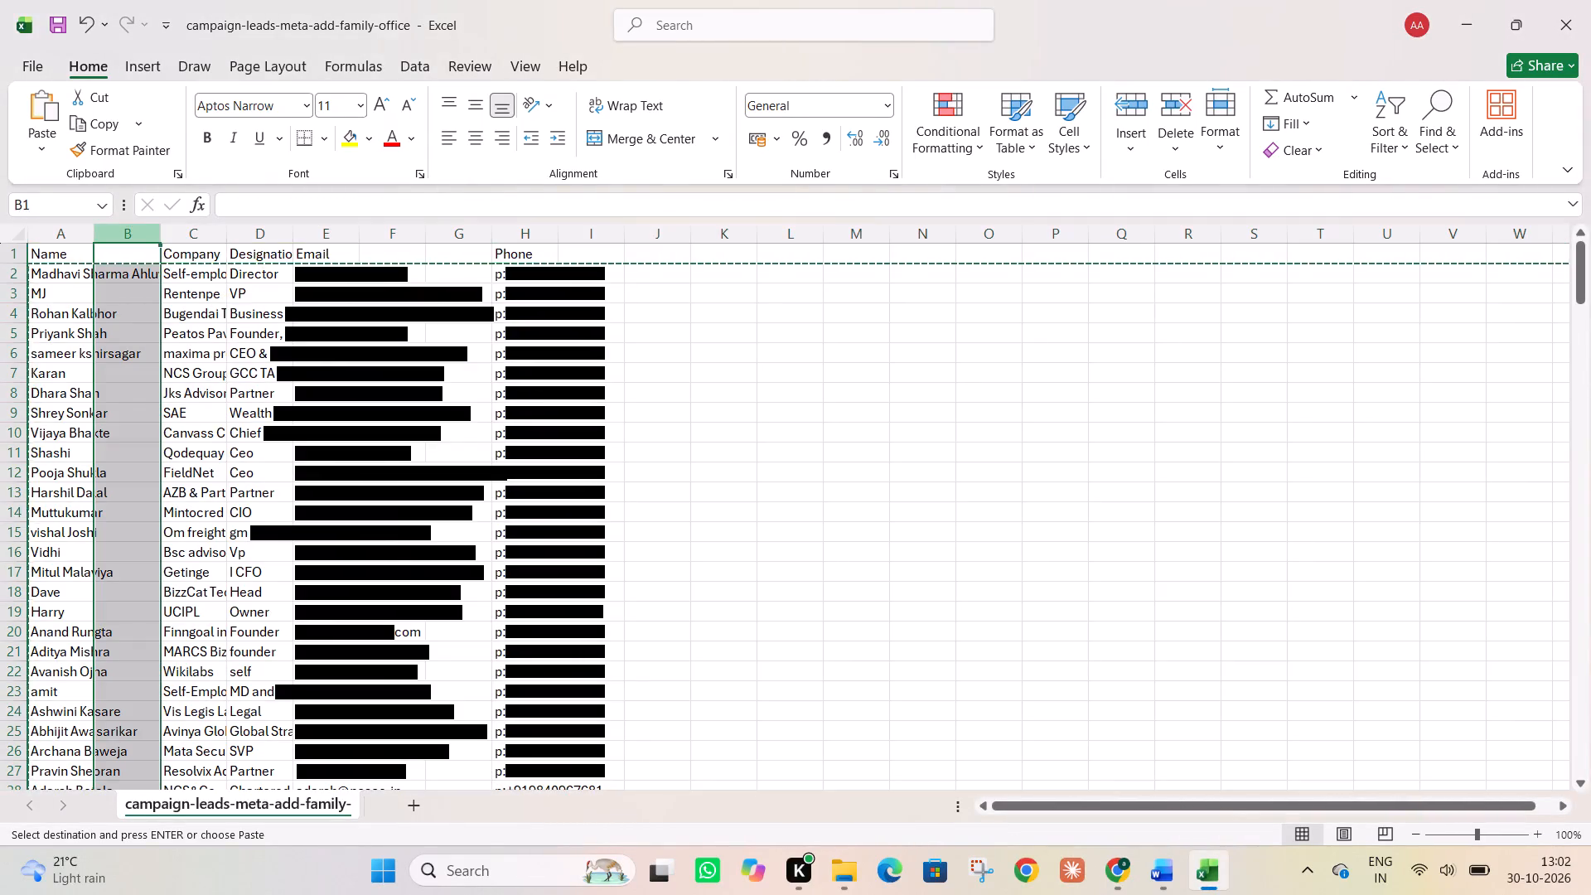
pyautogui.hotkey('ctrl', '-')
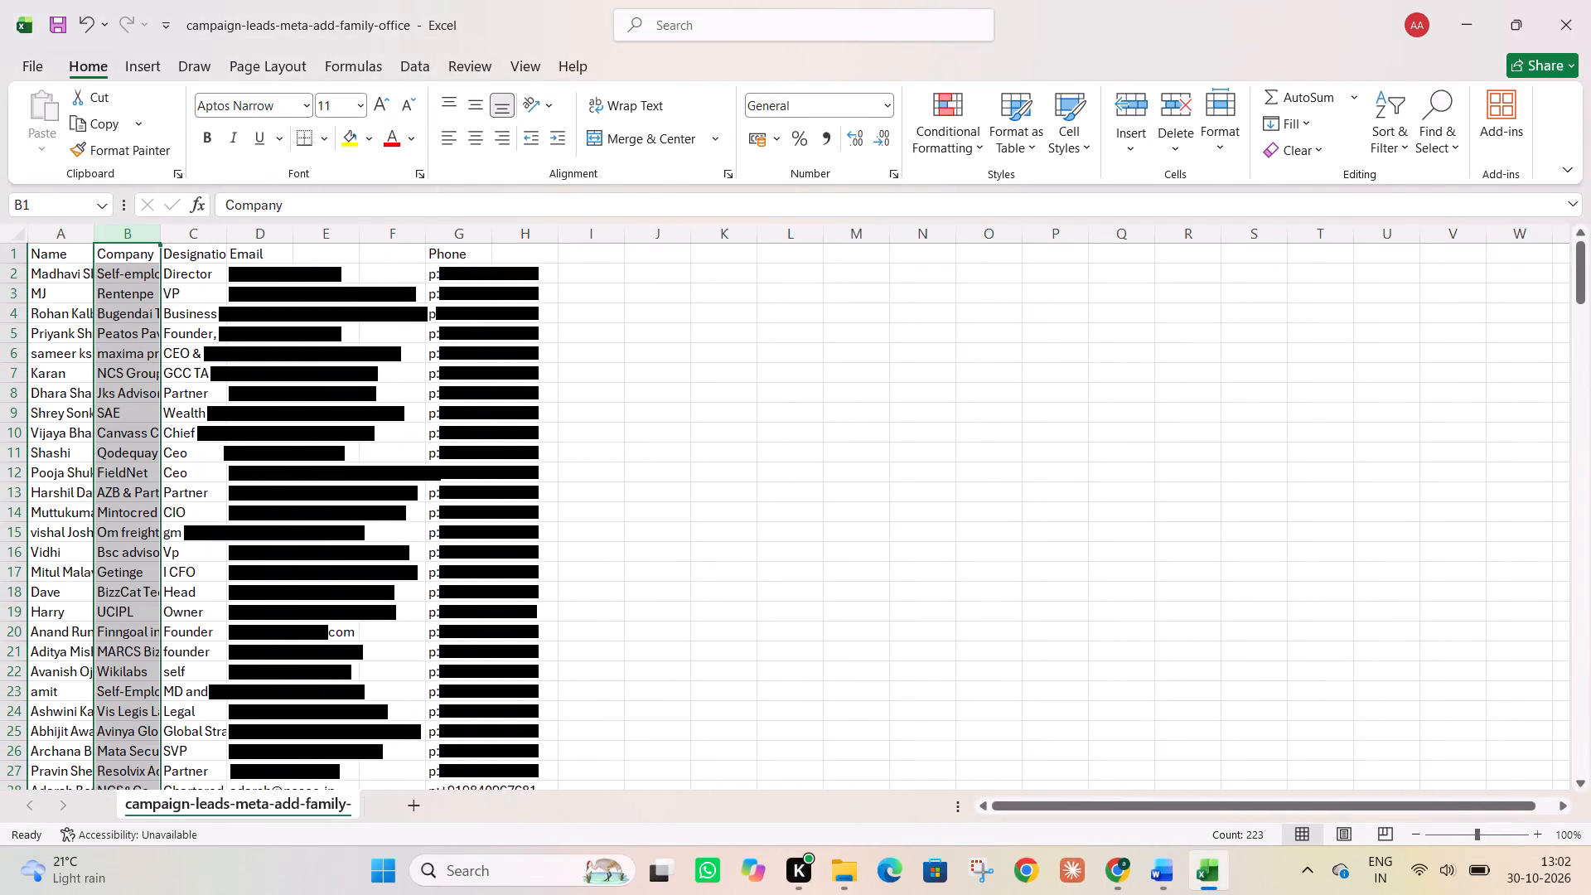
# Copy lead rows 2 through 223 from Excel and paste them into the Google Form Follow up sheet in Chrome, starting at A154.
pyautogui.click(9, 273)
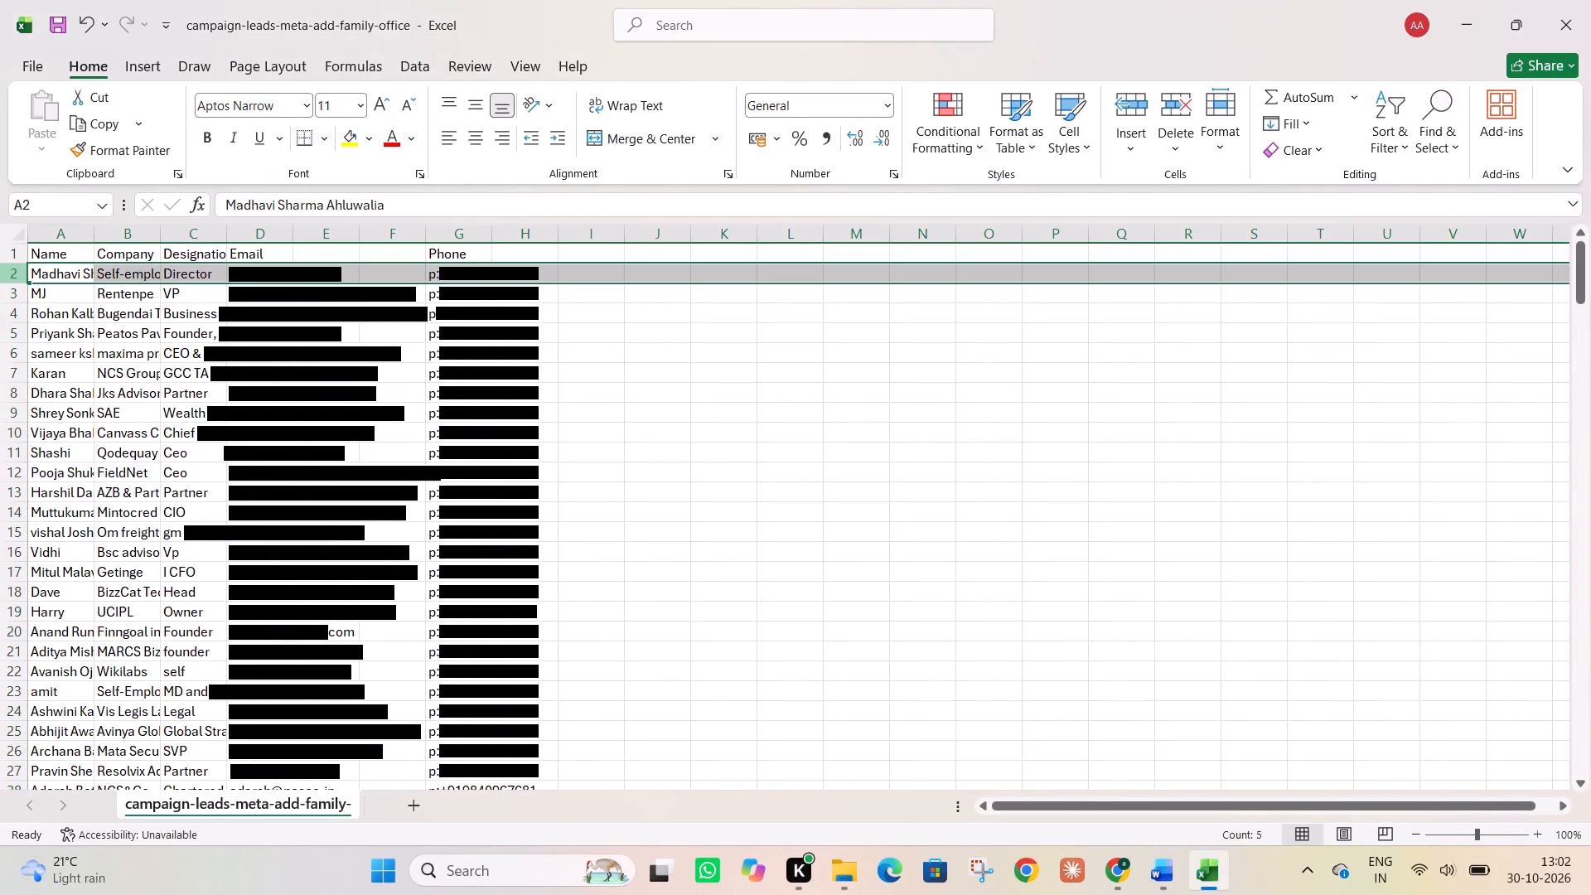
pyautogui.hotkey('ctrl', 'shift', 'Down')
pyautogui.hotkey('ctrl', 'c')
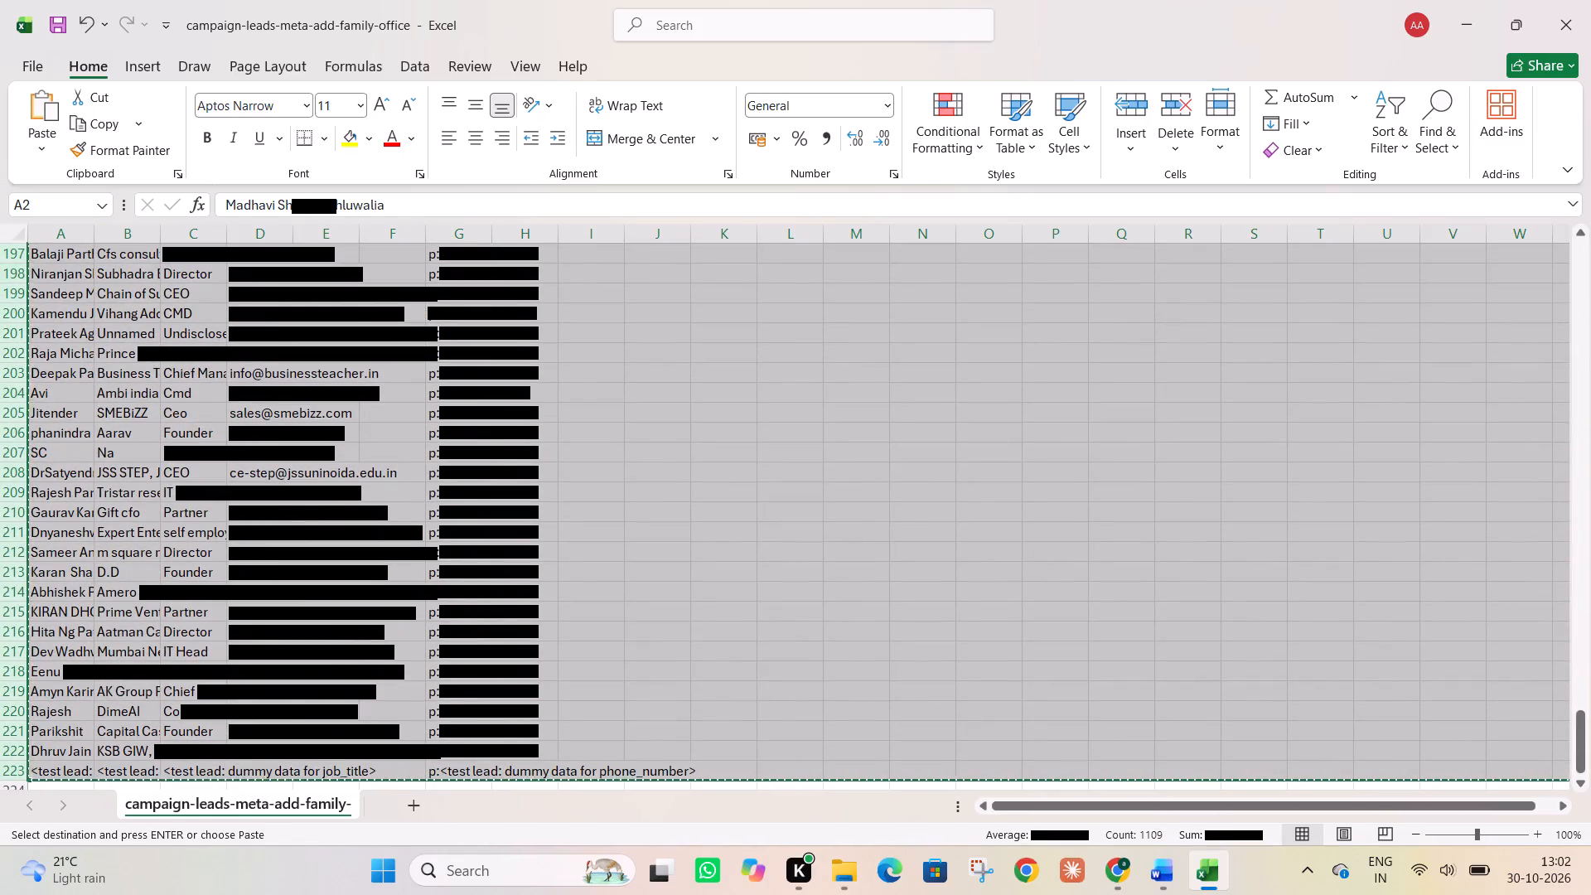
pyautogui.click(1129, 883)
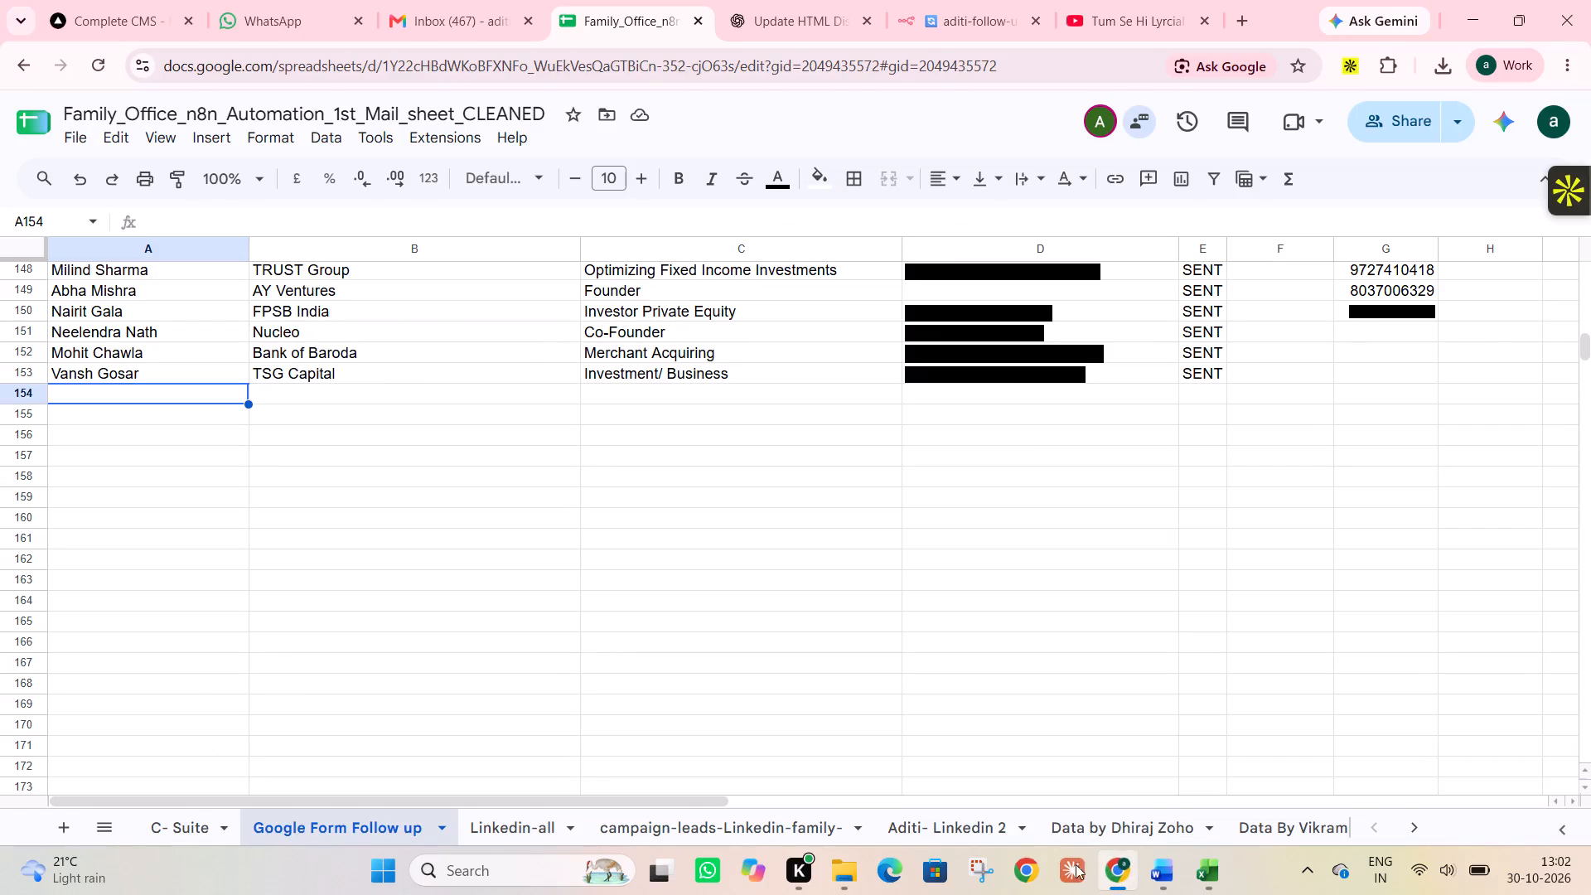
pyautogui.hotkey('ctrl', 'v')
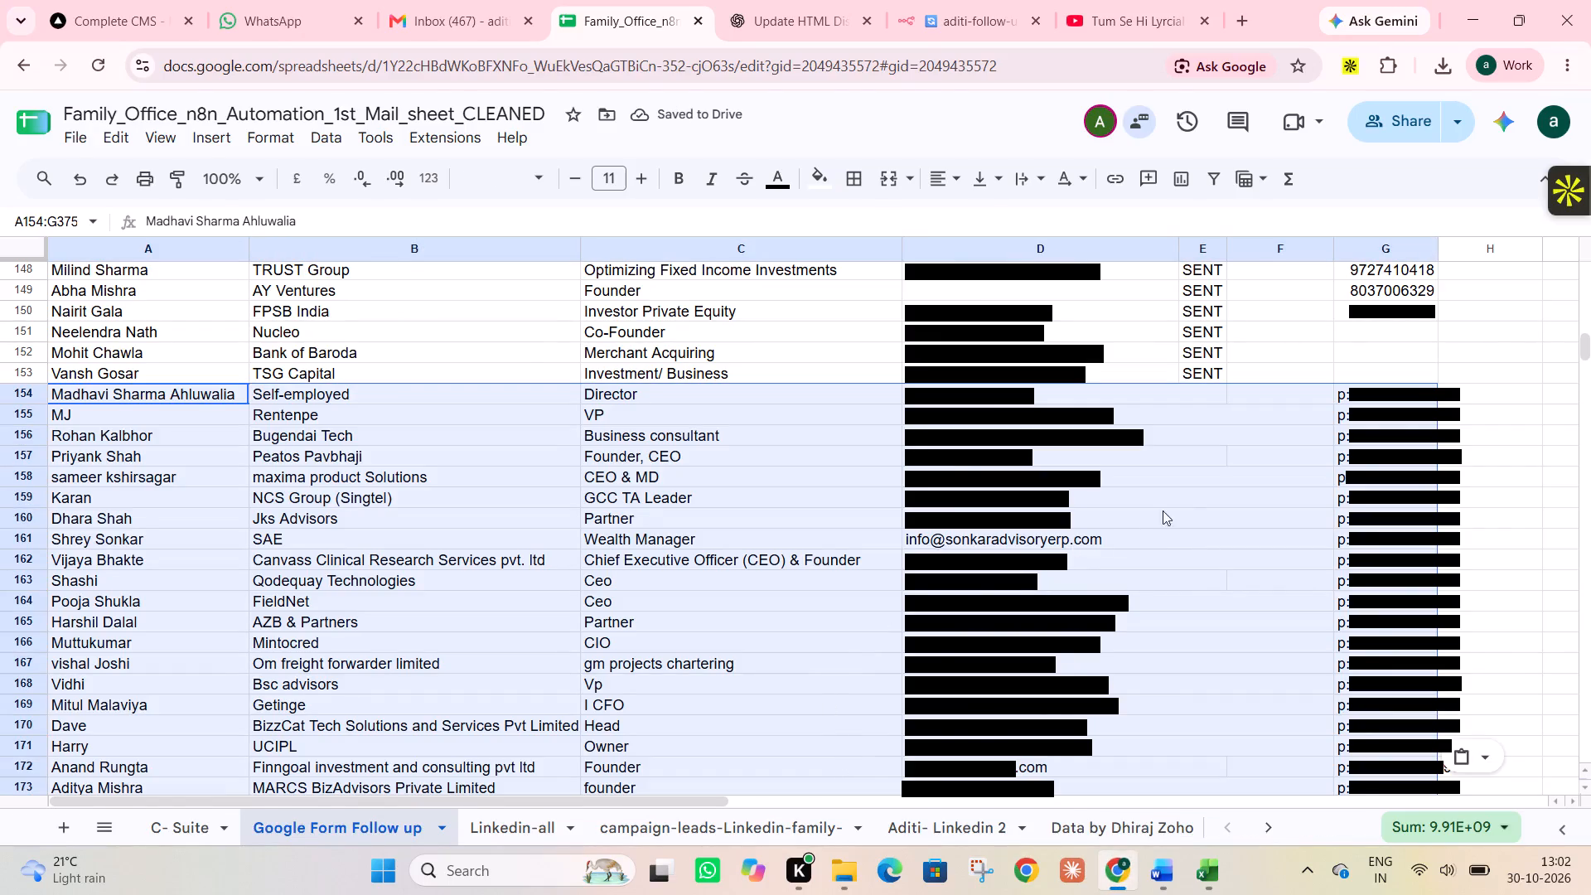
# Examine the pasted lead rows from row 154 downward against the sheet's existing columns.
pyautogui.scroll(-9, 1192, 505)
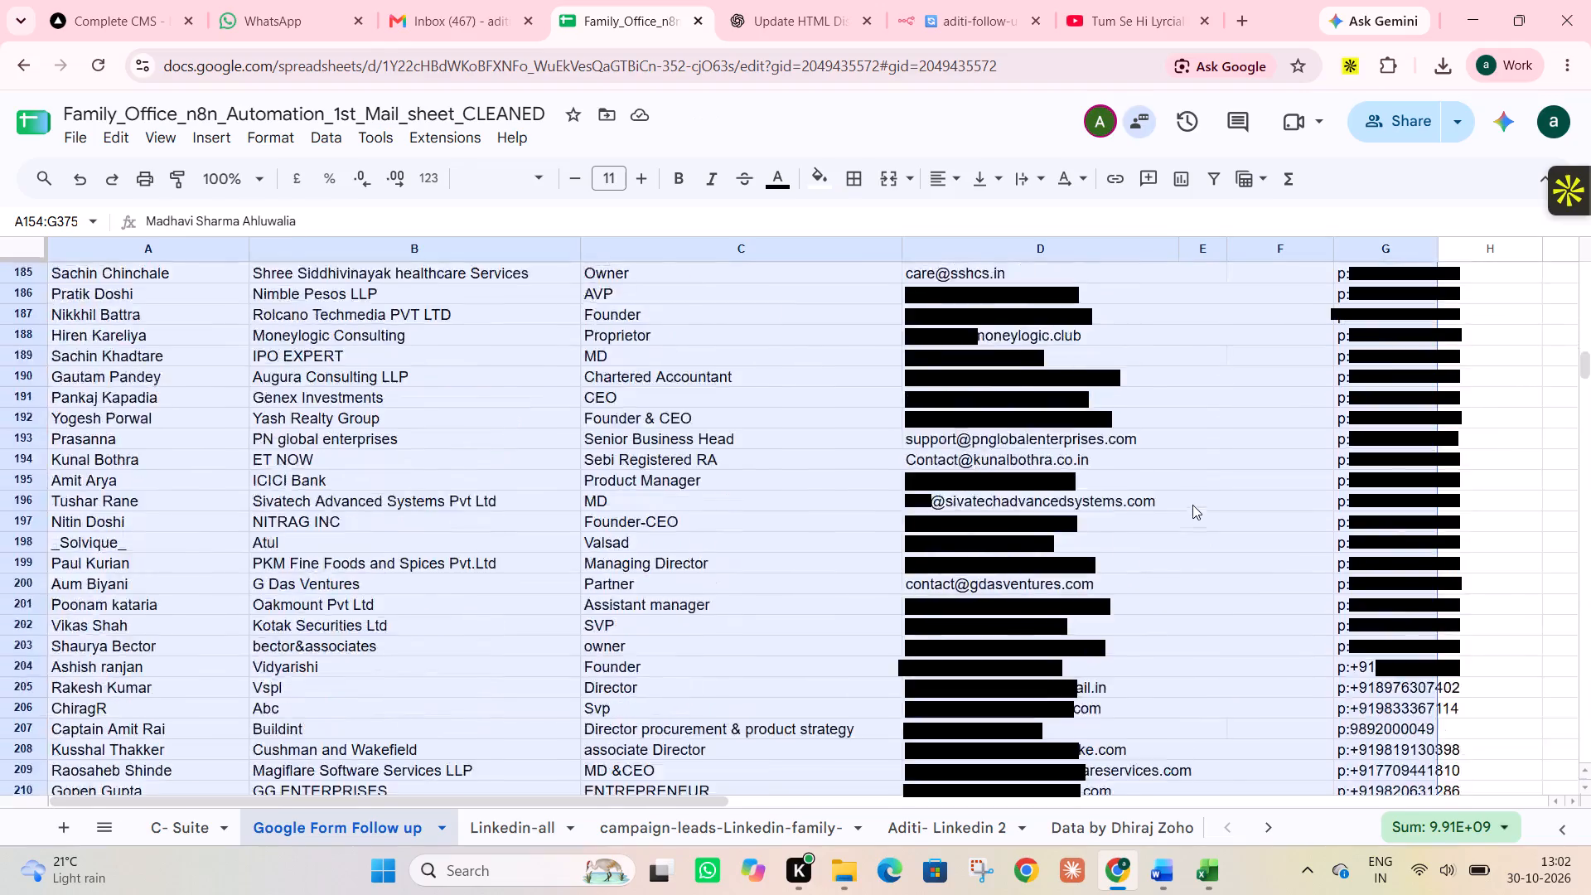
pyautogui.scroll(-5, 1192, 505)
pyautogui.scroll(5, 1192, 505)
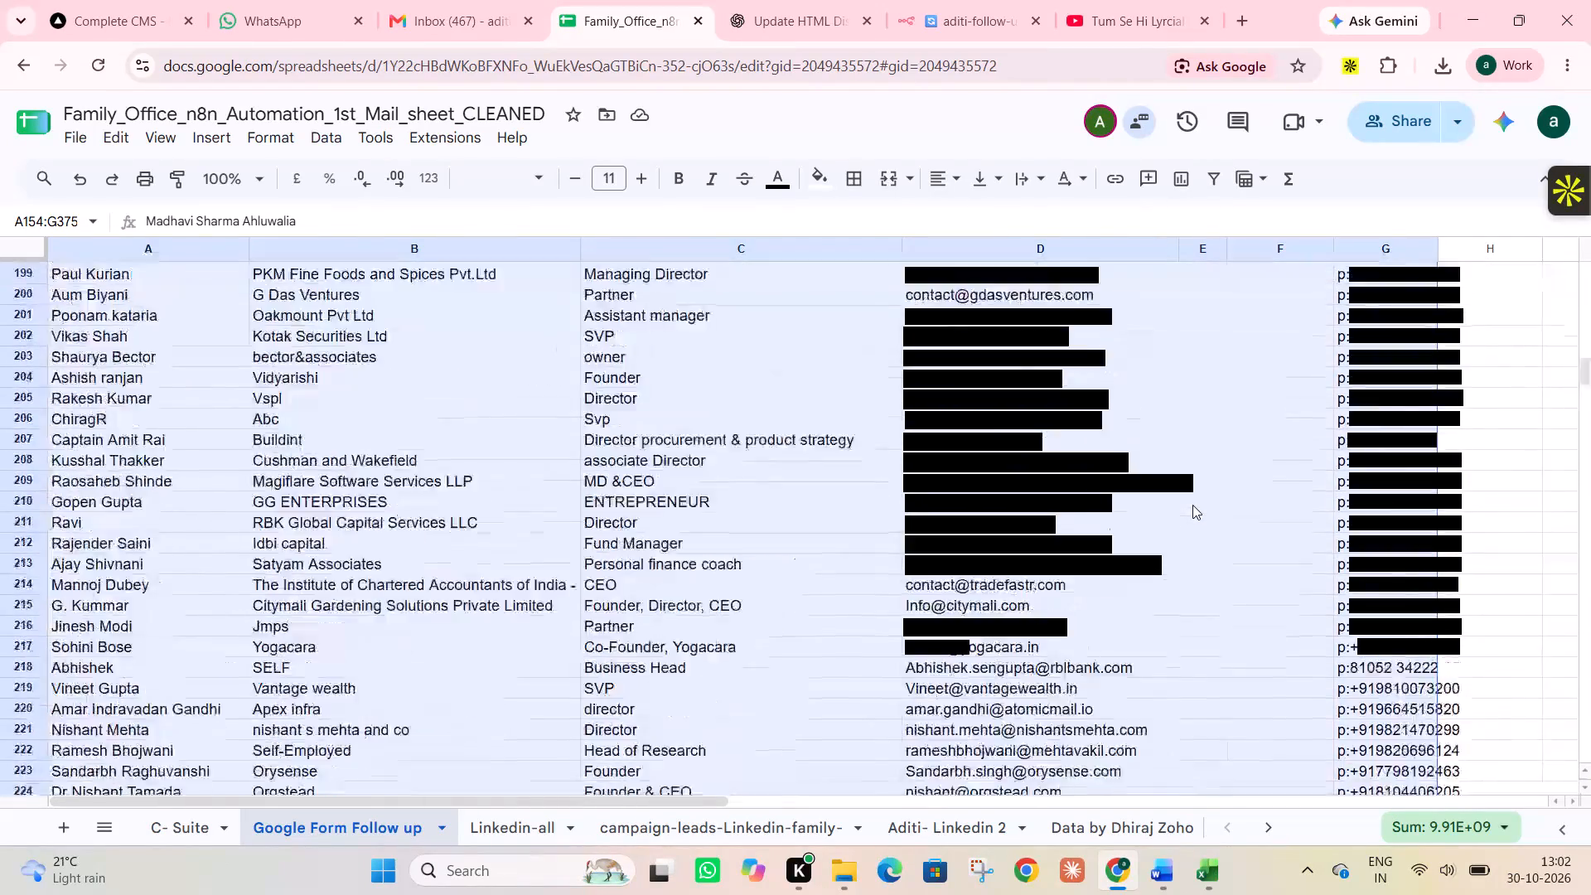
pyautogui.scroll(1, 1192, 505)
pyautogui.scroll(-5, 1192, 505)
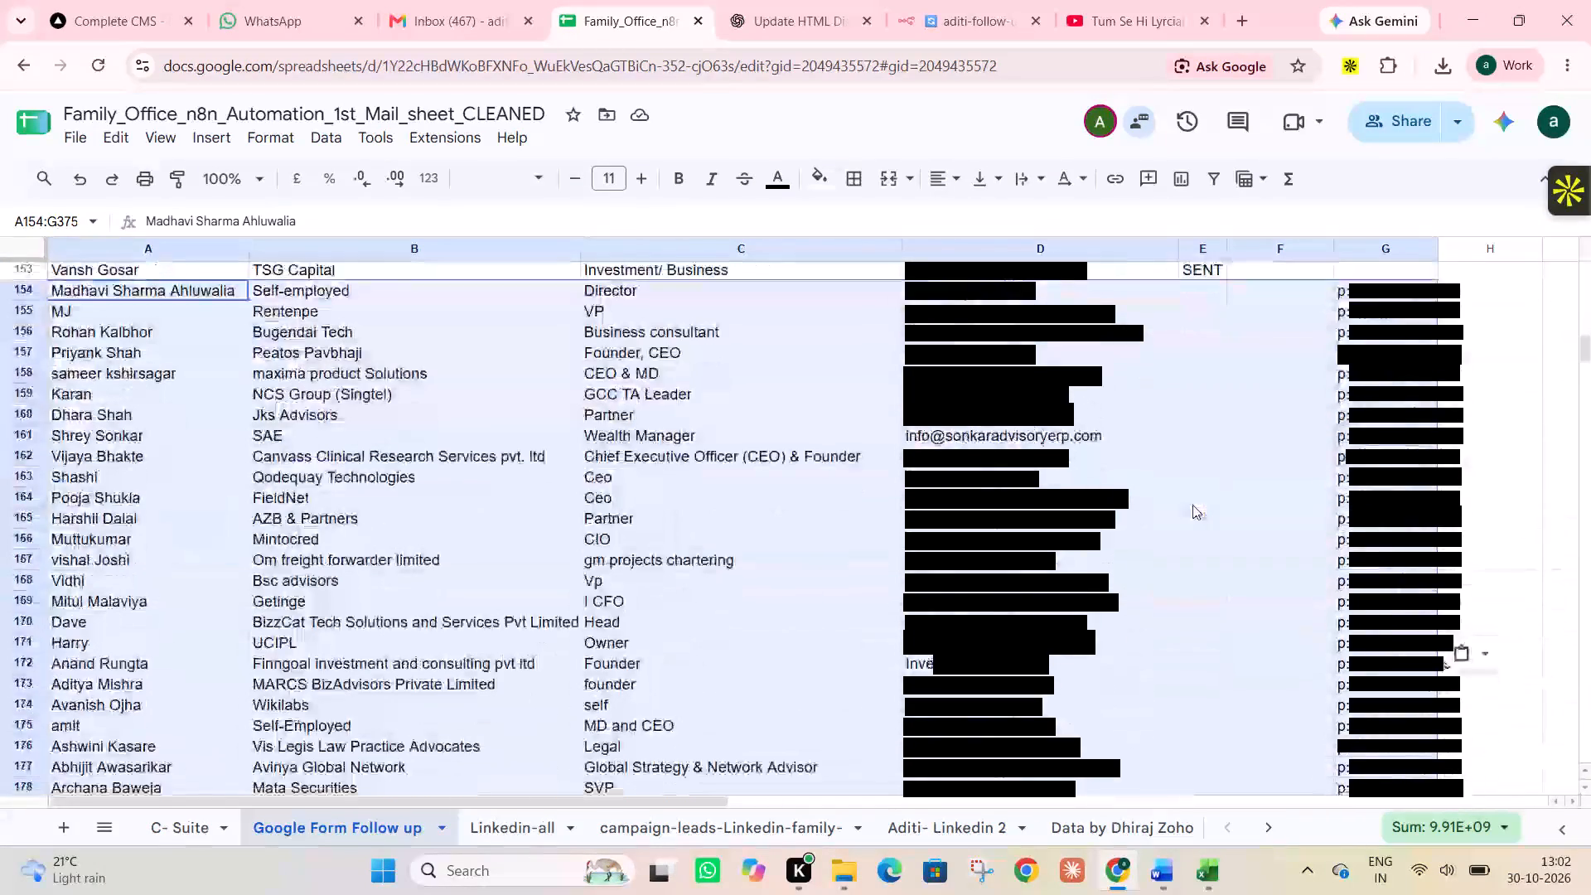
pyautogui.scroll(2, 1198, 541)
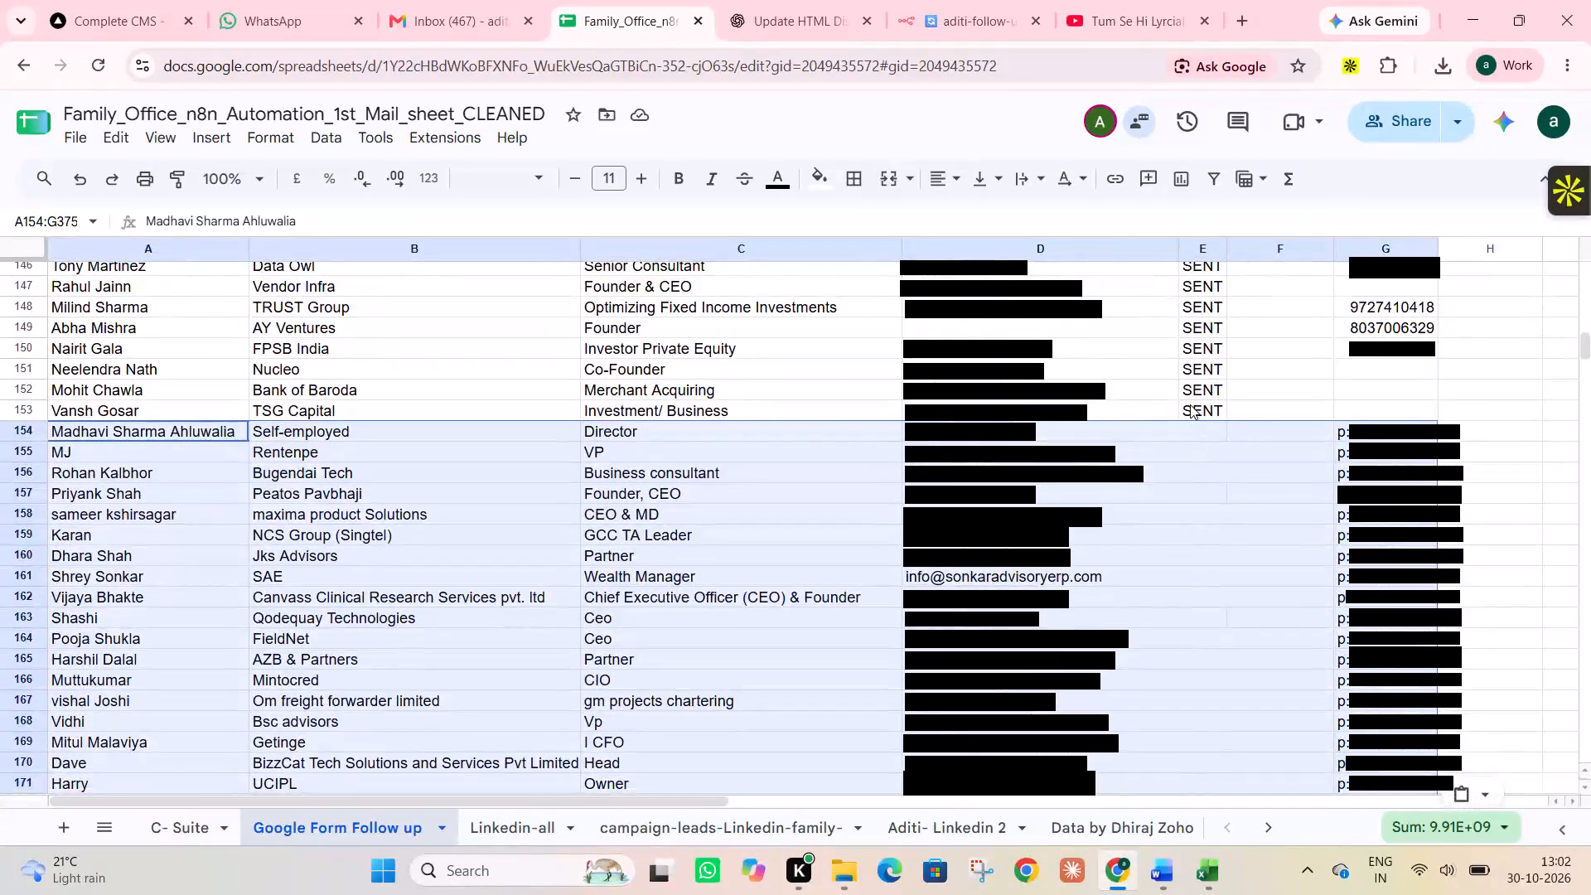
# Fill the SENT status from cell E153 down column E to row 374, alongside the pasted leads.
pyautogui.click(1190, 404)
pyautogui.doubleClick(1226, 418)
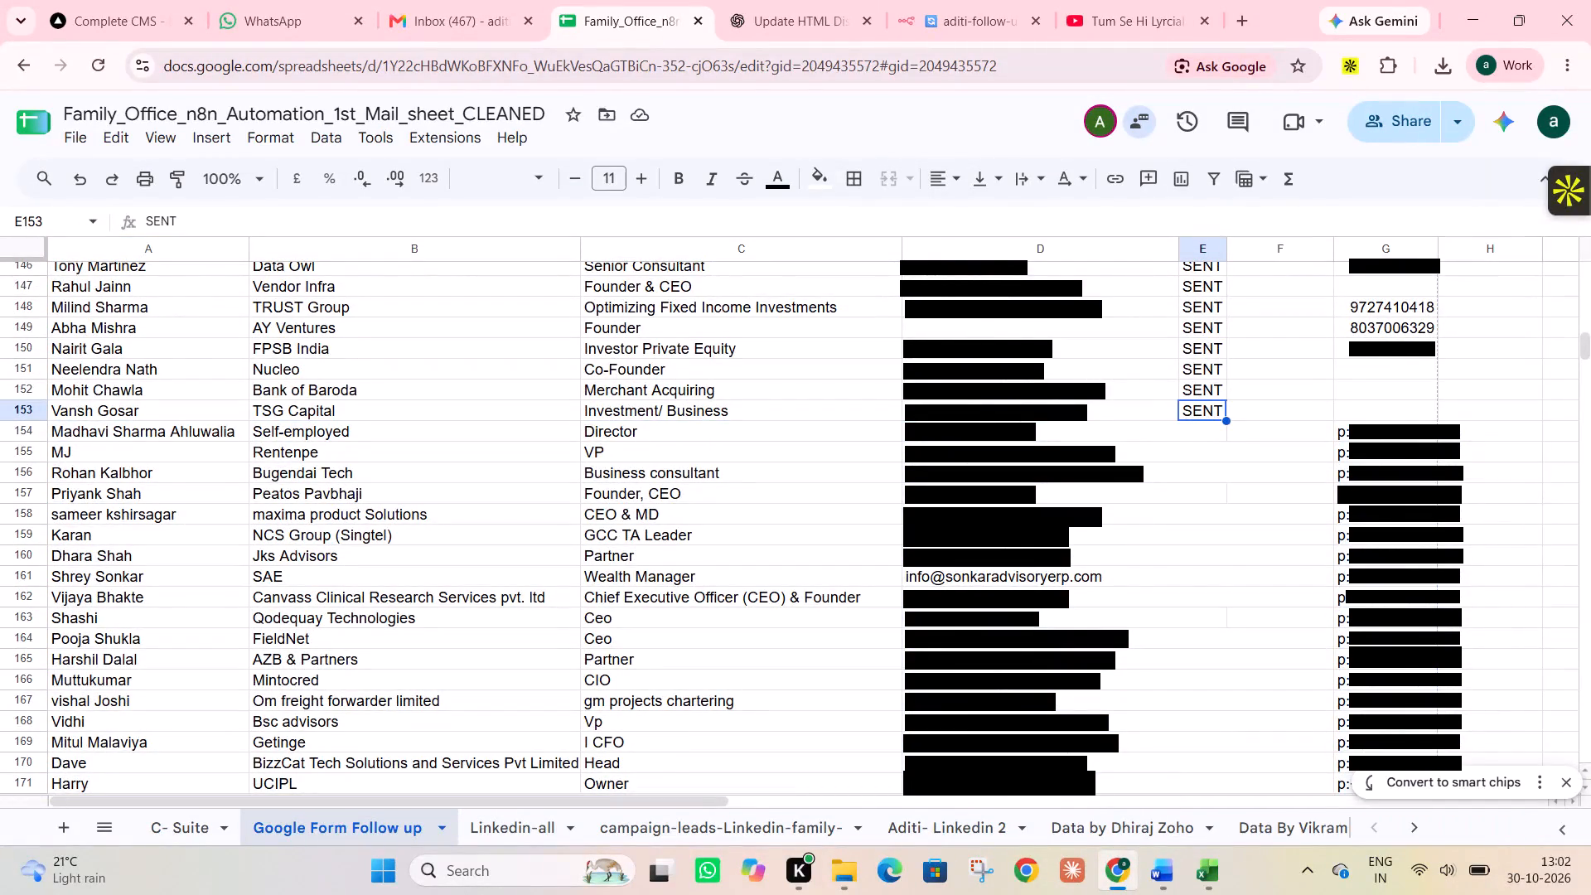
pyautogui.click(1226, 418)
# Delete row 375, the test lead with dummy data at the end of the pasted leads.
pyautogui.scroll(-9, 1289, 440)
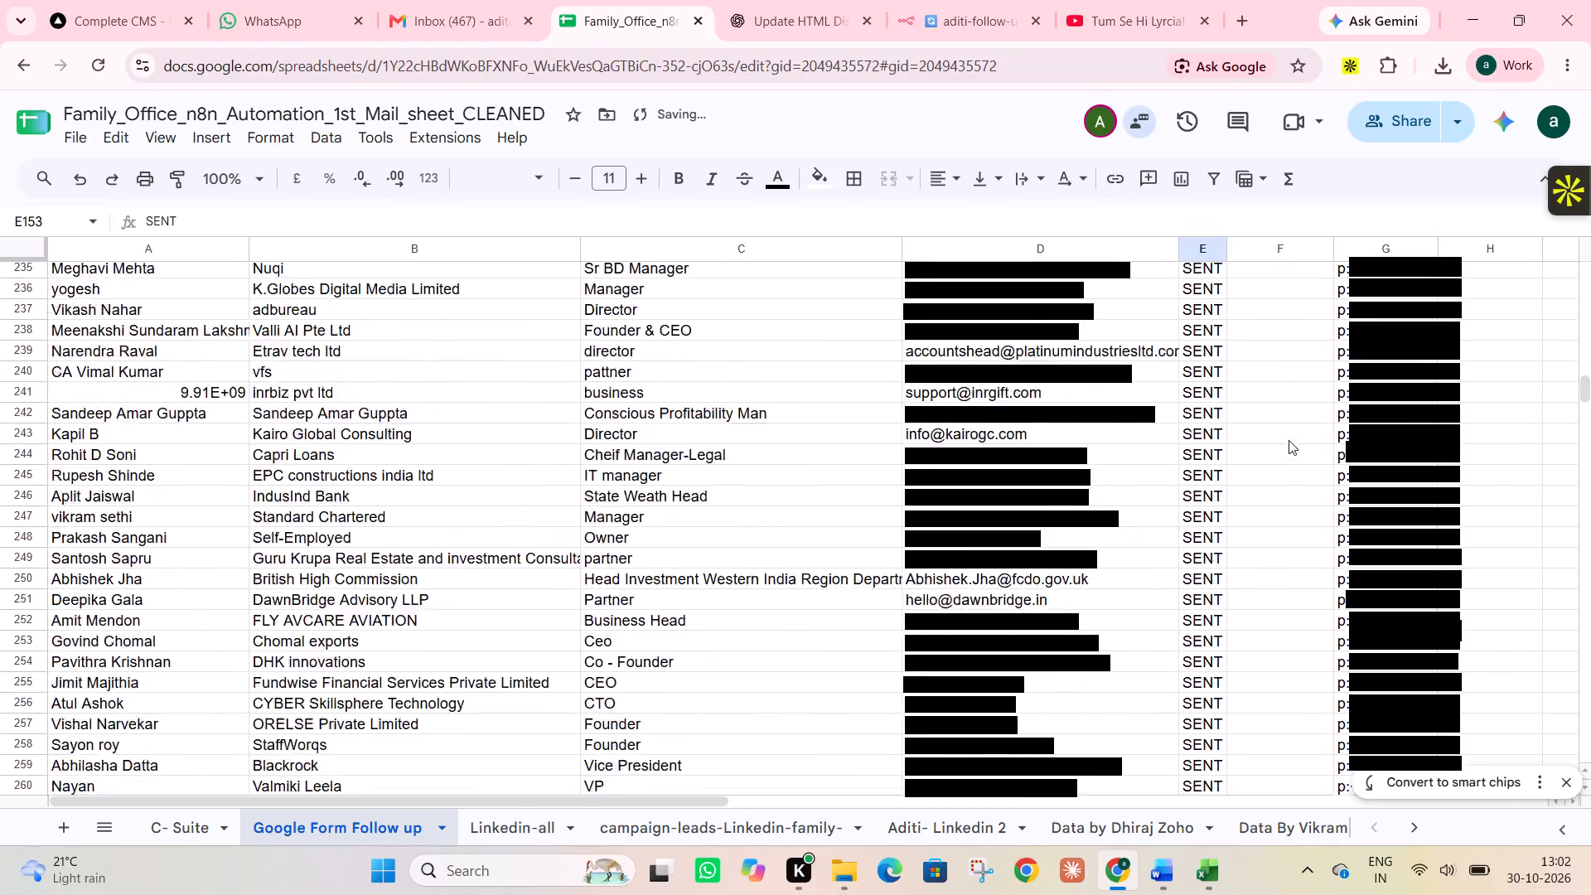
pyautogui.scroll(-5, 1289, 440)
pyautogui.scroll(5, 1289, 440)
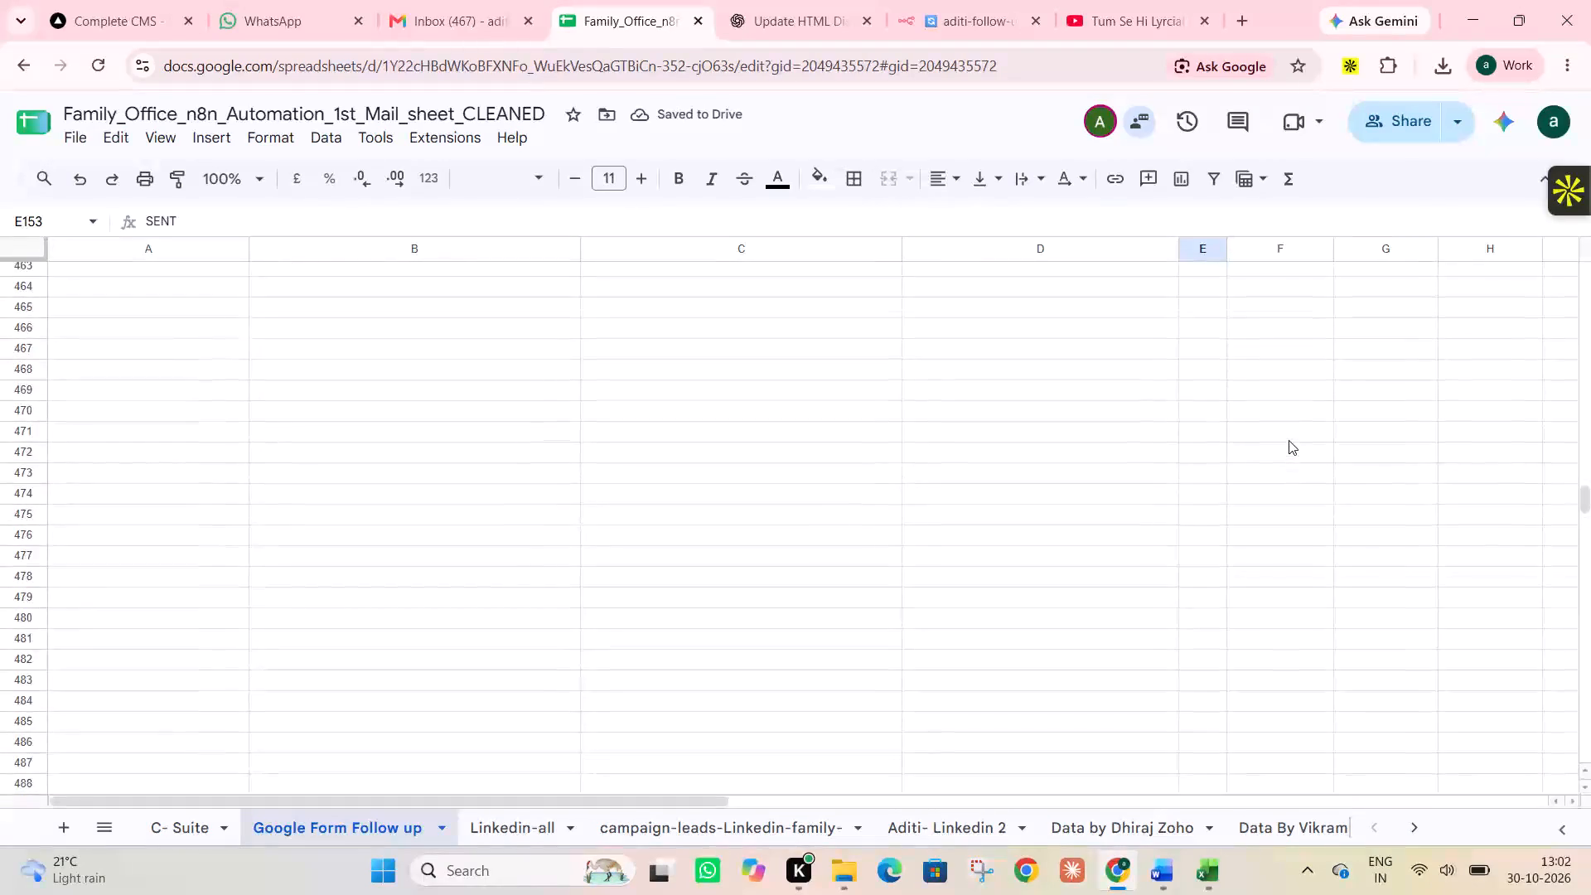
pyautogui.scroll(6, 1289, 440)
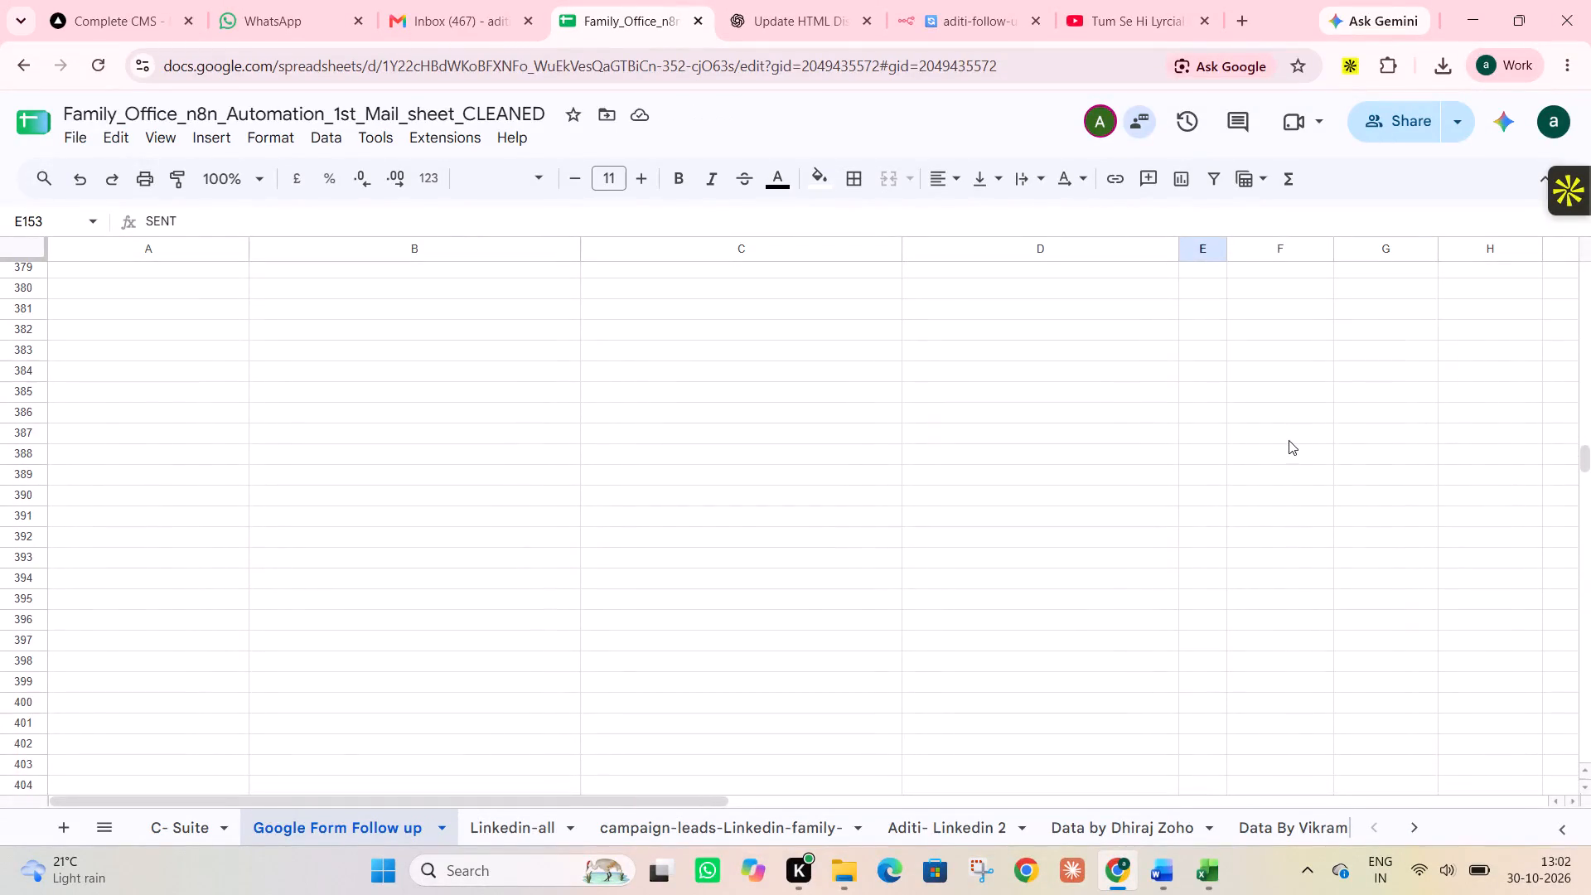
pyautogui.scroll(3, 1289, 440)
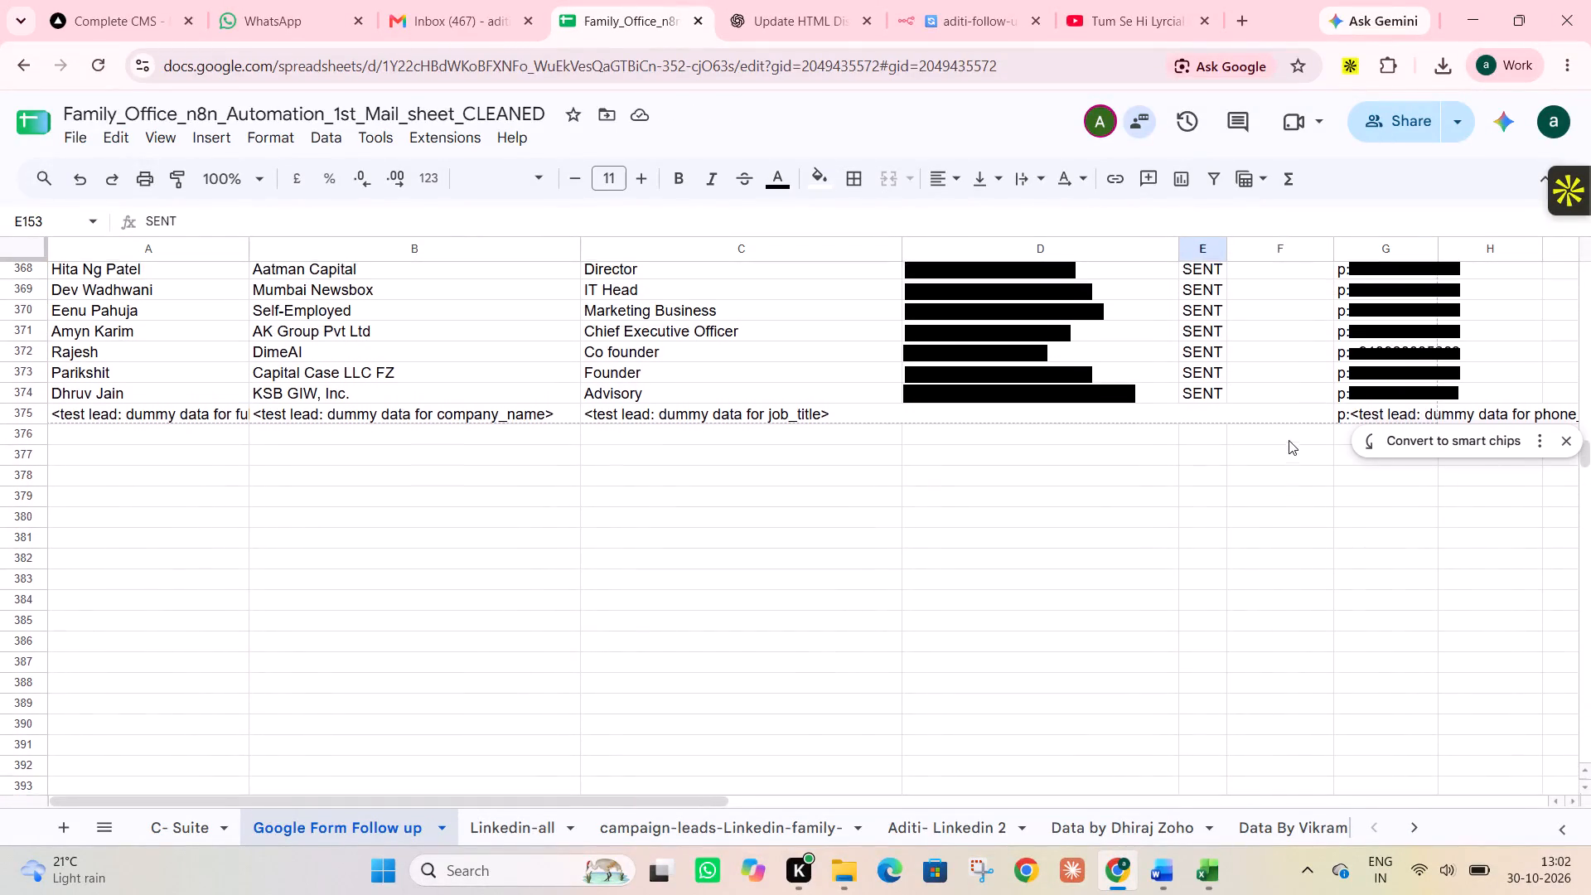
pyautogui.scroll(1, 1289, 440)
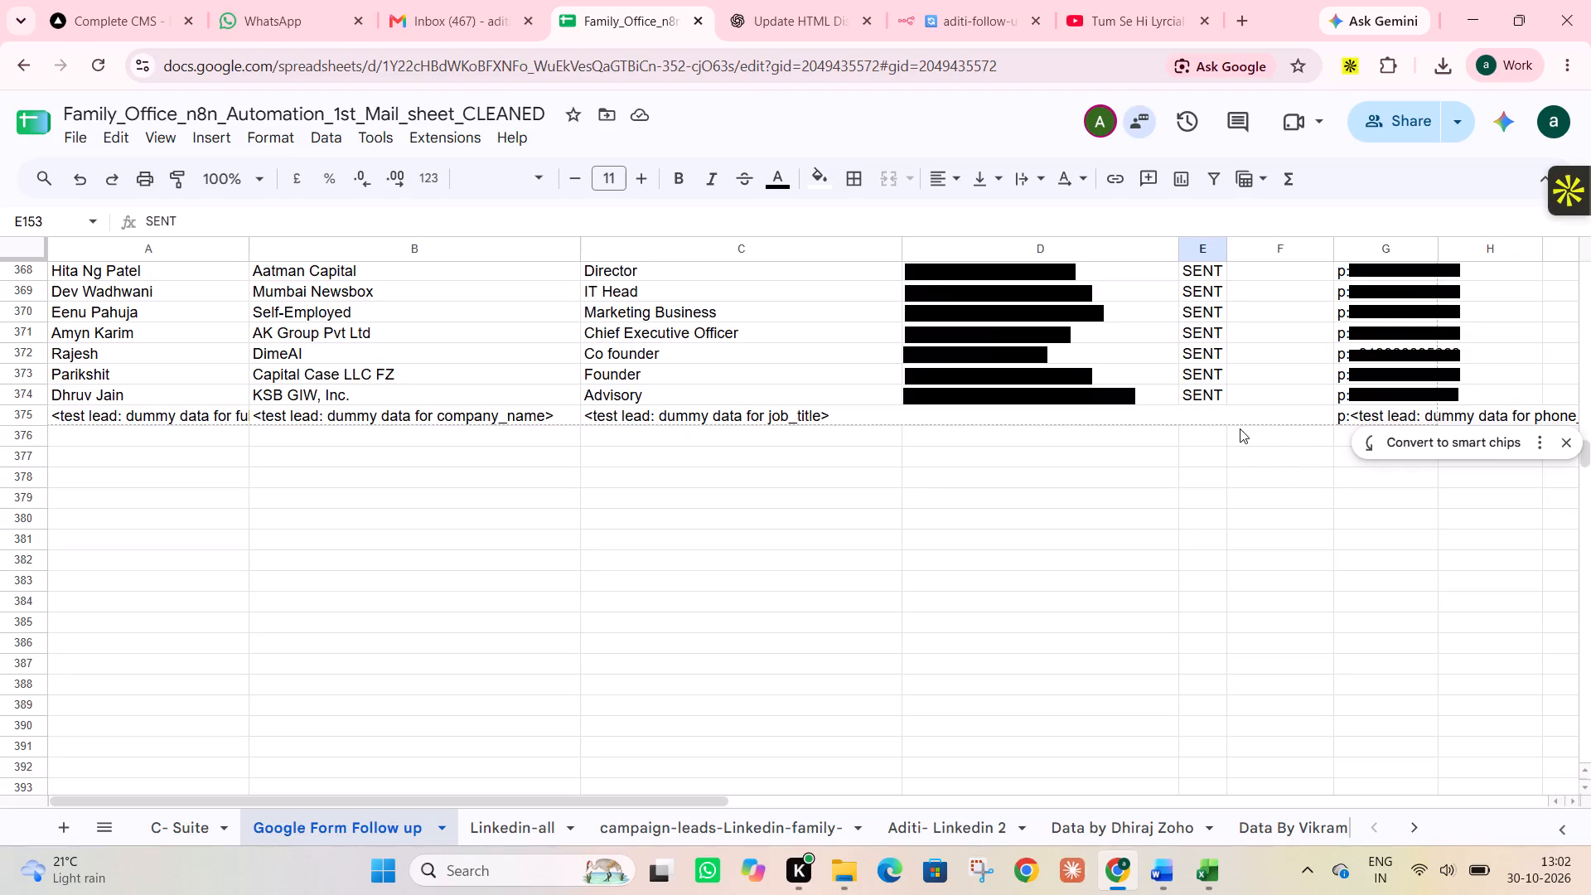
pyautogui.click(25, 413)
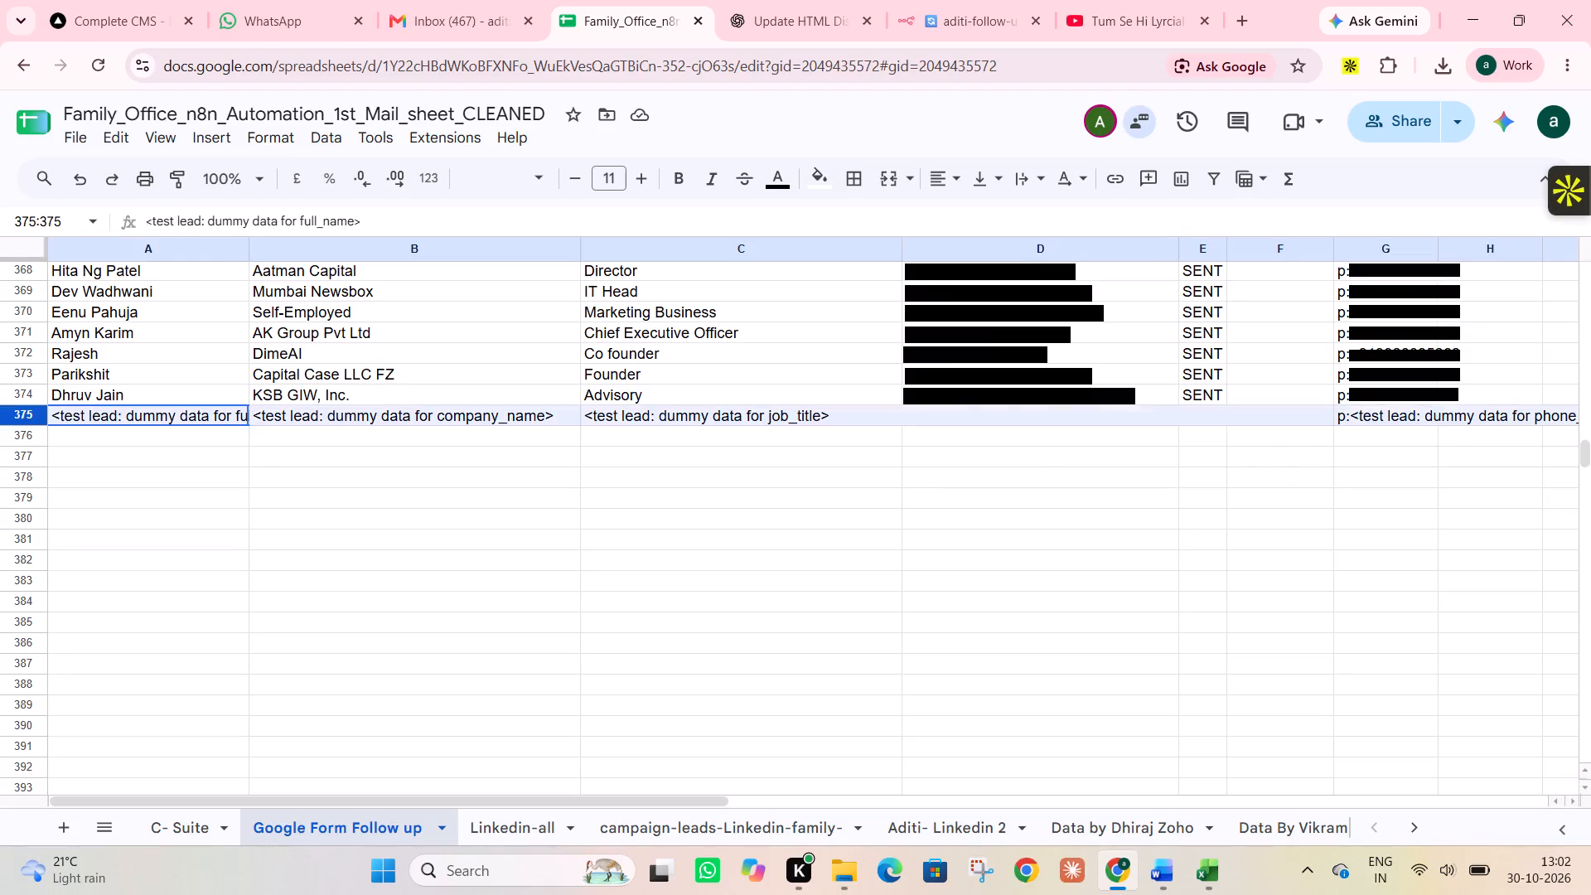
pyautogui.hotkey('ctrl', '-')
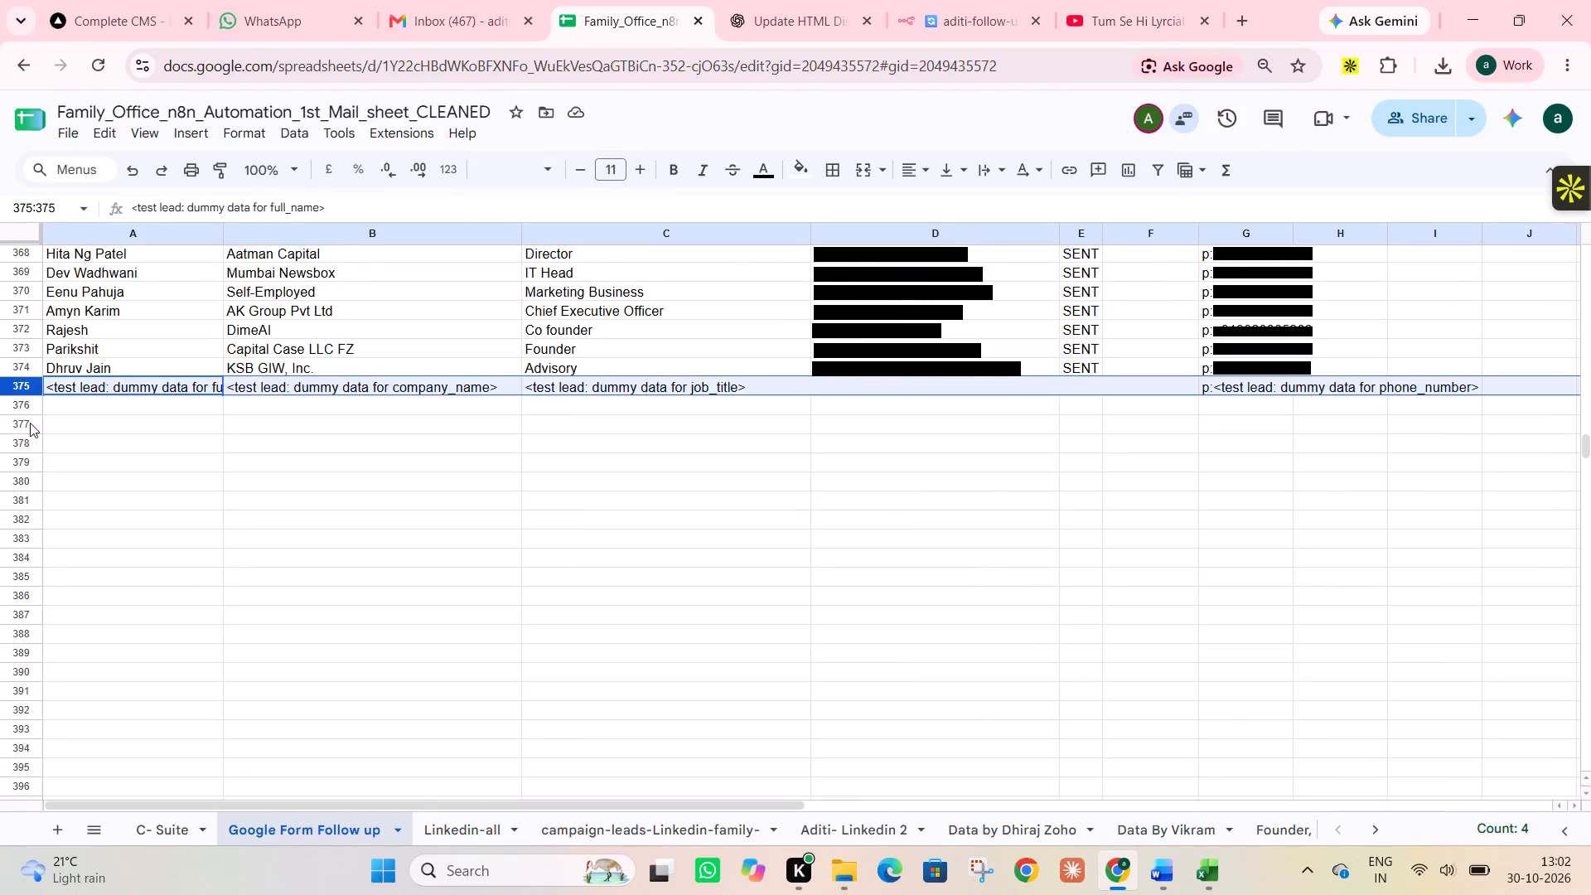
pyautogui.hotkey('ctrl', '-')
pyautogui.hotkey('ctrl', '=')
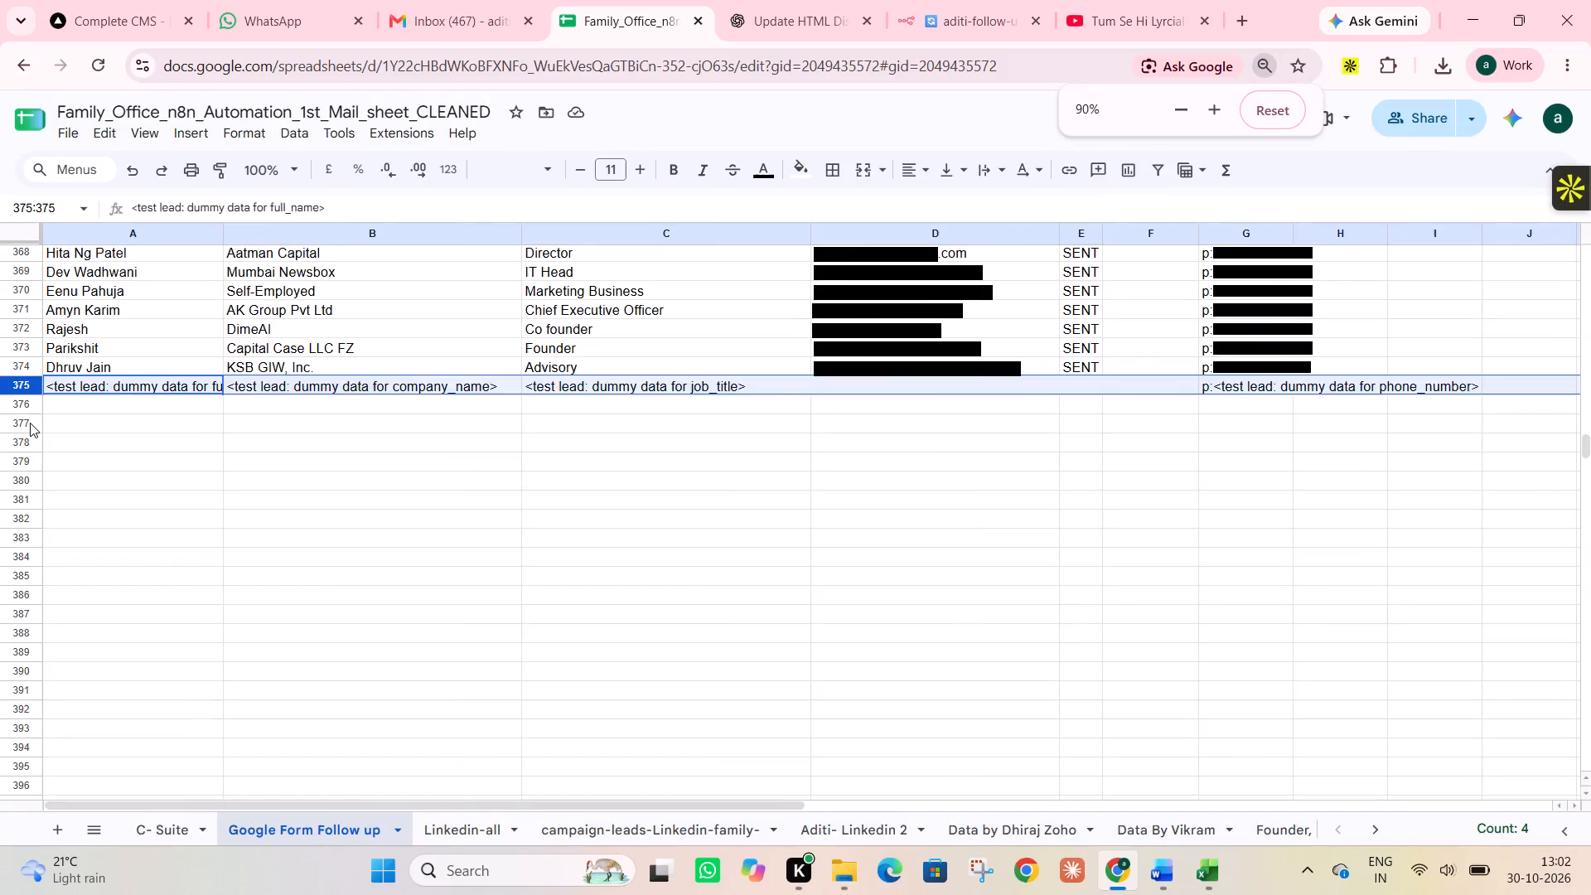
pyautogui.hotkey('ctrl', '=')
pyautogui.press('-')
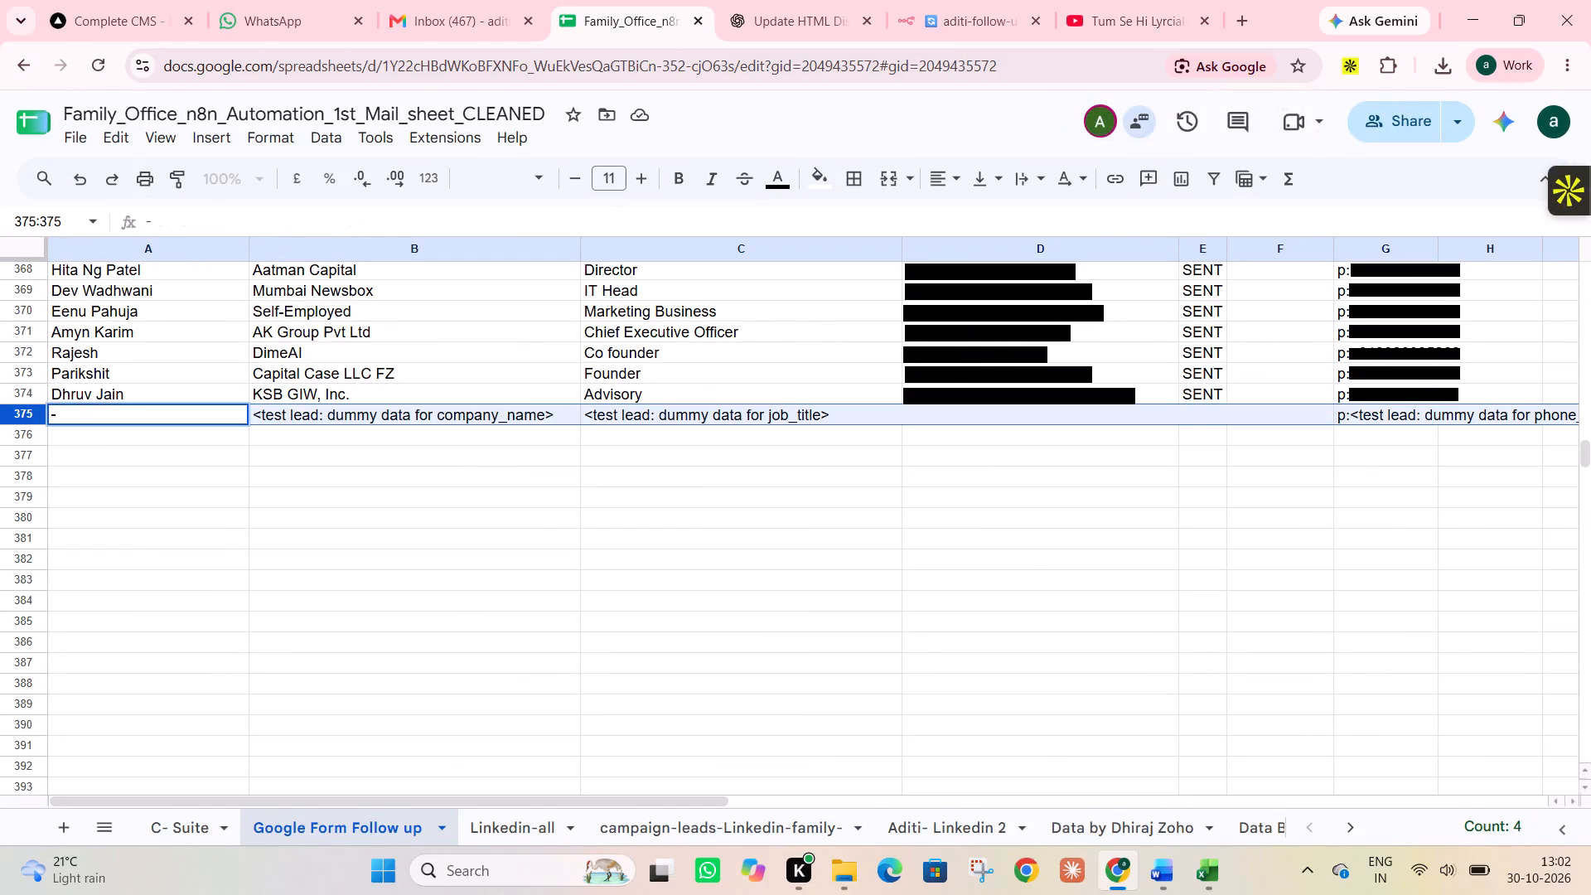
pyautogui.rightClick(30, 423)
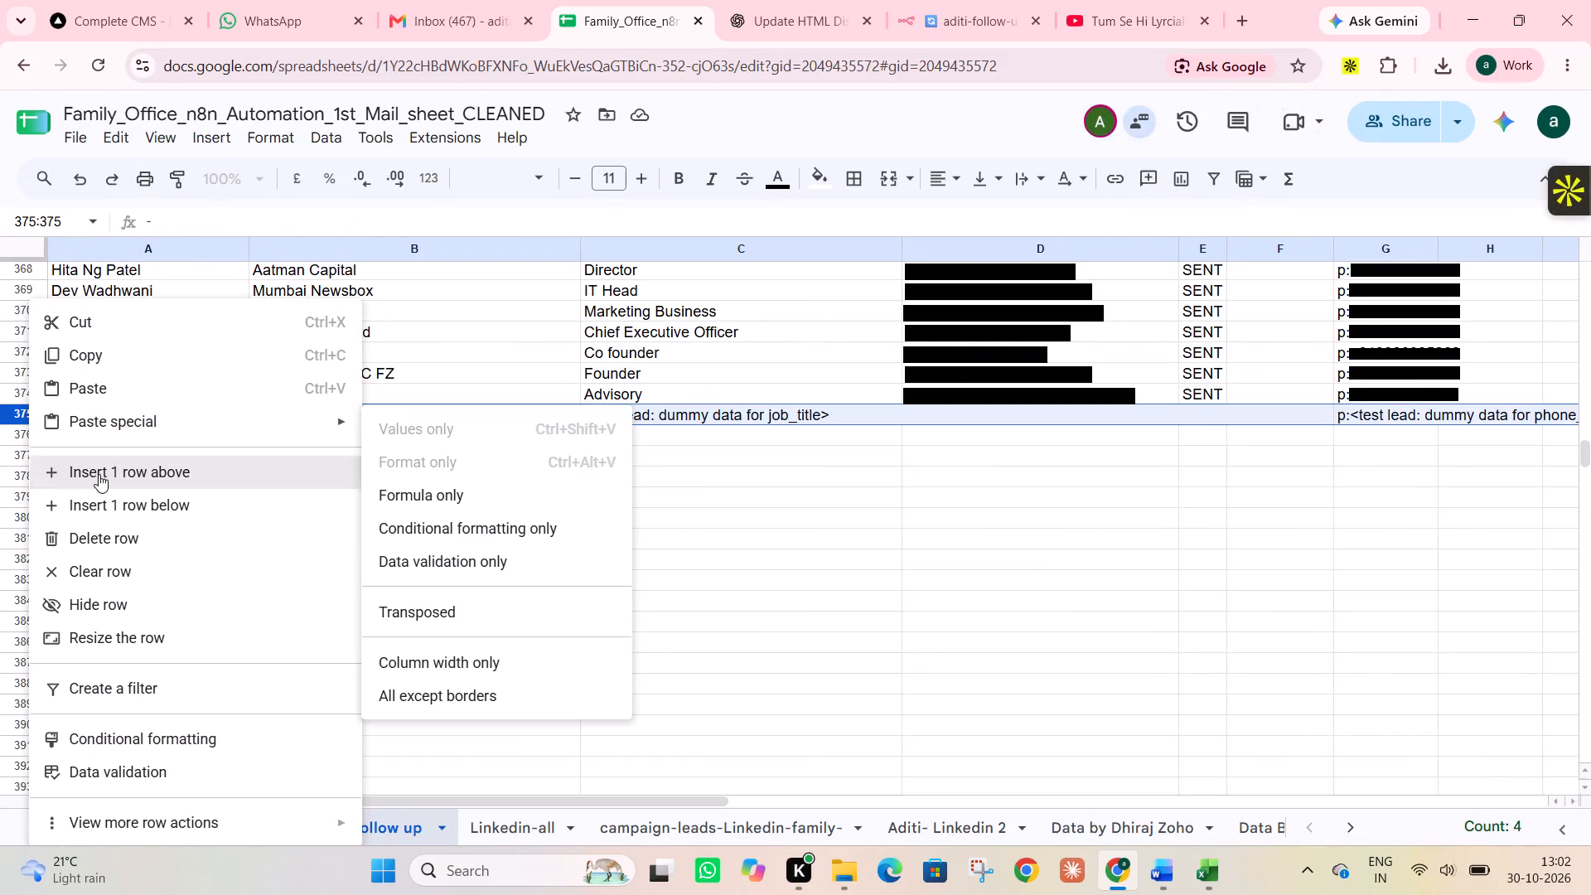
pyautogui.click(129, 528)
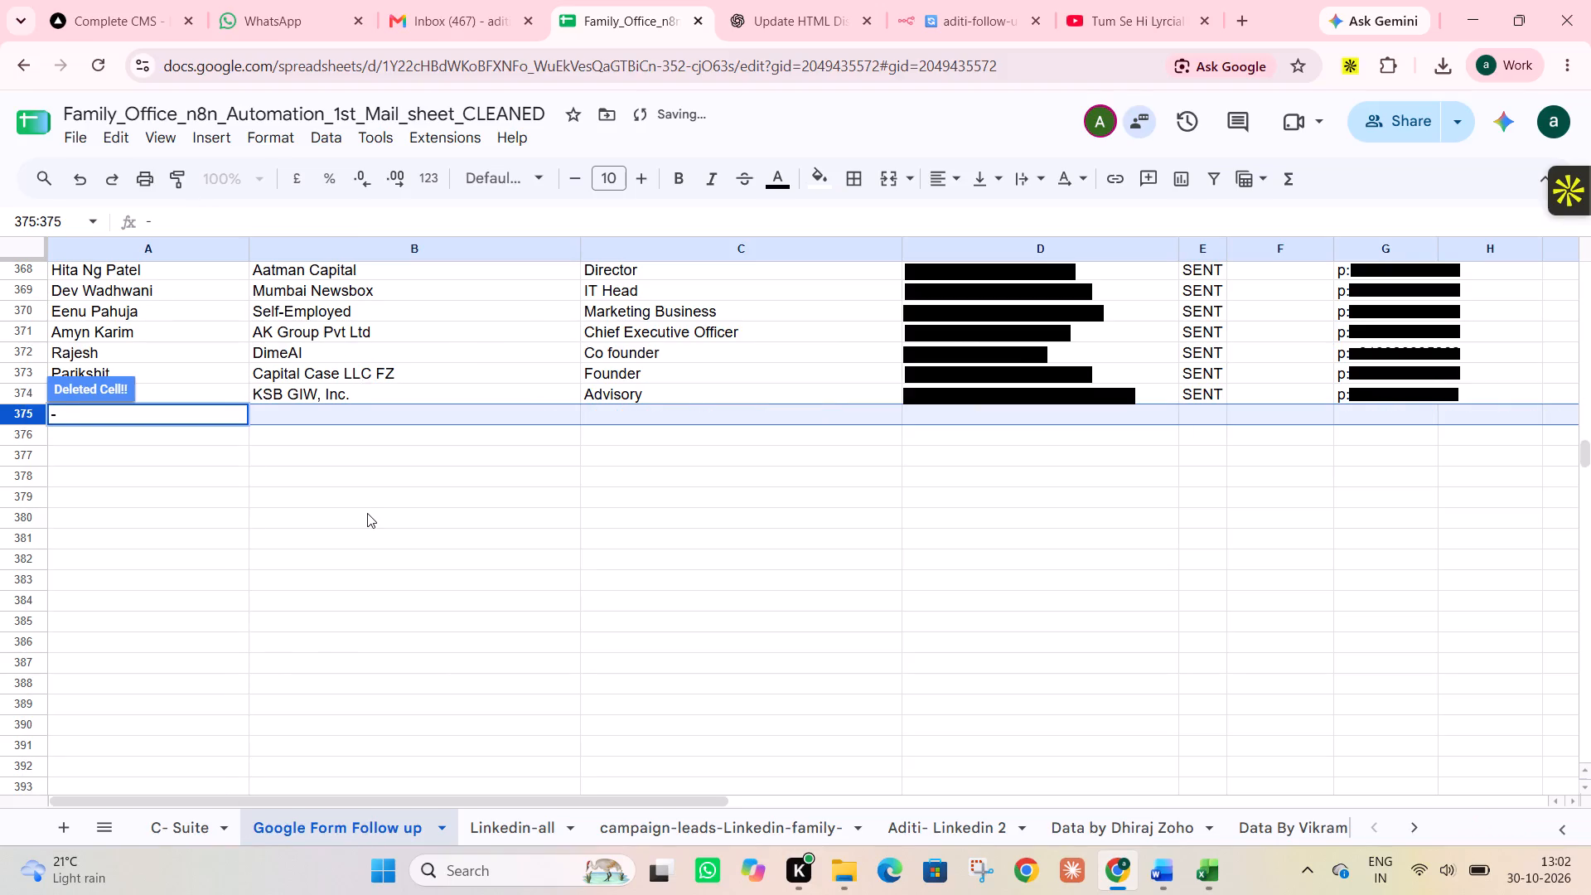
pyautogui.press('BackSpace')
pyautogui.click(367, 513)
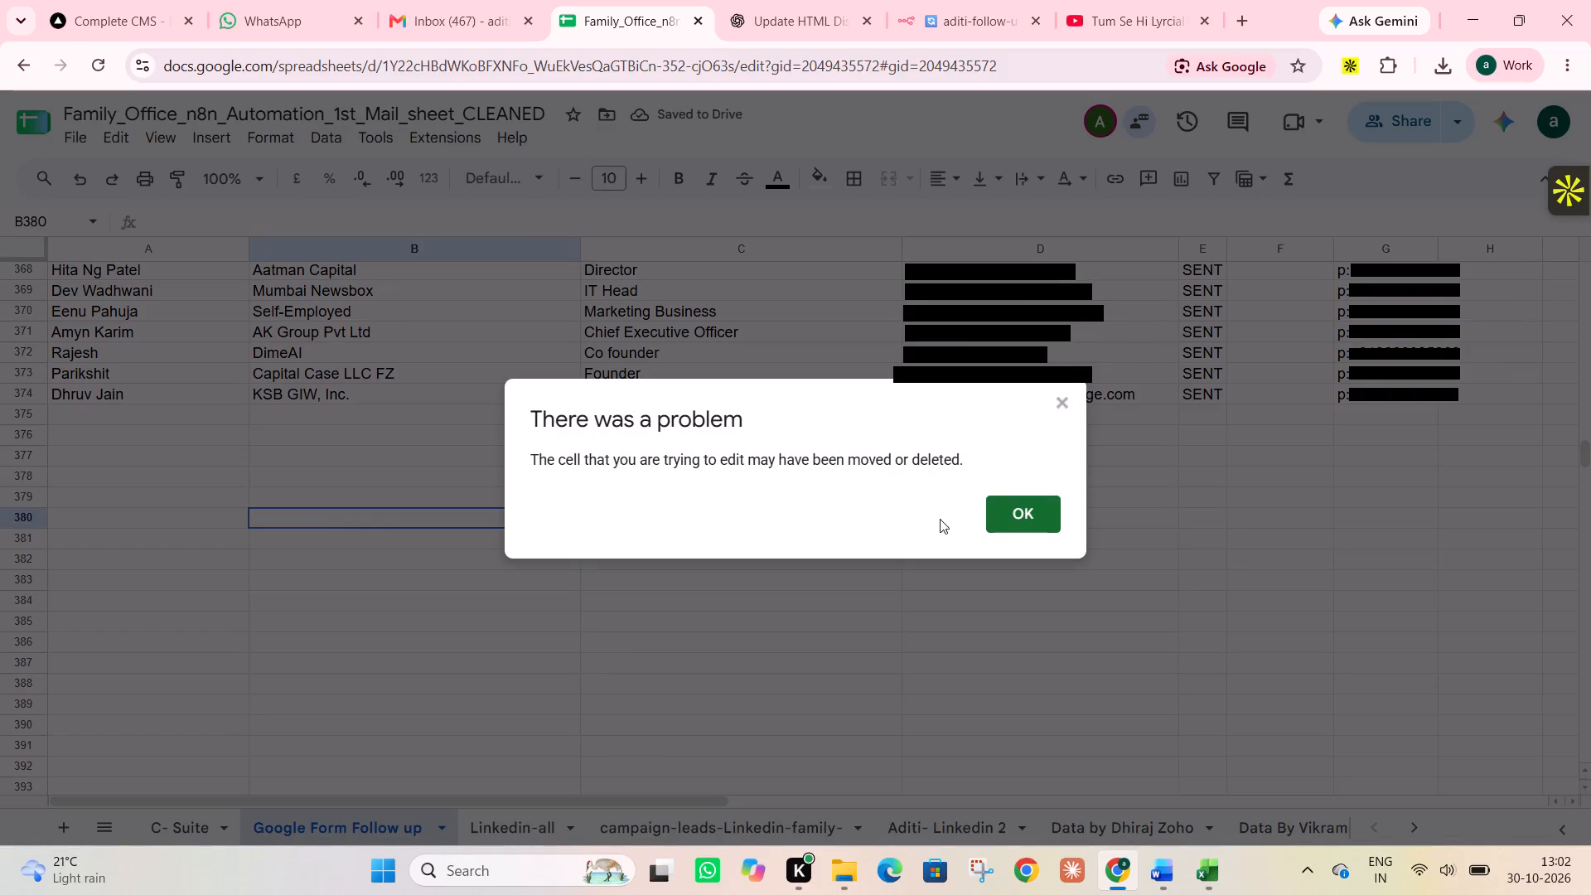
pyautogui.click(1008, 519)
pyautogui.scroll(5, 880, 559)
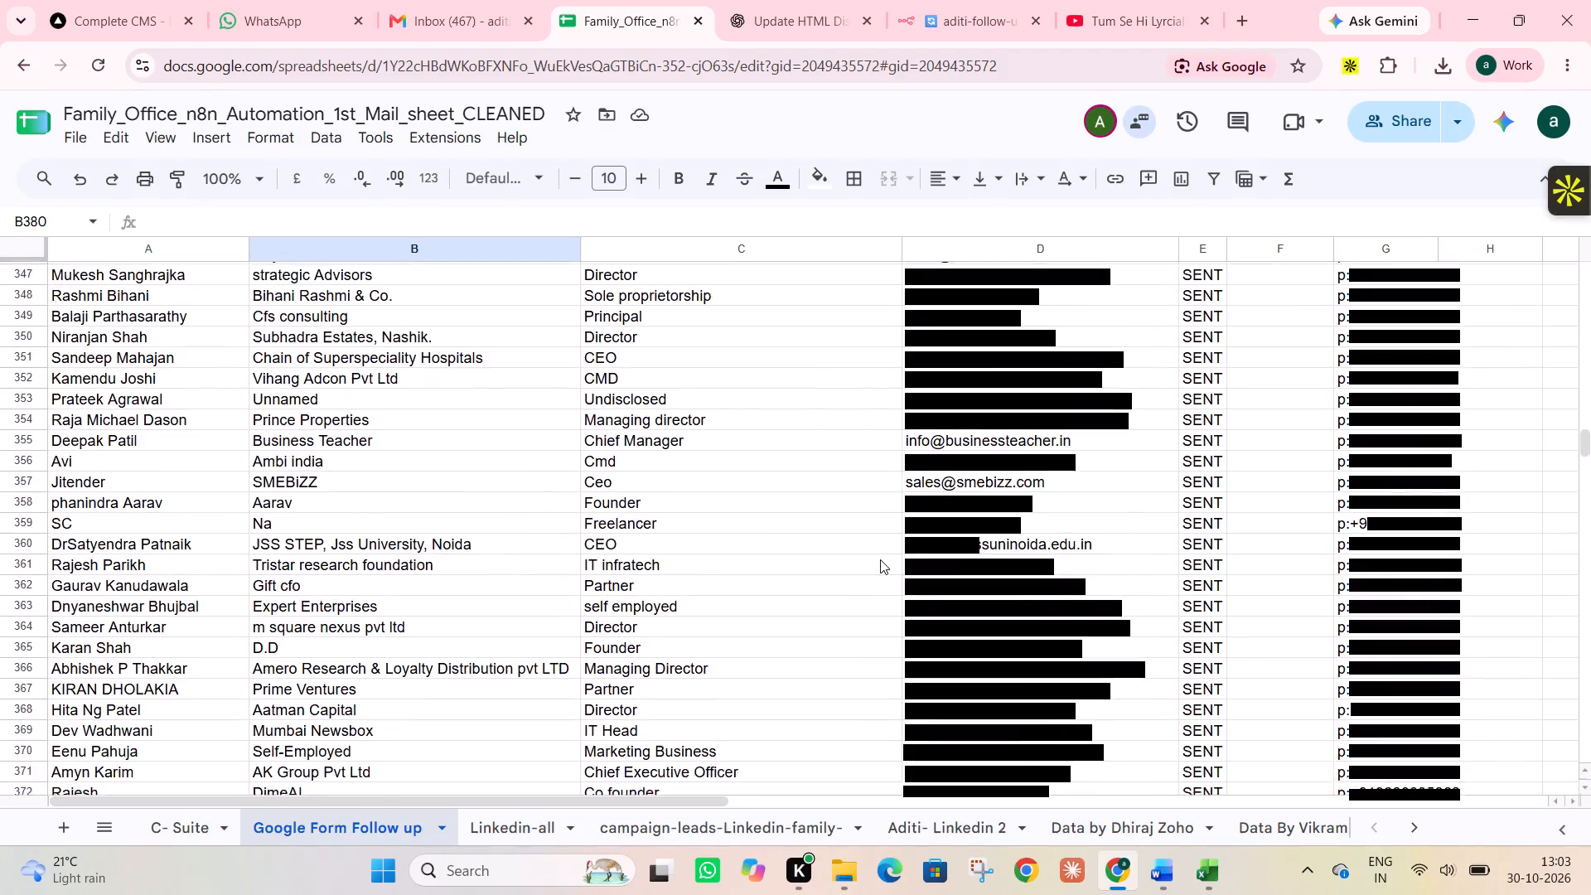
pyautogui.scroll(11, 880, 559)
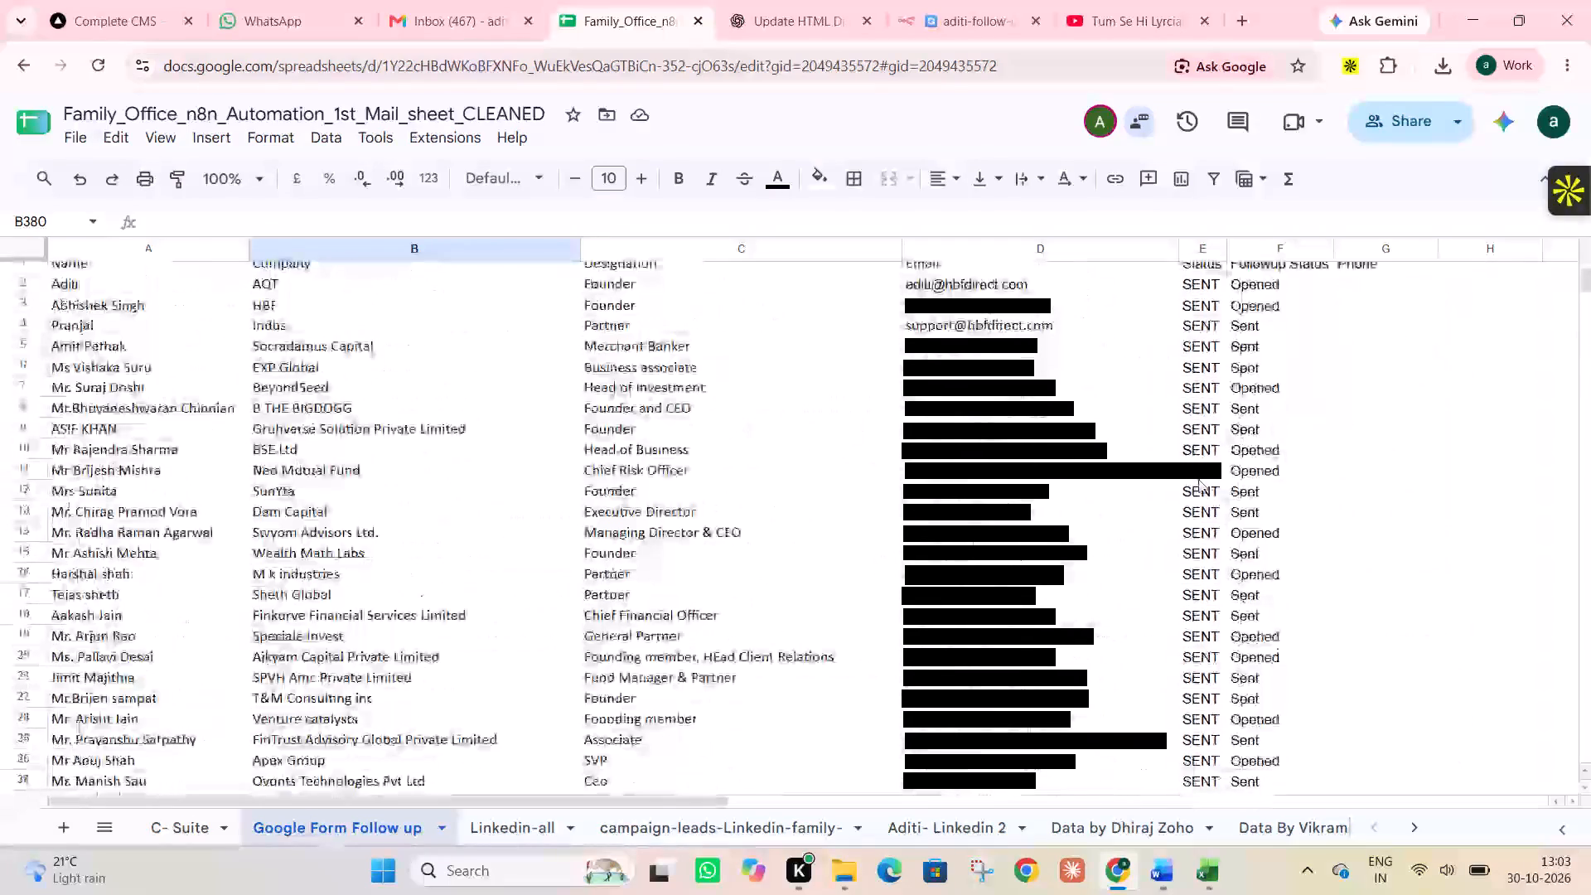
# Auto-fit the width of the Phone column G in the Google Form Follow up sheet.
pyautogui.scroll(1, 1267, 467)
pyautogui.click(1396, 270)
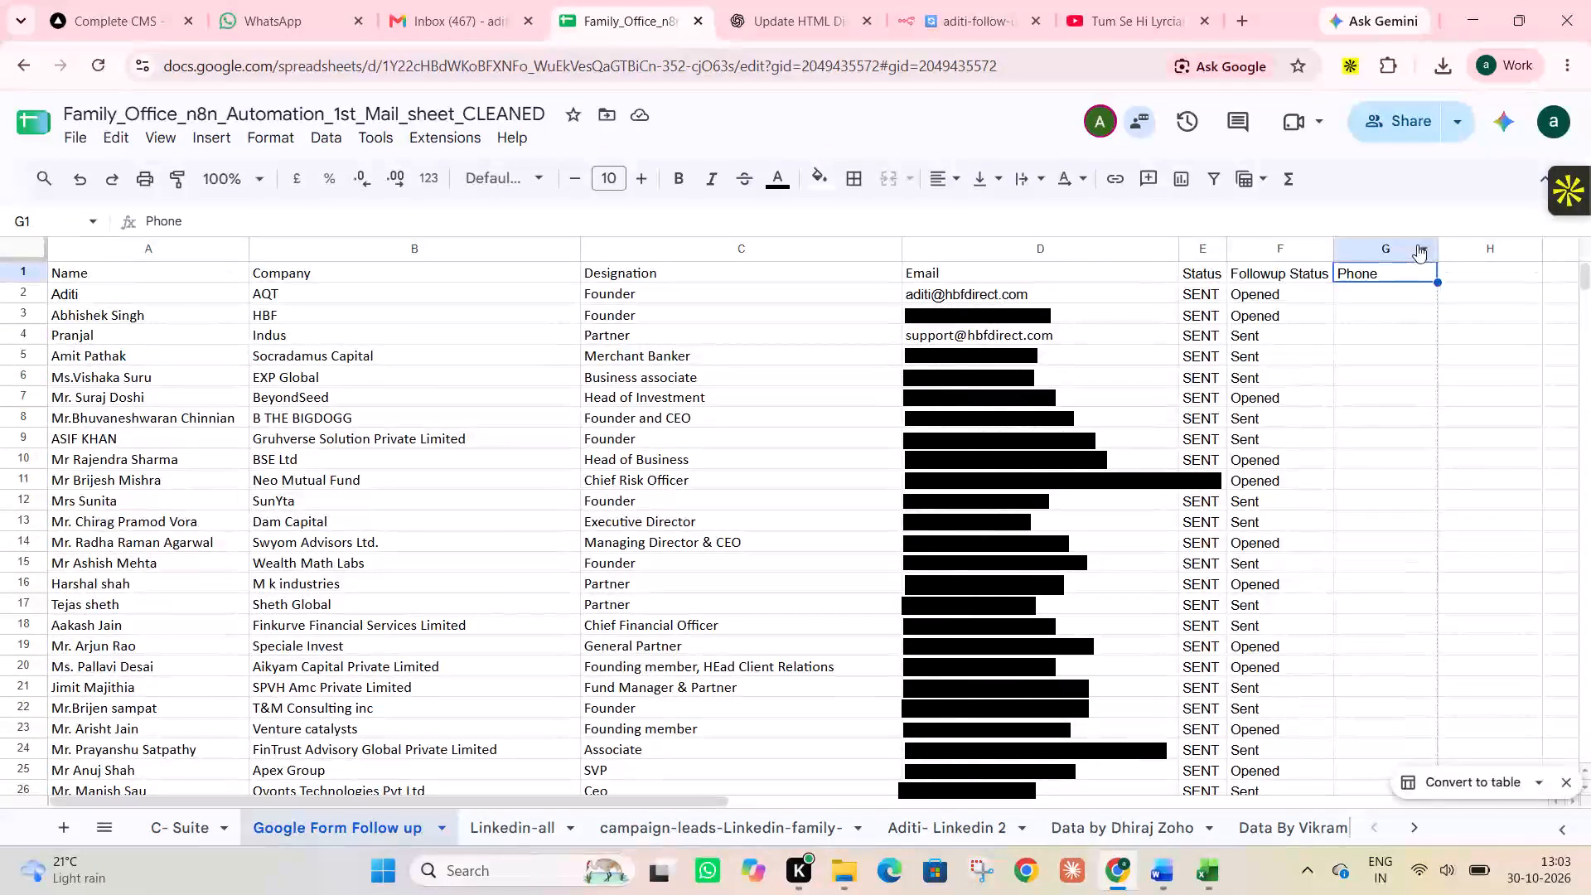
pyautogui.doubleClick(1439, 248)
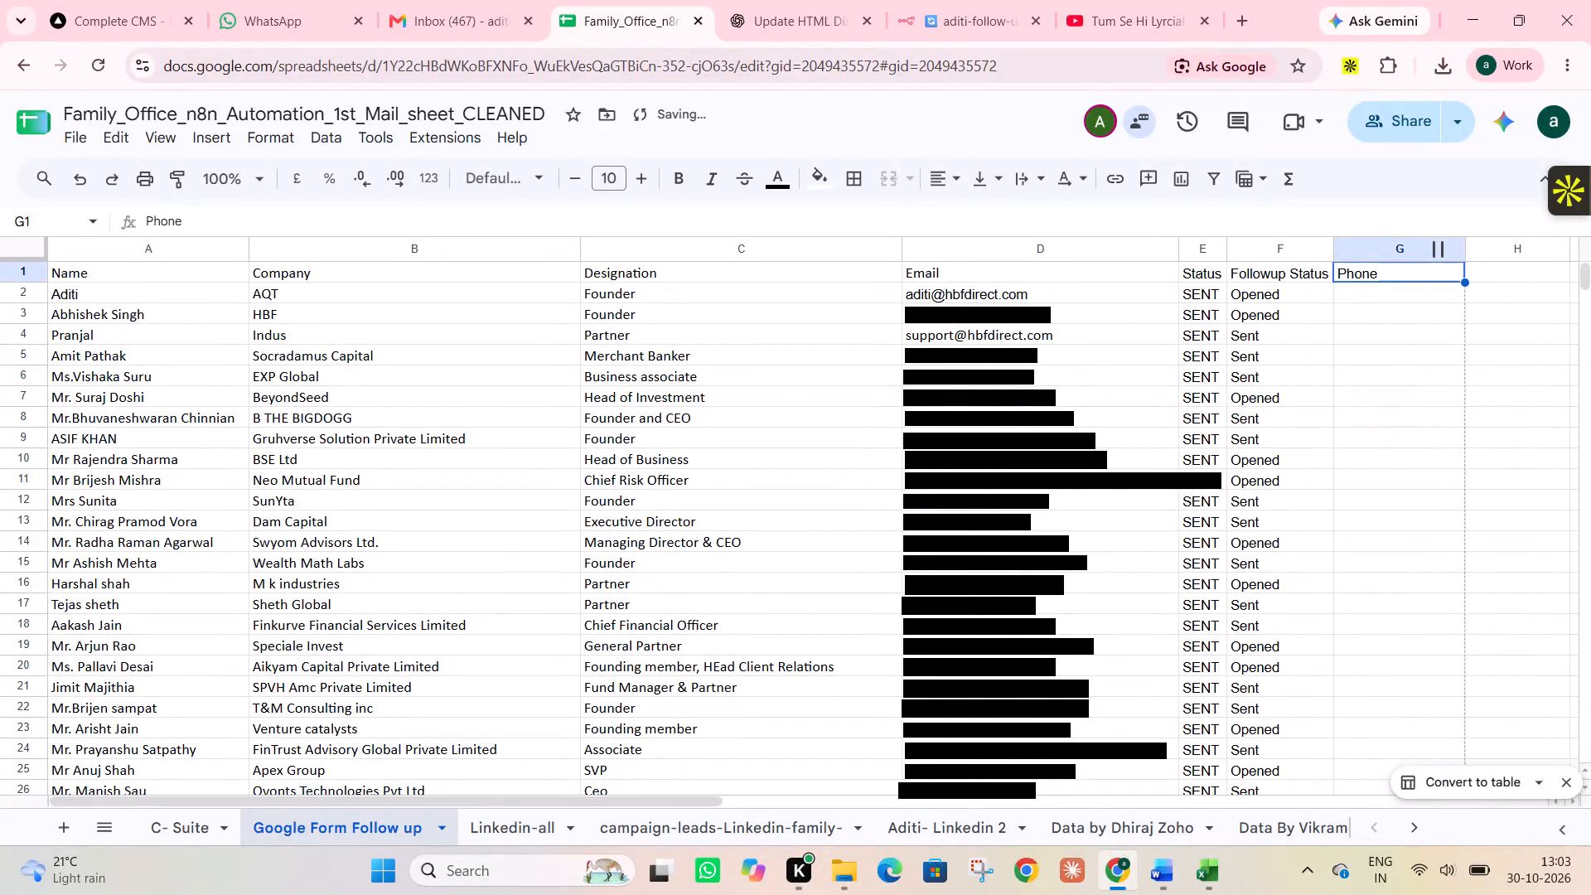
# Check the lead rows around row 154 and the aditi-follow-up-1 workflow's run progress in n8n.
pyautogui.scroll(-1, 1339, 383)
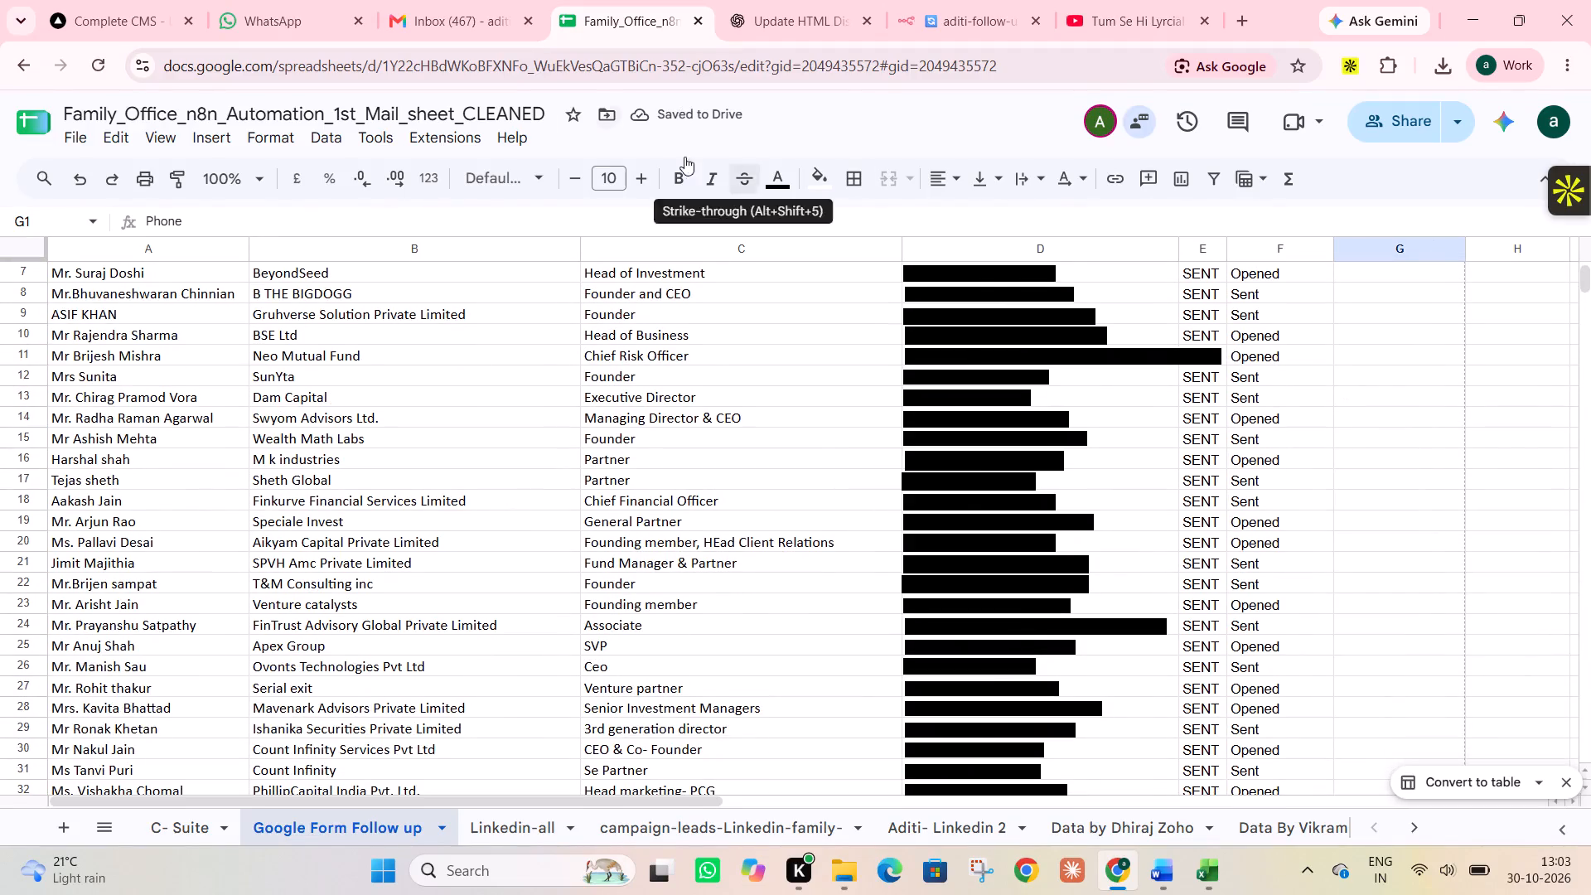
pyautogui.doubleClick(955, 0)
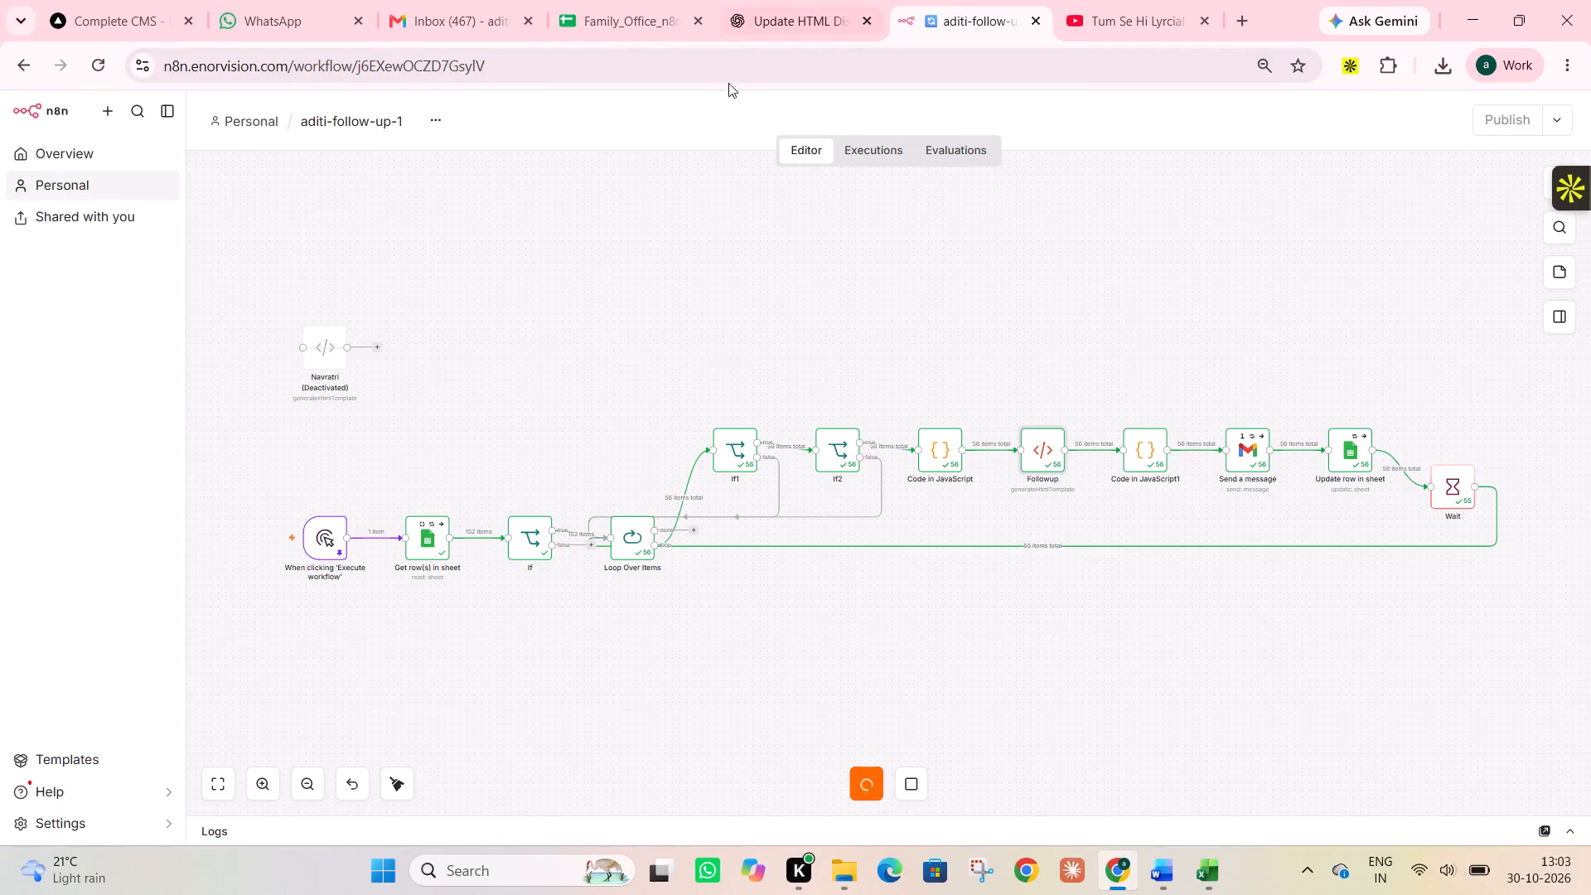
pyautogui.click(582, 17)
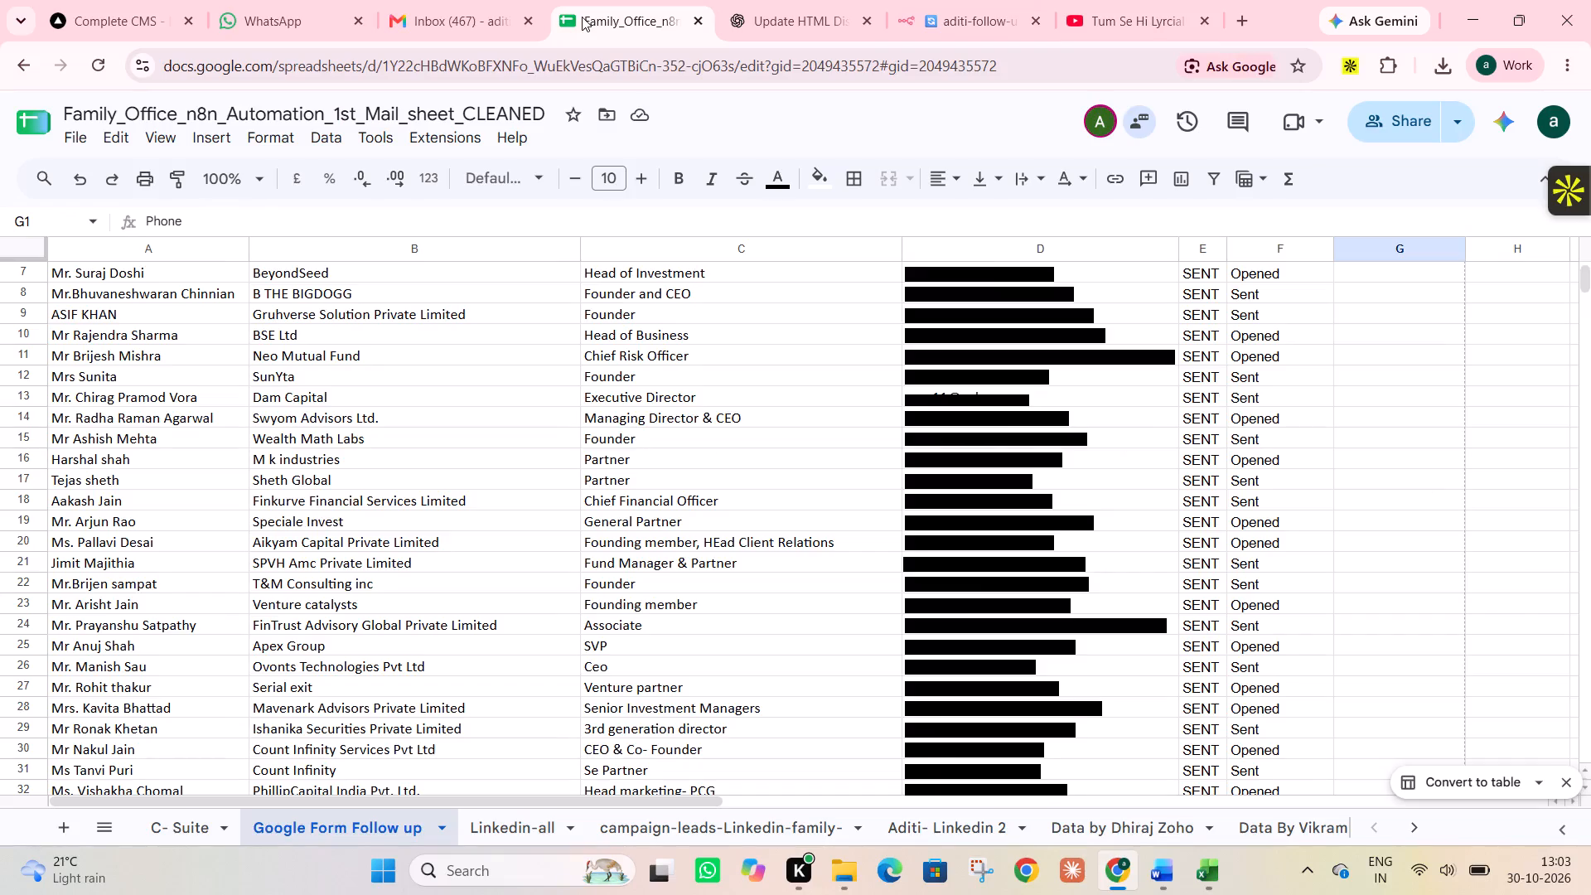
pyautogui.scroll(-14, 597, 474)
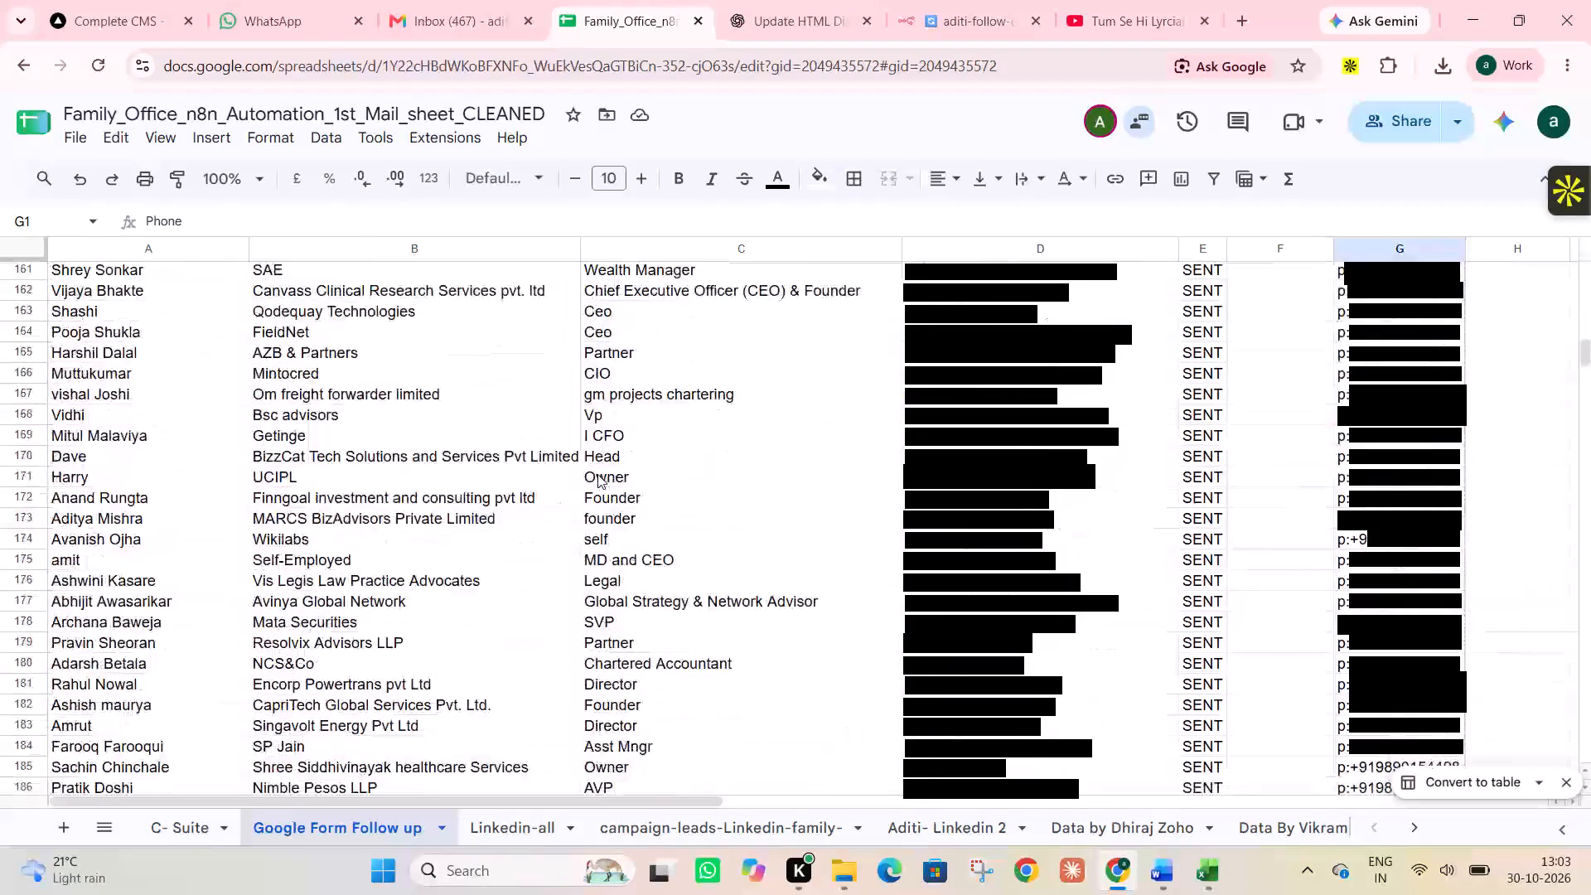
pyautogui.scroll(-3, 597, 474)
pyautogui.scroll(2, 597, 474)
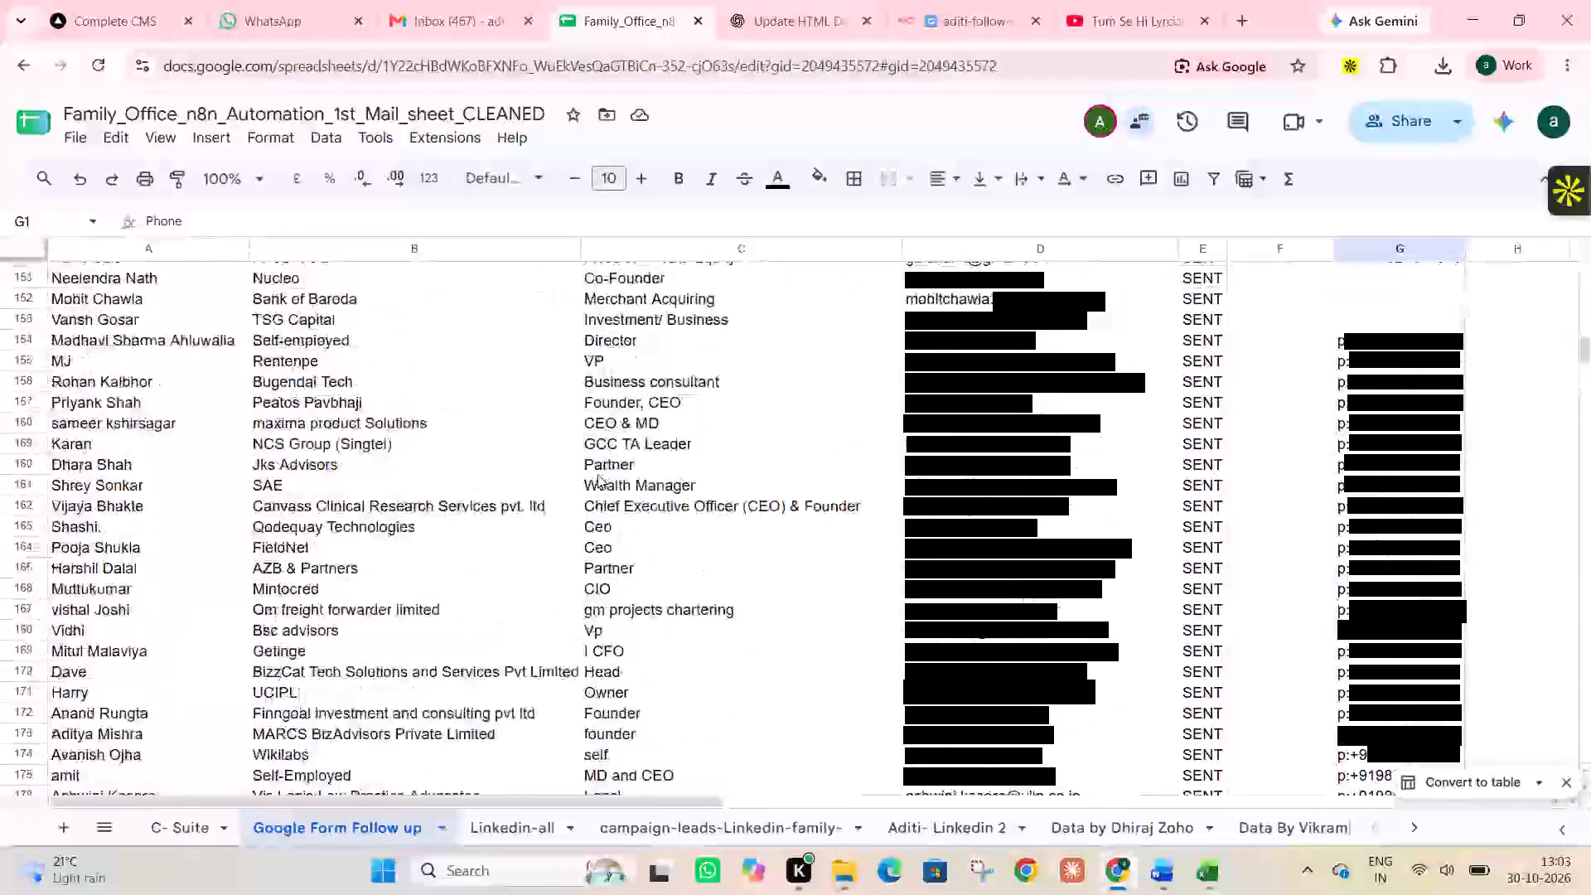
pyautogui.scroll(2, 597, 474)
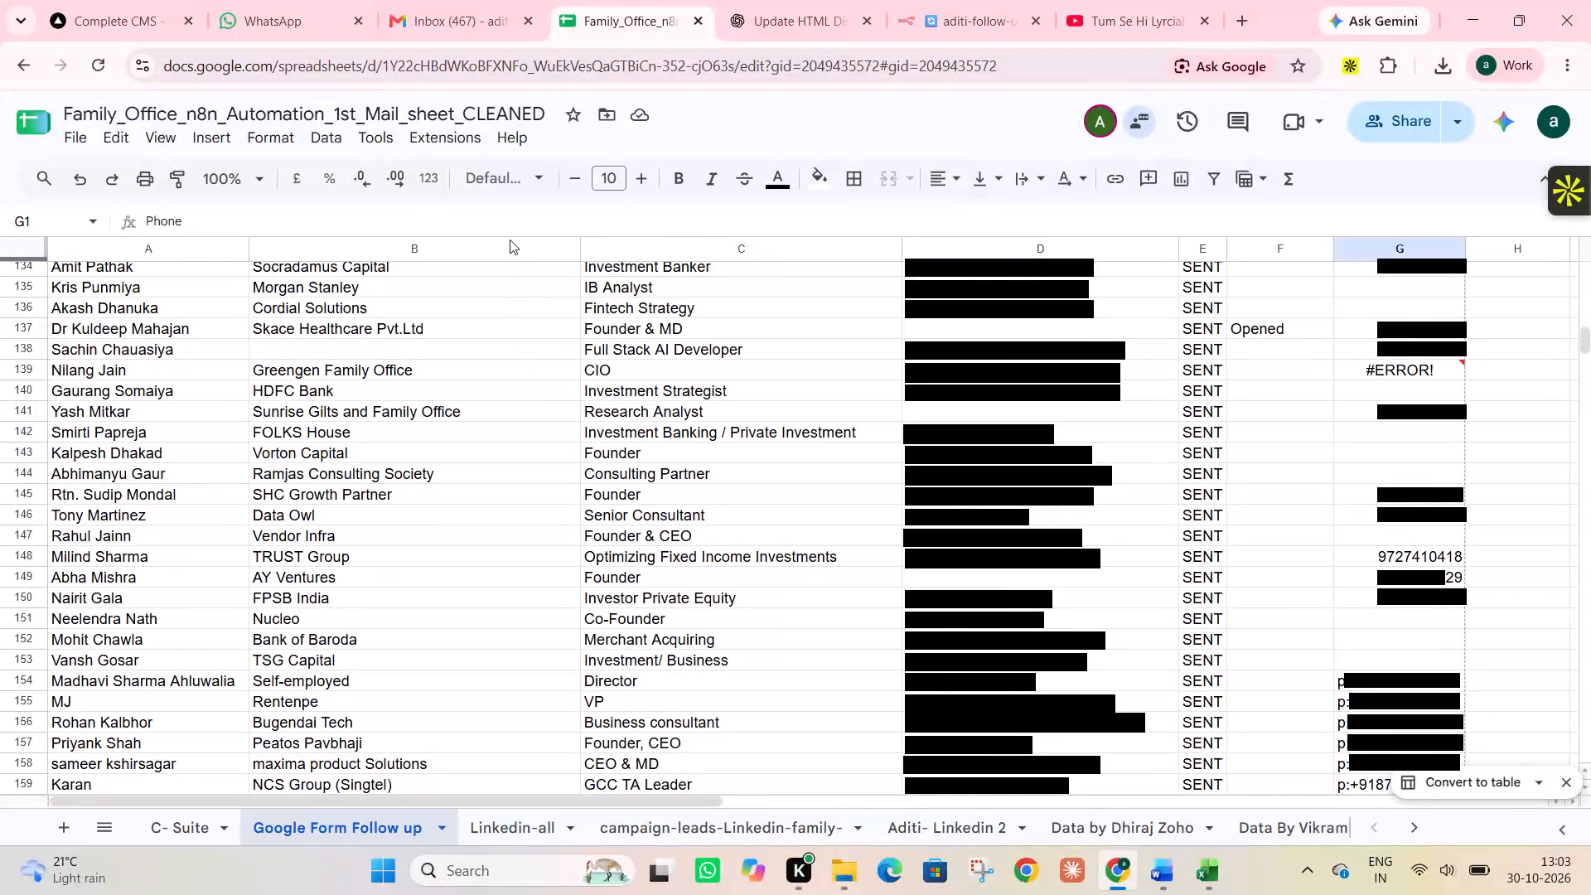
pyautogui.click(923, 11)
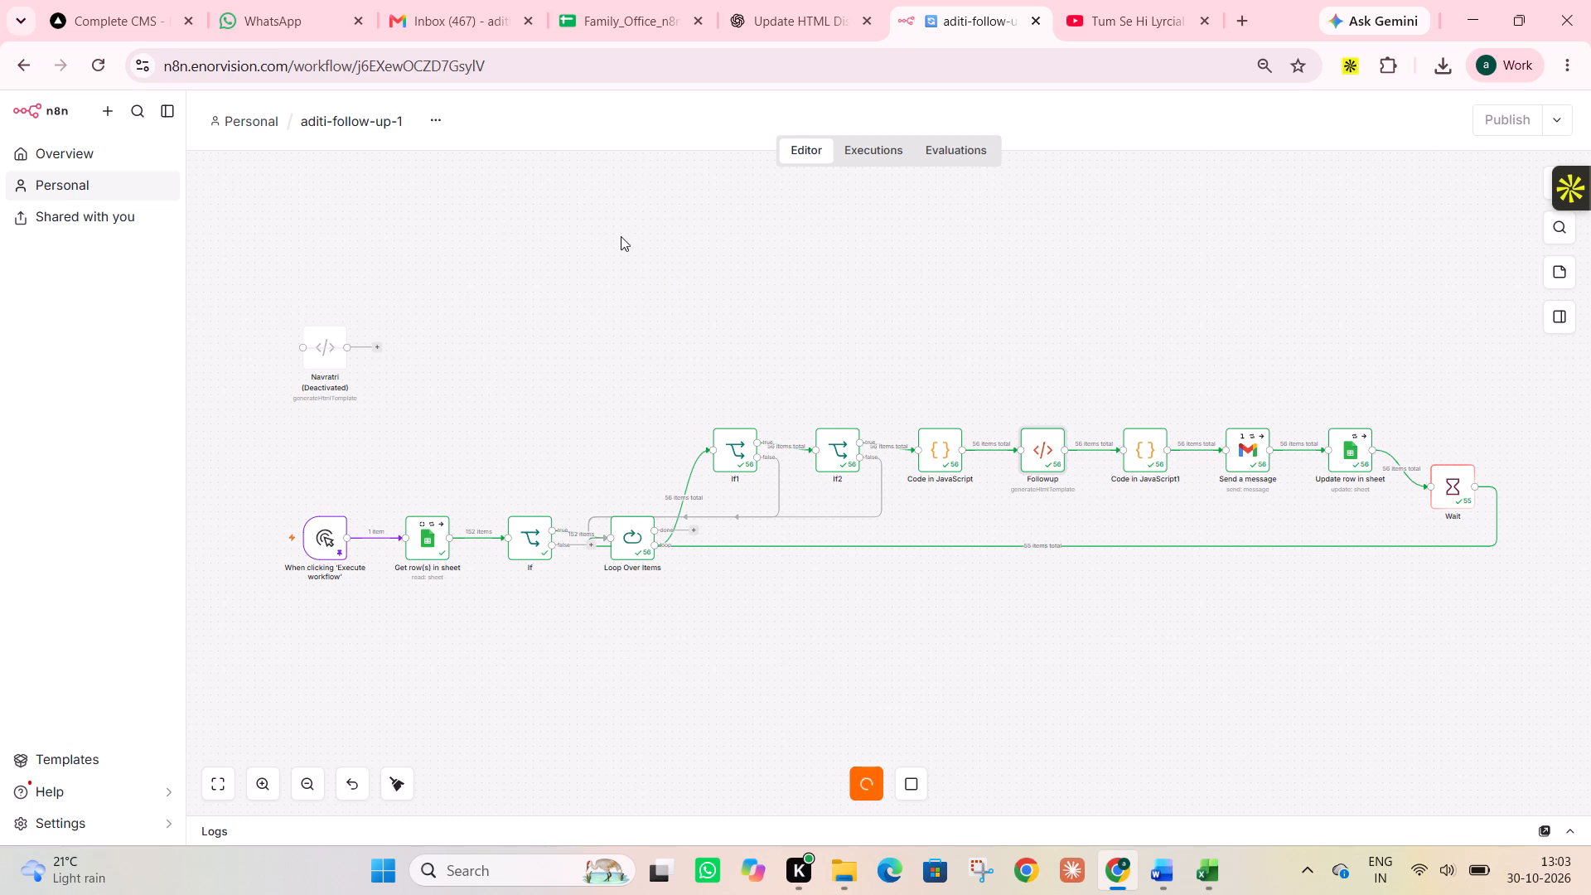
# Delete row 154, the self-employed Director's lead at the start of the pasted leads, from the Google Form Follow up sheet.
pyautogui.click(603, 9)
pyautogui.scroll(-1, 617, 408)
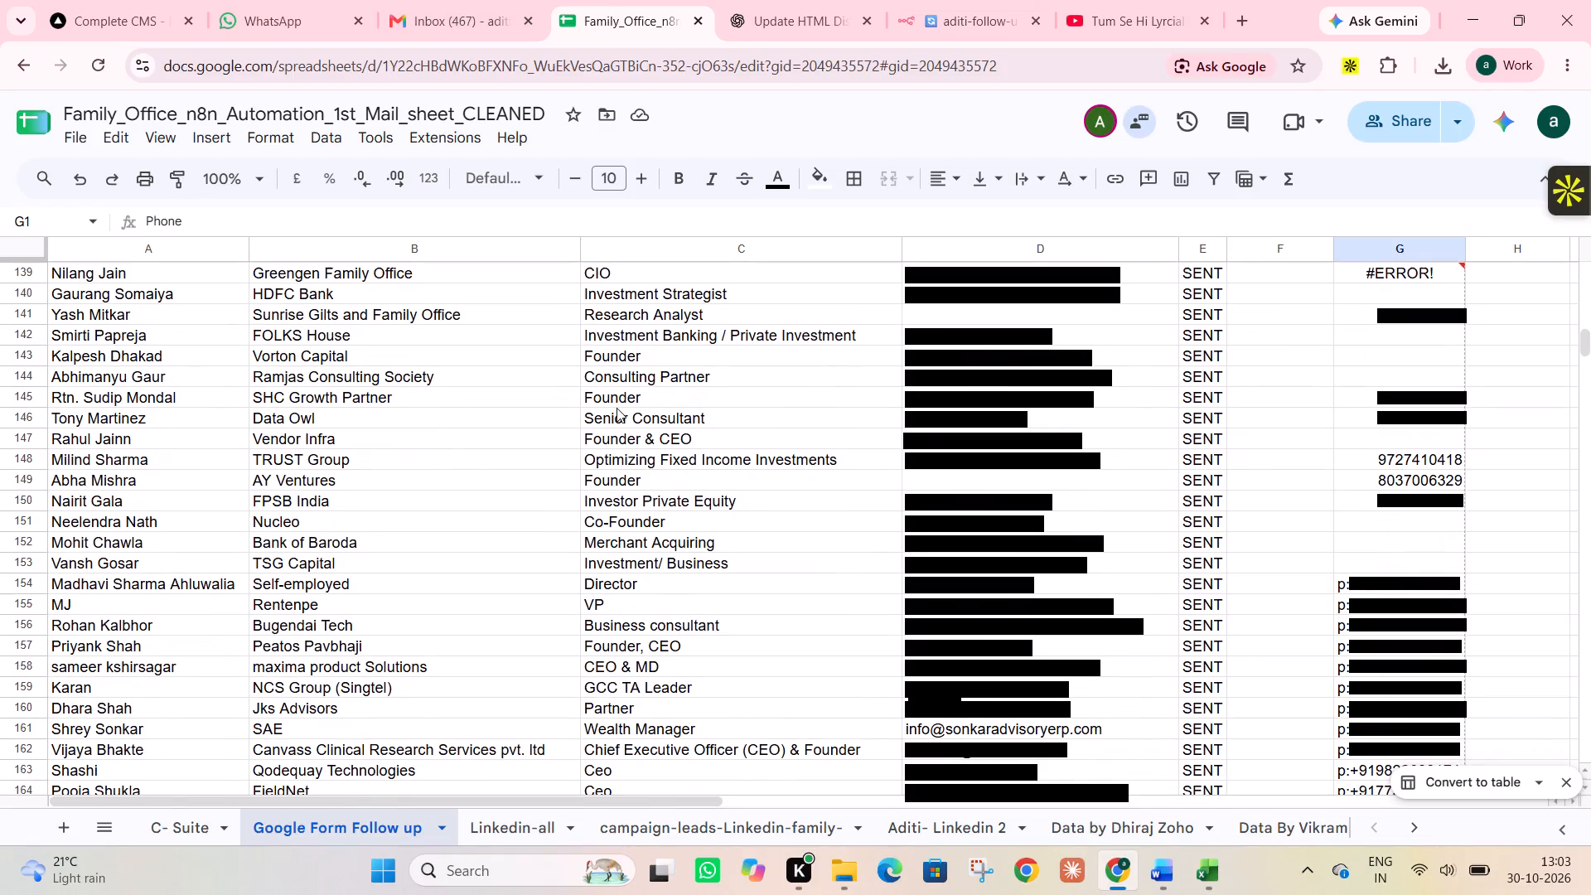
pyautogui.scroll(-2, 617, 408)
pyautogui.click(41, 583)
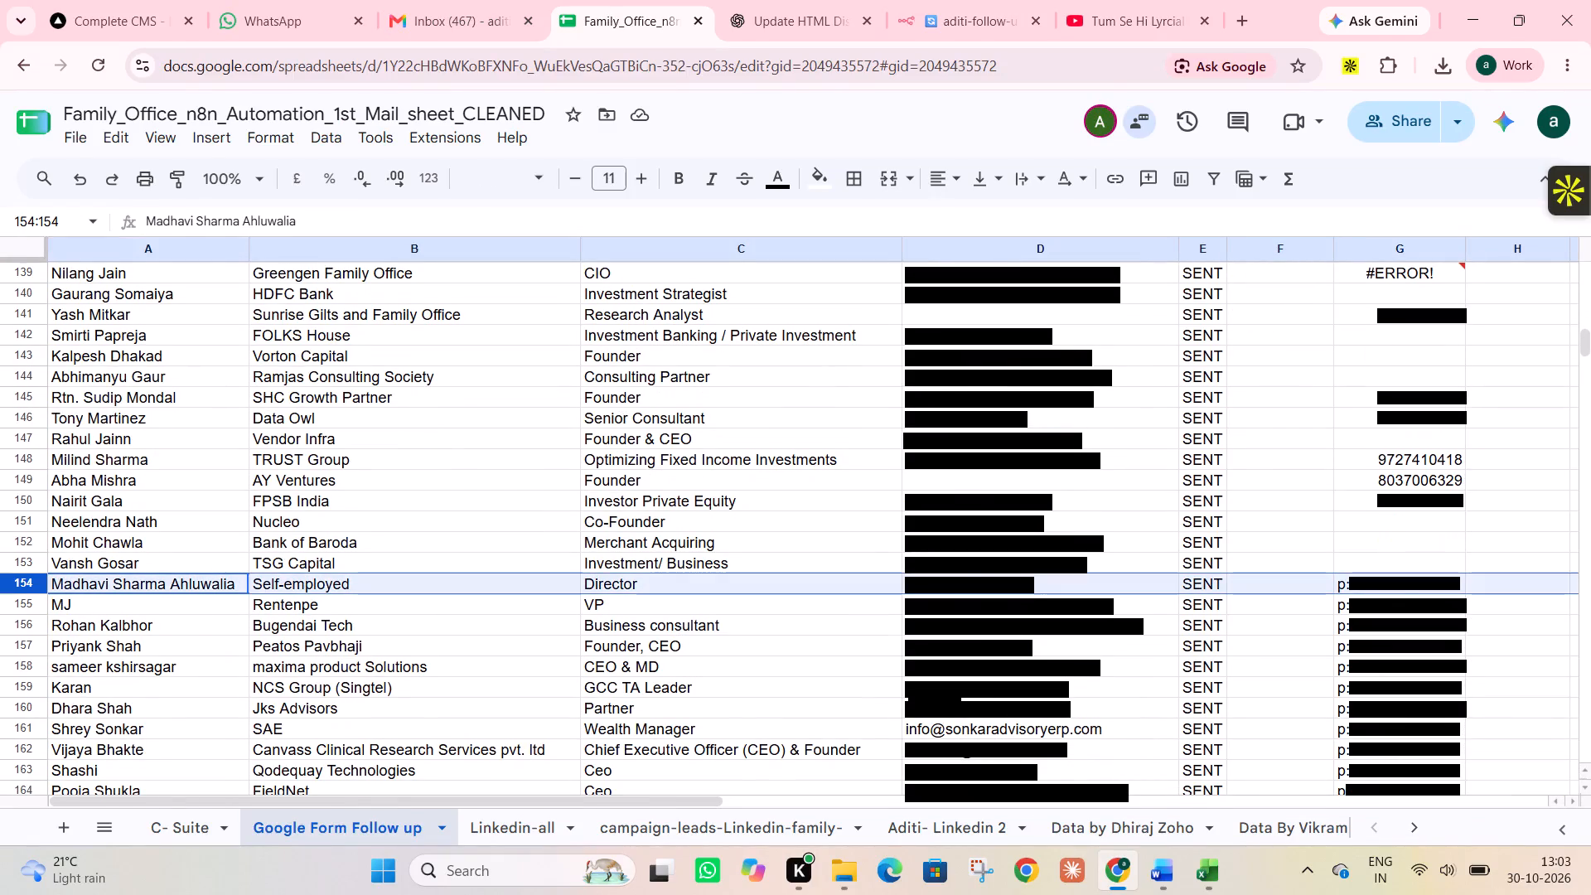
pyautogui.click(41, 583)
pyautogui.rightClick(41, 583)
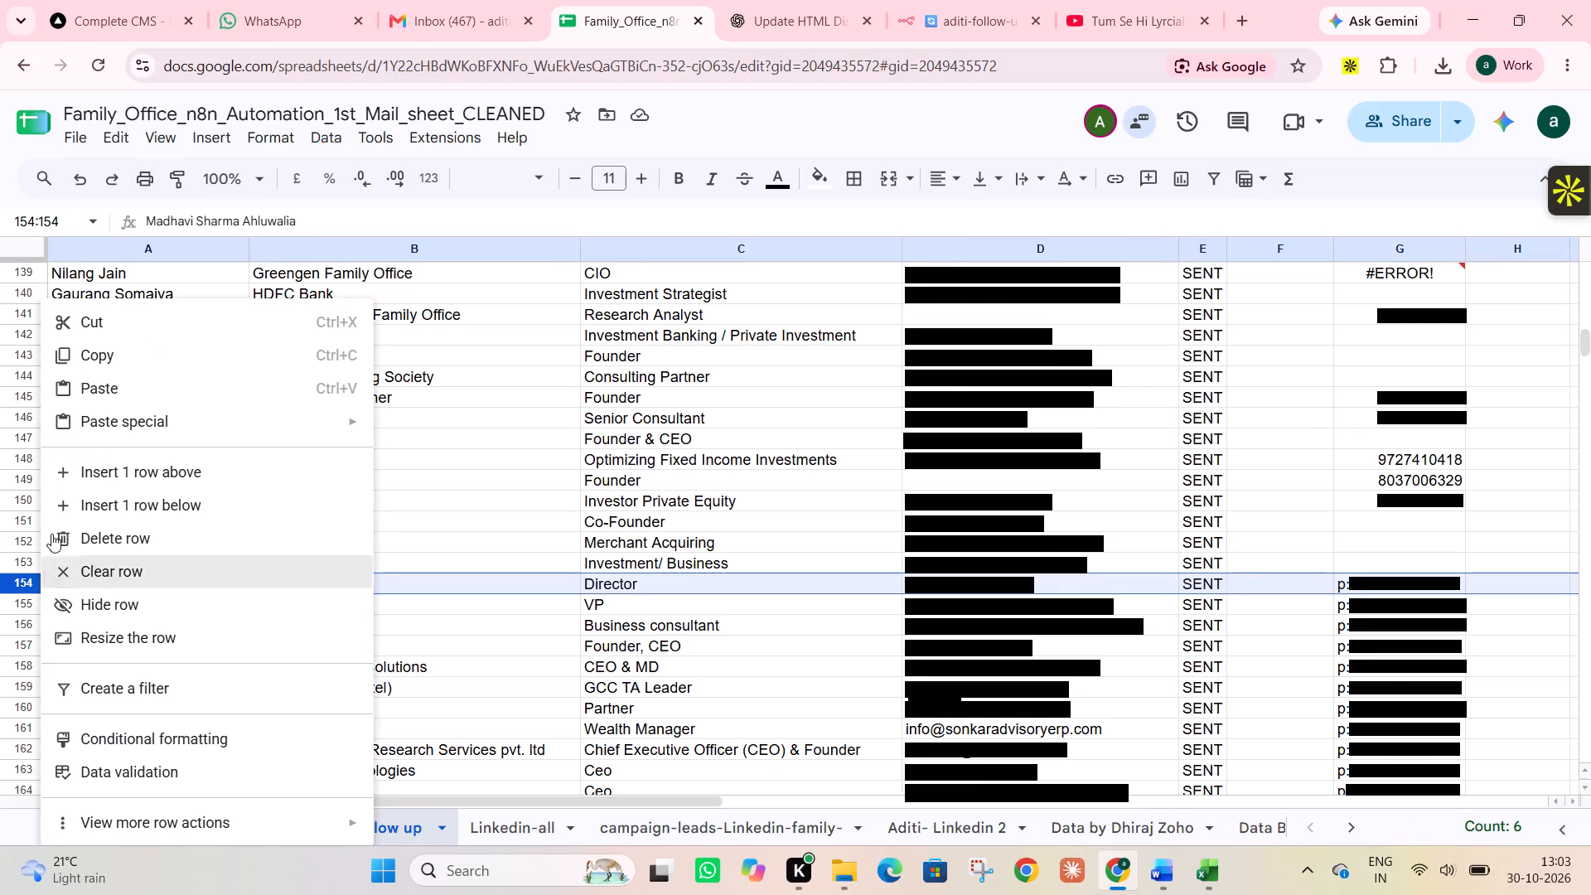
pyautogui.click(91, 539)
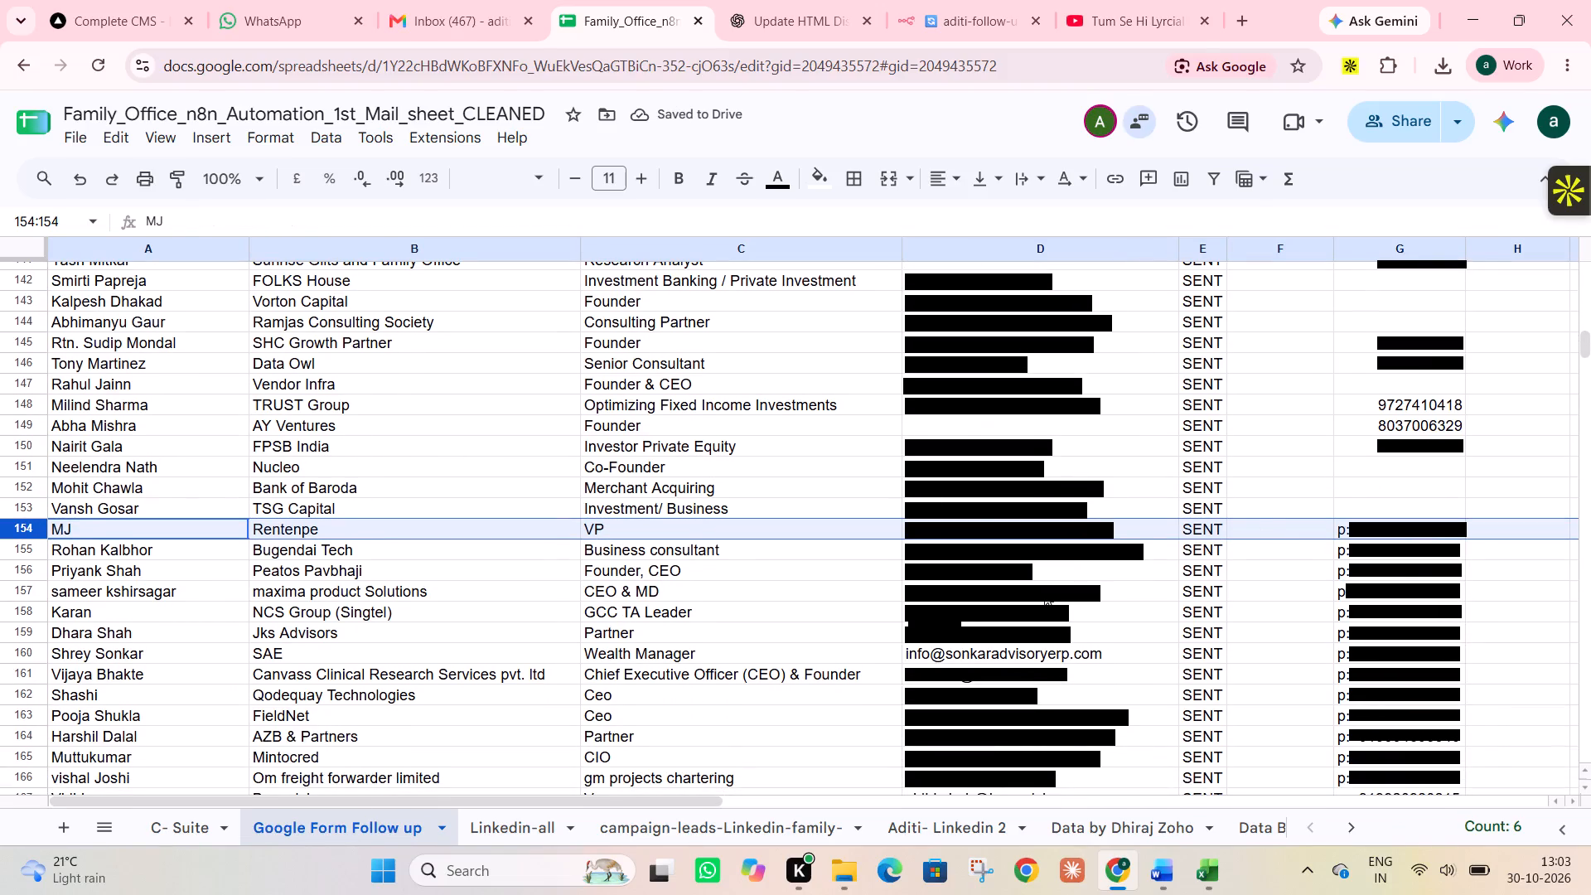
# Examine the existing lead rows above row 154, including their company, email, status and follow-up status entries.
pyautogui.scroll(2, 1042, 603)
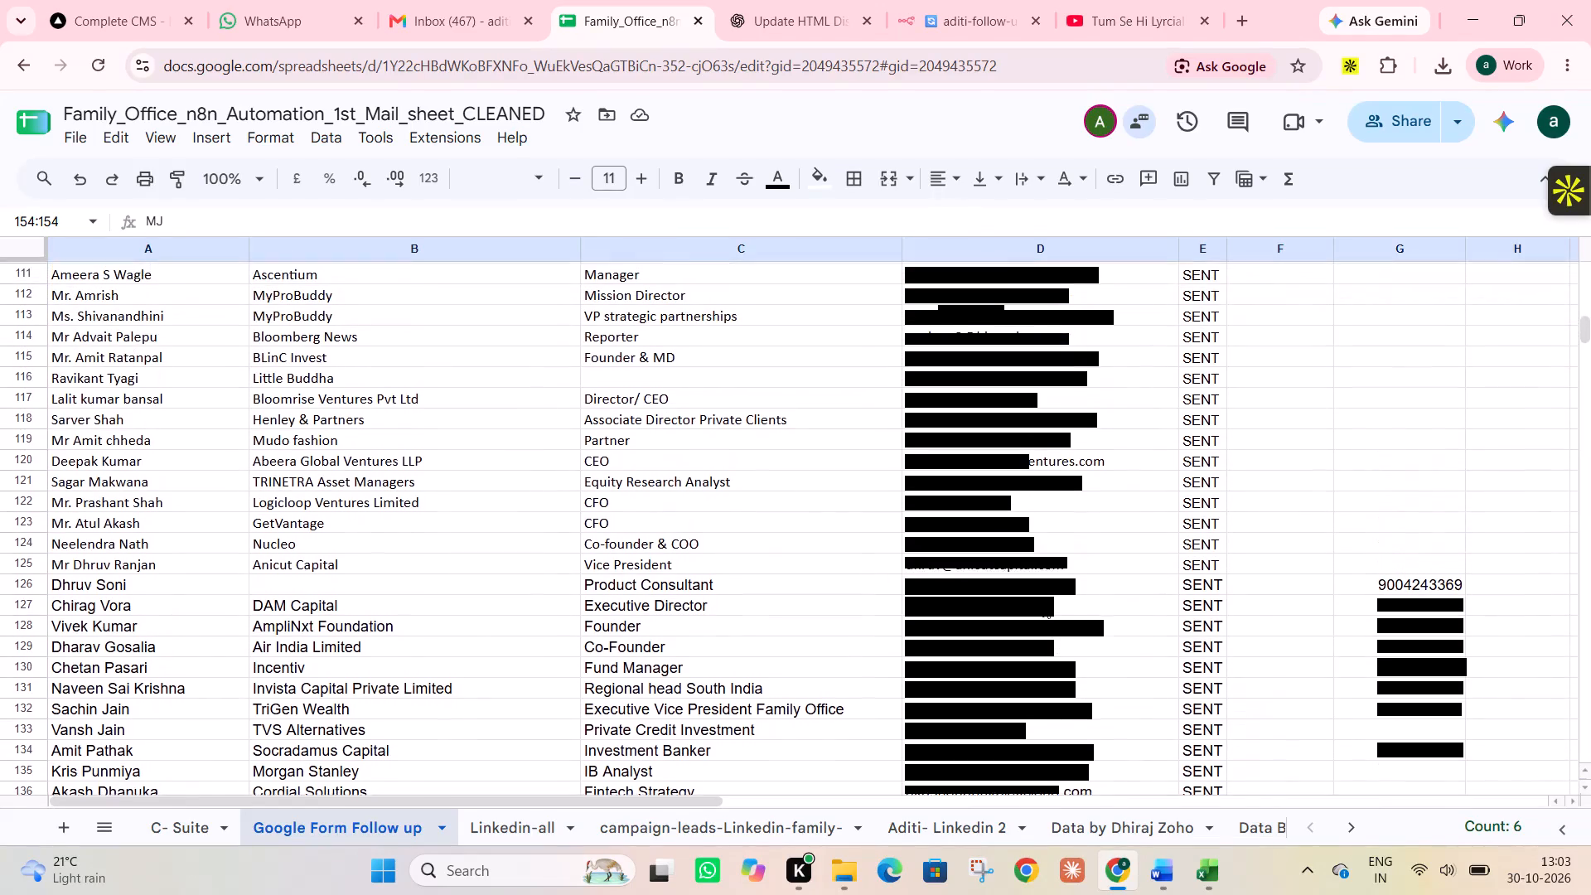
pyautogui.scroll(3, 1042, 603)
pyautogui.scroll(-2, 1042, 603)
pyautogui.scroll(1, 1042, 603)
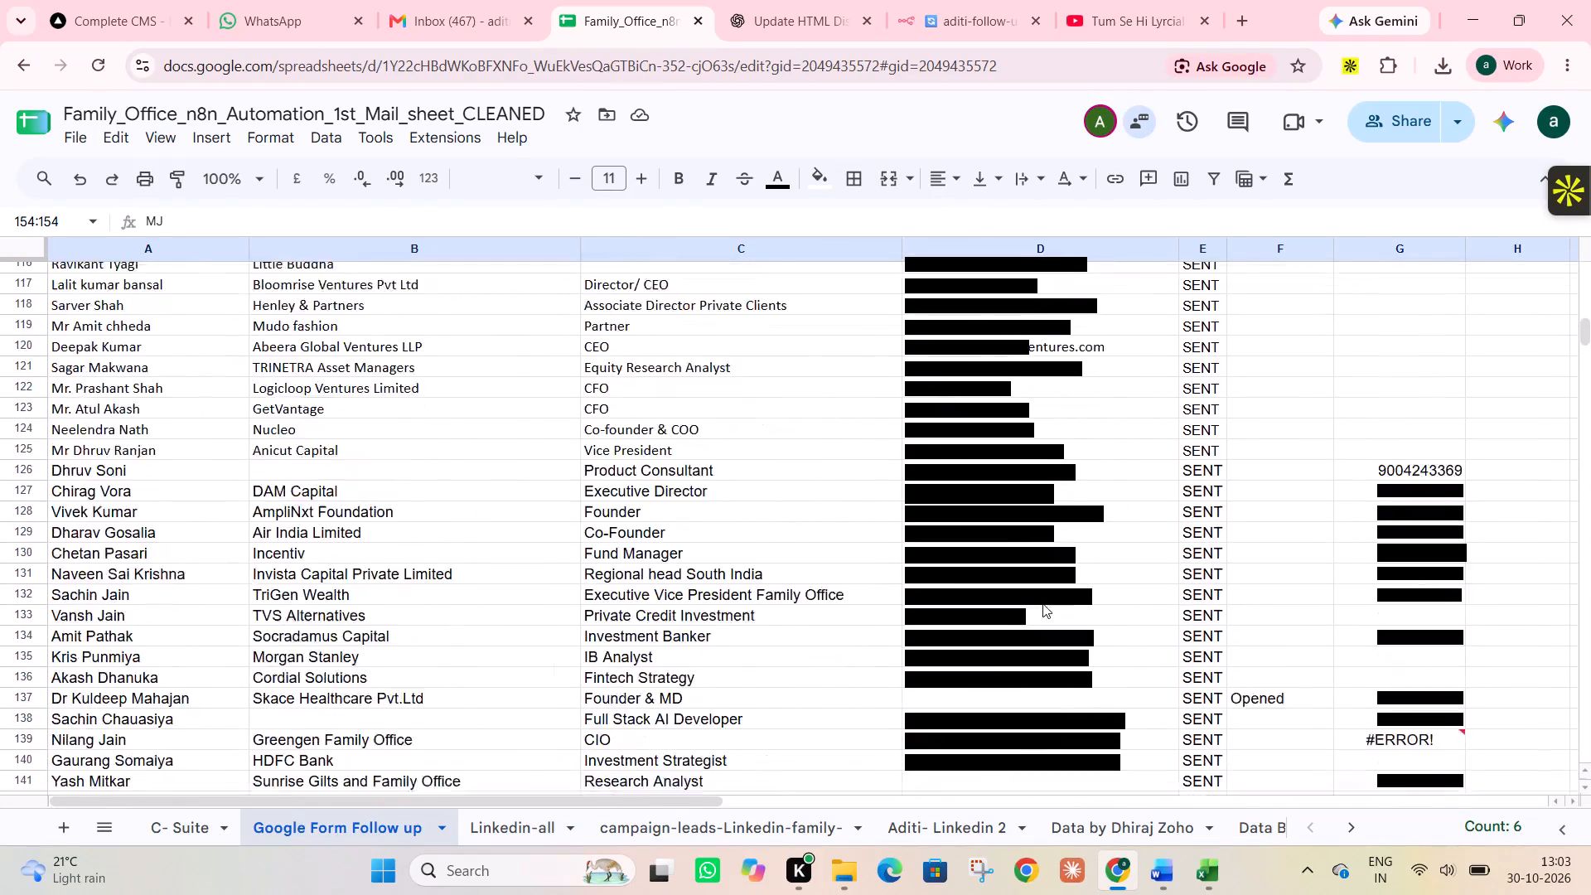
pyautogui.scroll(3, 1042, 603)
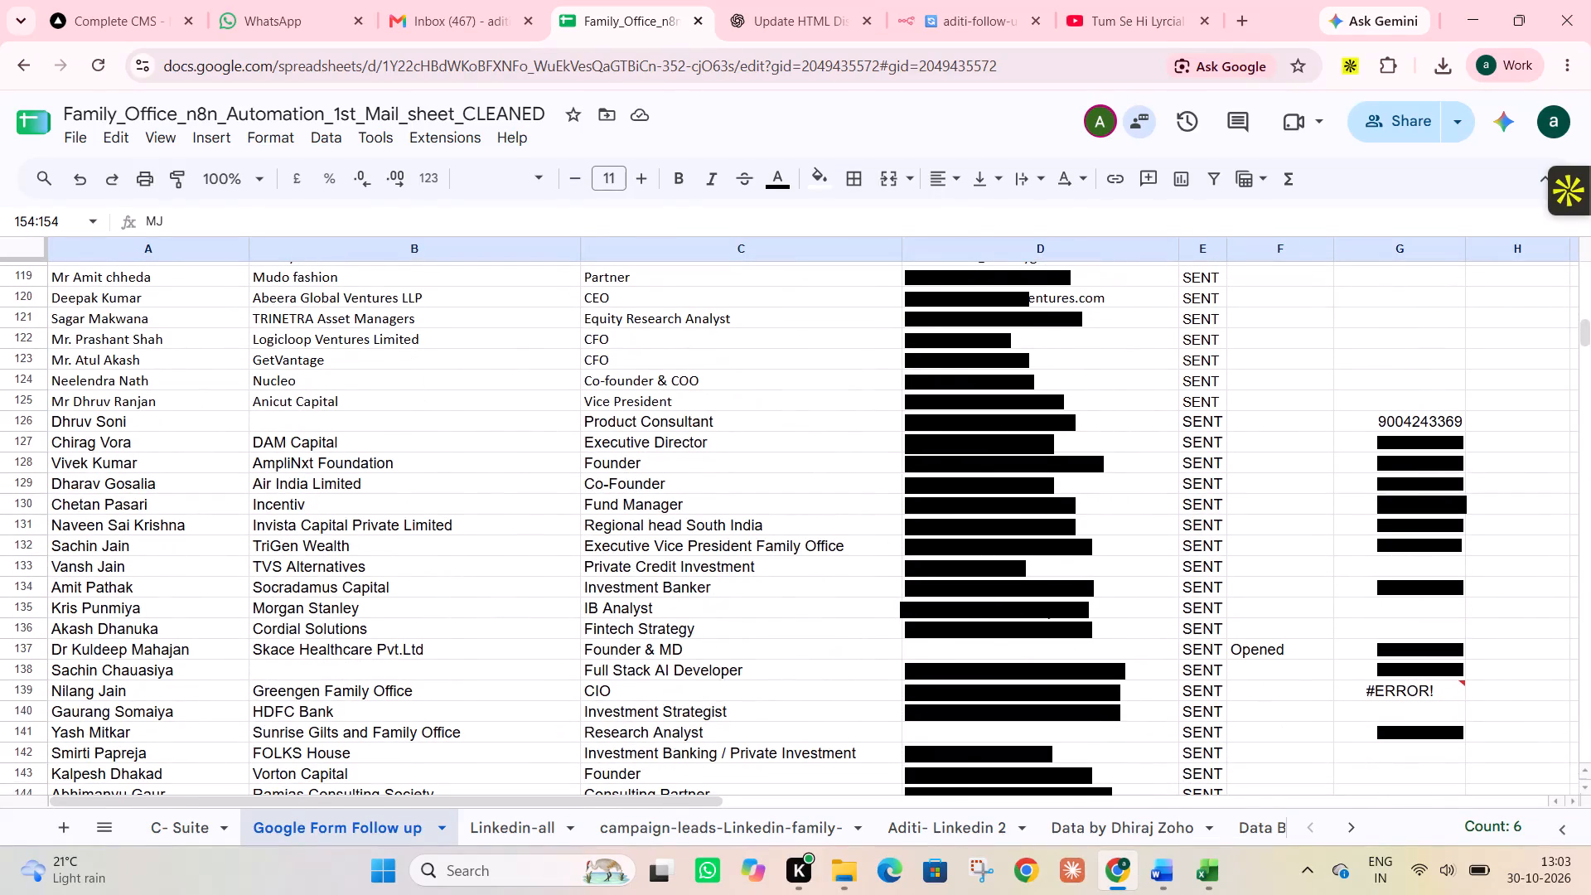
pyautogui.scroll(3, 1042, 603)
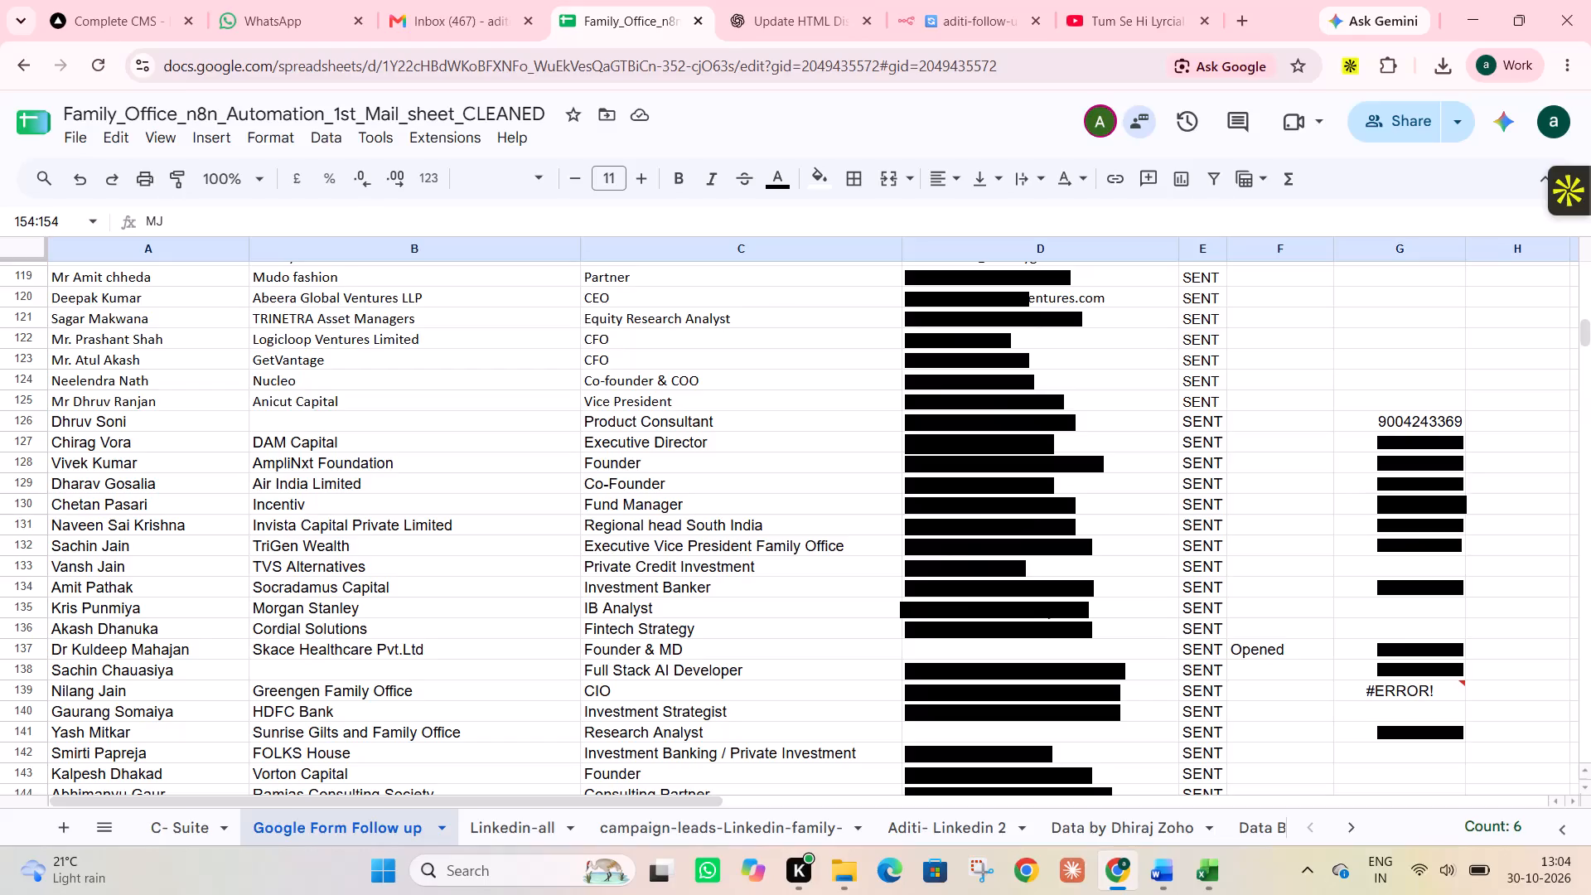
pyautogui.scroll(1, 1042, 603)
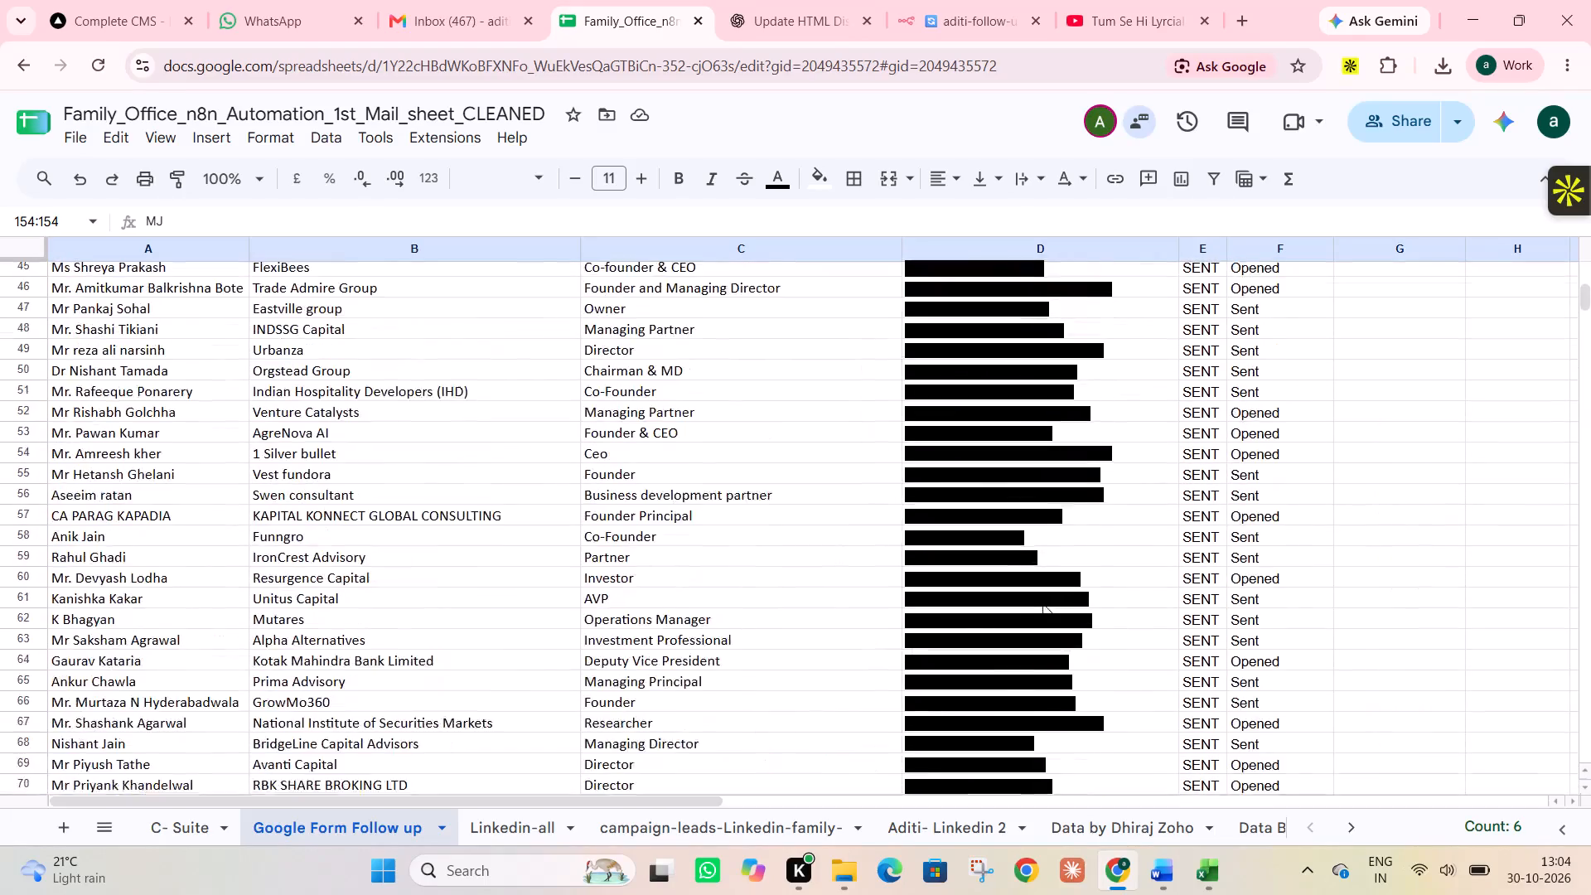
pyautogui.scroll(-2, 1042, 603)
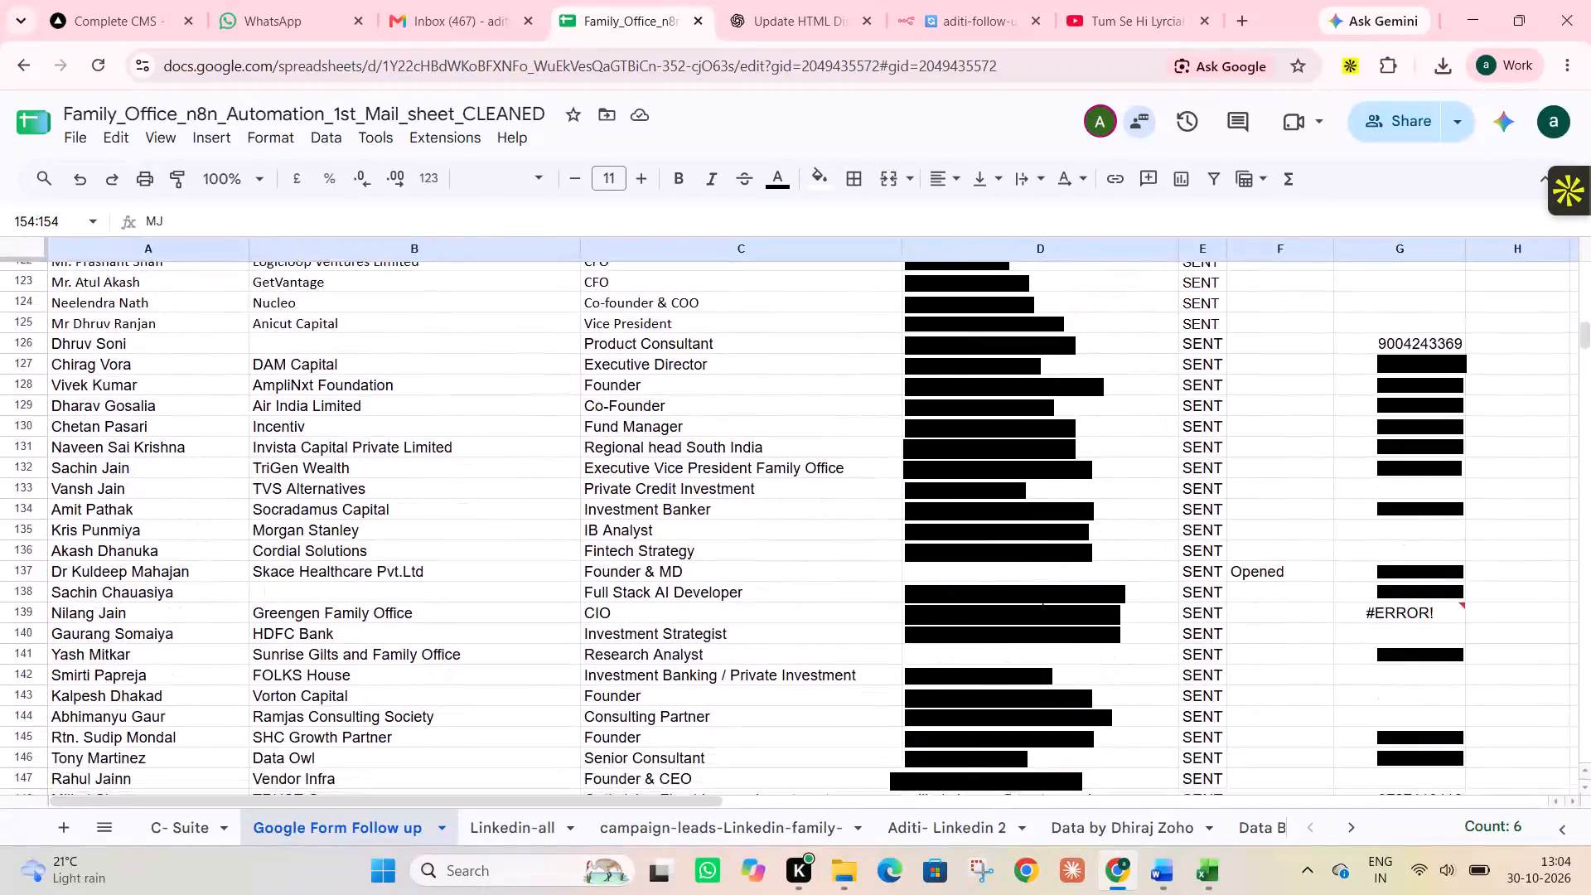
pyautogui.scroll(-1, 1042, 603)
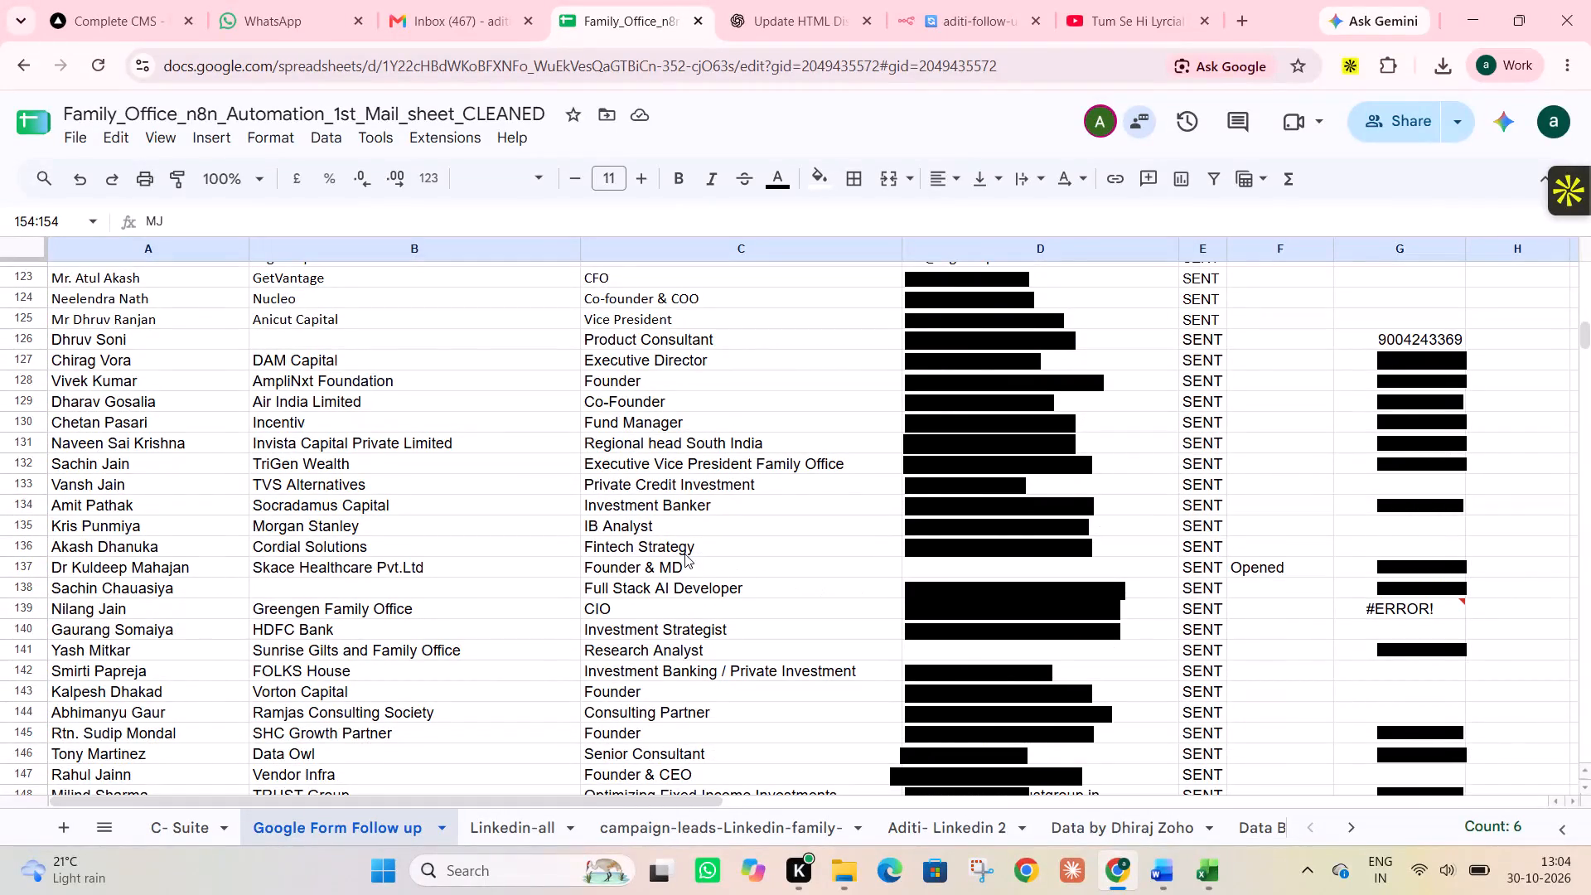
# Copy the company name Skace Healthcare Pvt.Ltd from cell B137 and search Google for it in a new tab.
pyautogui.click(434, 566)
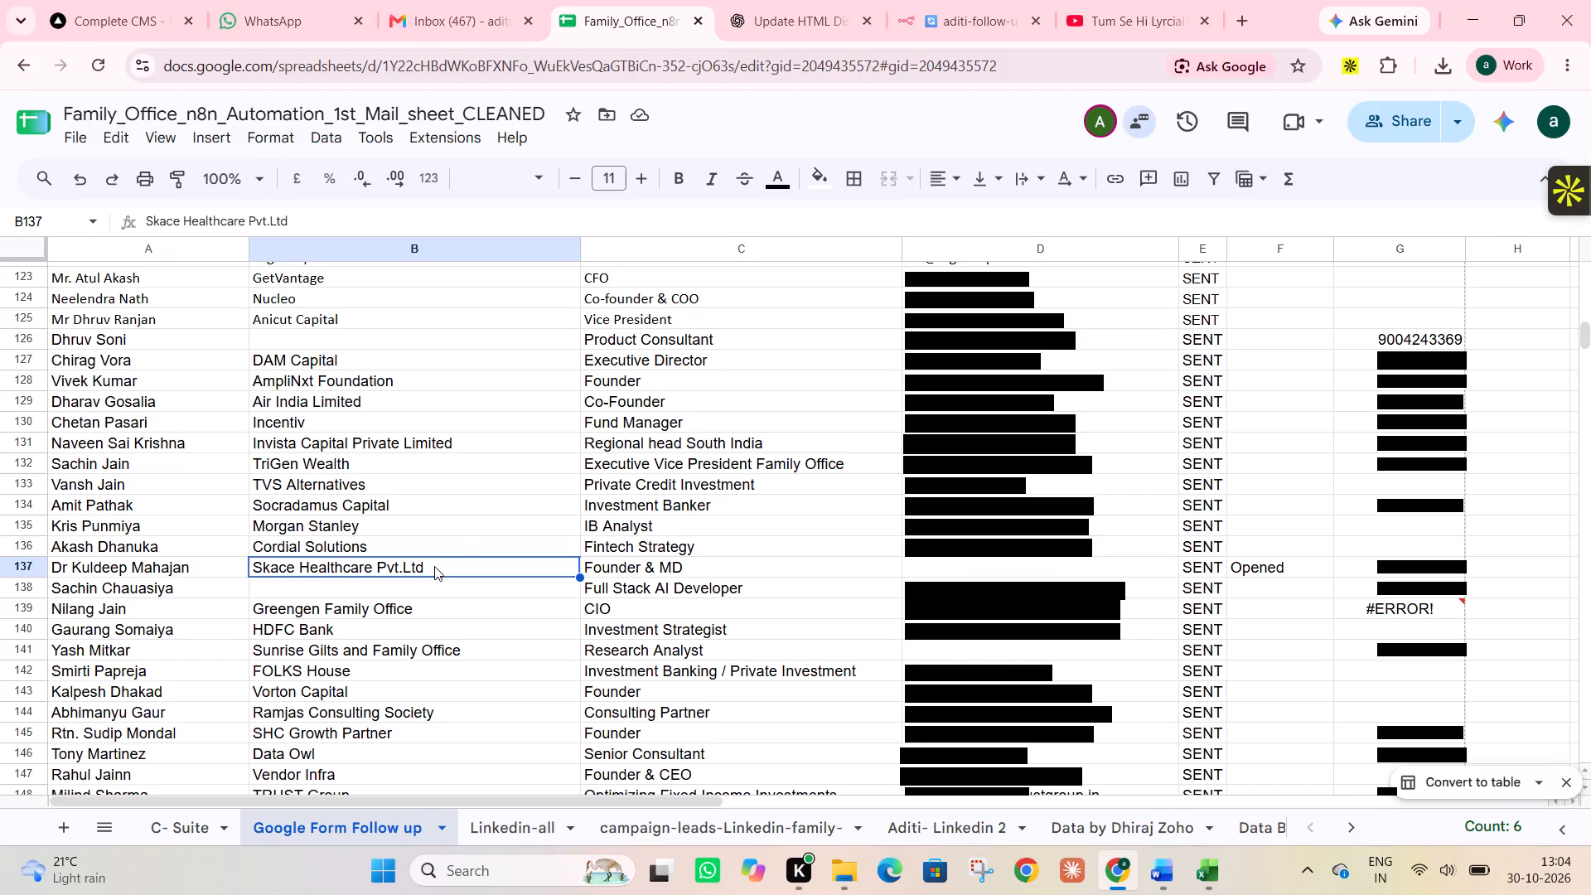
pyautogui.hotkey('ctrl', 'c')
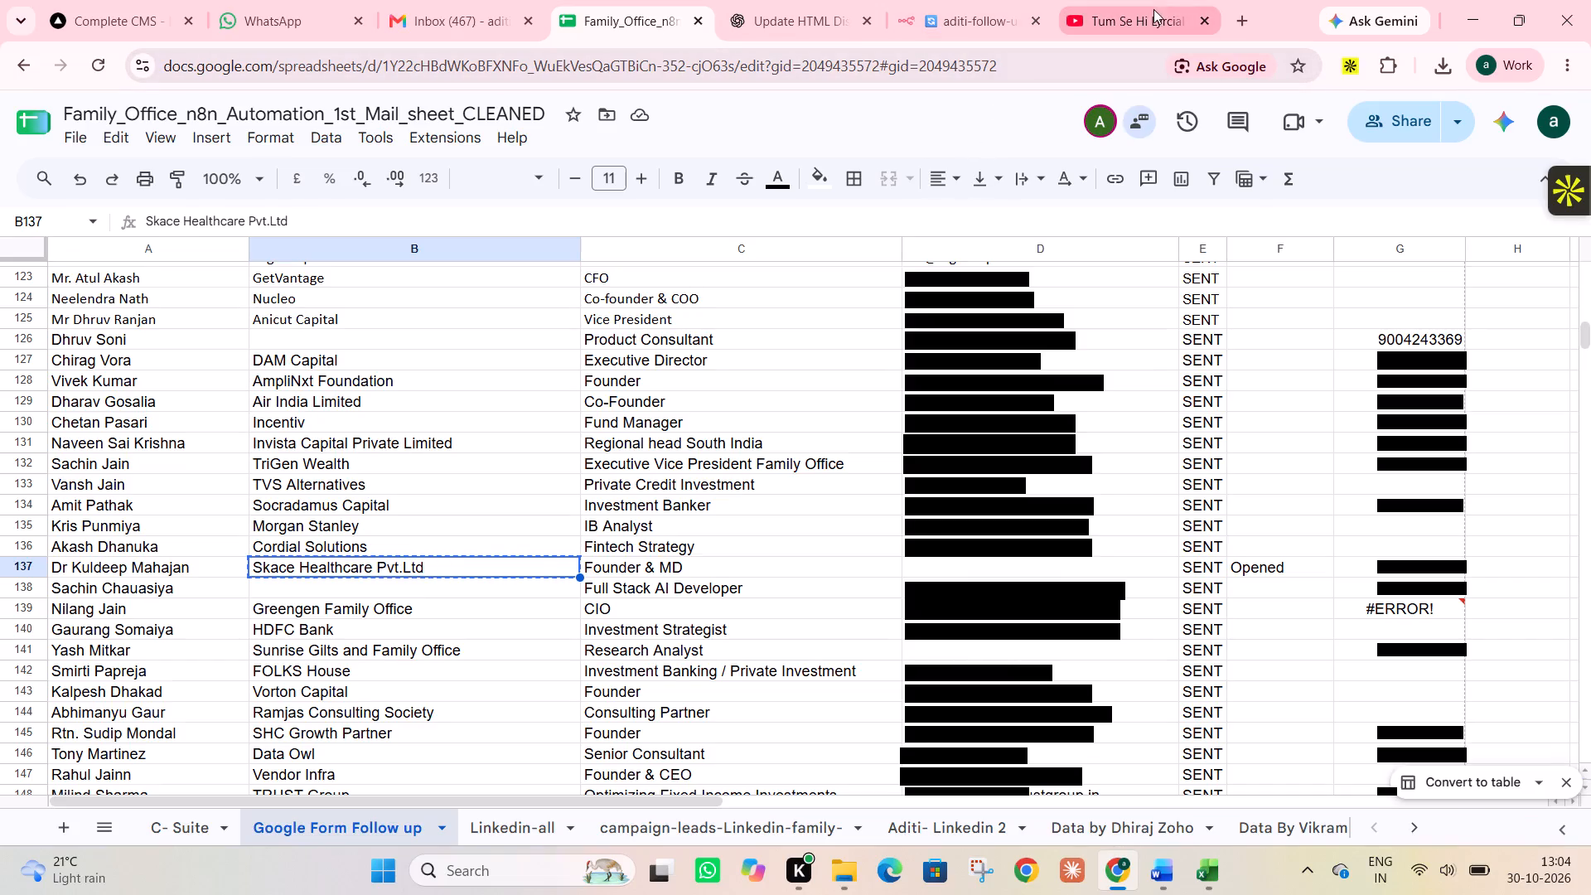
pyautogui.click(1243, 21)
pyautogui.hotkey('ctrl', 'v')
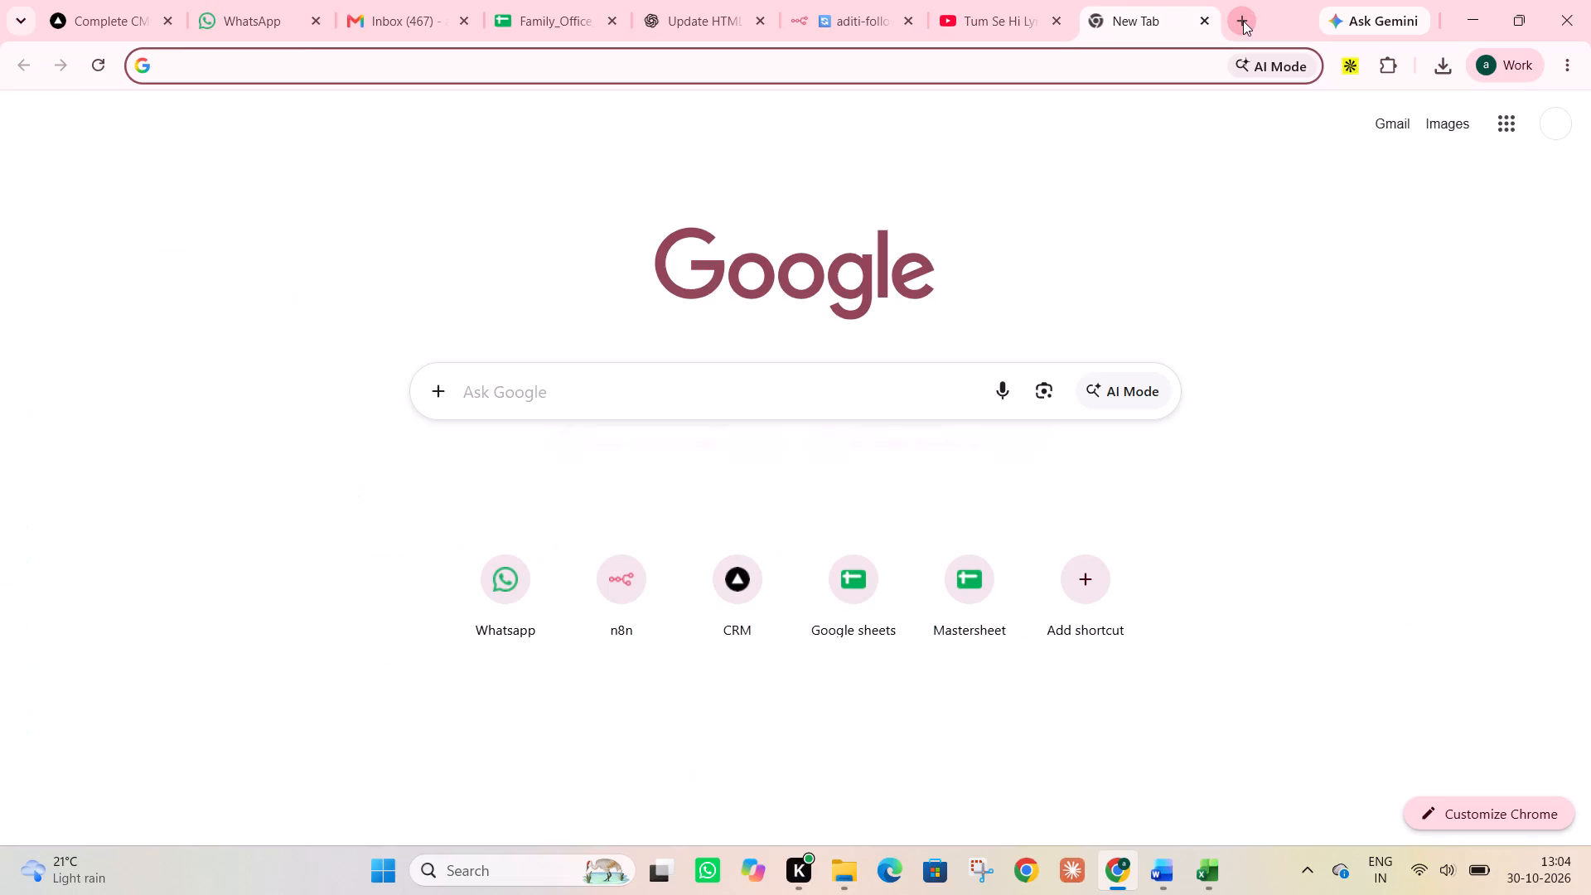
pyautogui.press('Return')
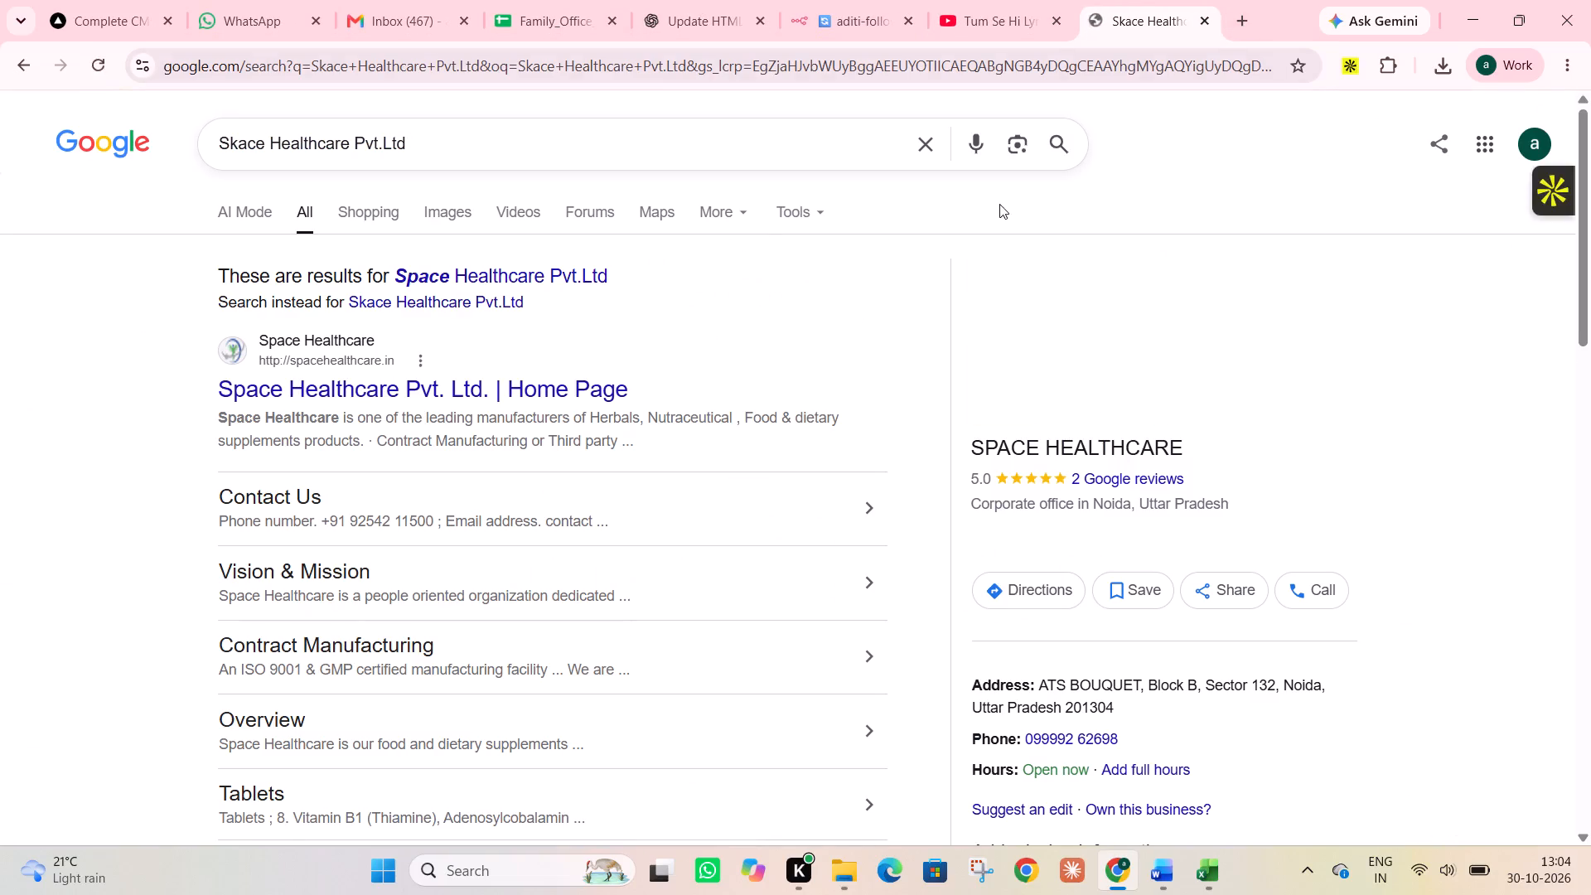
# Switch the Google search to Space Healthcare Pvt.Ltd, open the company site's Contact Us page, and copy its contact email address.
pyautogui.click(539, 270)
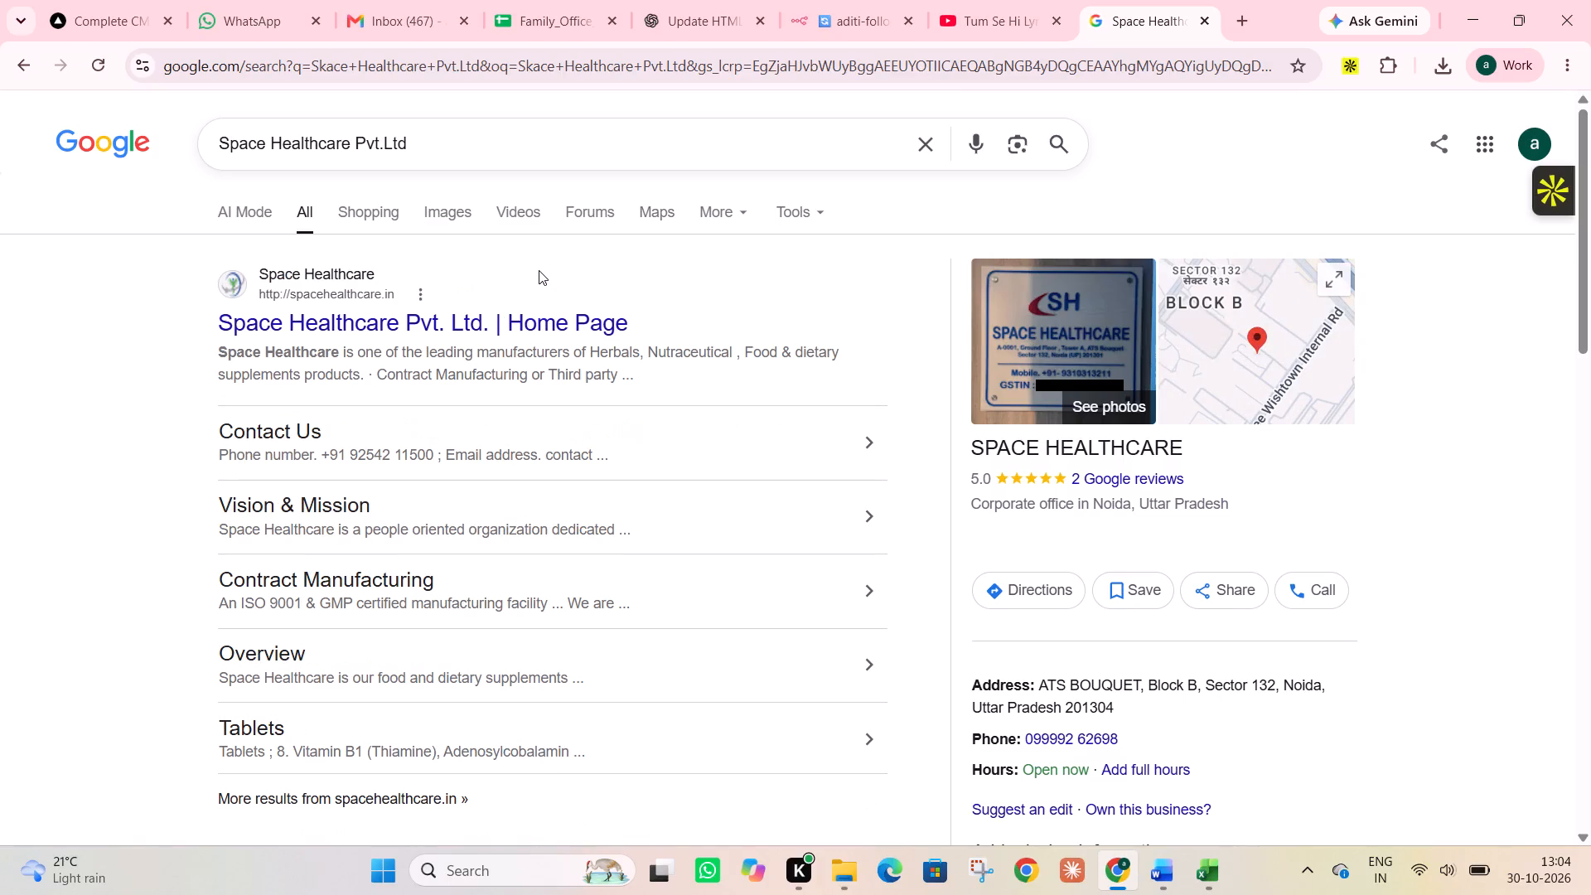
pyautogui.click(552, 462)
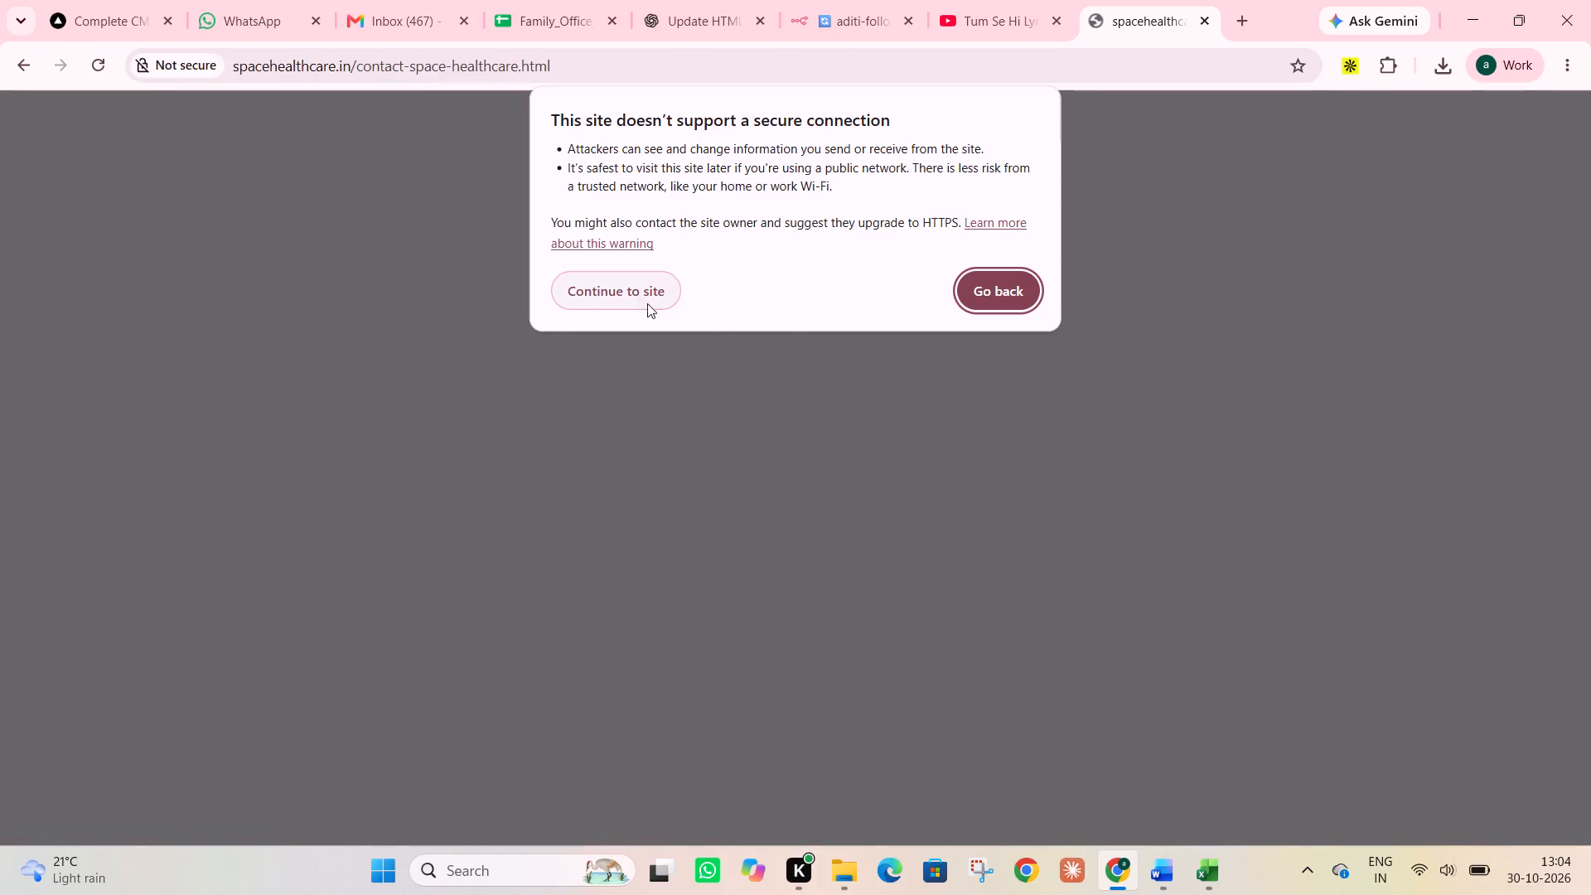
pyautogui.click(641, 296)
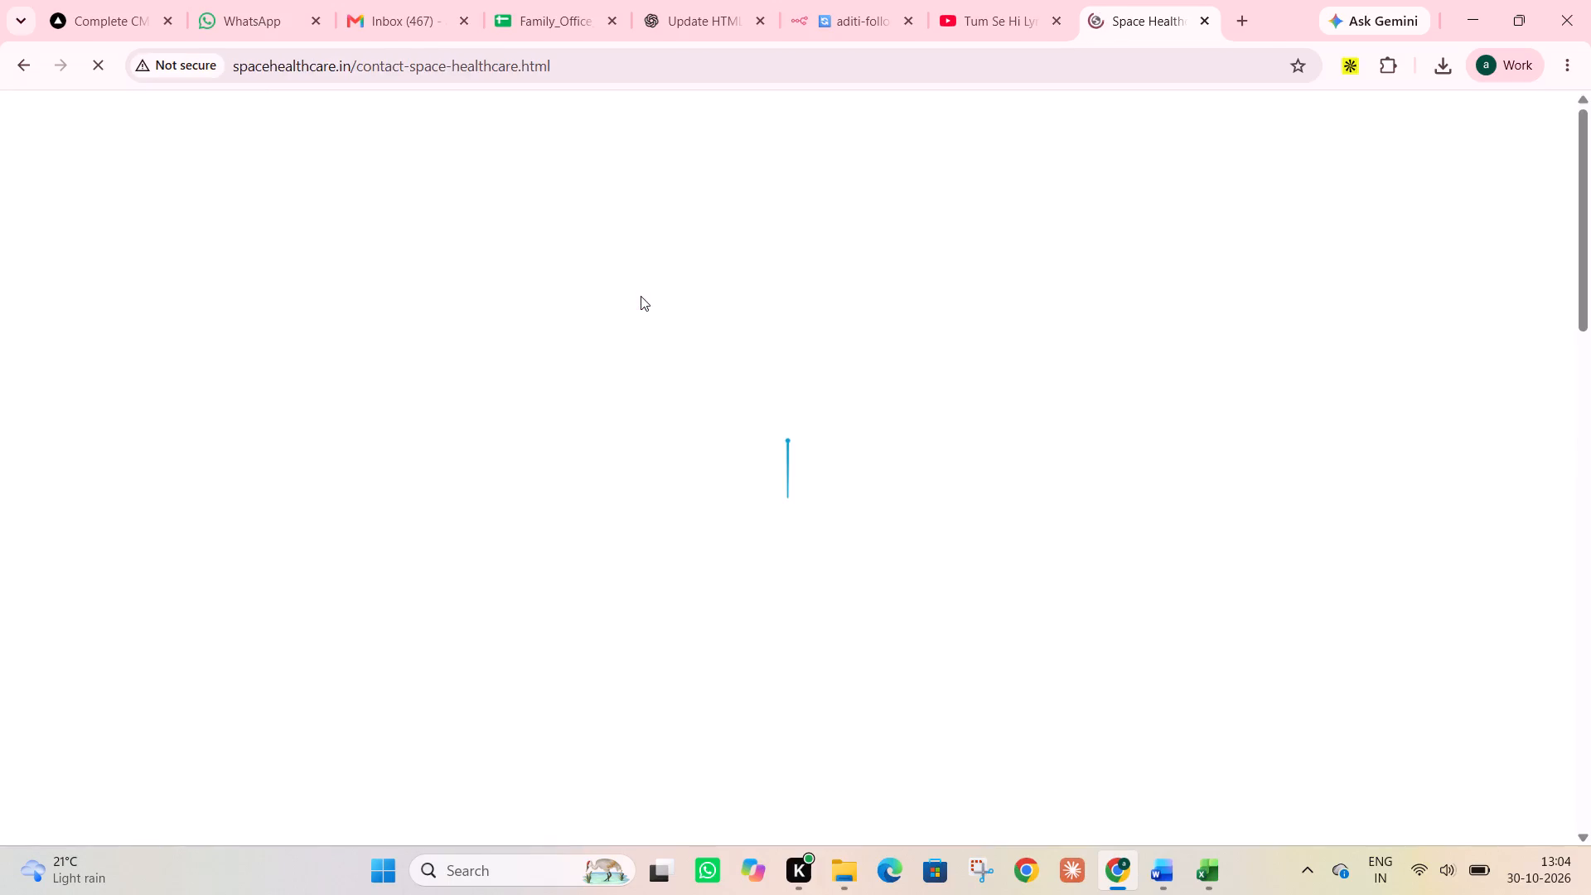
pyautogui.scroll(-3, 641, 431)
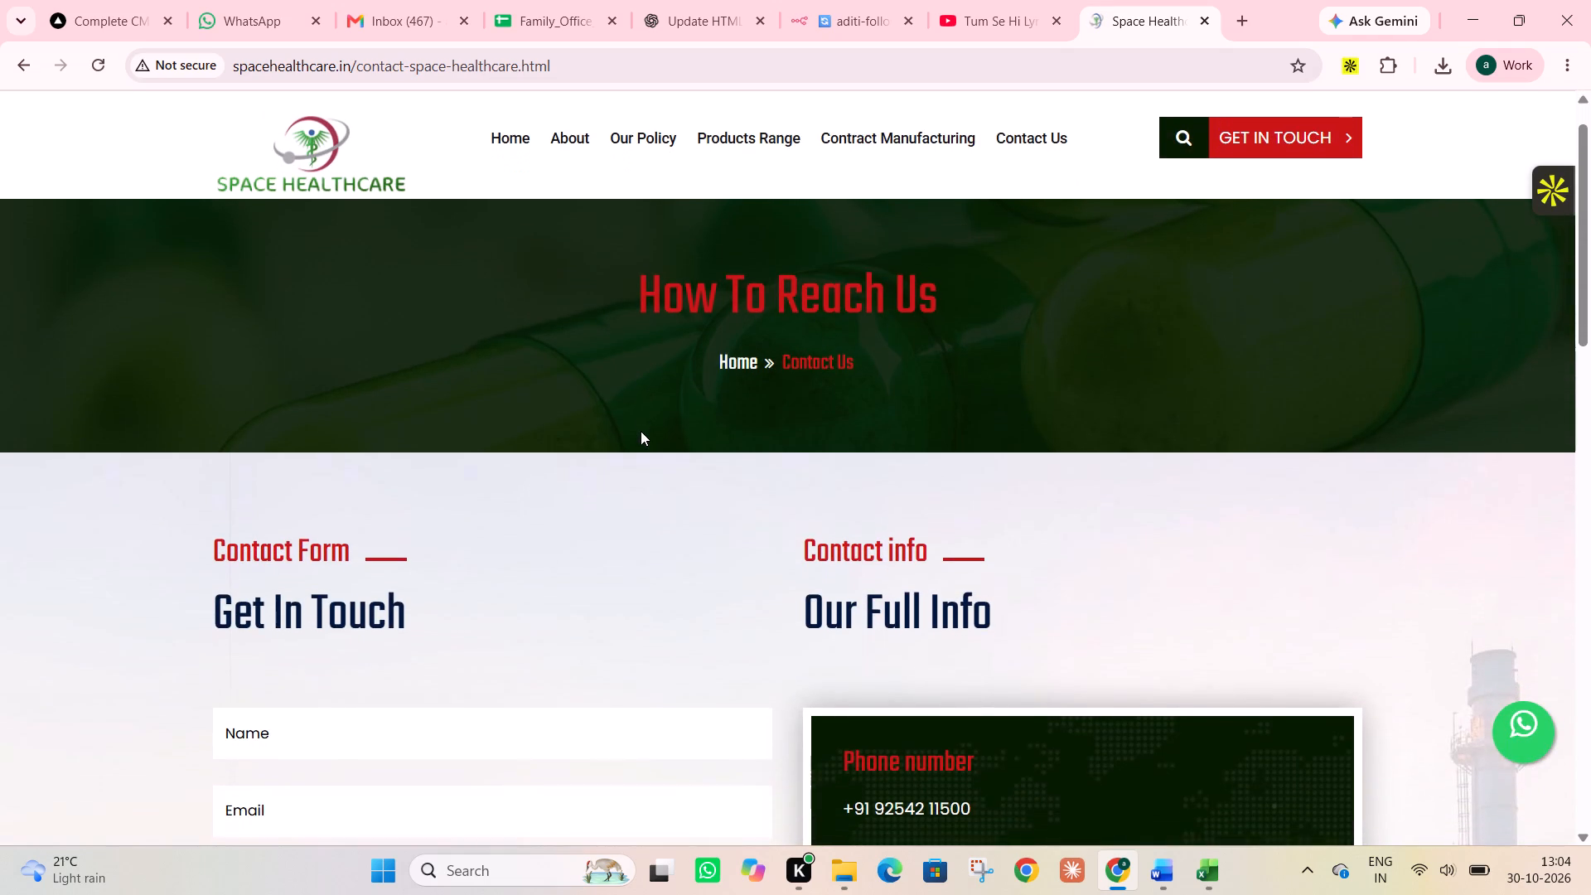
pyautogui.scroll(-8, 641, 431)
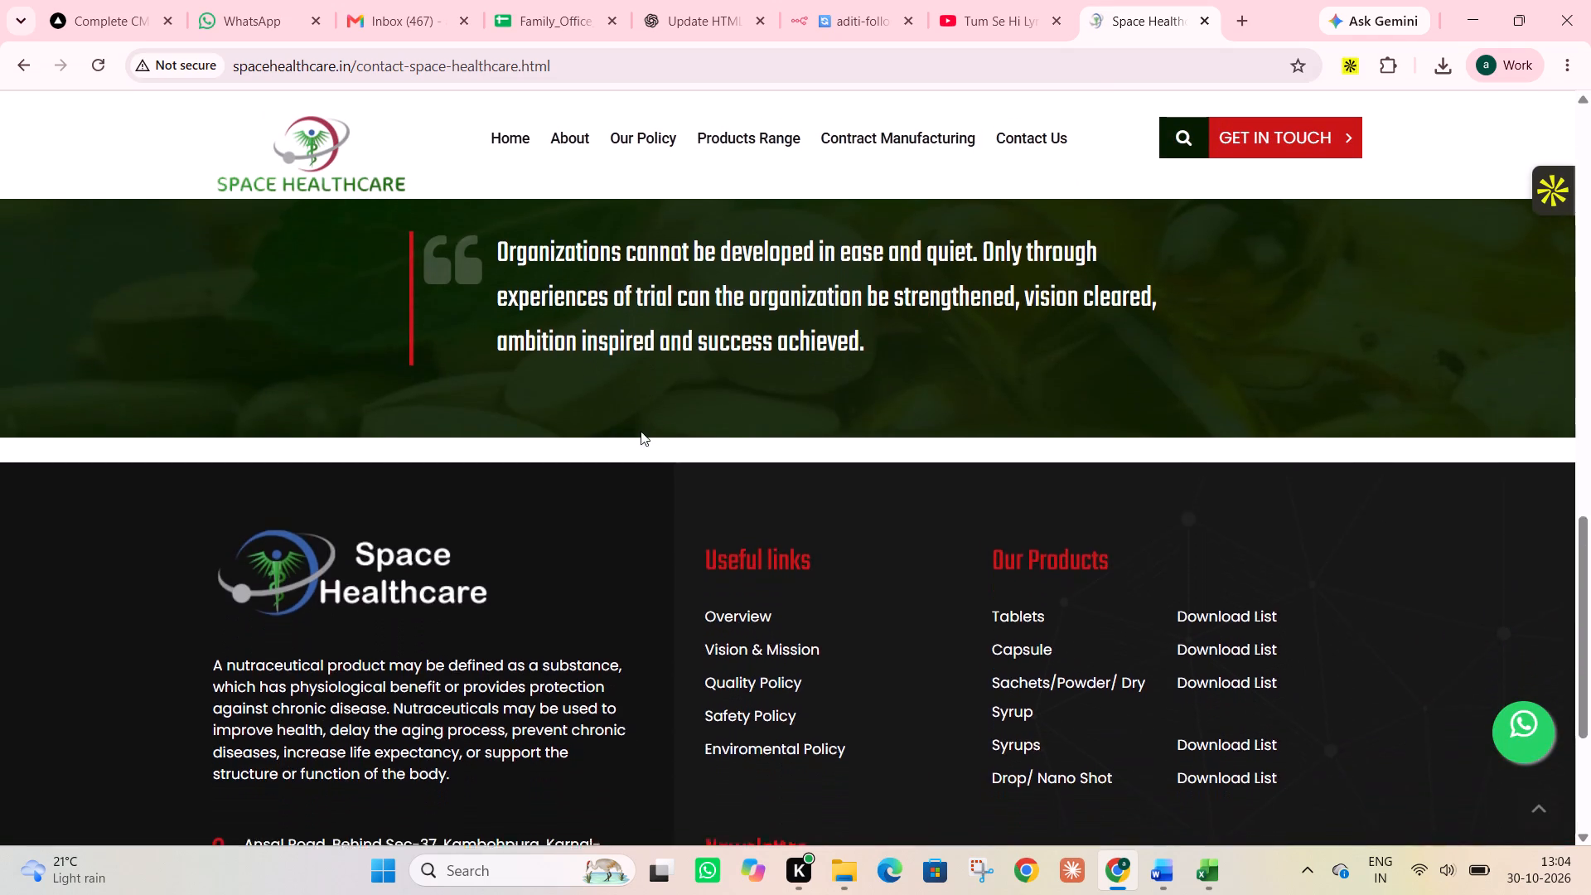
pyautogui.scroll(-5, 641, 431)
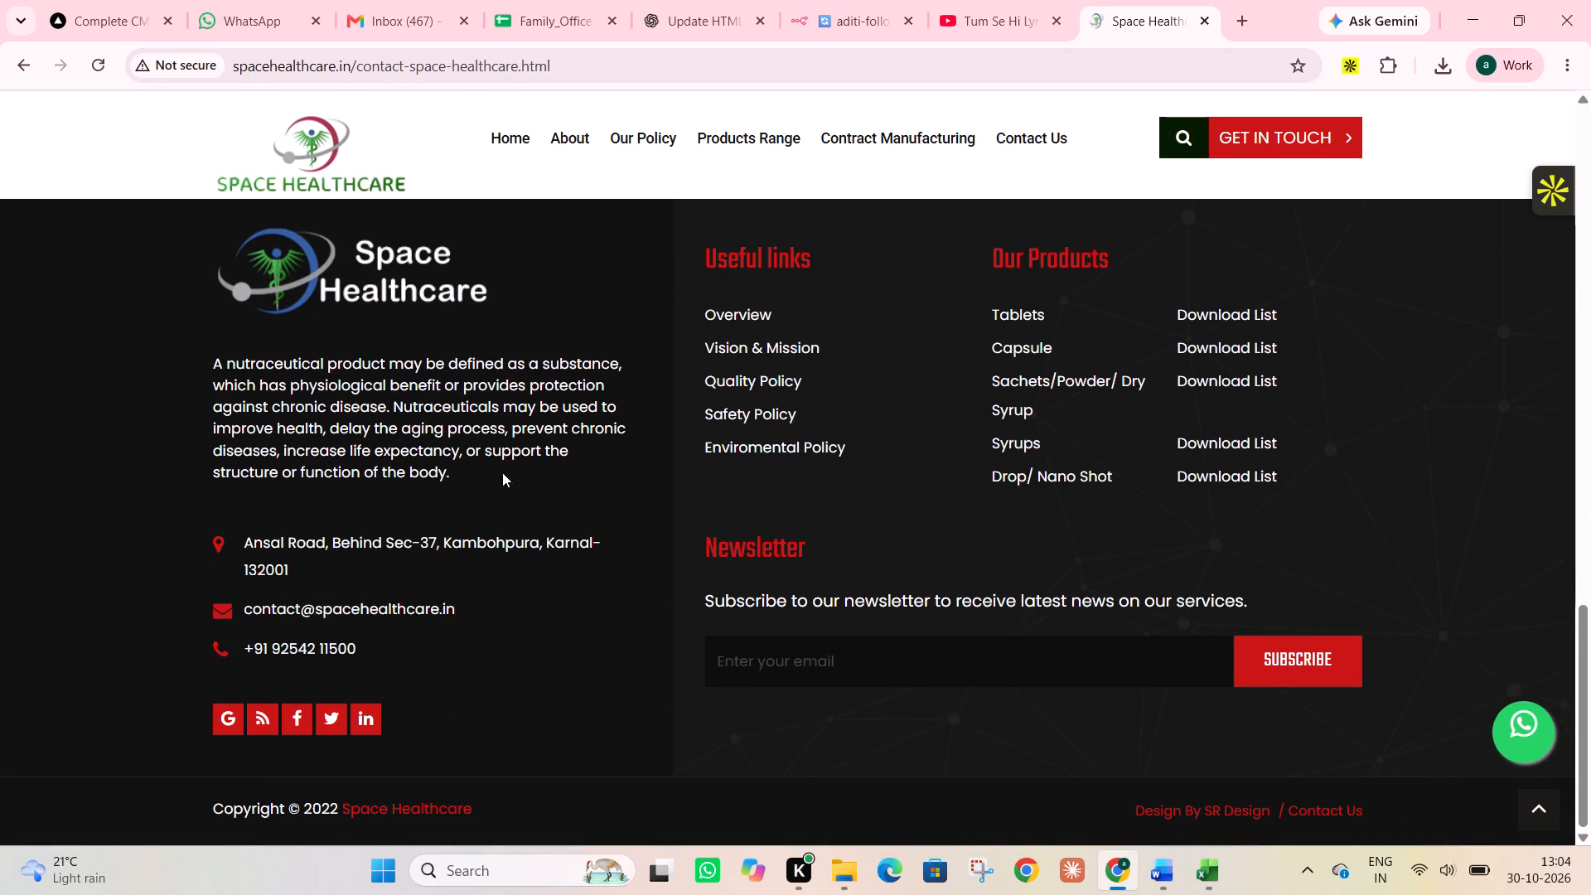
pyautogui.moveTo(241, 606); pyautogui.dragTo(322, 612)
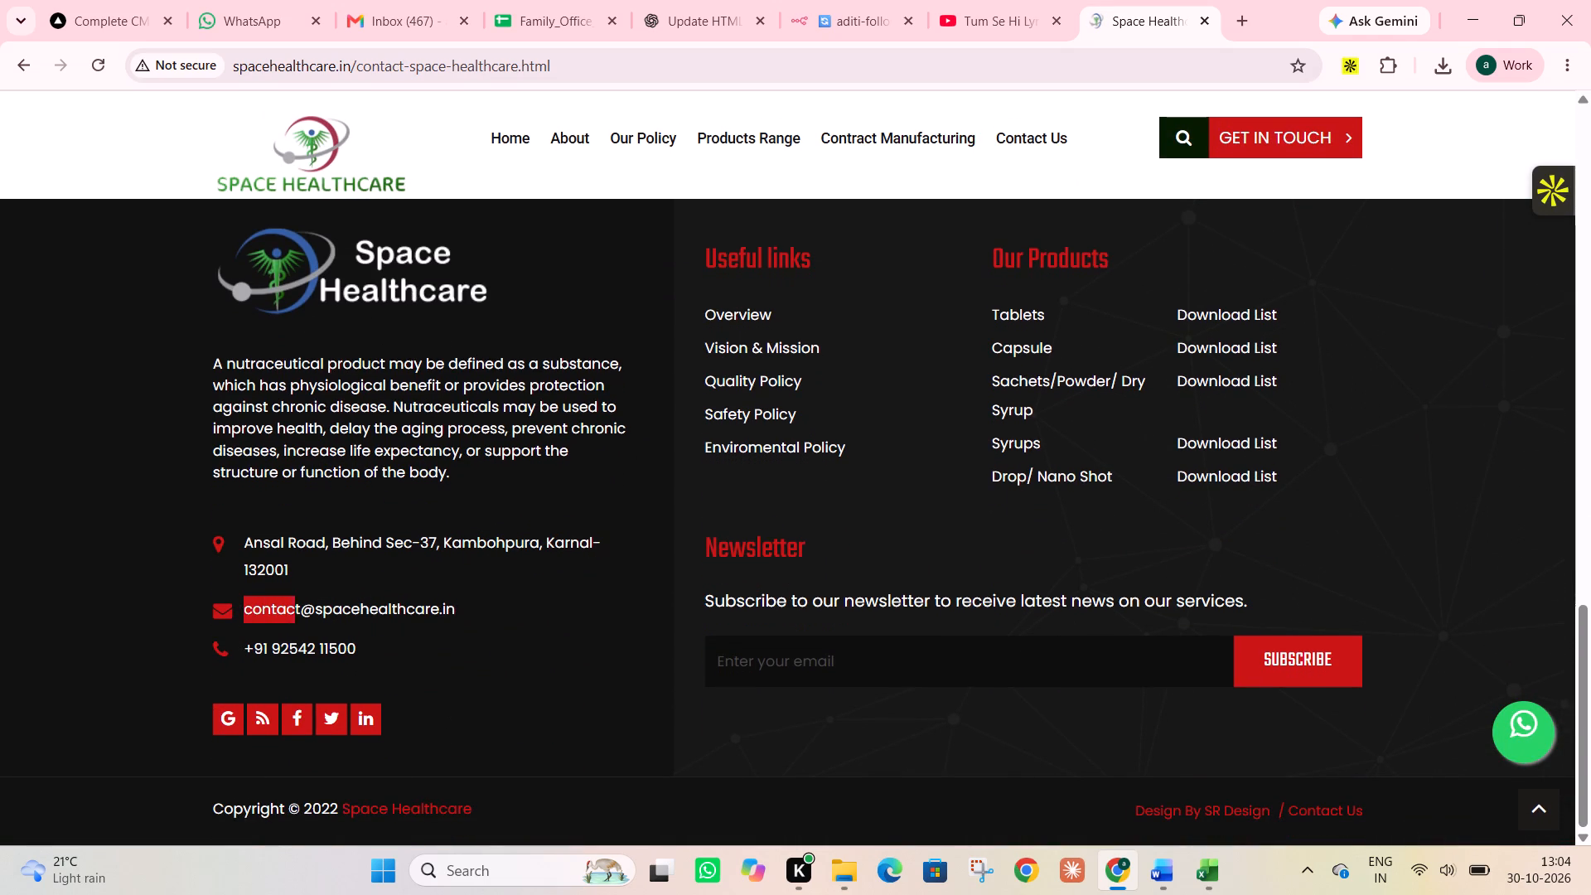
pyautogui.moveTo(322, 612); pyautogui.dragTo(458, 614)
pyautogui.hotkey('ctrl', 'c')
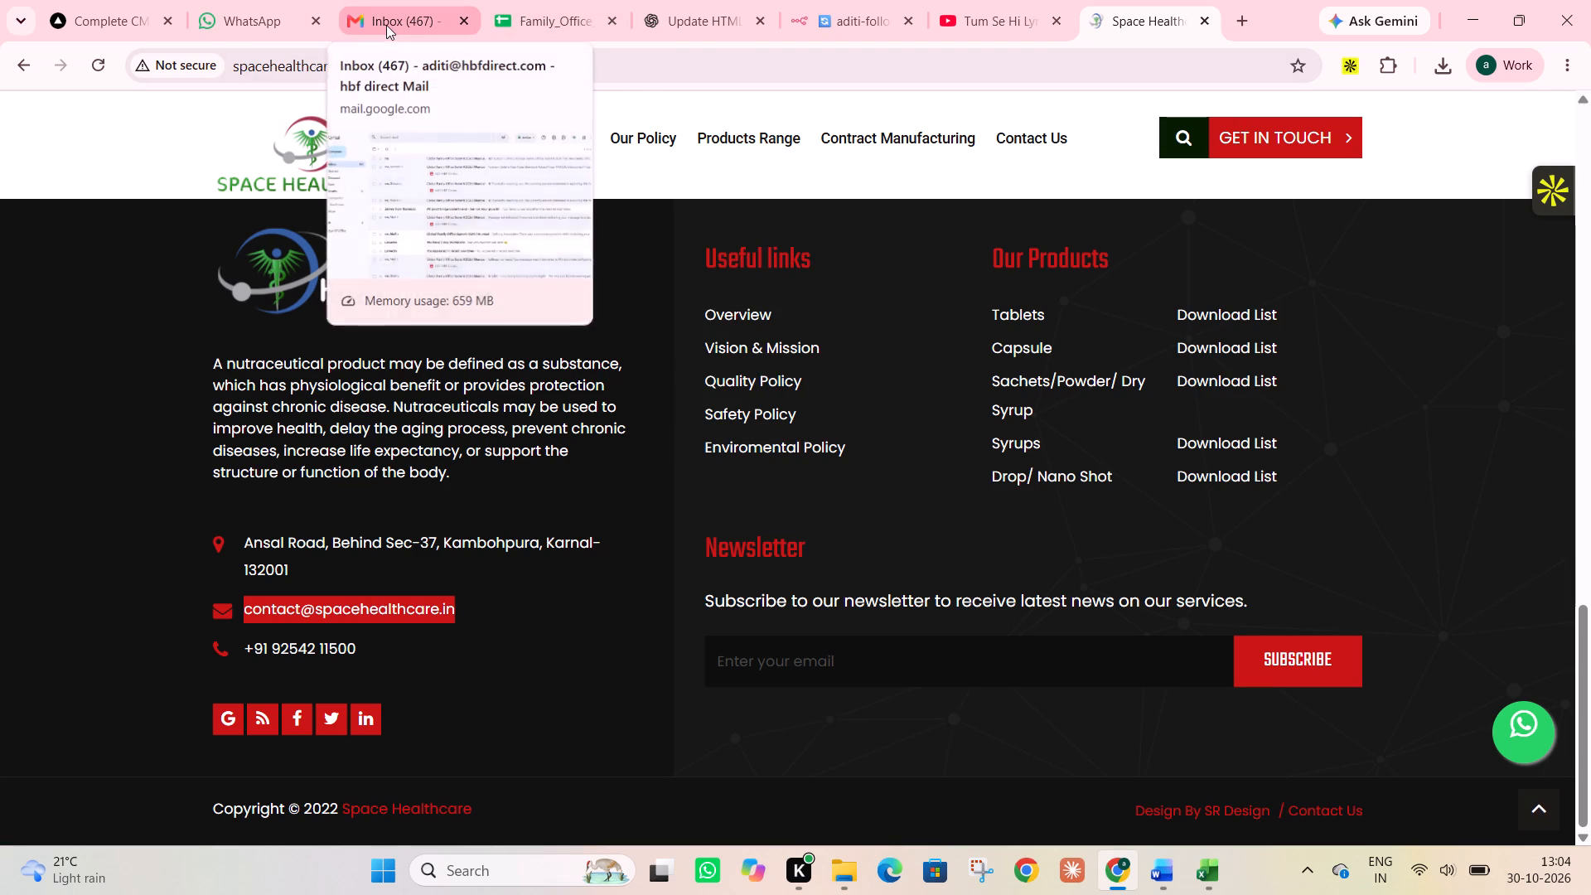
# Paste the copied Space Healthcare contact email into cell D137 of the Google Form Follow up sheet.
pyautogui.click(577, 15)
pyautogui.scroll(-1, 1038, 475)
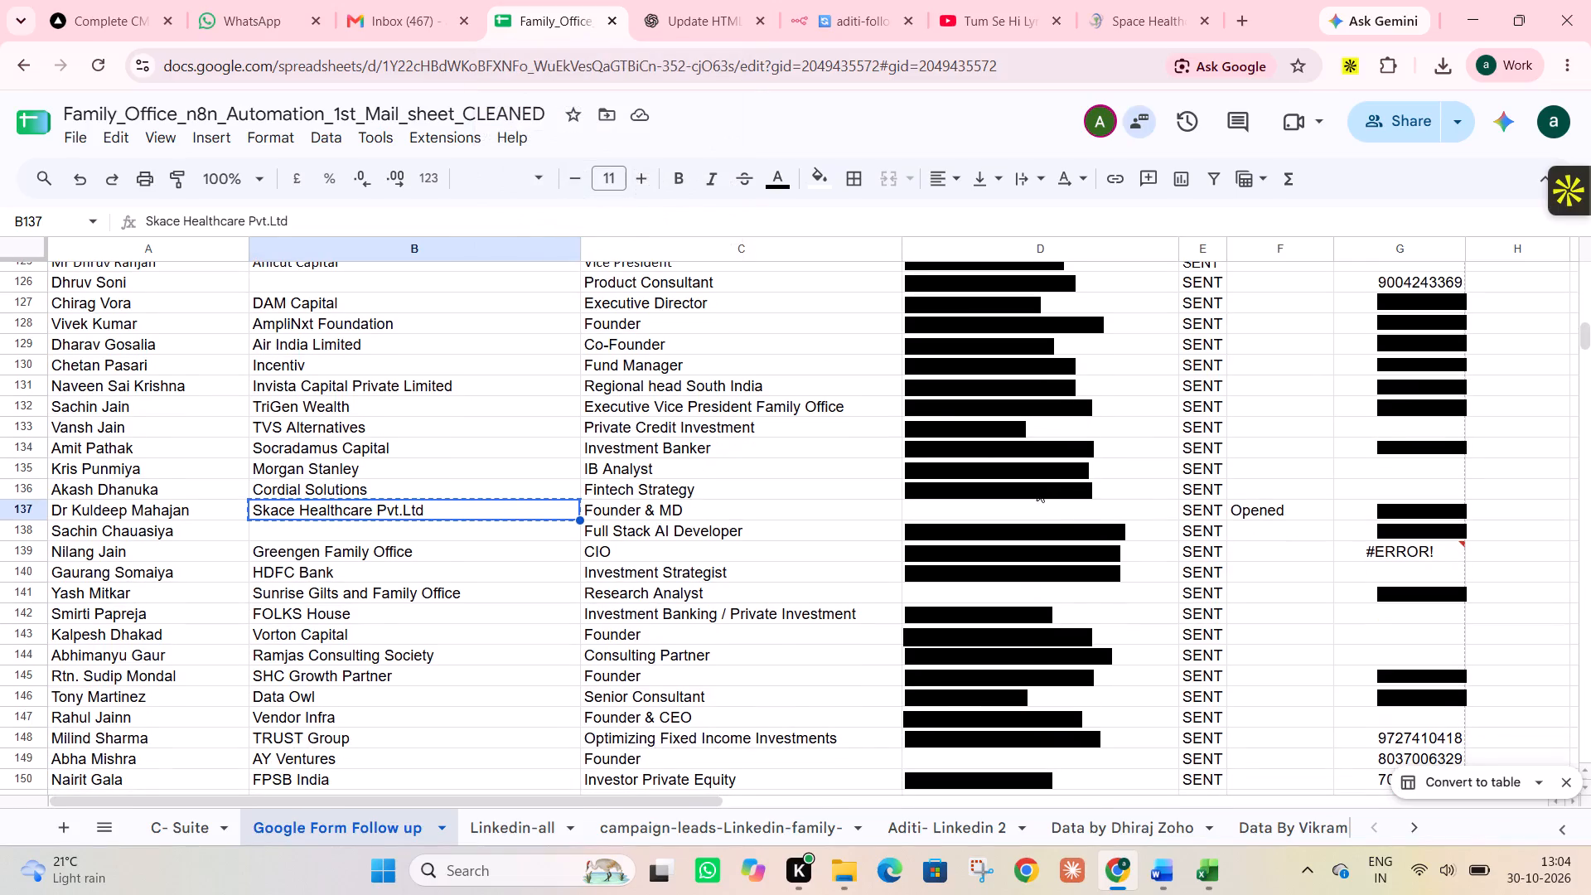
pyautogui.click(1032, 516)
pyautogui.hotkey('ctrl', 'v')
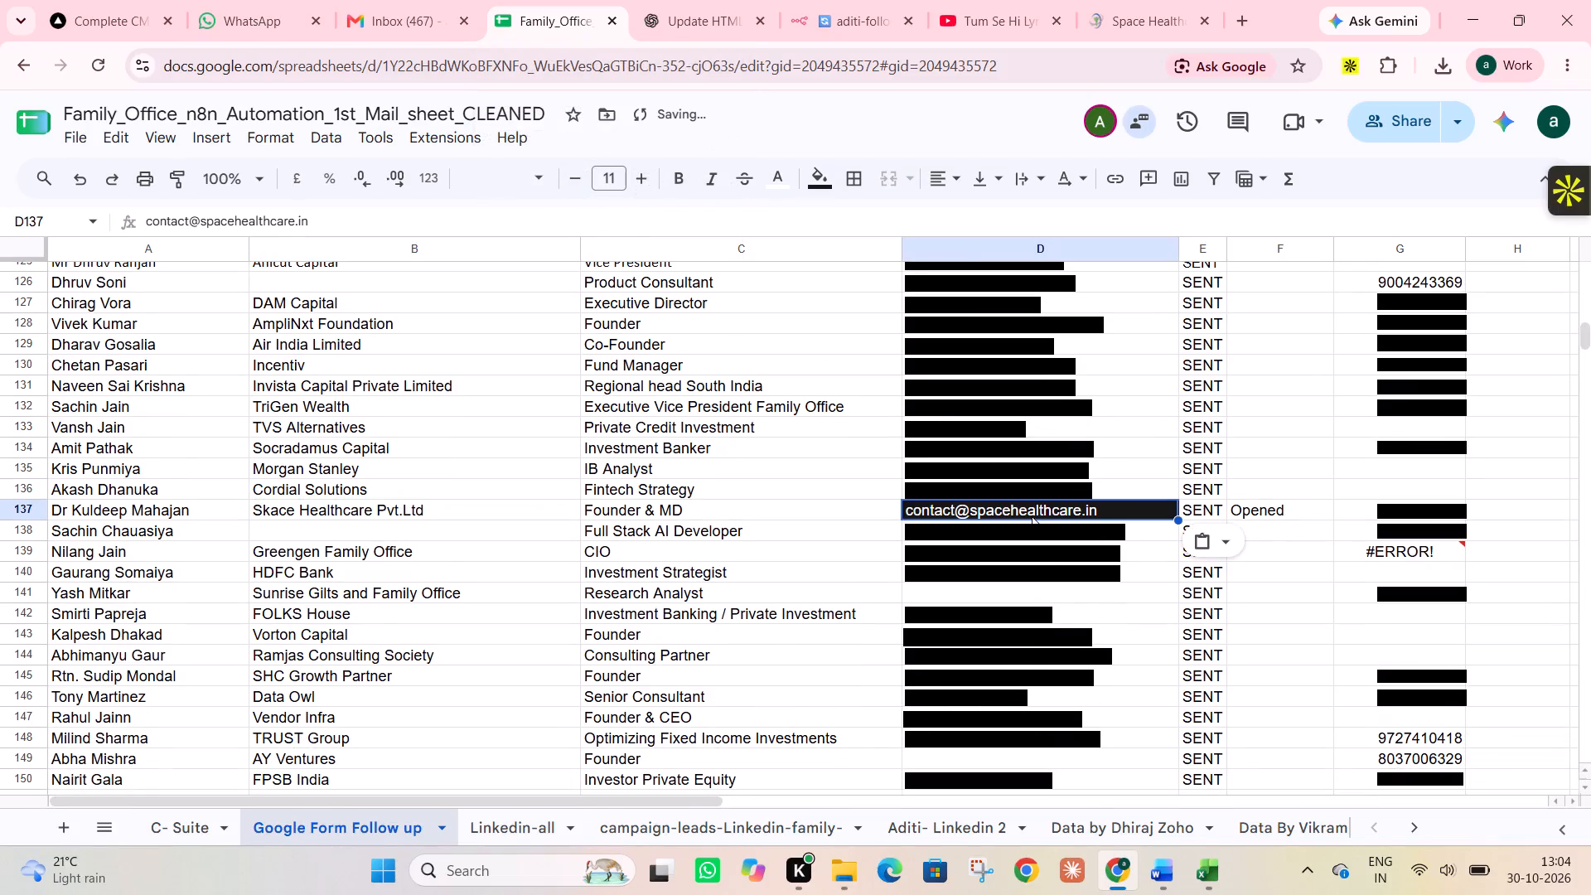
pyautogui.click(1131, 568)
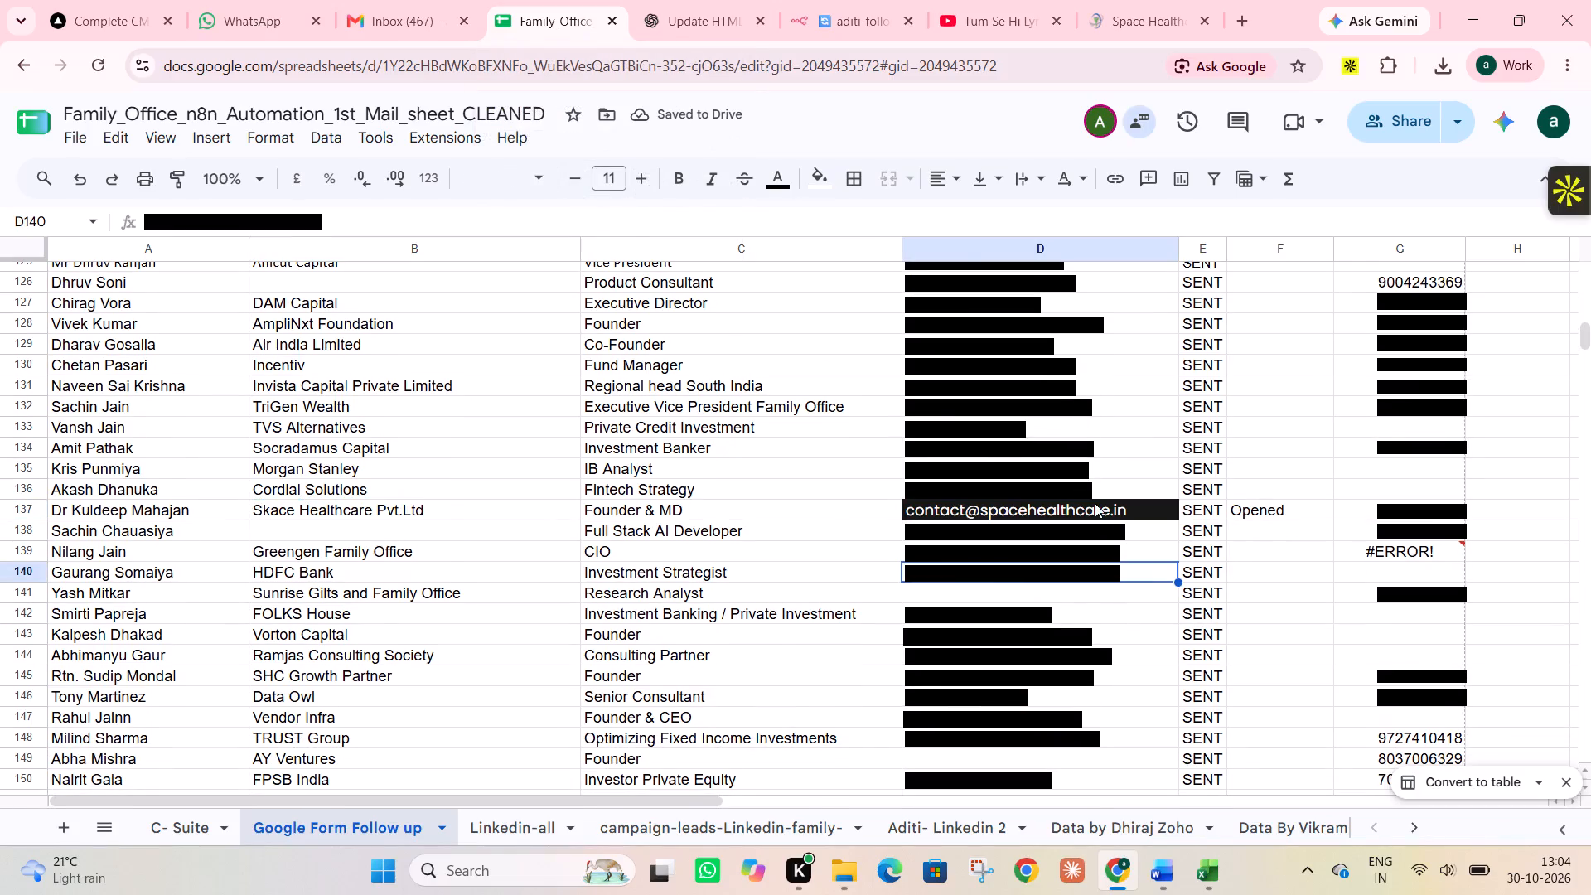
# Set cell D137 to a white fill with black text.
pyautogui.click(1095, 503)
pyautogui.click(830, 184)
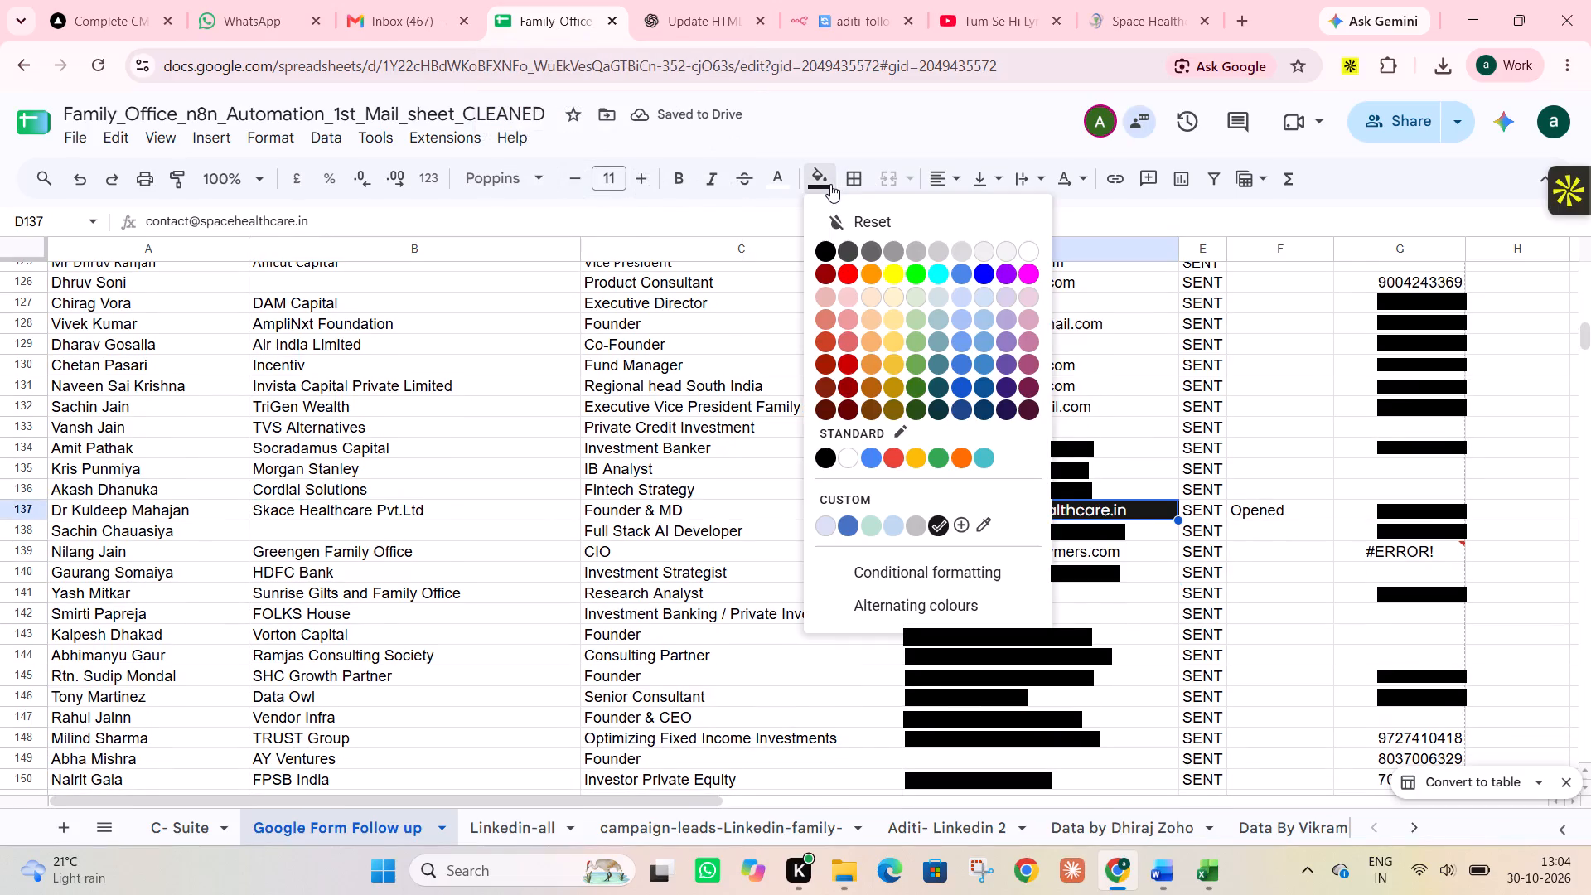
pyautogui.click(1032, 254)
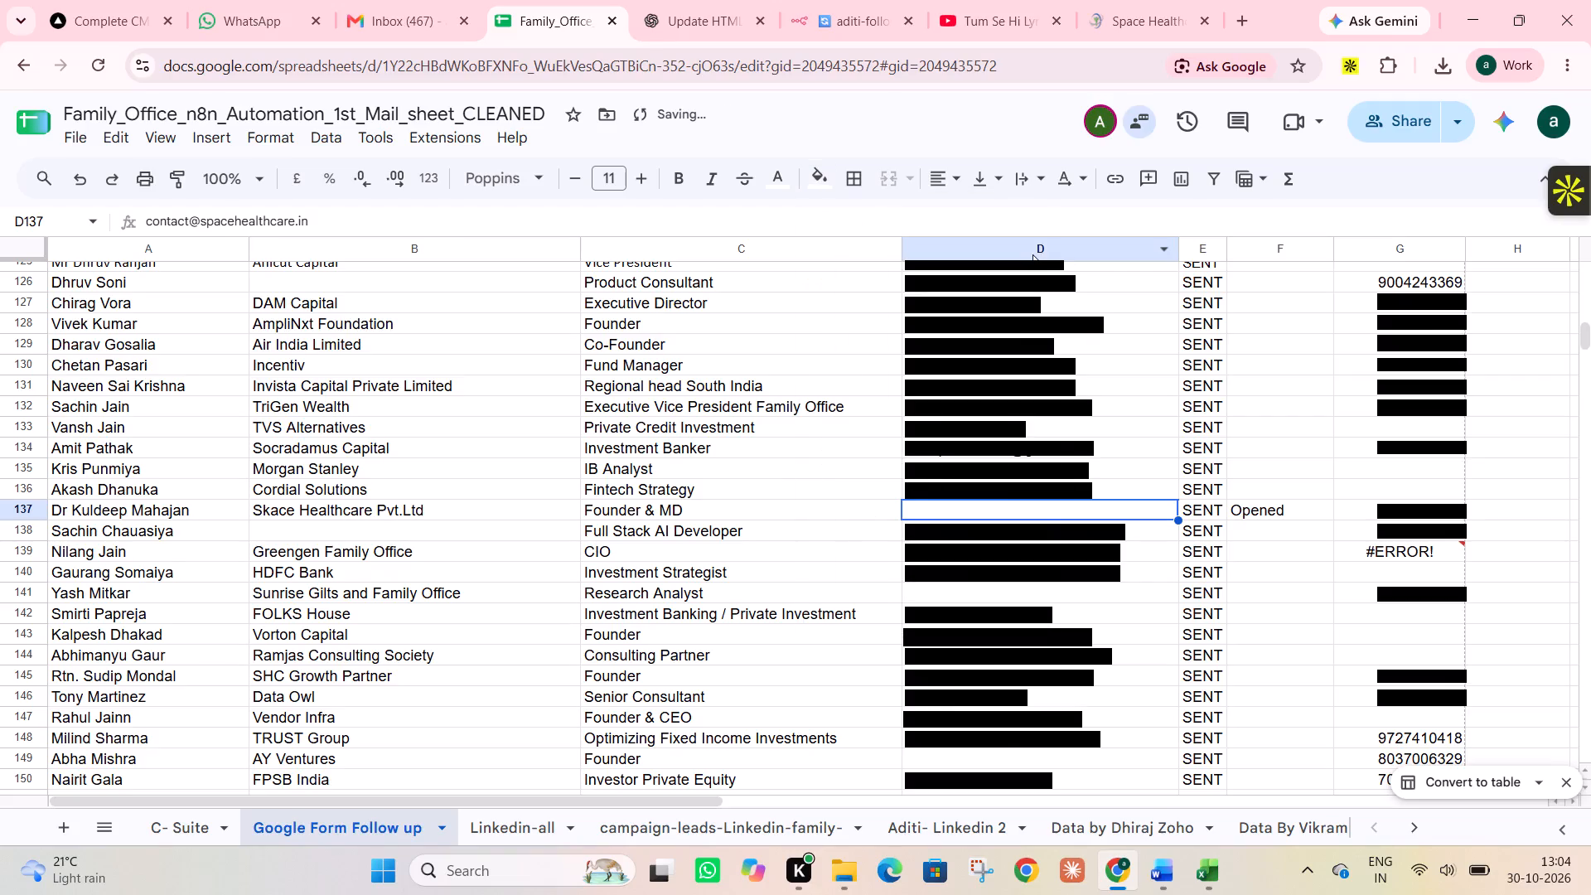
pyautogui.click(786, 185)
pyautogui.click(777, 254)
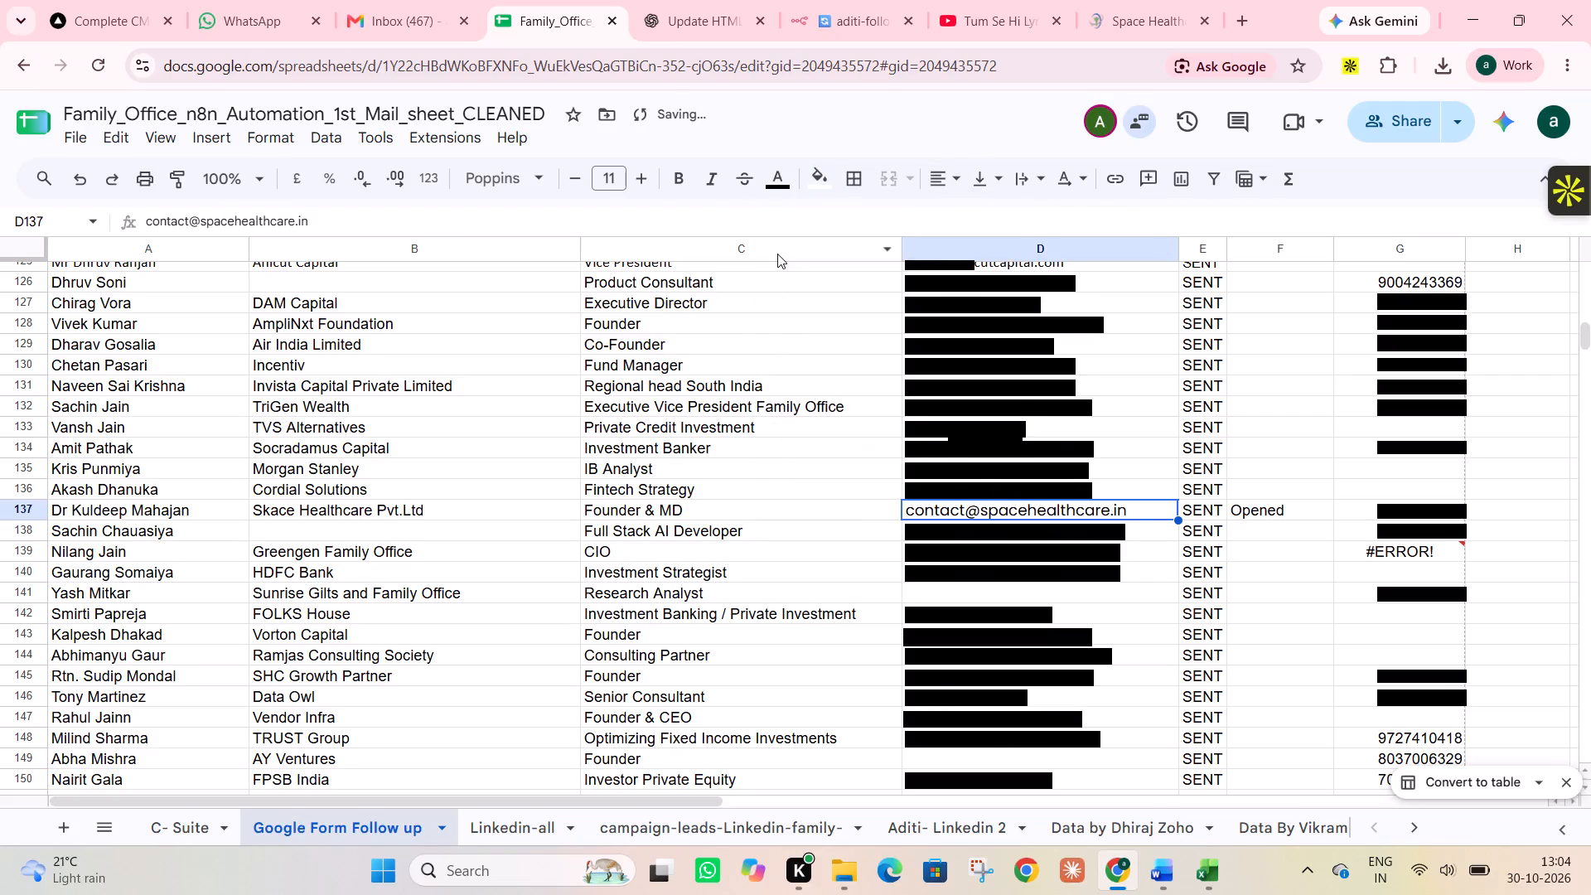
# Clear the Opened follow-up status from cell F137 in the Skace Healthcare lead's row.
pyautogui.click(1245, 502)
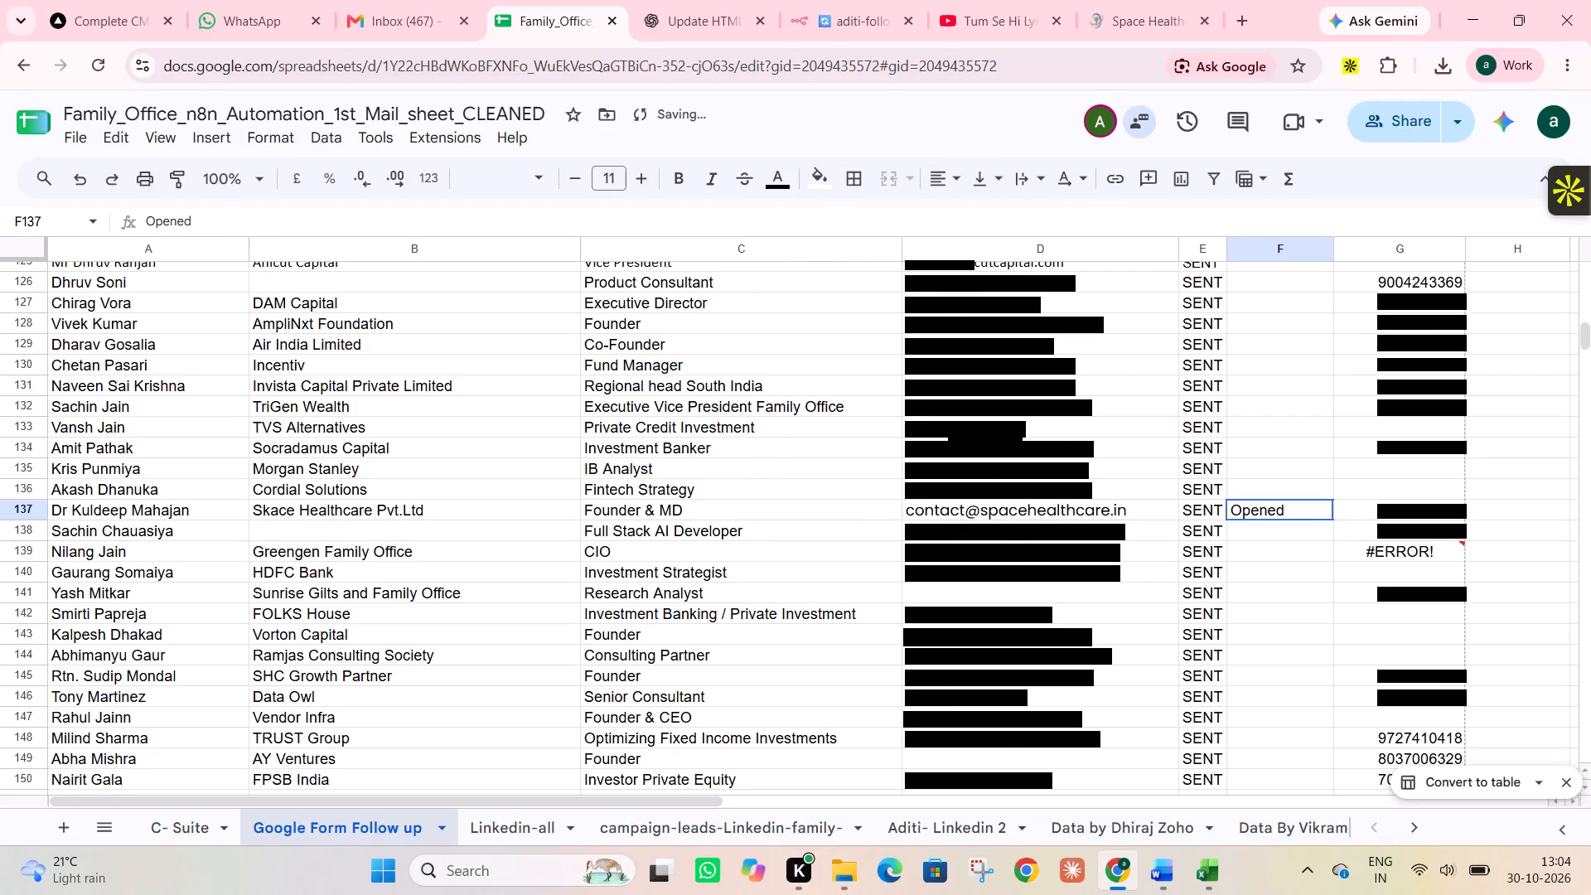
pyautogui.press('BackSpace')
pyautogui.click(1289, 479)
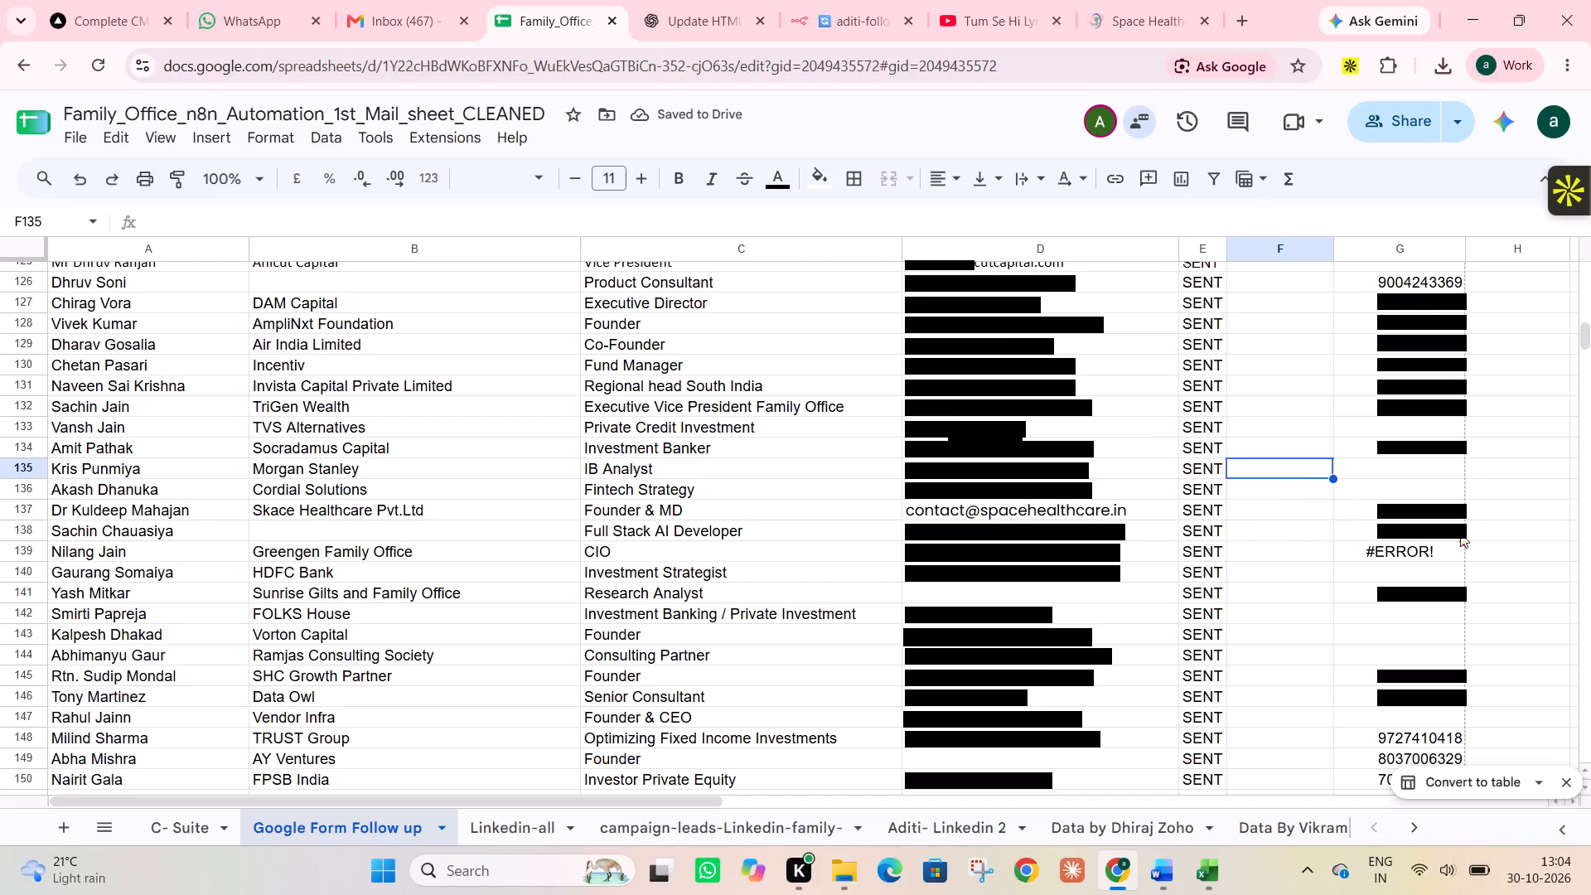
# Check the aditi-follow-up-1 workflow's run progress in n8n and the follow-up statuses in column F around rows 56 to 88.
pyautogui.scroll(6, 1208, 477)
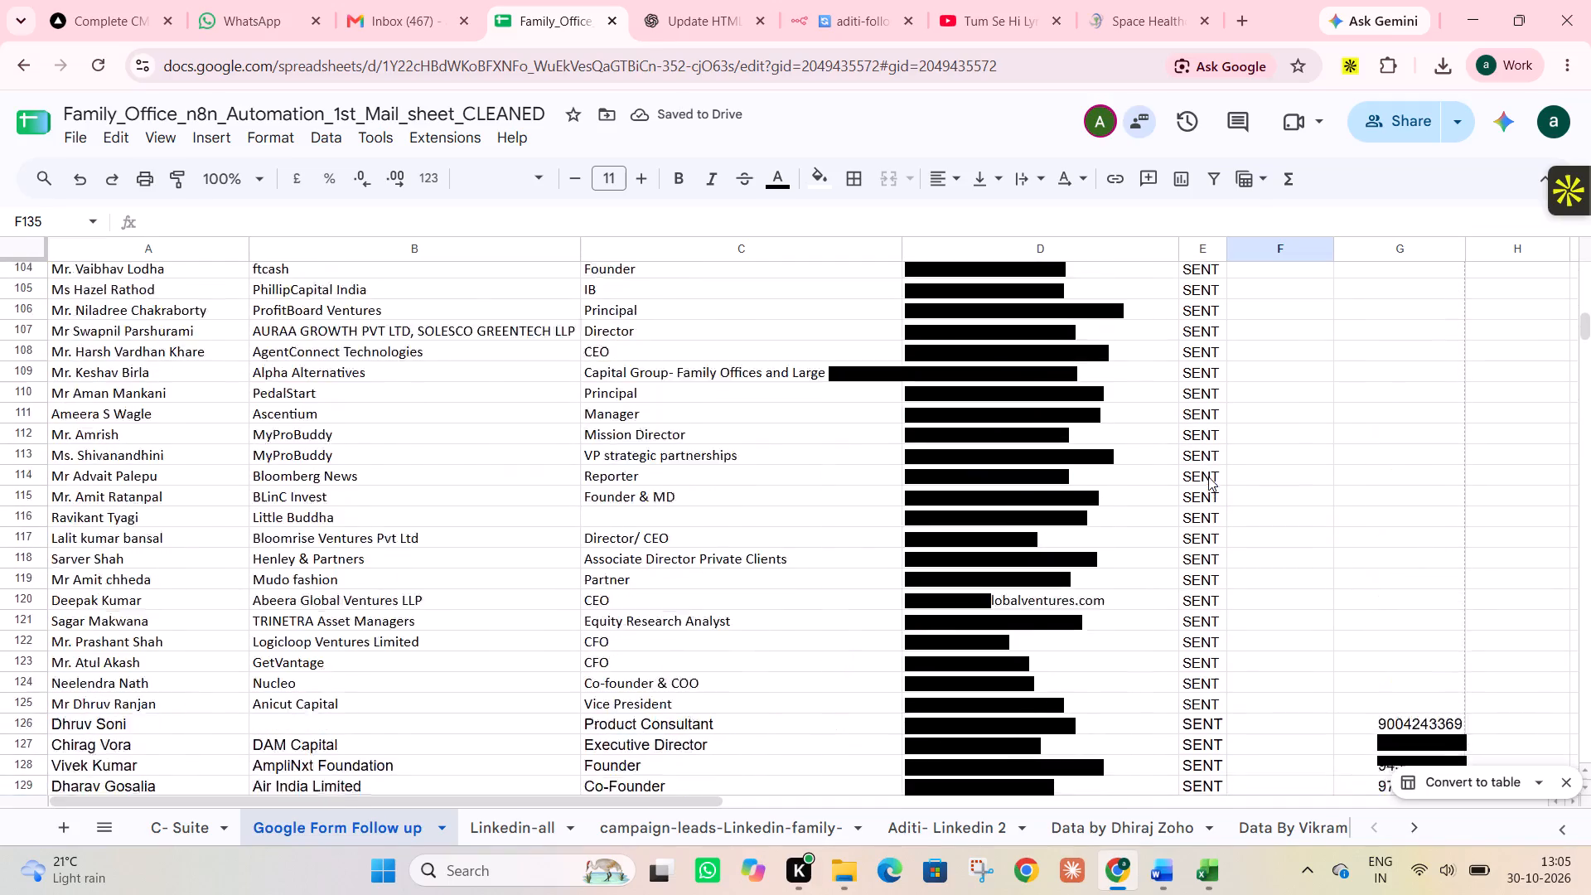
pyautogui.scroll(4, 1208, 477)
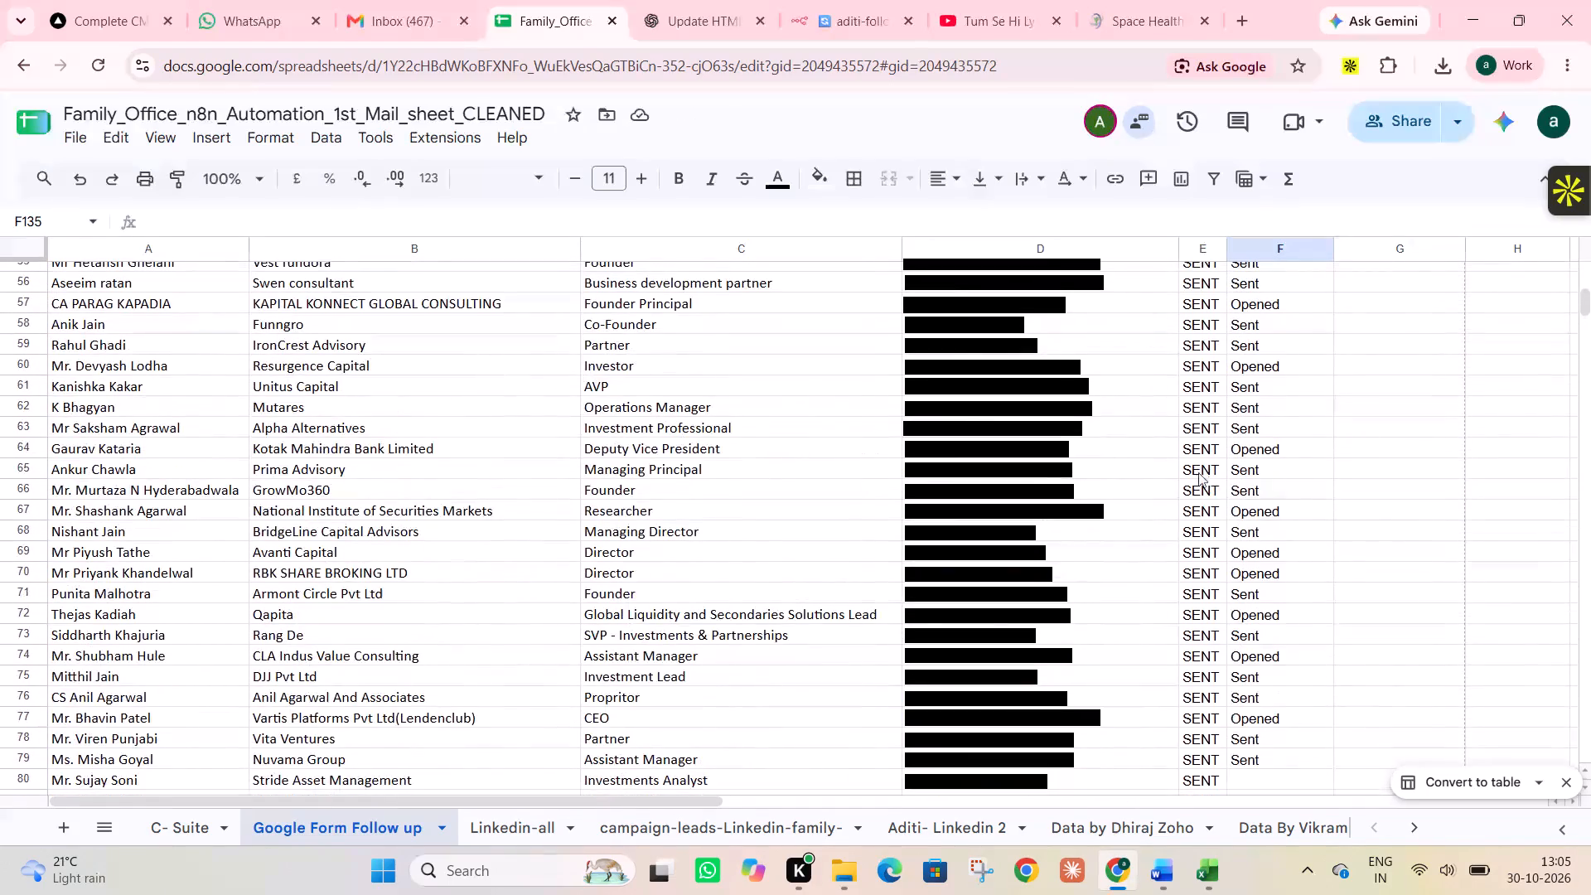
pyautogui.click(844, 0)
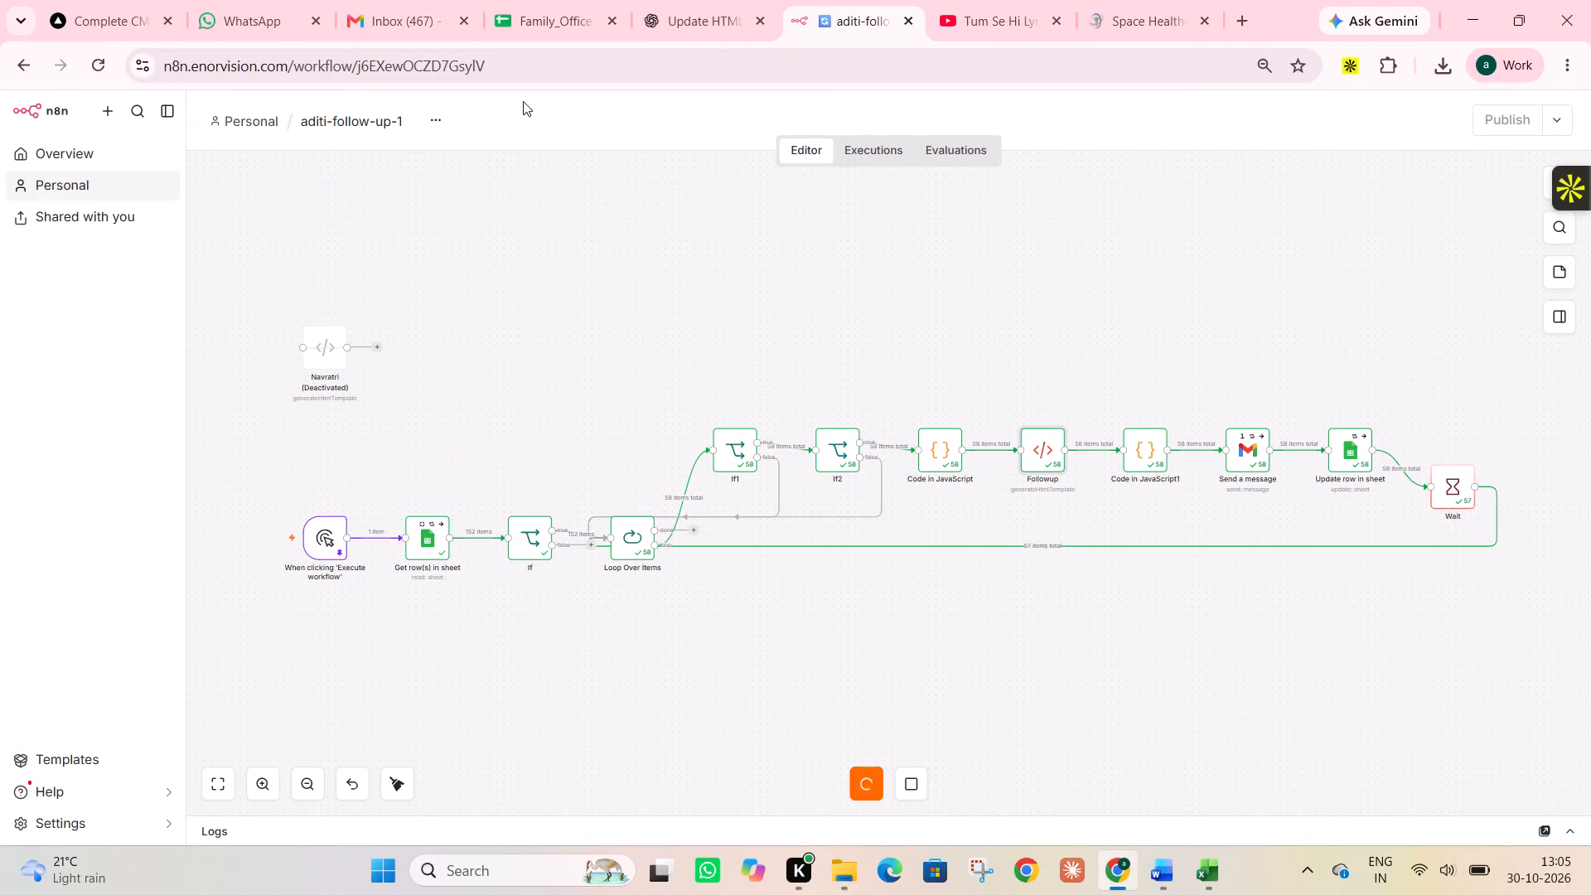
pyautogui.click(565, 0)
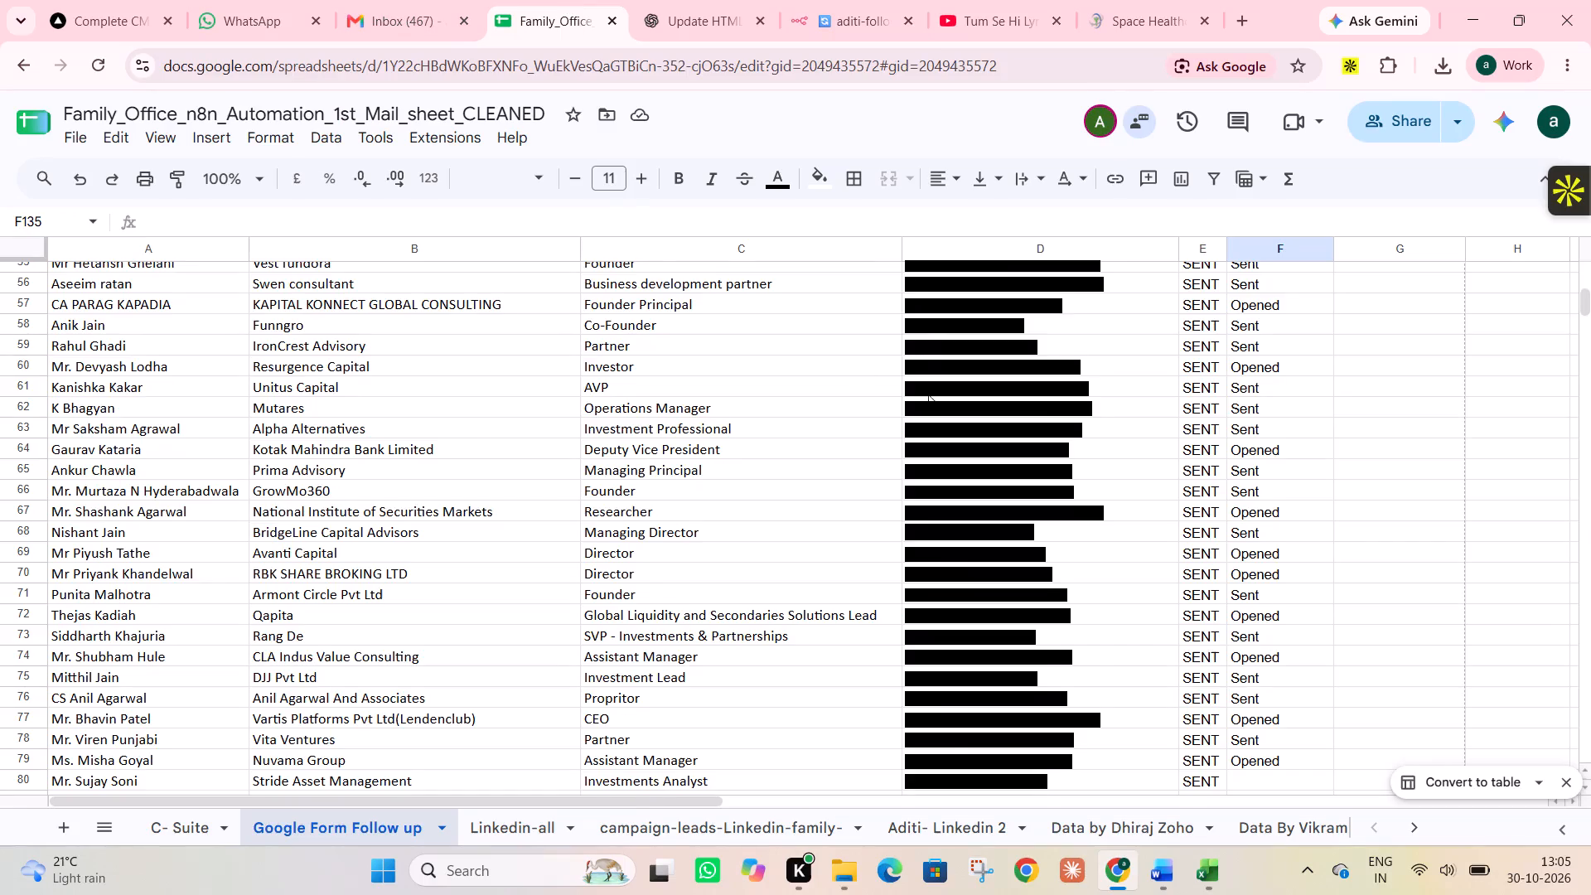
pyautogui.scroll(-2, 928, 394)
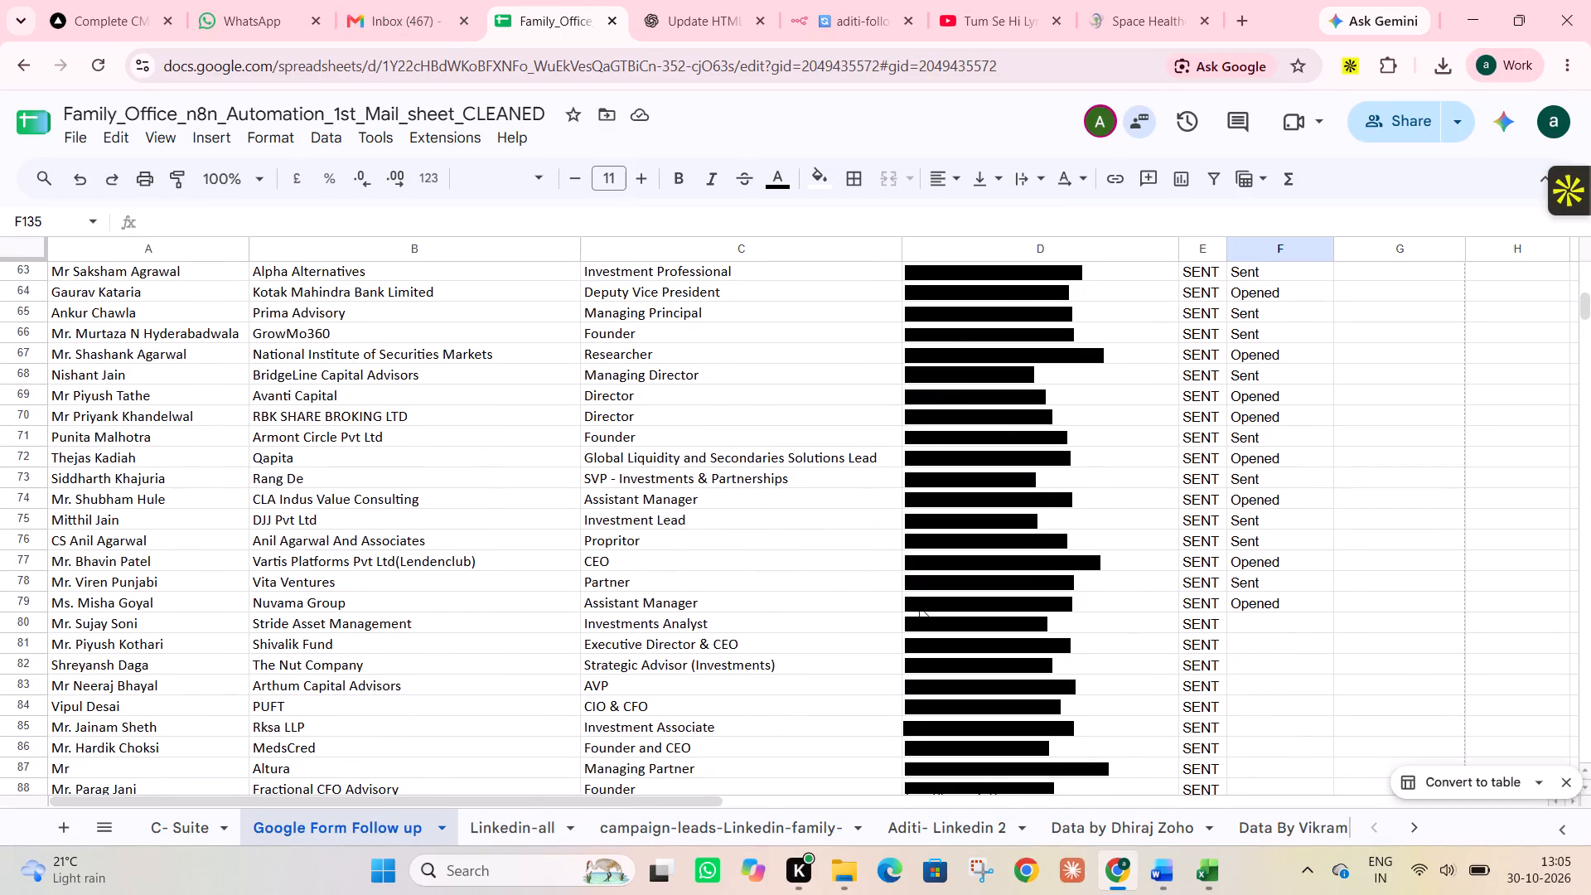
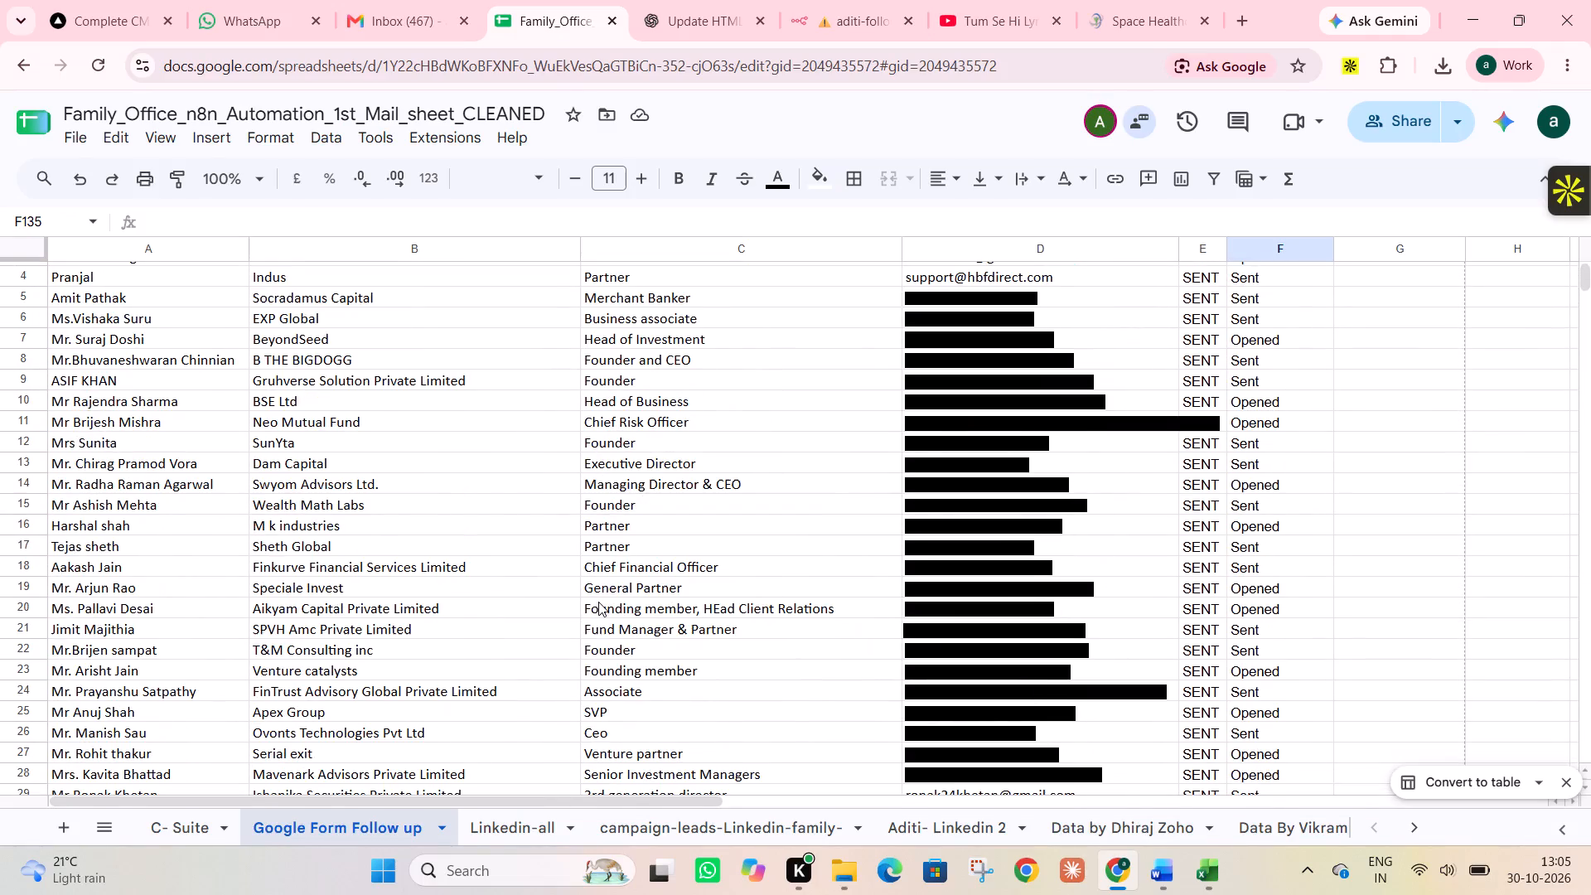
# Examine the Followup Status column in the Google Form Follow up sheet to find the last lead row with an entry.
pyautogui.scroll(-1, 598, 602)
pyautogui.scroll(1, 598, 602)
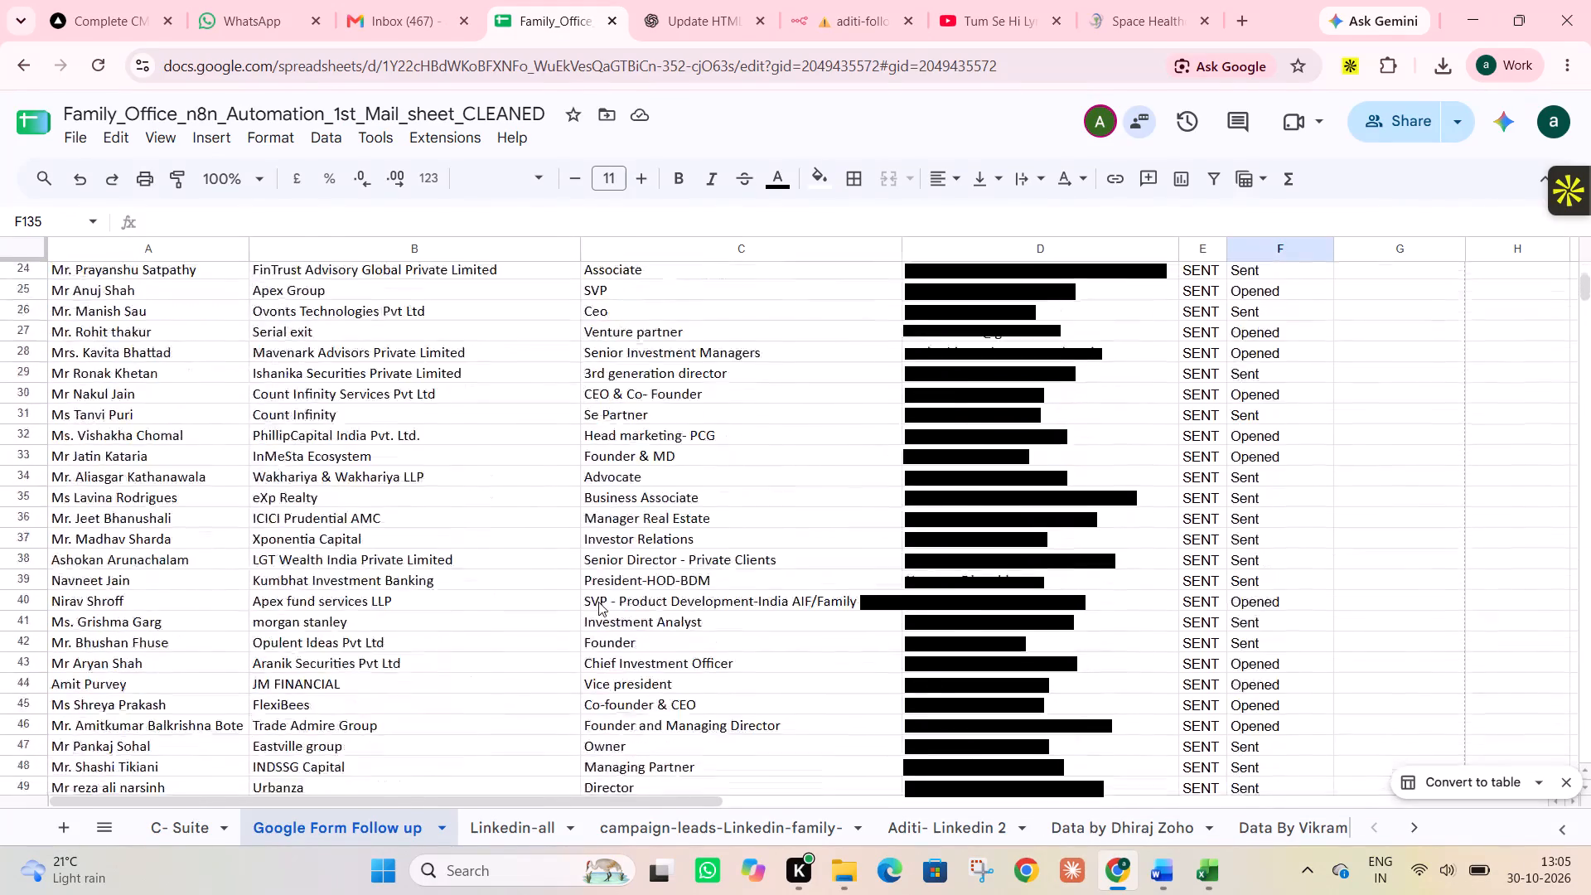
pyautogui.scroll(-2, 598, 602)
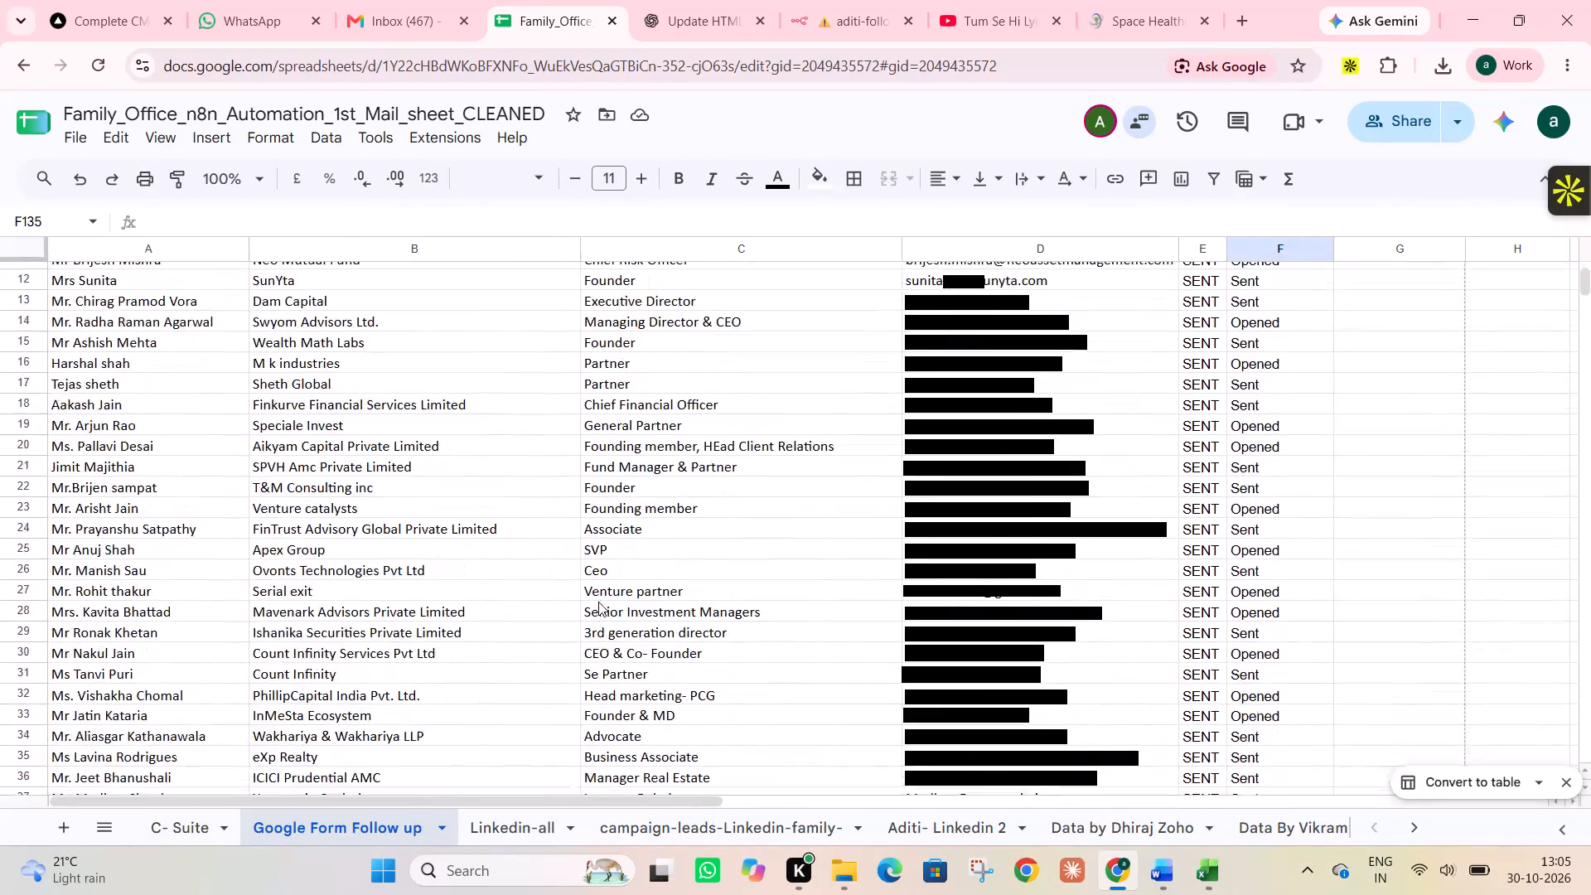
pyautogui.scroll(-4, 598, 602)
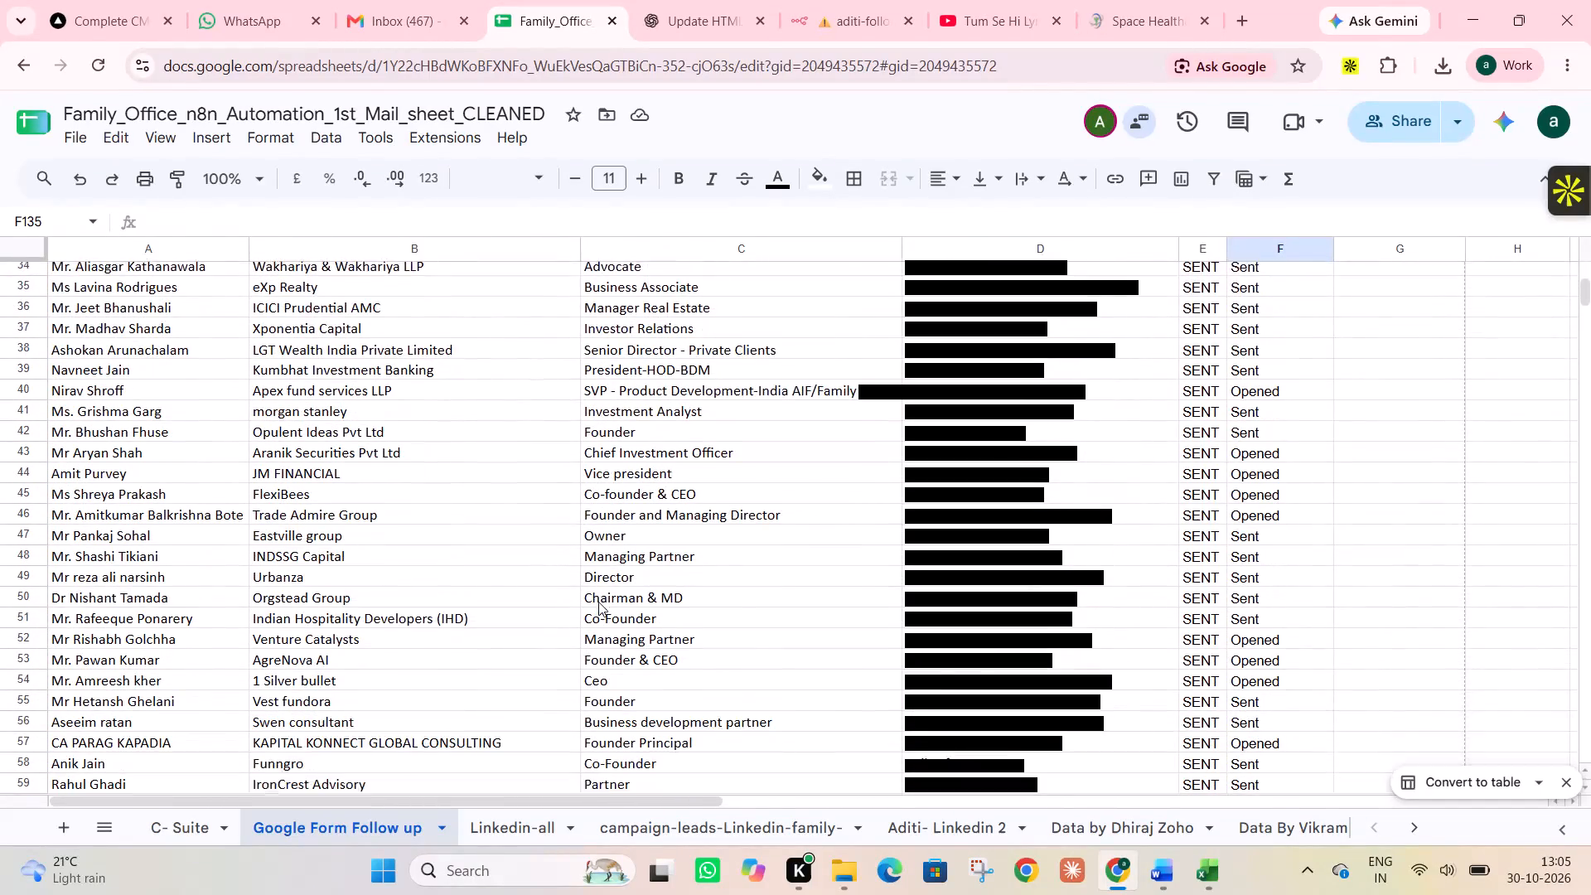
pyautogui.scroll(-5, 598, 602)
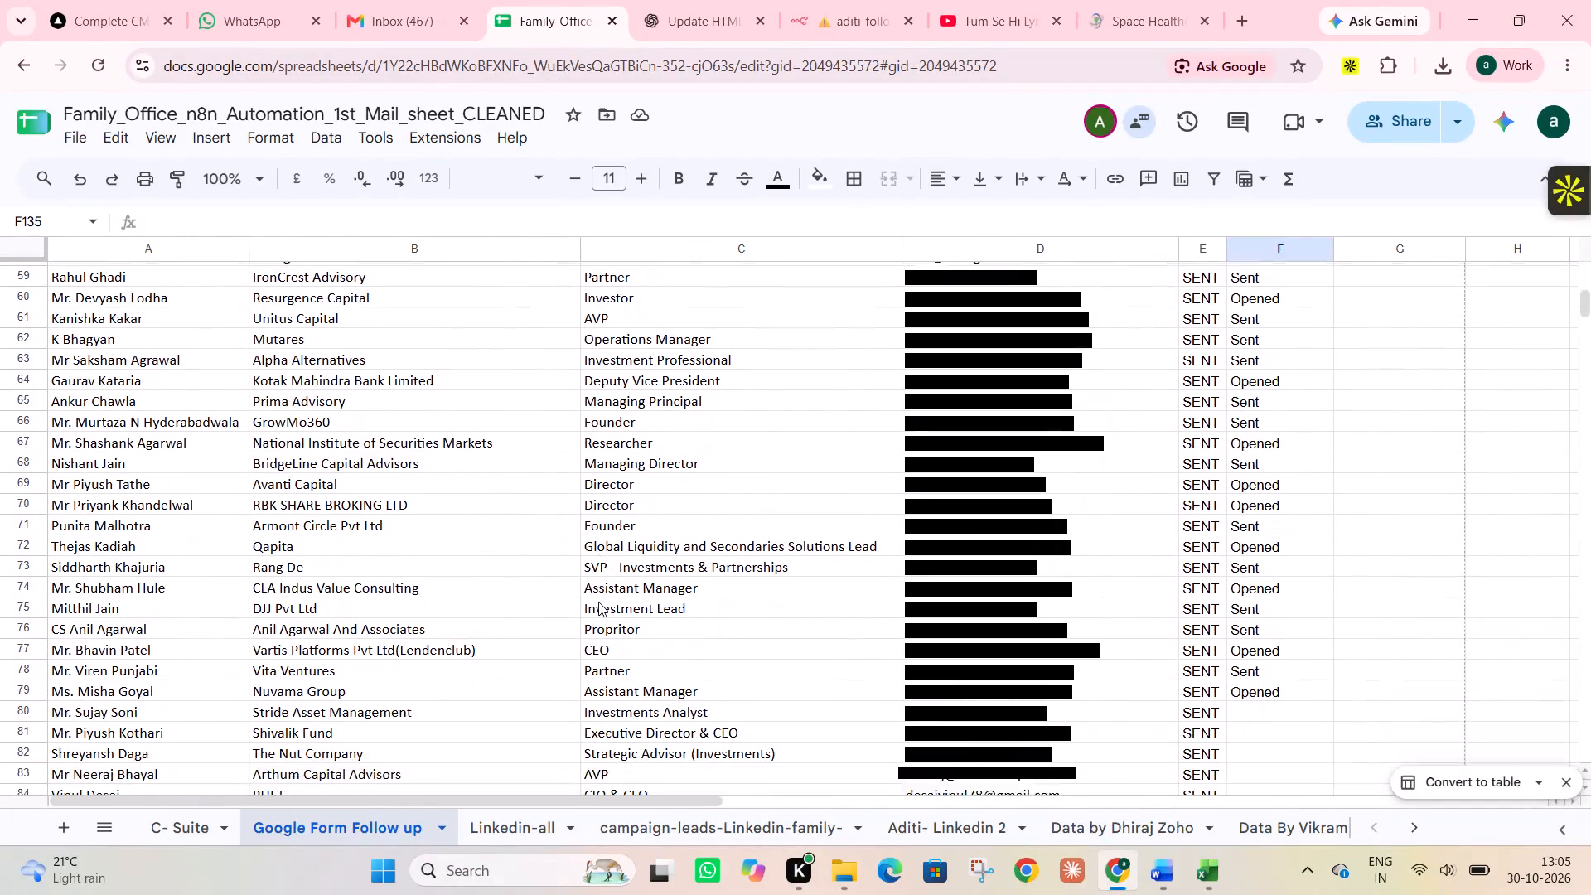
pyautogui.scroll(-2, 598, 602)
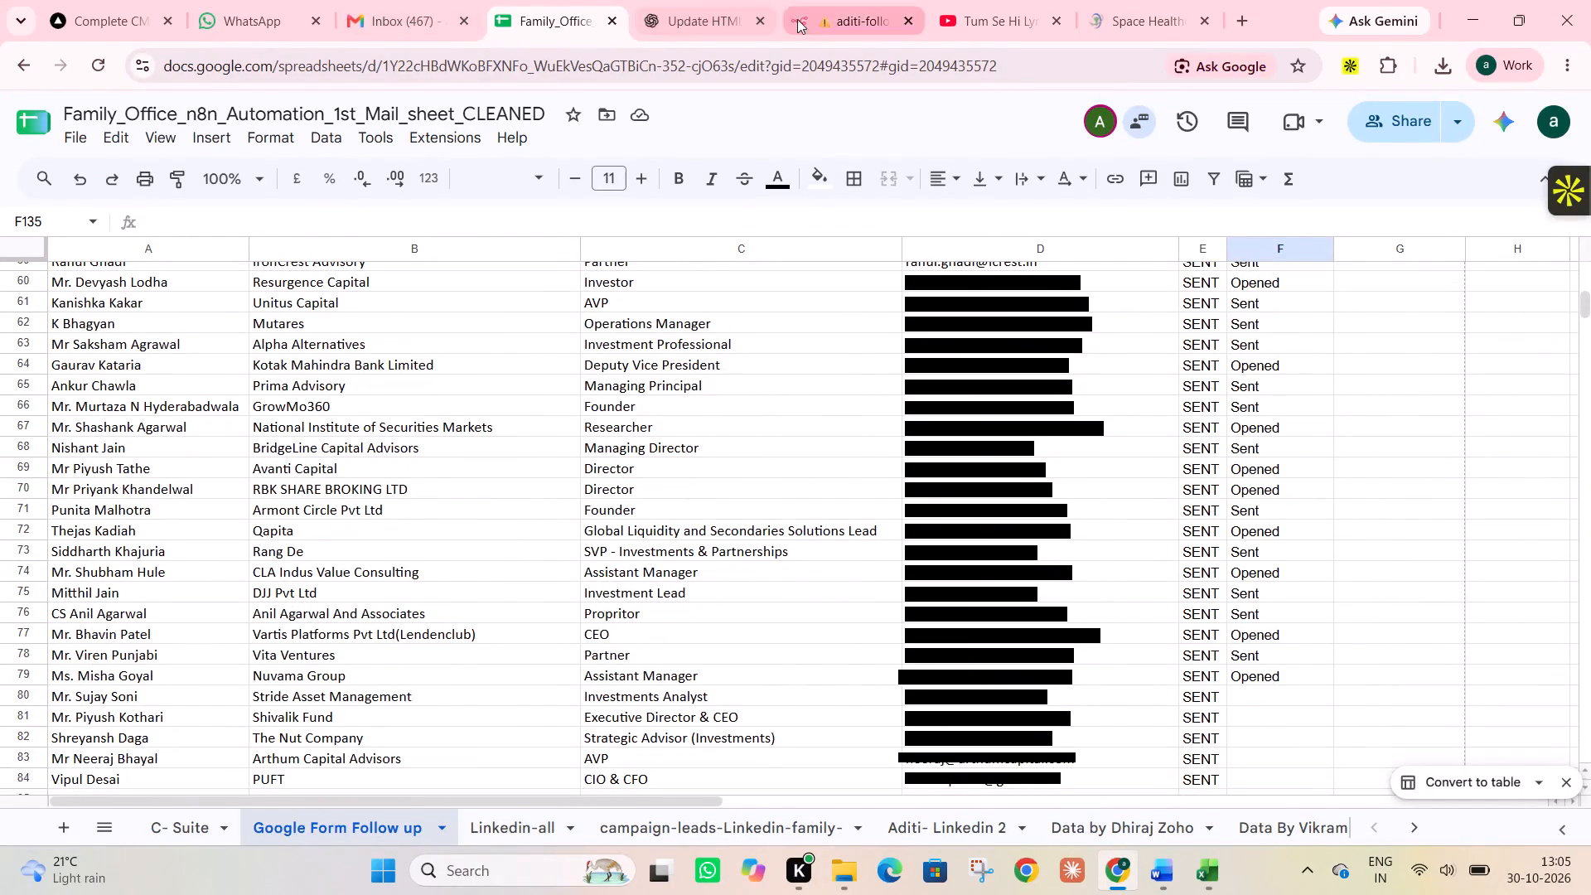
pyautogui.click(800, 672)
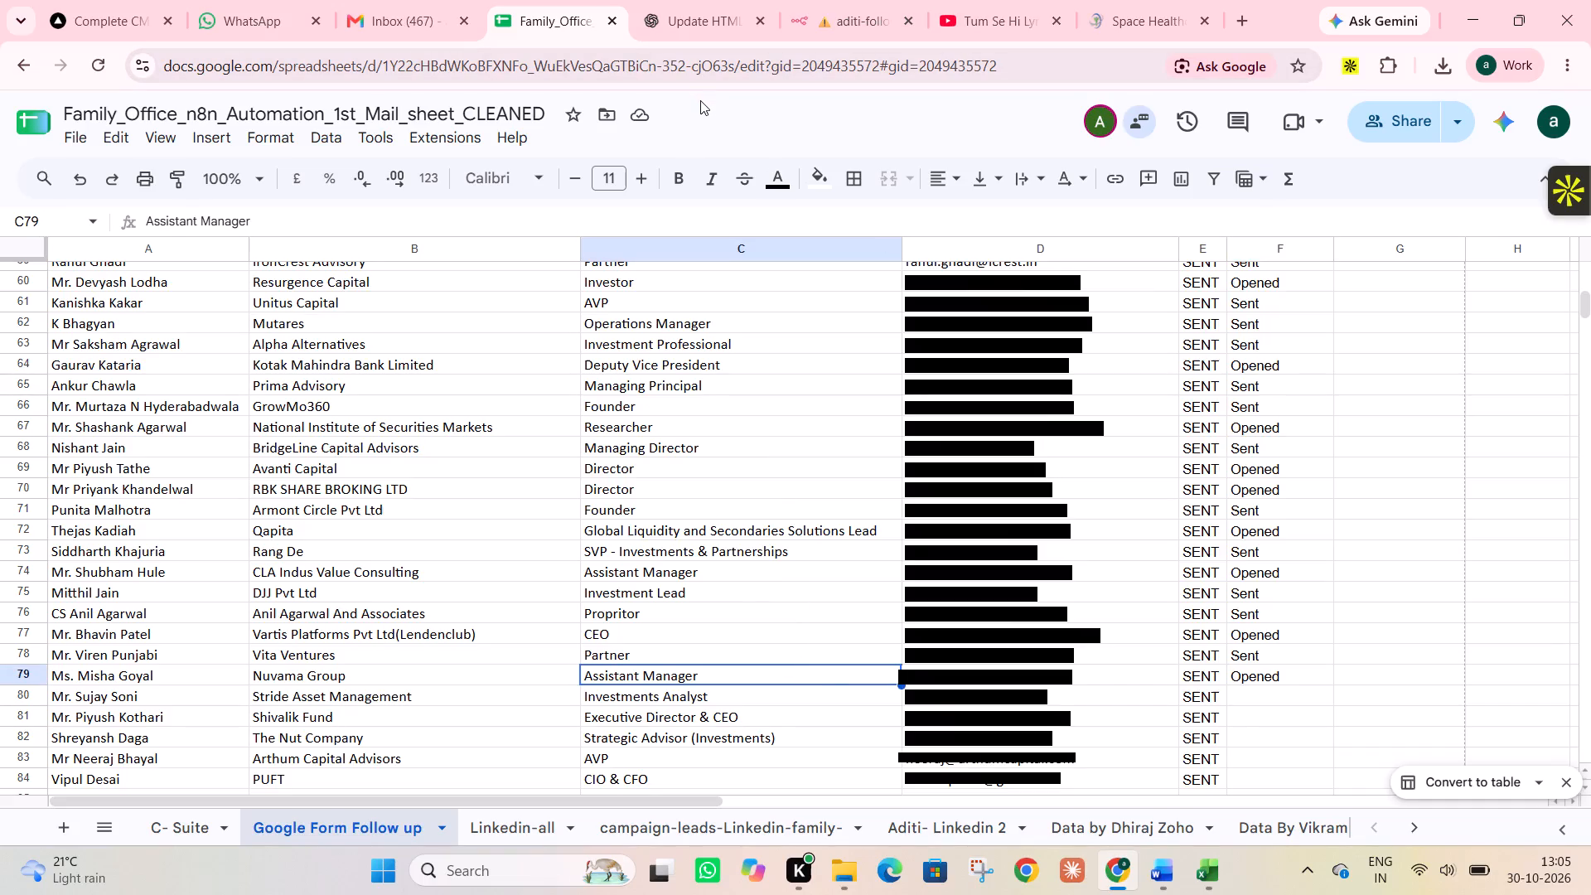
# In n8n's aditi-follow-up-1 workflow, set the If node's row_number "is greater than" value to 79 and execute that node alone.
pyautogui.click(805, 6)
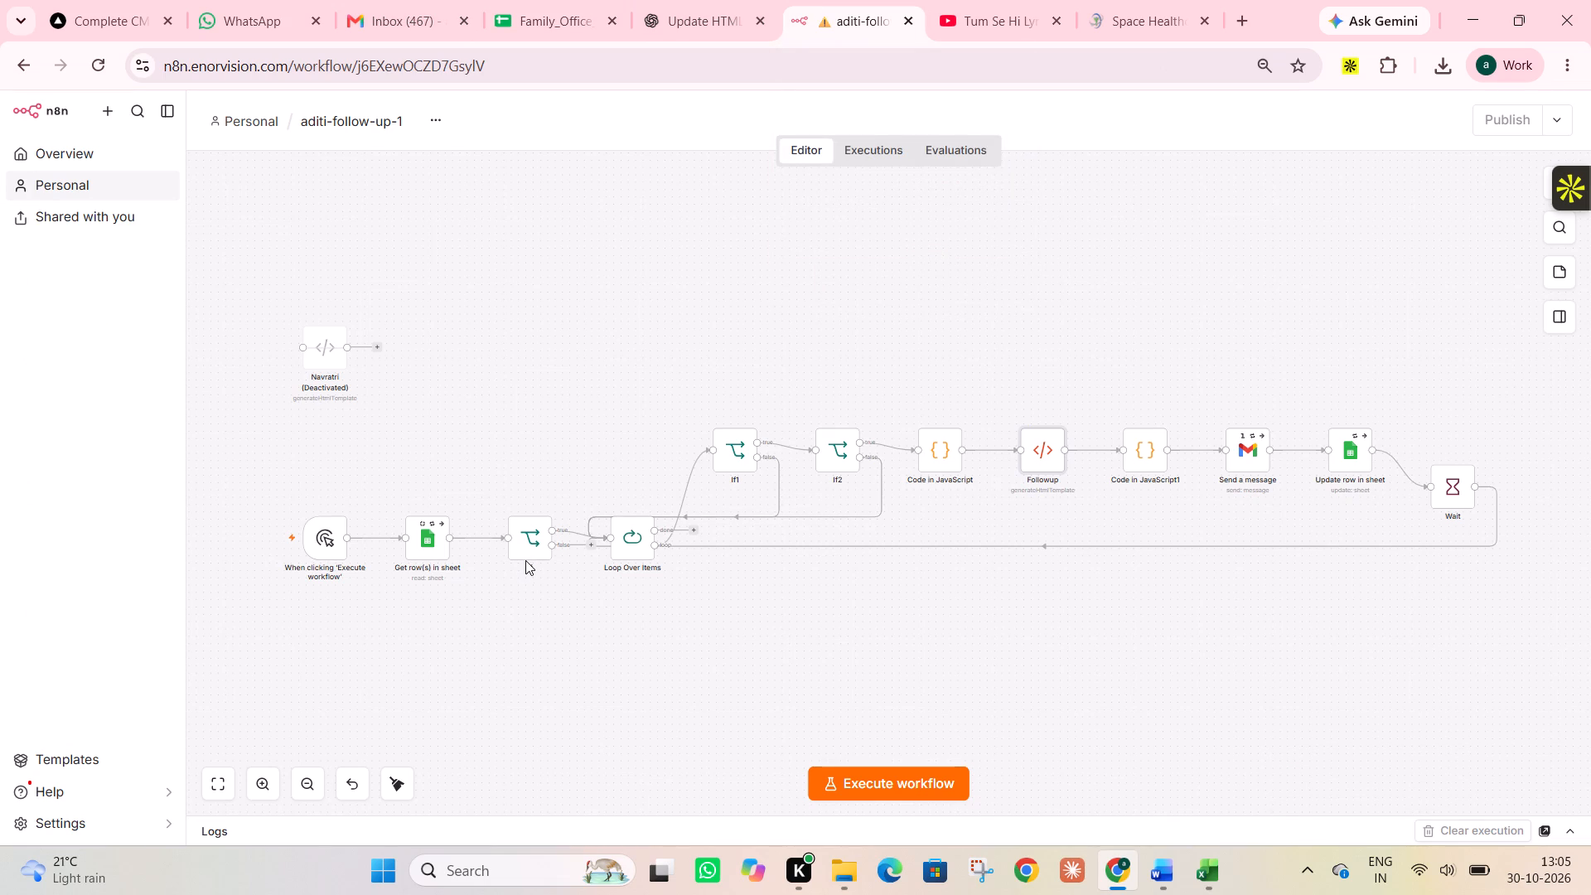
pyautogui.doubleClick(525, 560)
pyautogui.doubleClick(539, 549)
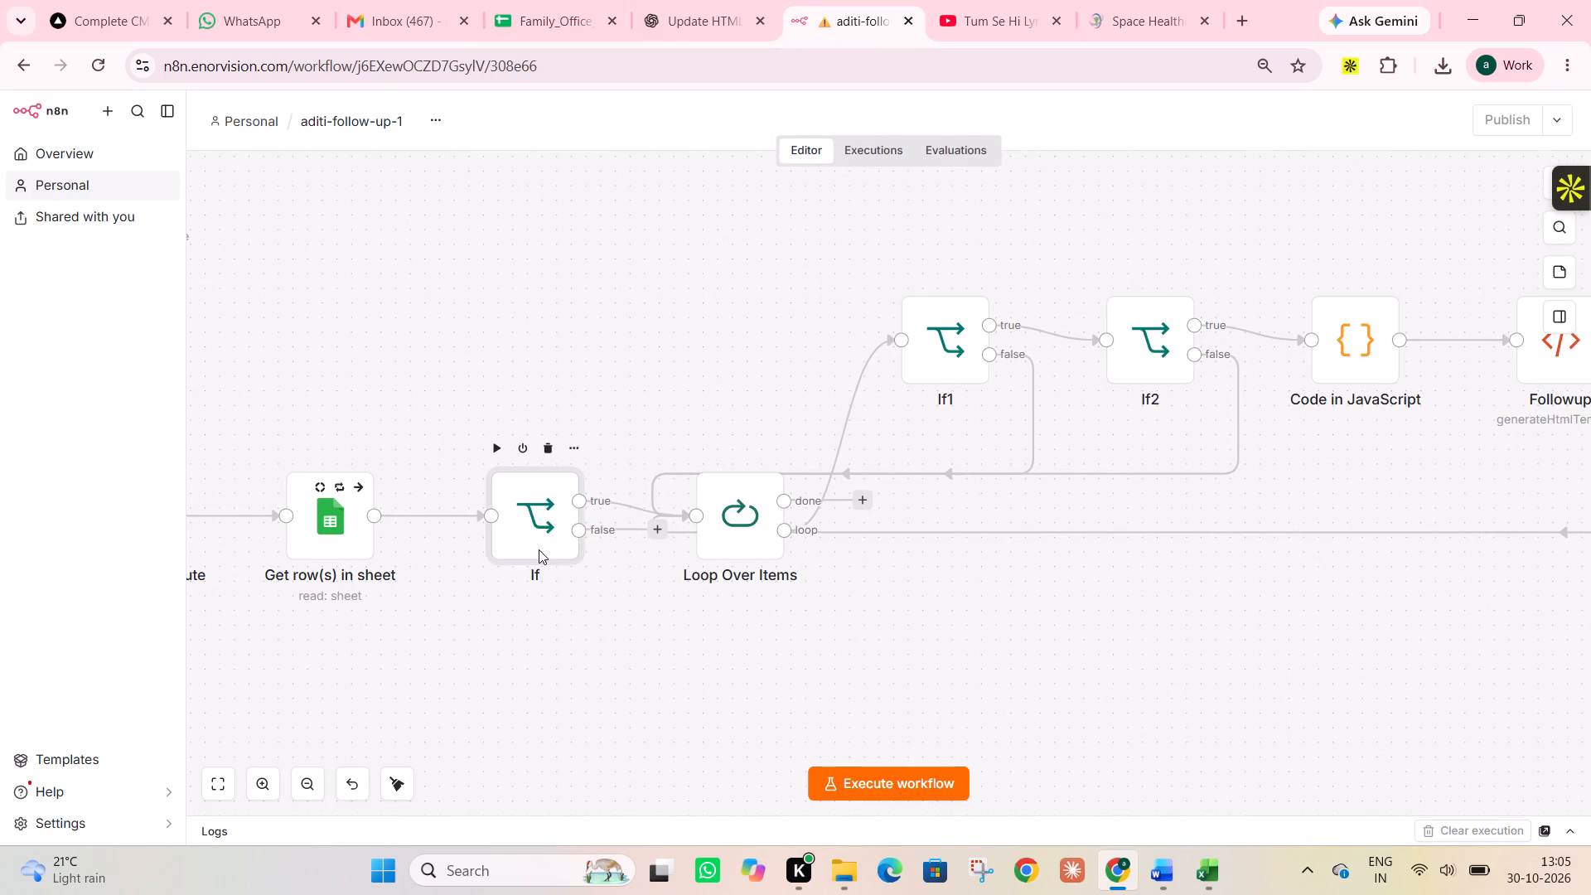
pyautogui.click(551, 269)
pyautogui.press('BackSpace')
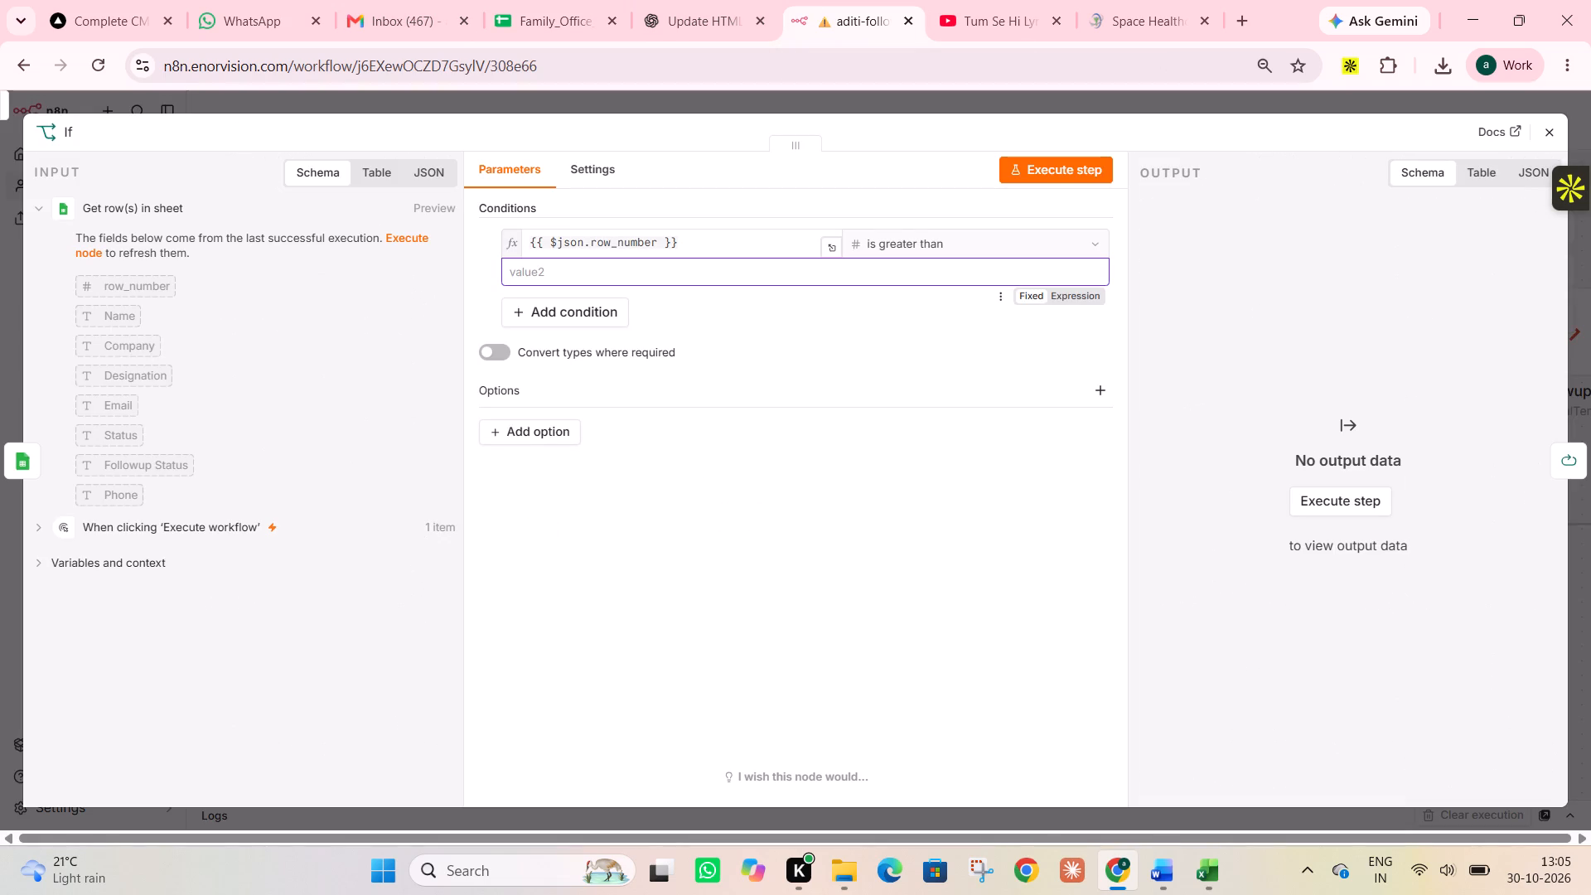
pyautogui.write('79')
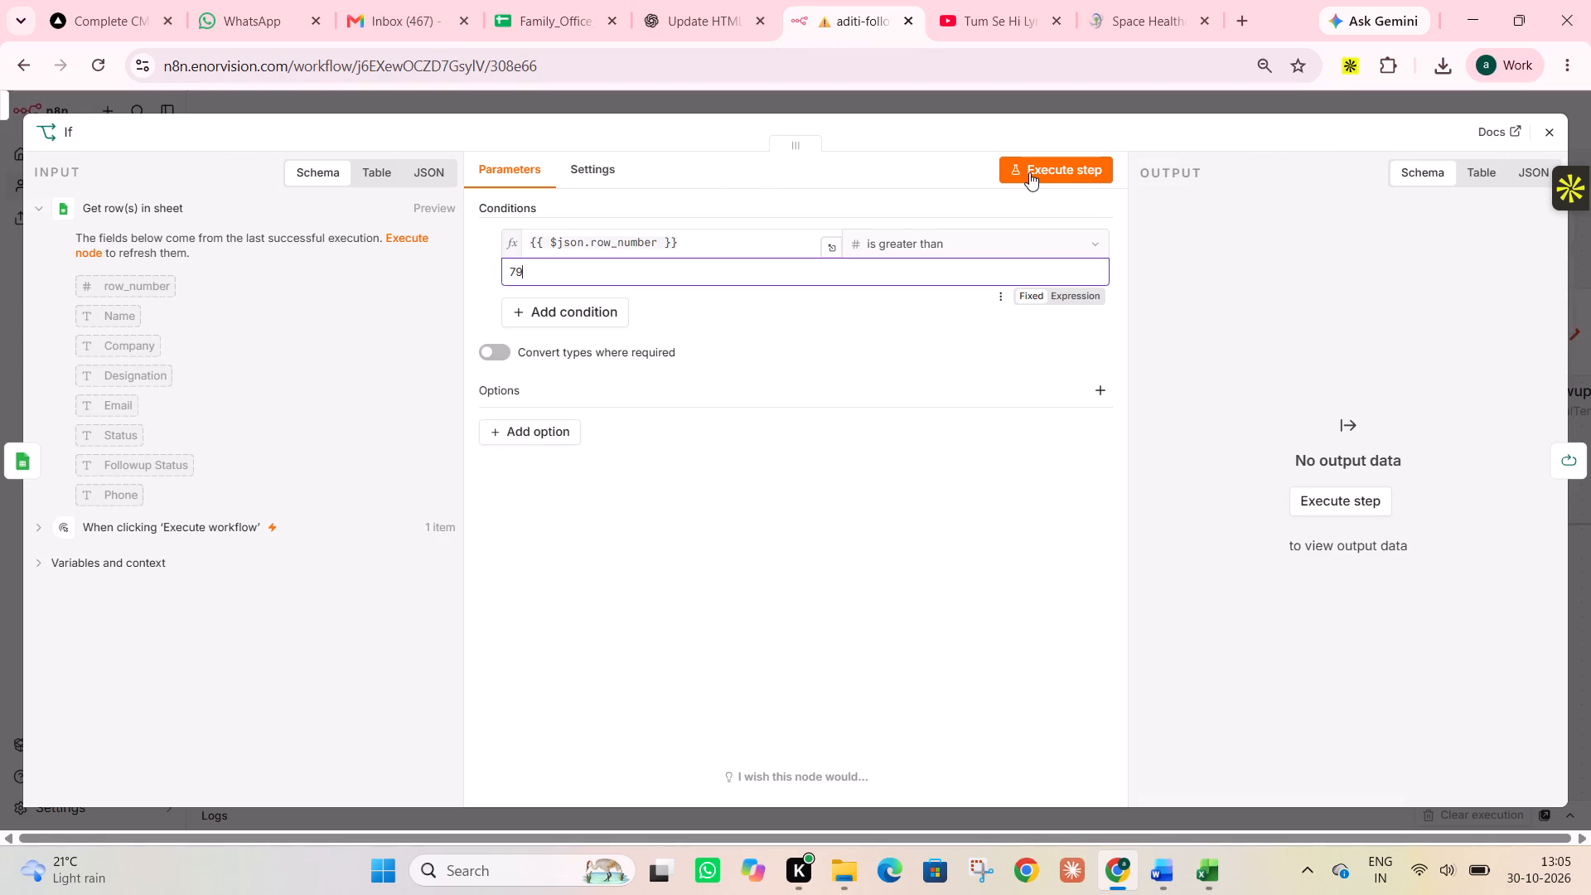
pyautogui.click(1029, 172)
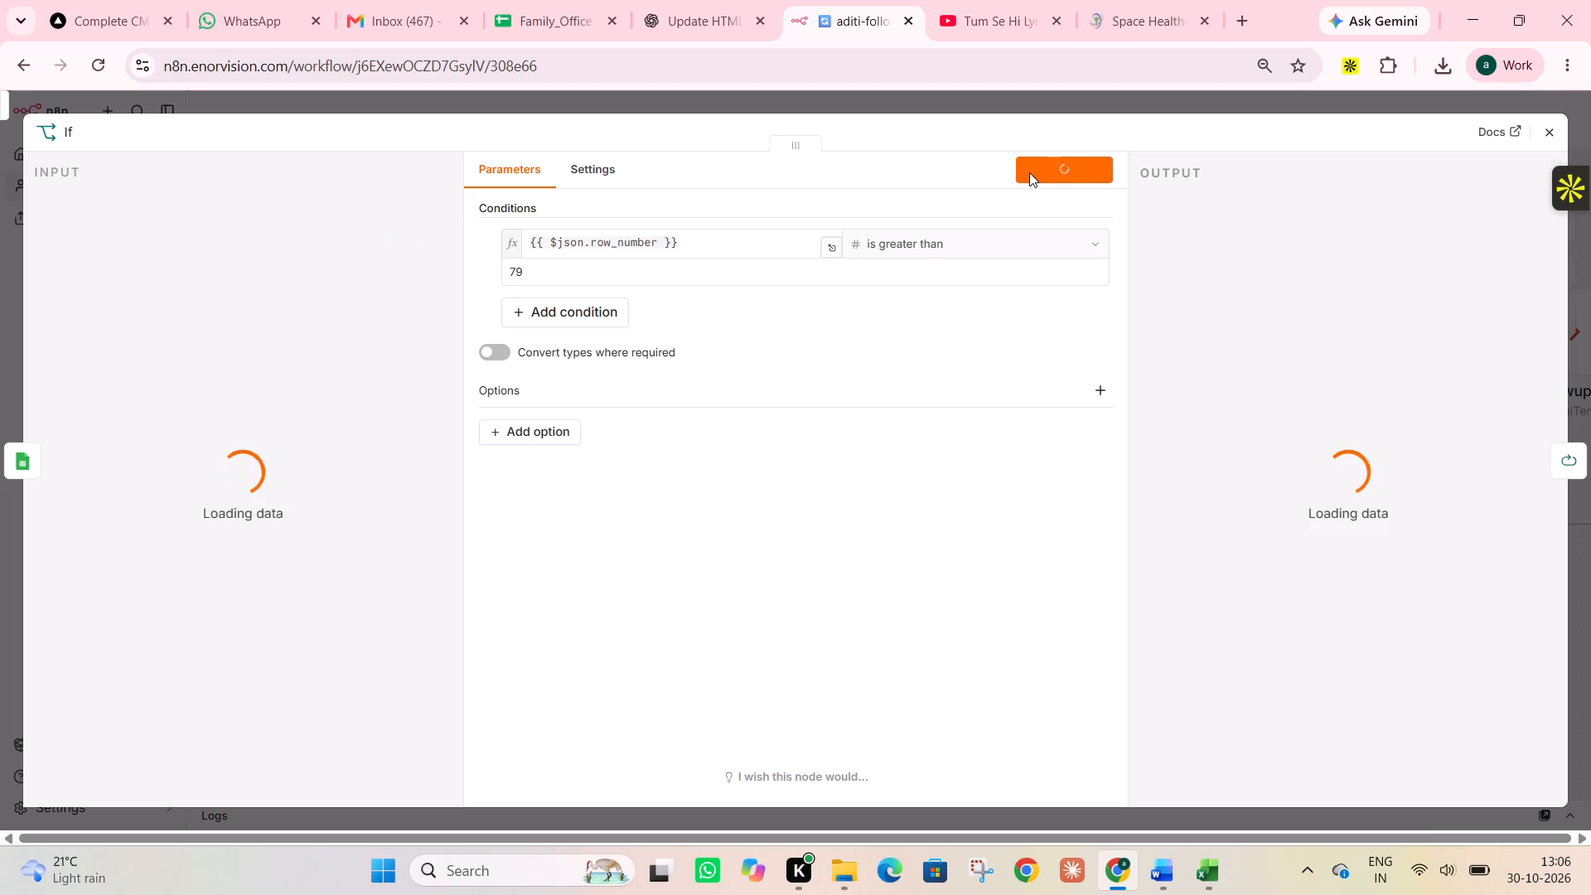
# Check the lead rows around row 79 in the Google Form Follow up sheet against the If node's output.
pyautogui.click(554, 2)
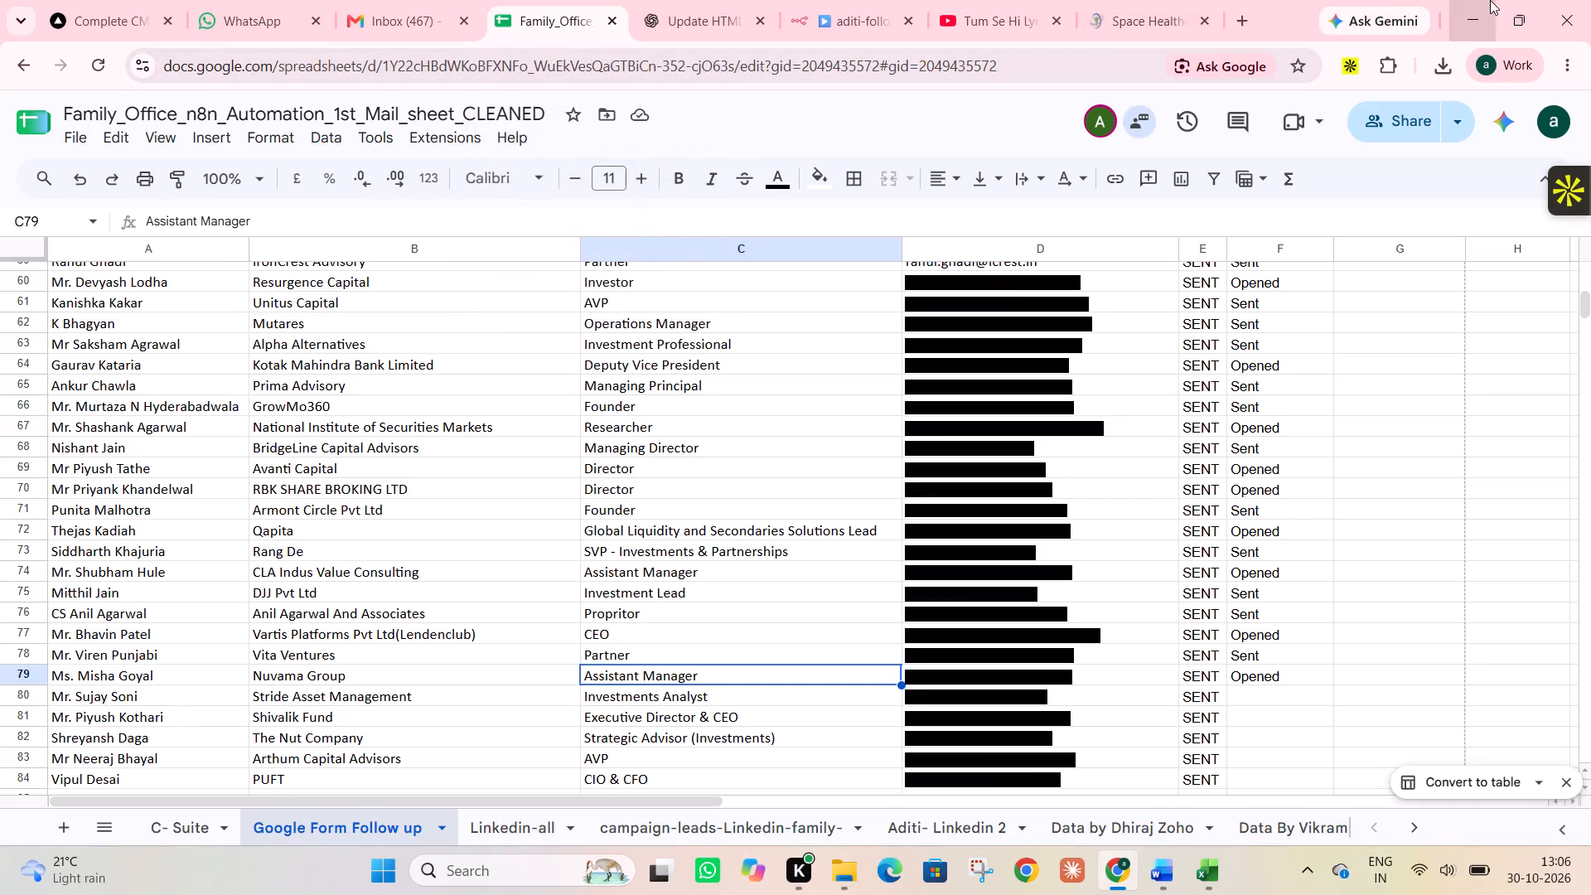
# In n8n, tidy up the node layout of the aditi-follow-up-1 workflow and execute the whole workflow.
pyautogui.click(878, 32)
pyautogui.click(1539, 137)
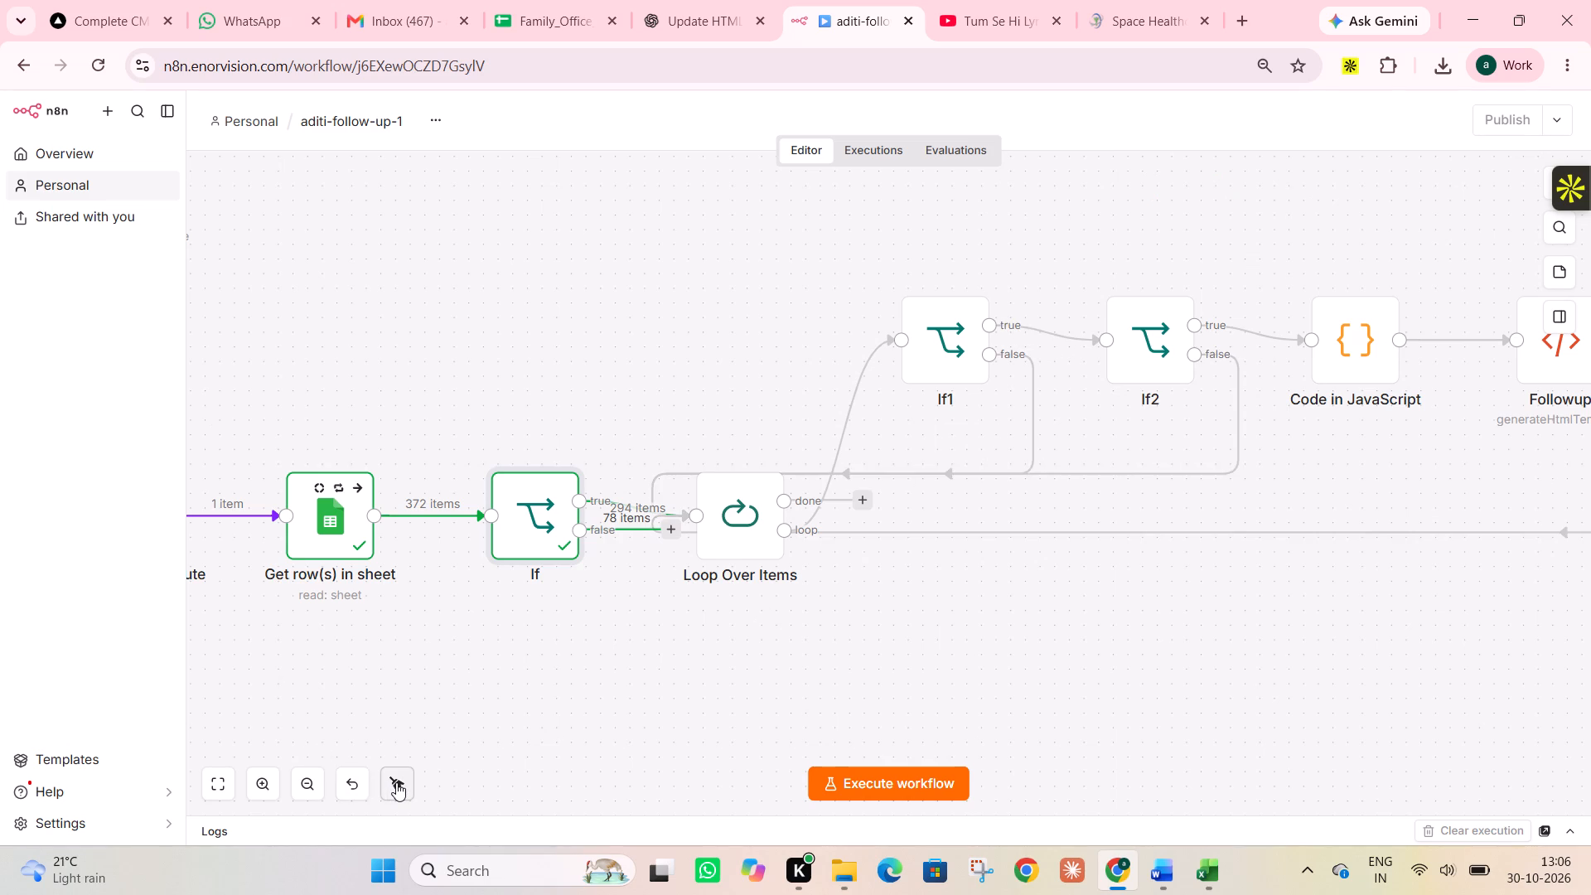
pyautogui.click(396, 782)
pyautogui.click(838, 781)
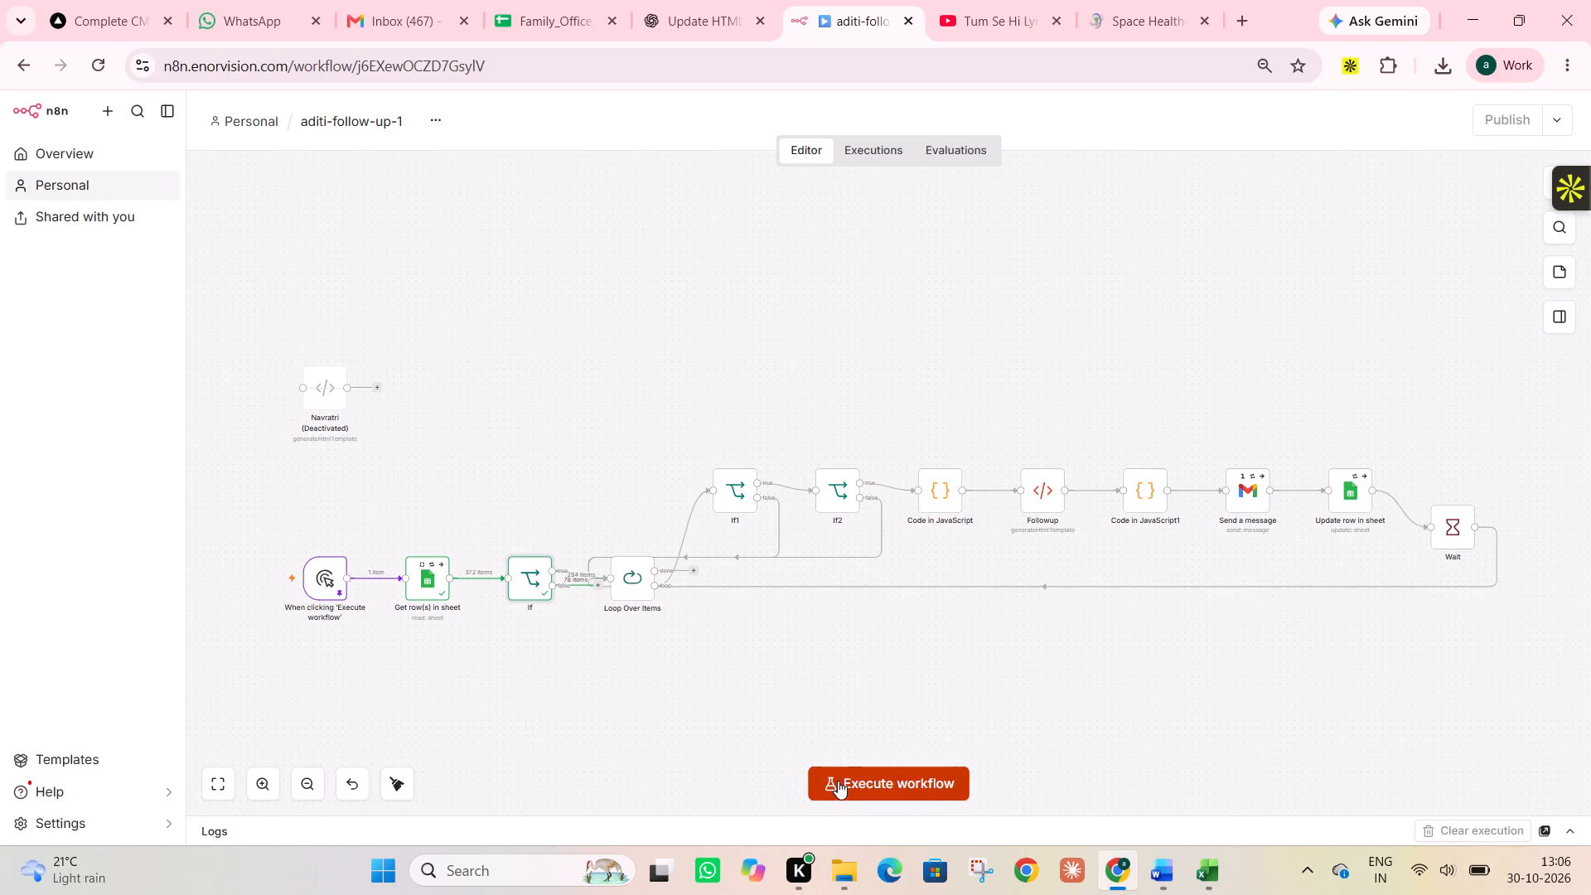
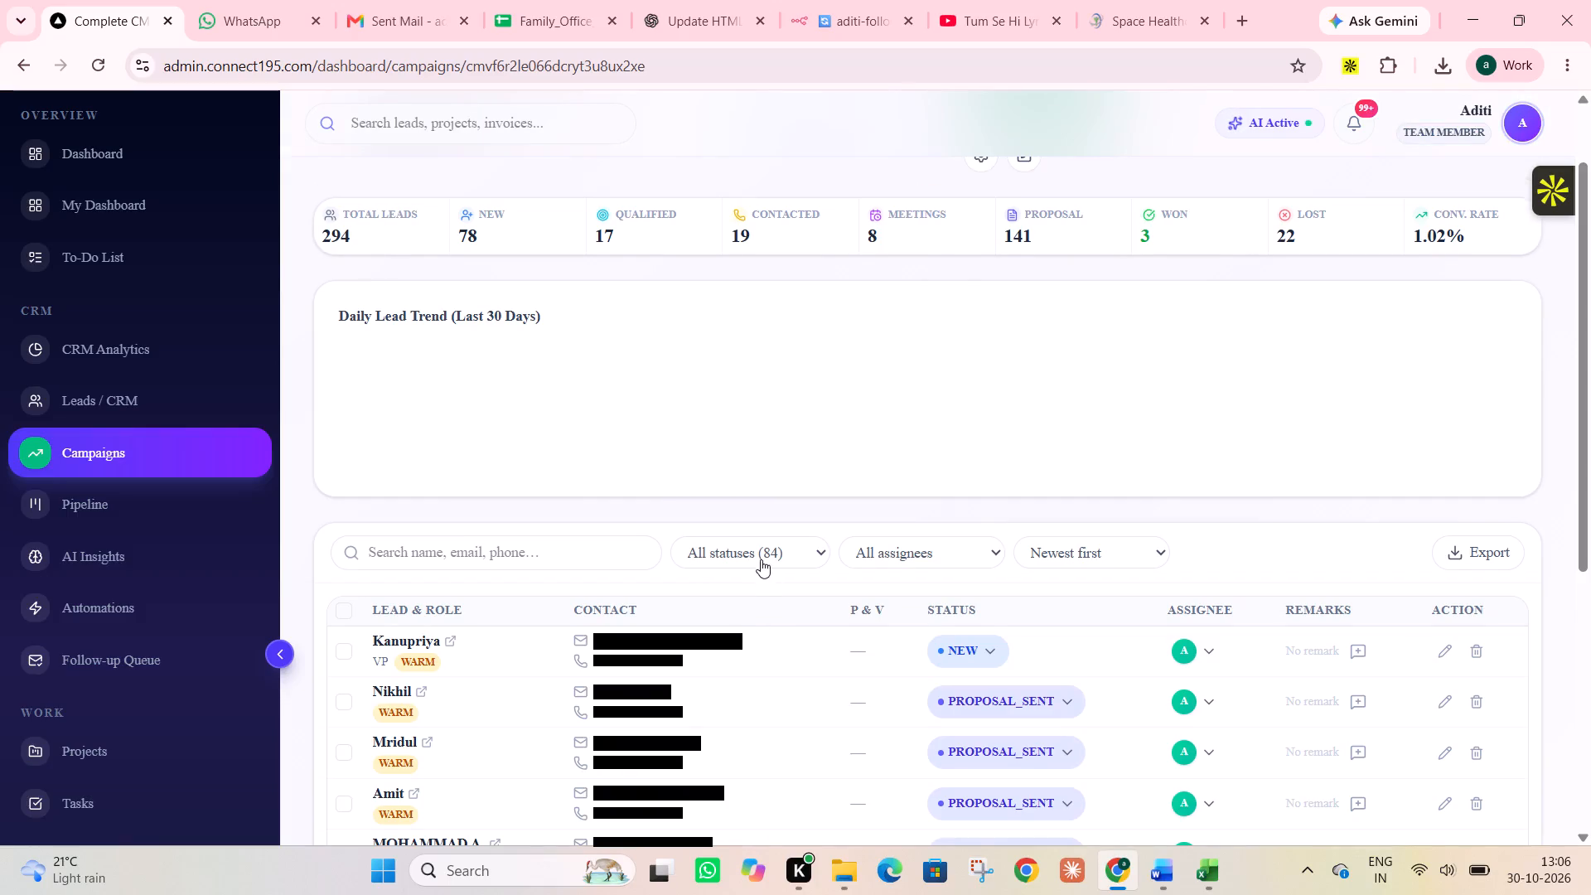
# Leave the Linkedin-family-office-leads-v2 campaign and open the Linkedin-family-office-leads campaign from the campaign list.
pyautogui.click(758, 553)
pyautogui.click(361, 391)
pyautogui.scroll(2, 361, 391)
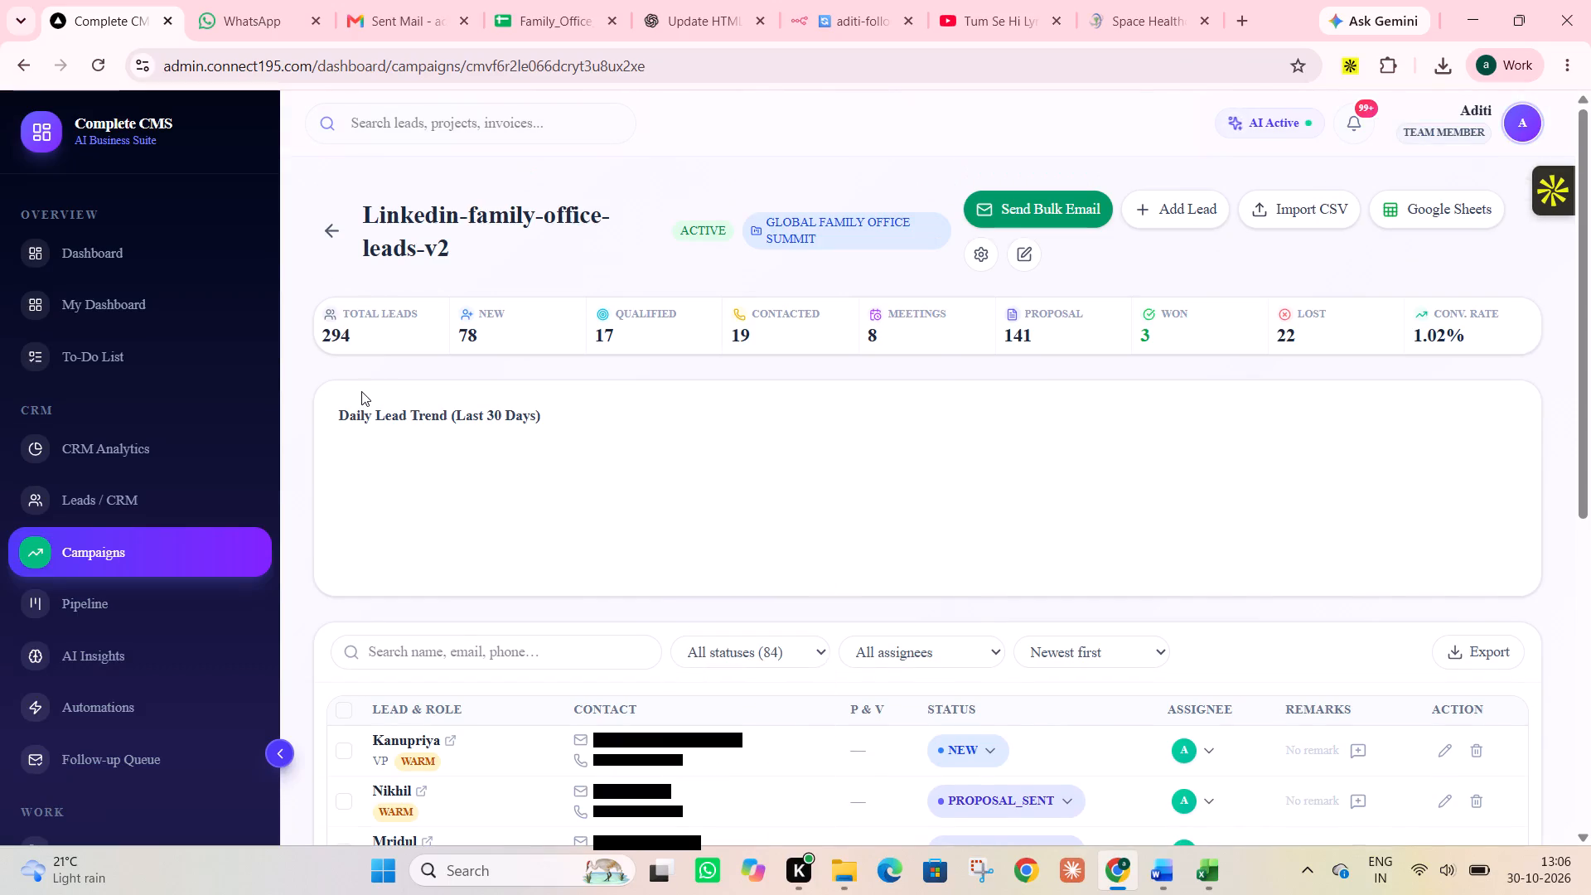
pyautogui.click(322, 216)
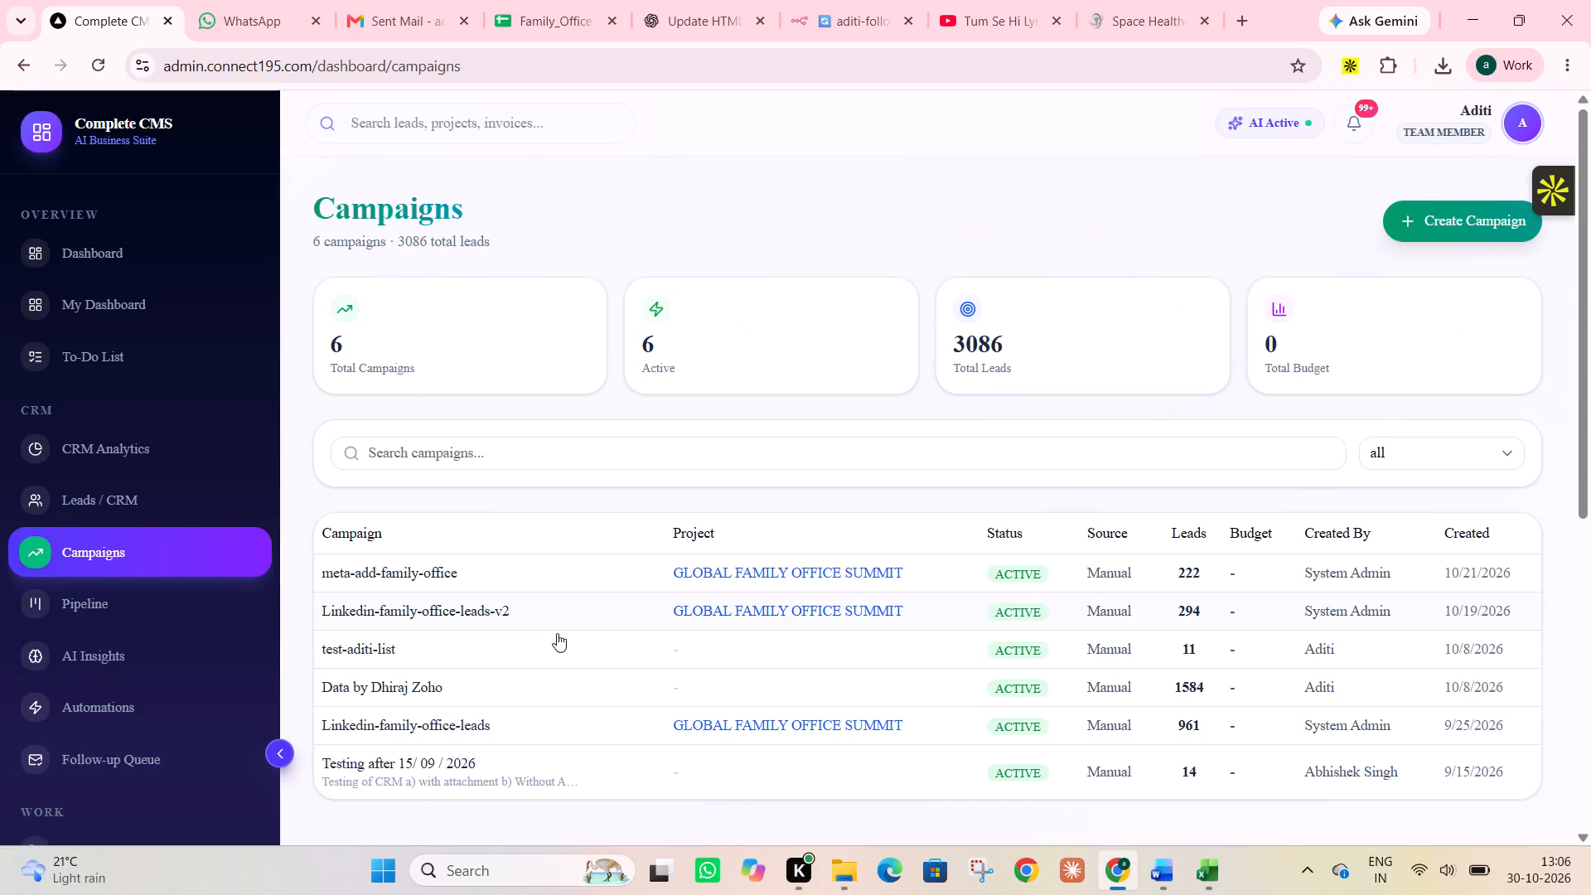
pyautogui.click(402, 737)
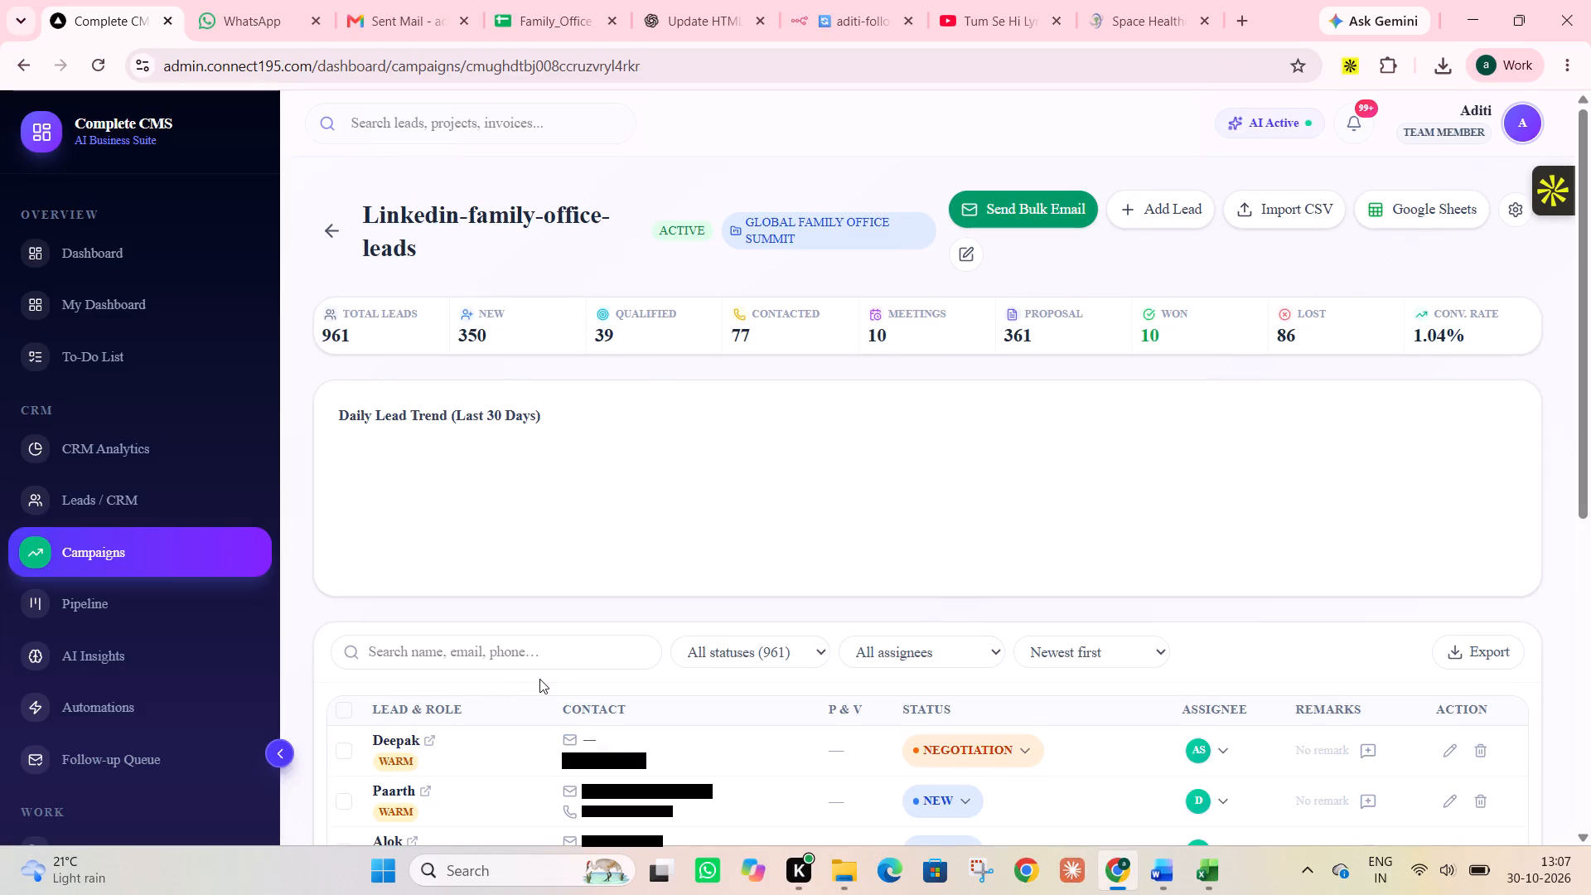
pyautogui.scroll(-1, 764, 737)
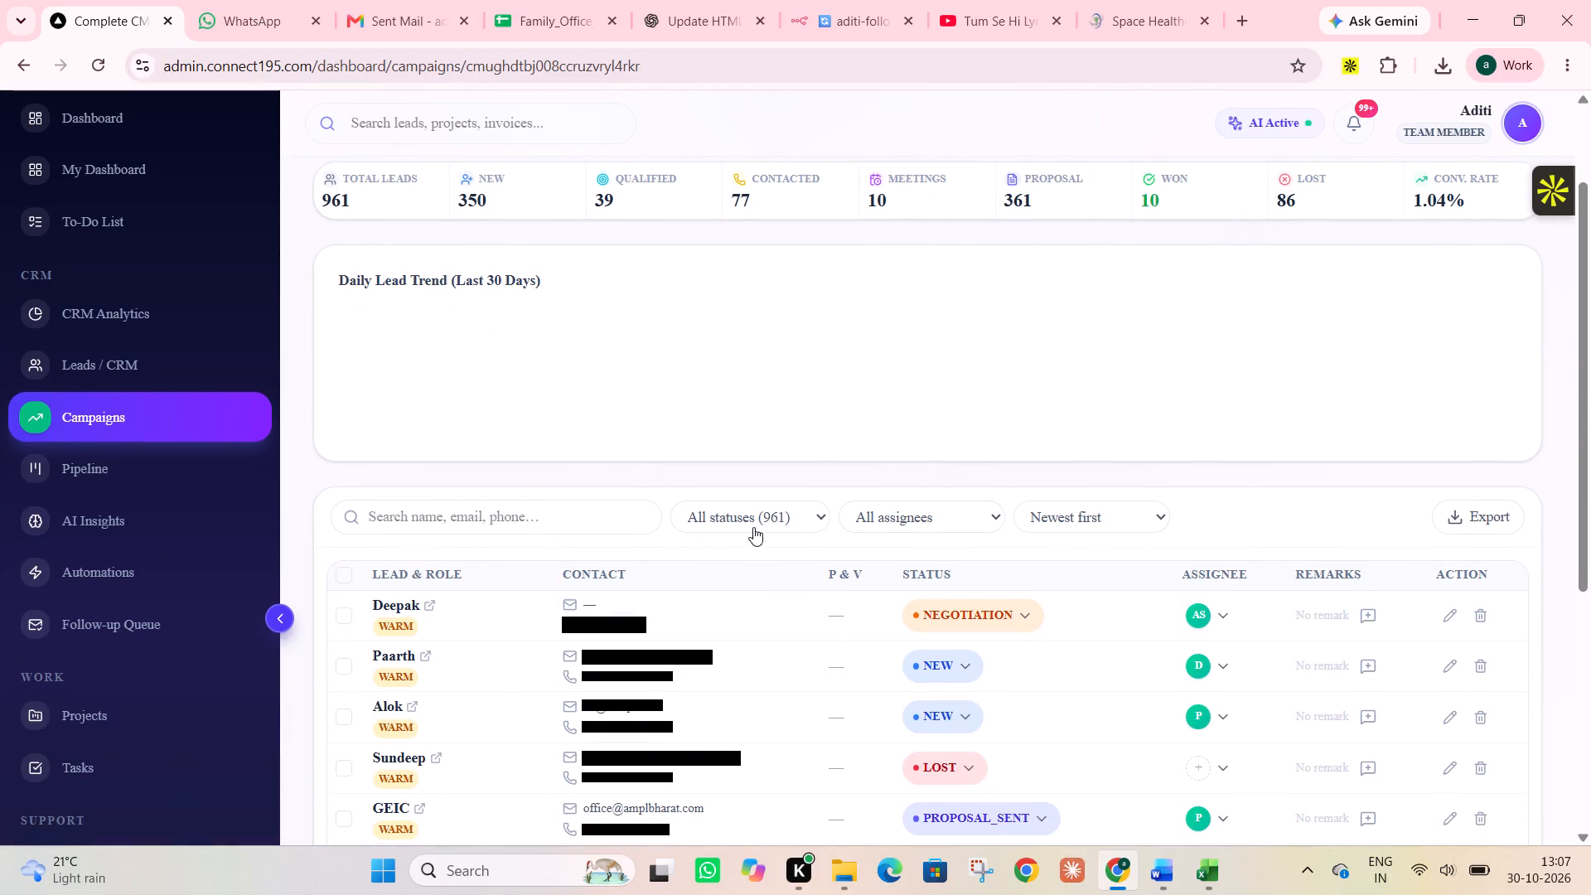
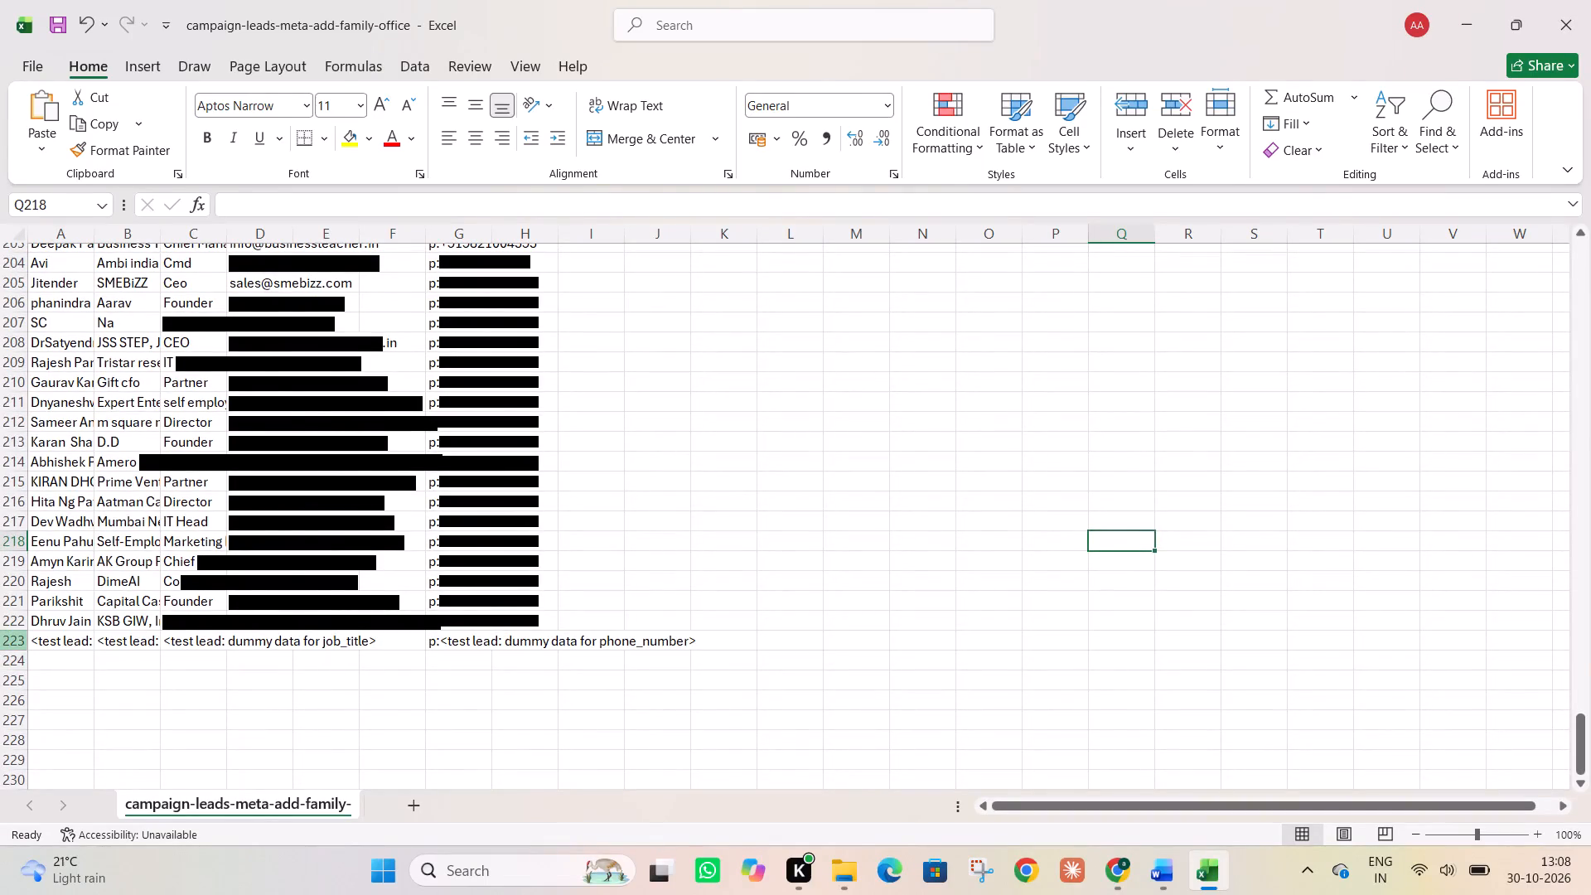
# Select the entire test-lead dummy data row 223 in the campaign-leads-meta-add-family-office Excel workbook.
pyautogui.click(11, 642)
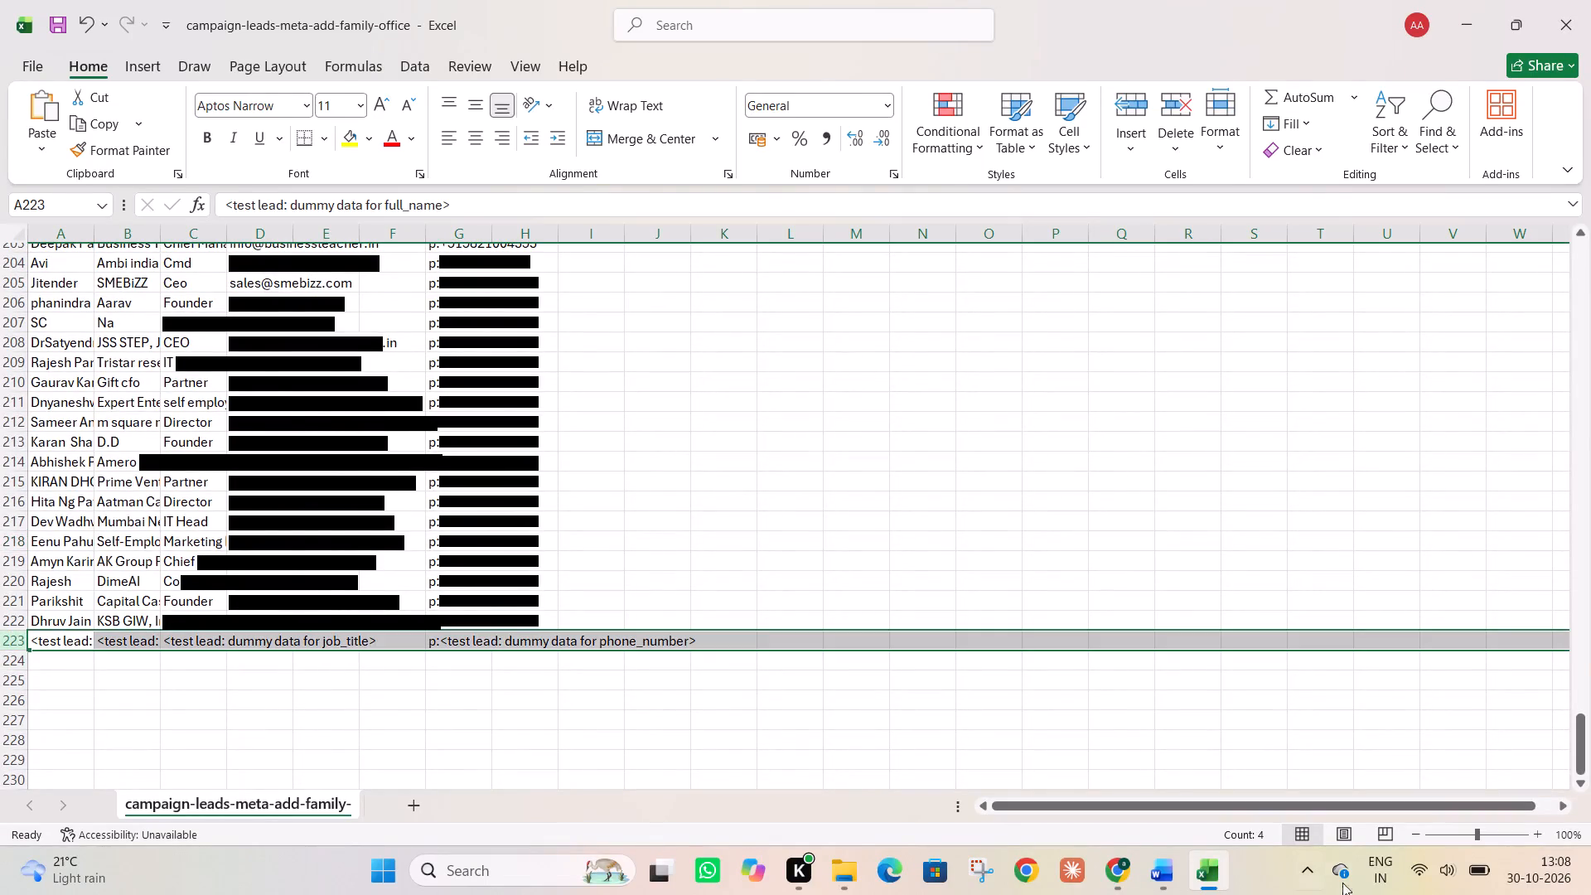
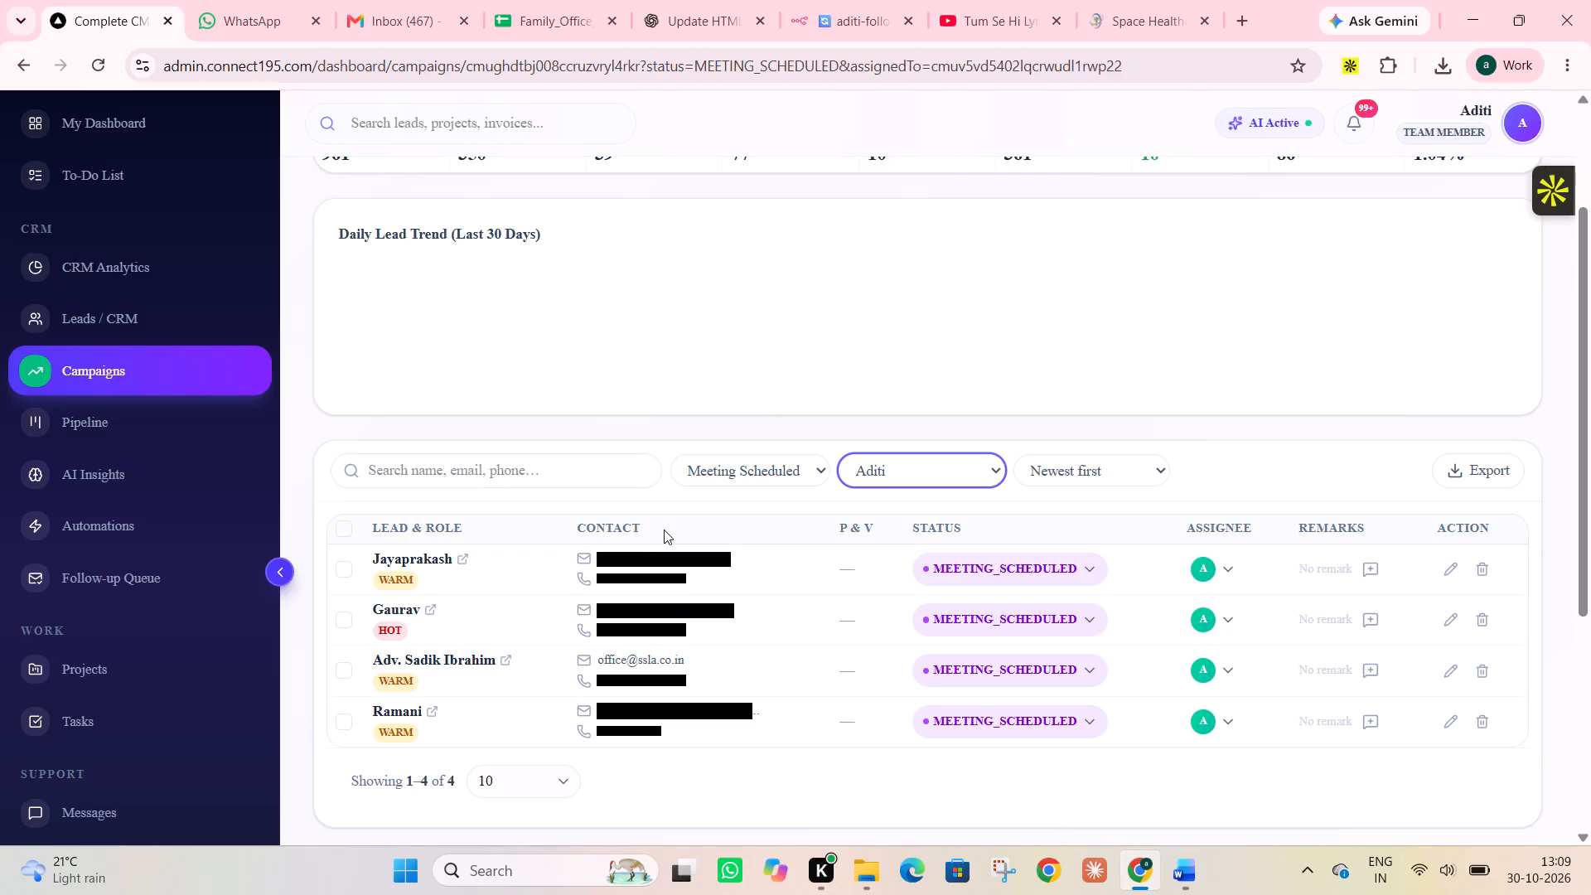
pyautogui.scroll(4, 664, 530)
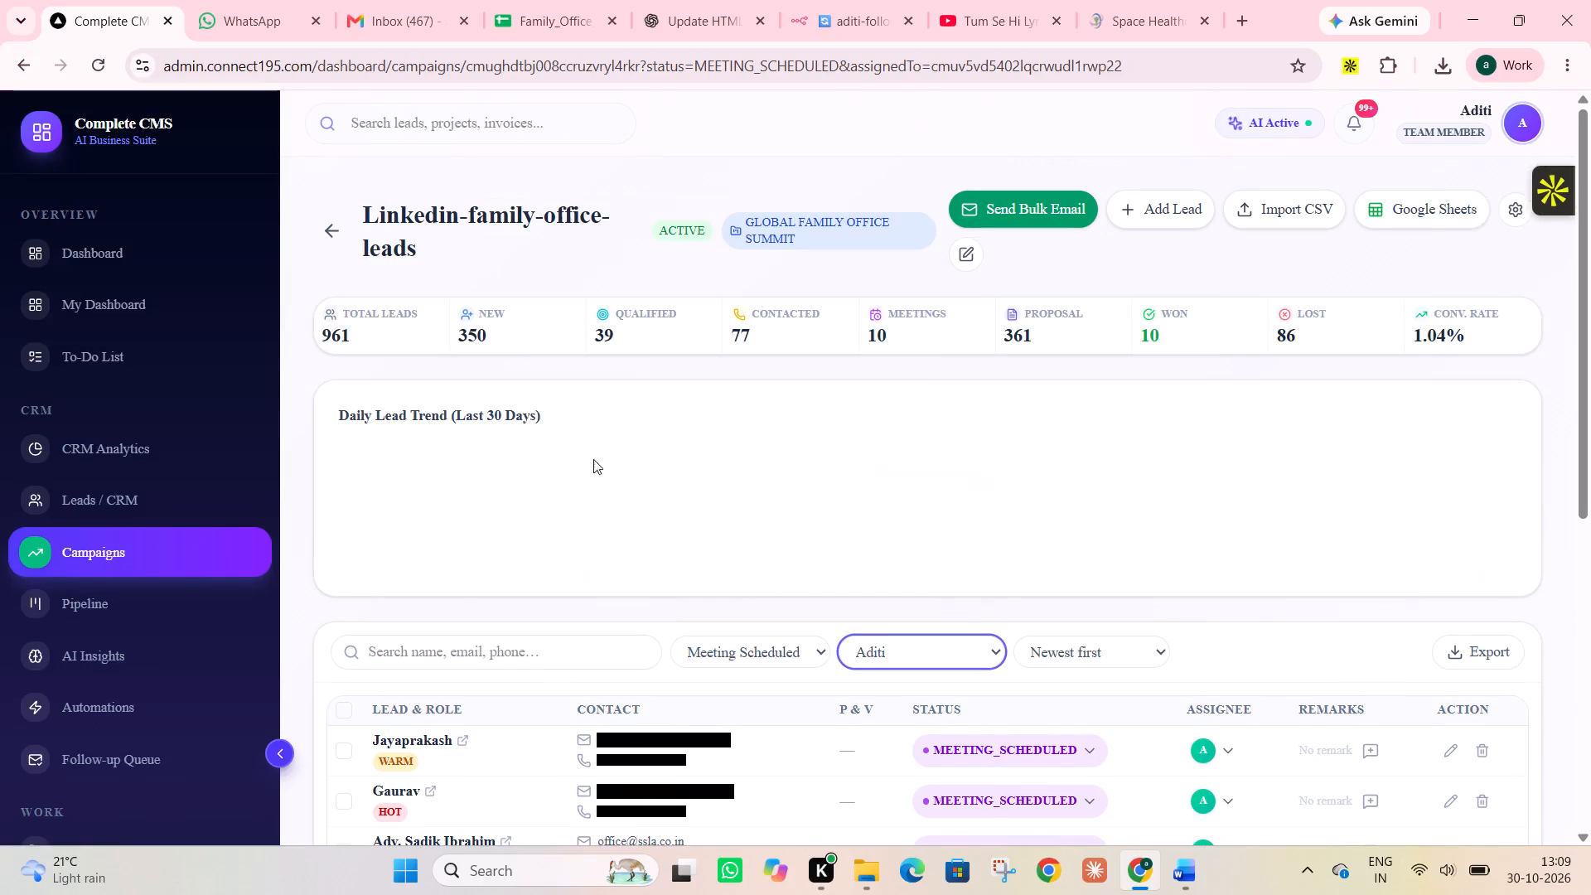
# Reopen the Linkedin-family-office-leads campaign in the CMS and filter its leads to assignee Aditi across all statuses.
pyautogui.click(330, 217)
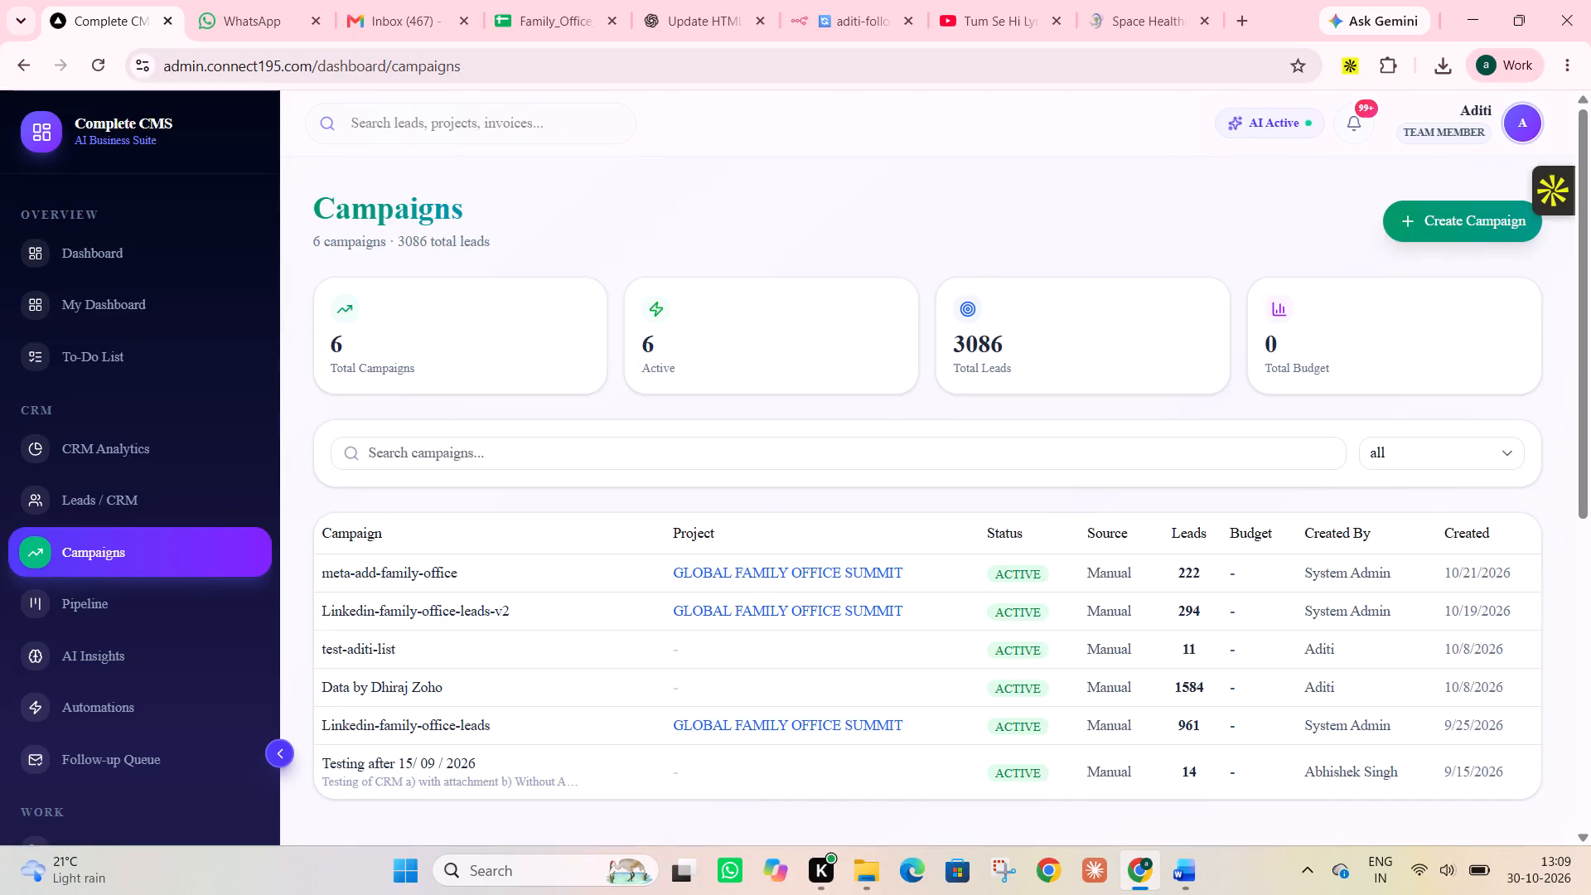
pyautogui.click(450, 725)
pyautogui.scroll(-2, 825, 651)
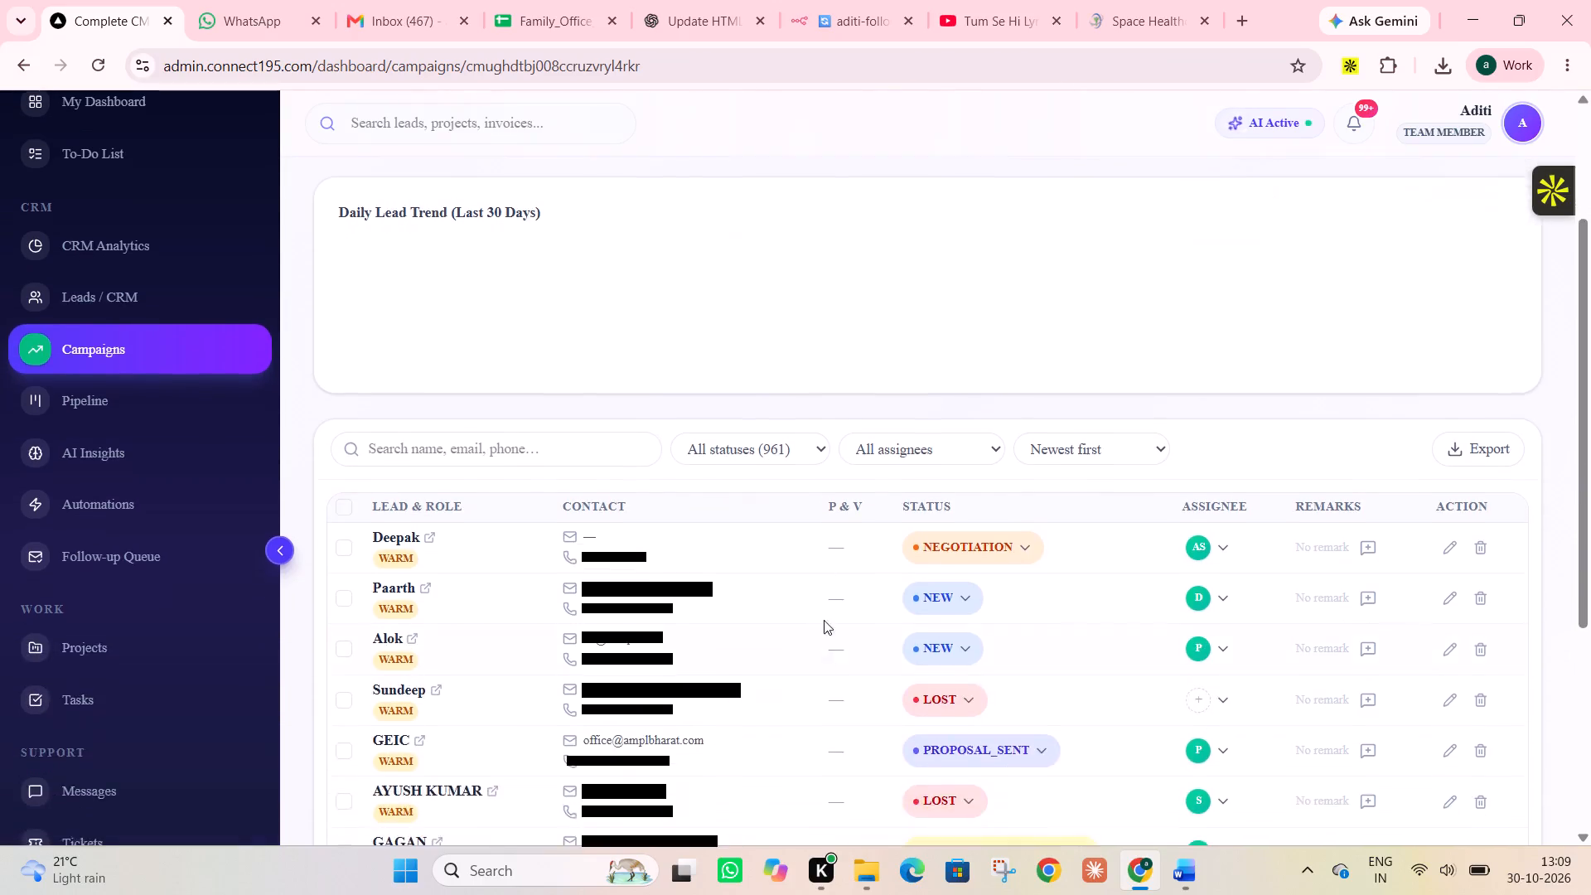
pyautogui.click(897, 447)
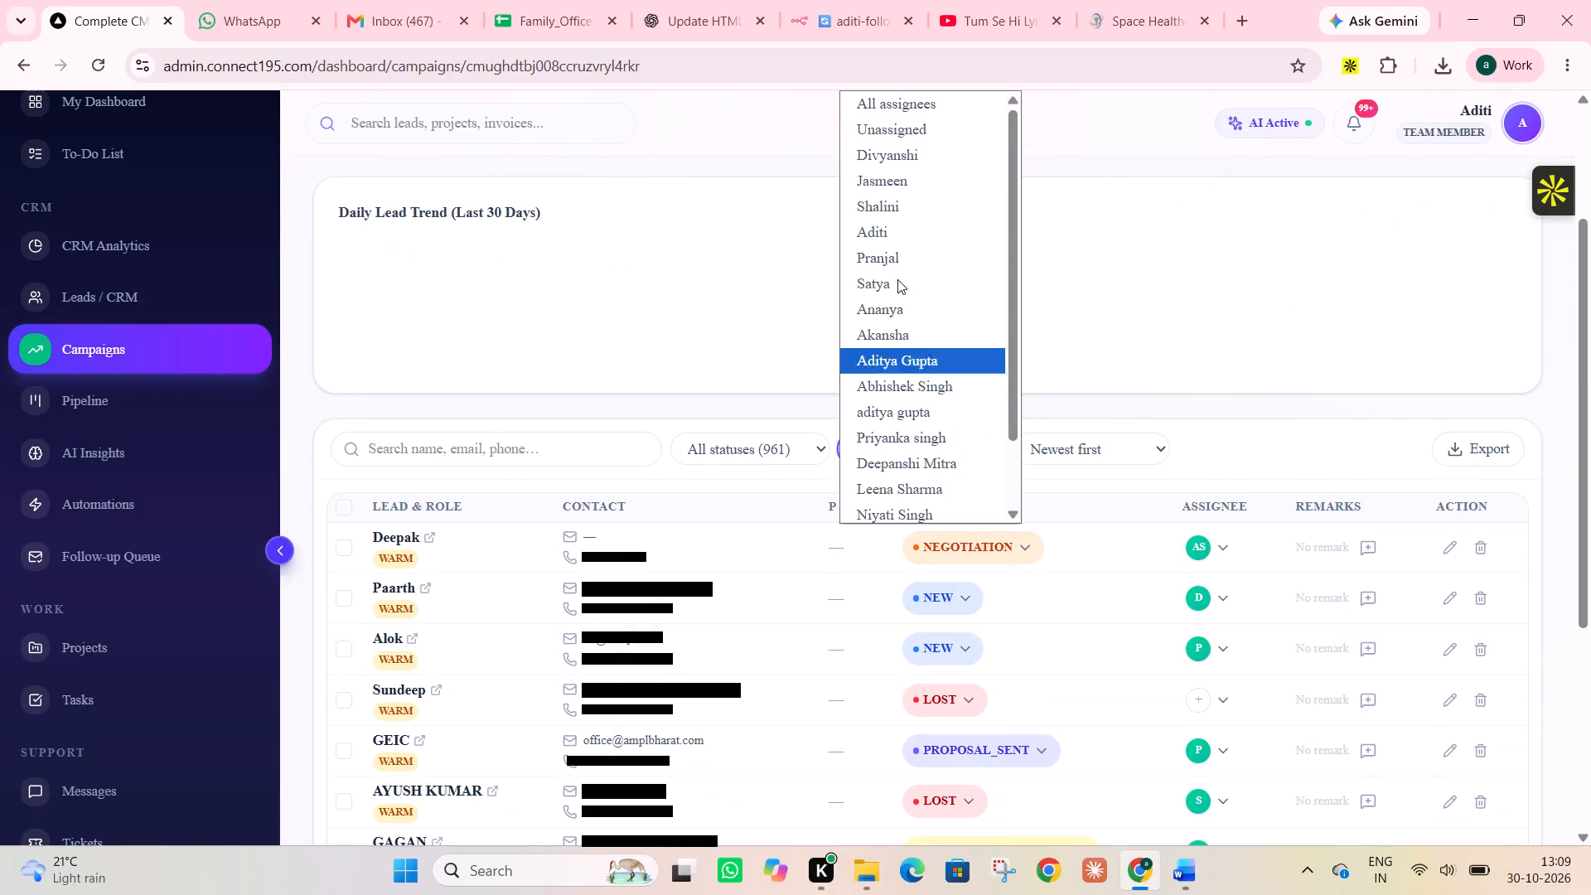
pyautogui.click(893, 235)
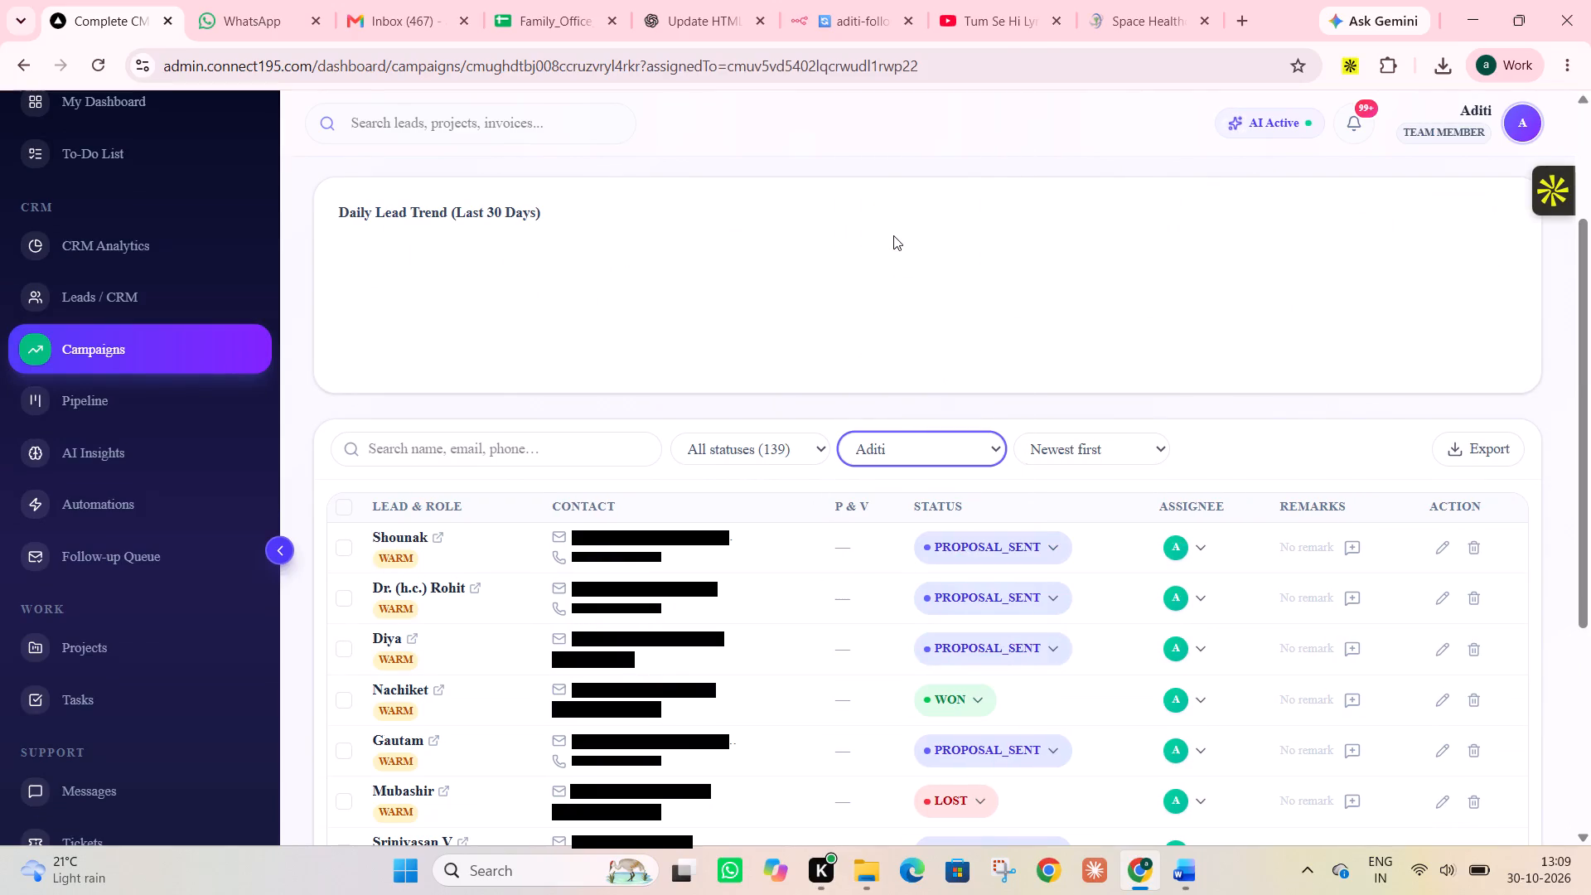
# Export Aditi's leads from the campaign and open the downloaded campaign-leads-Linkedin-family-office-leads.csv in Excel.
pyautogui.scroll(-1, 893, 235)
pyautogui.scroll(-1, 887, 523)
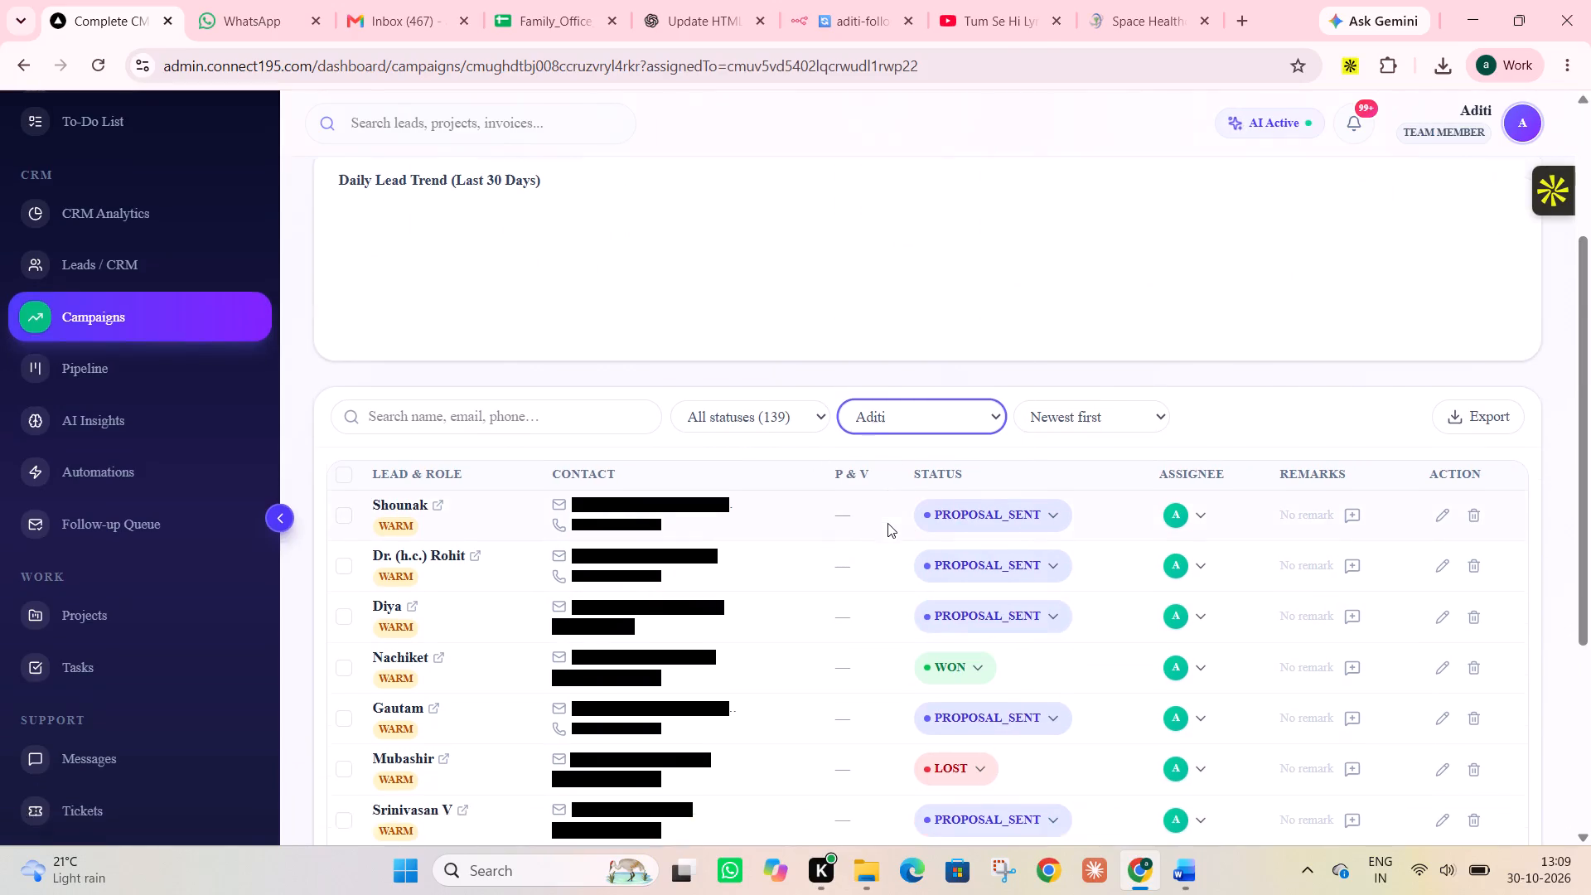
pyautogui.scroll(-5, 887, 523)
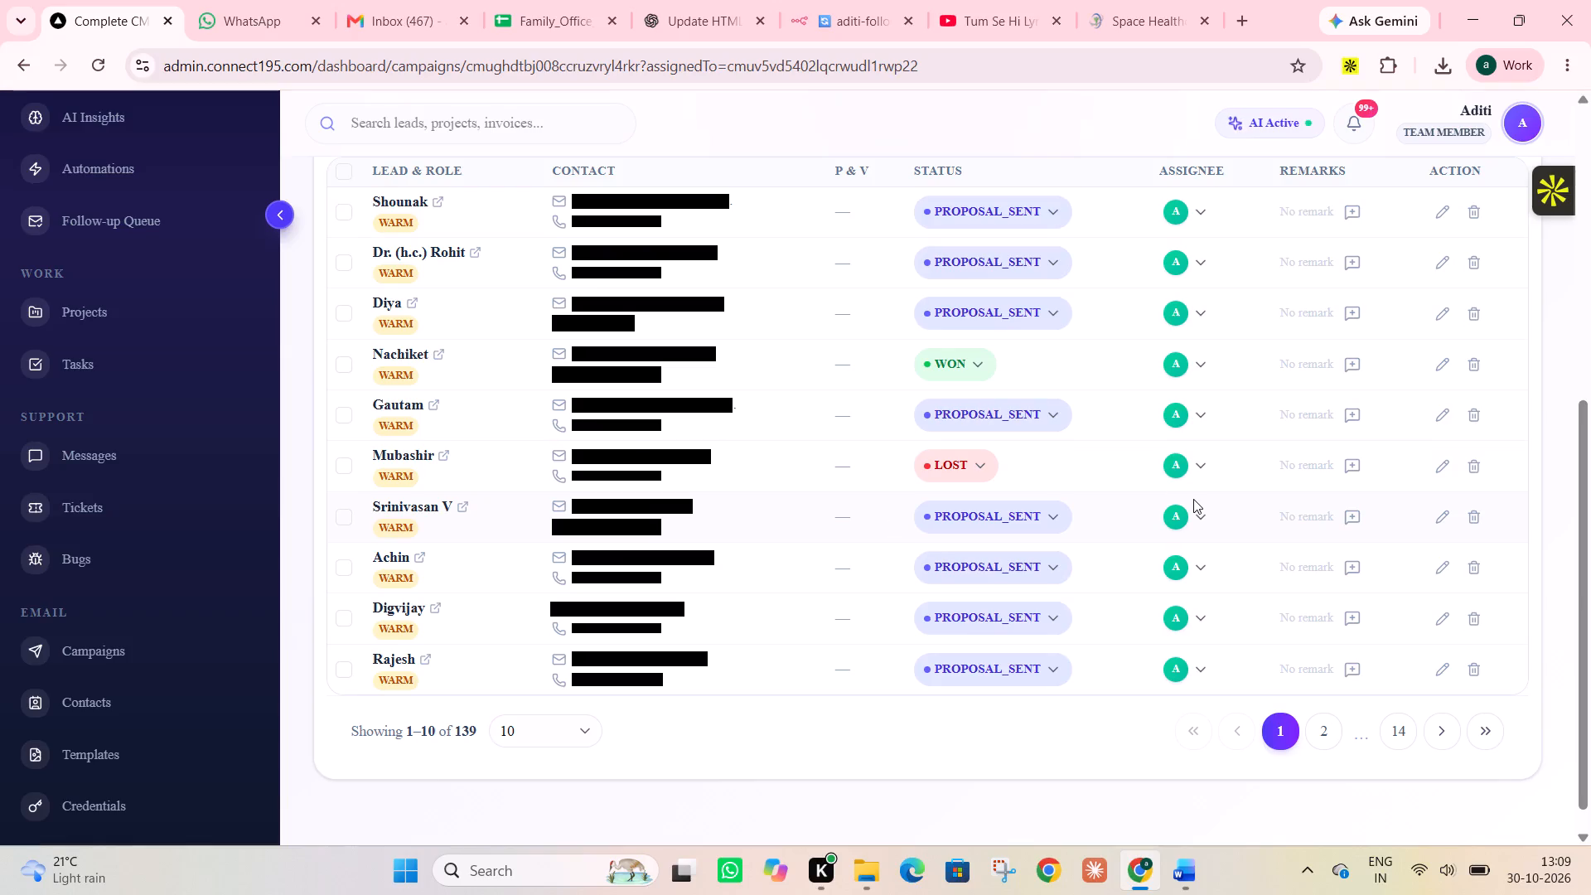
pyautogui.hscroll(-2, 1193, 499)
pyautogui.scroll(2, 1193, 499)
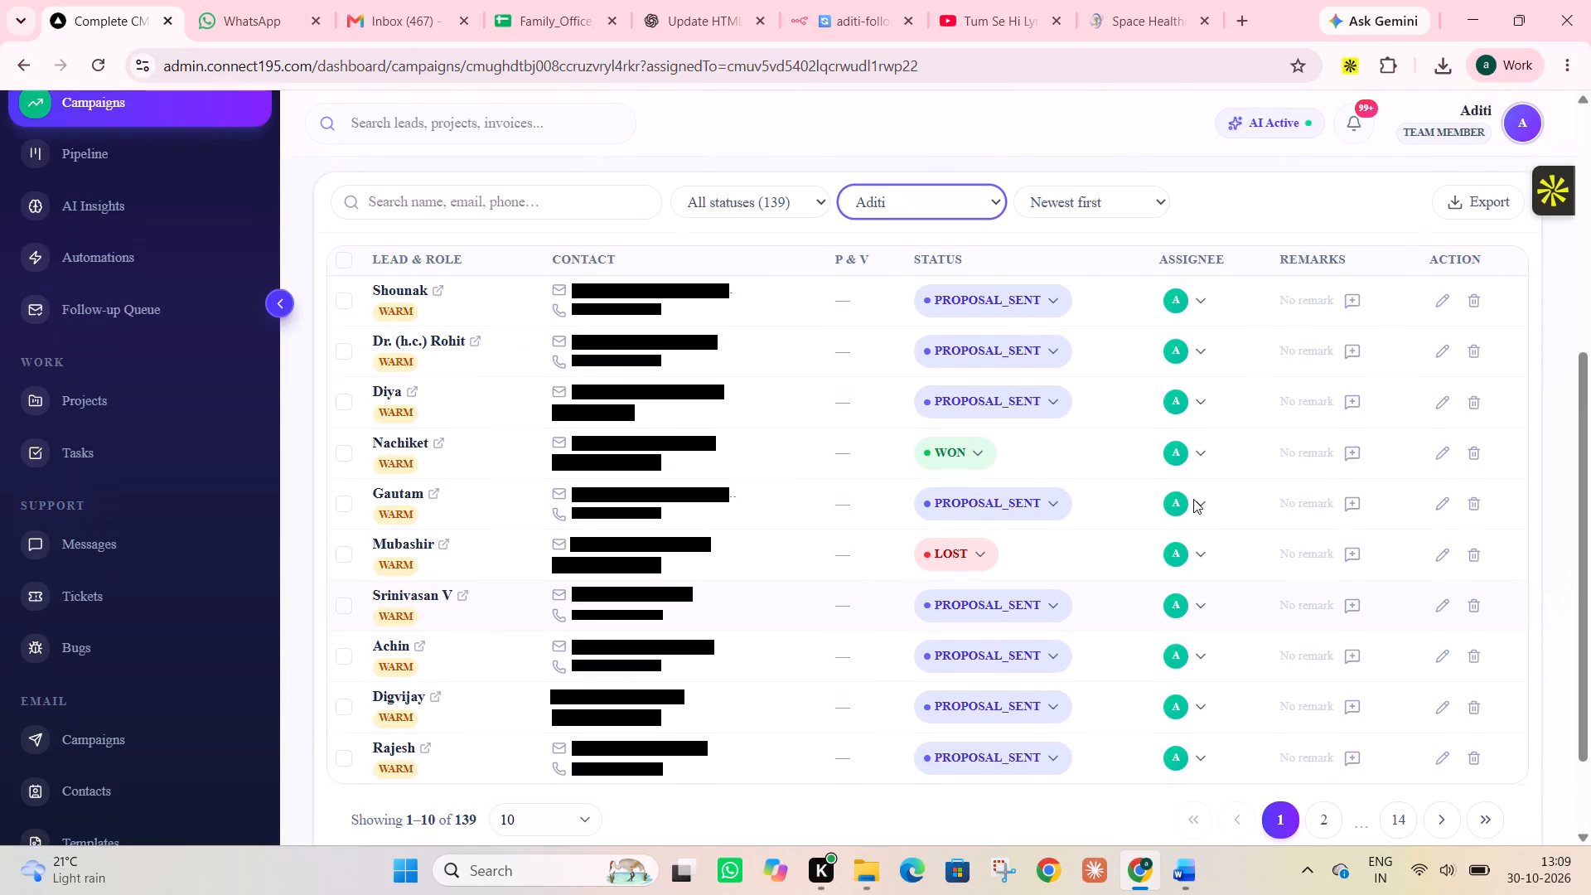
pyautogui.scroll(3, 1193, 499)
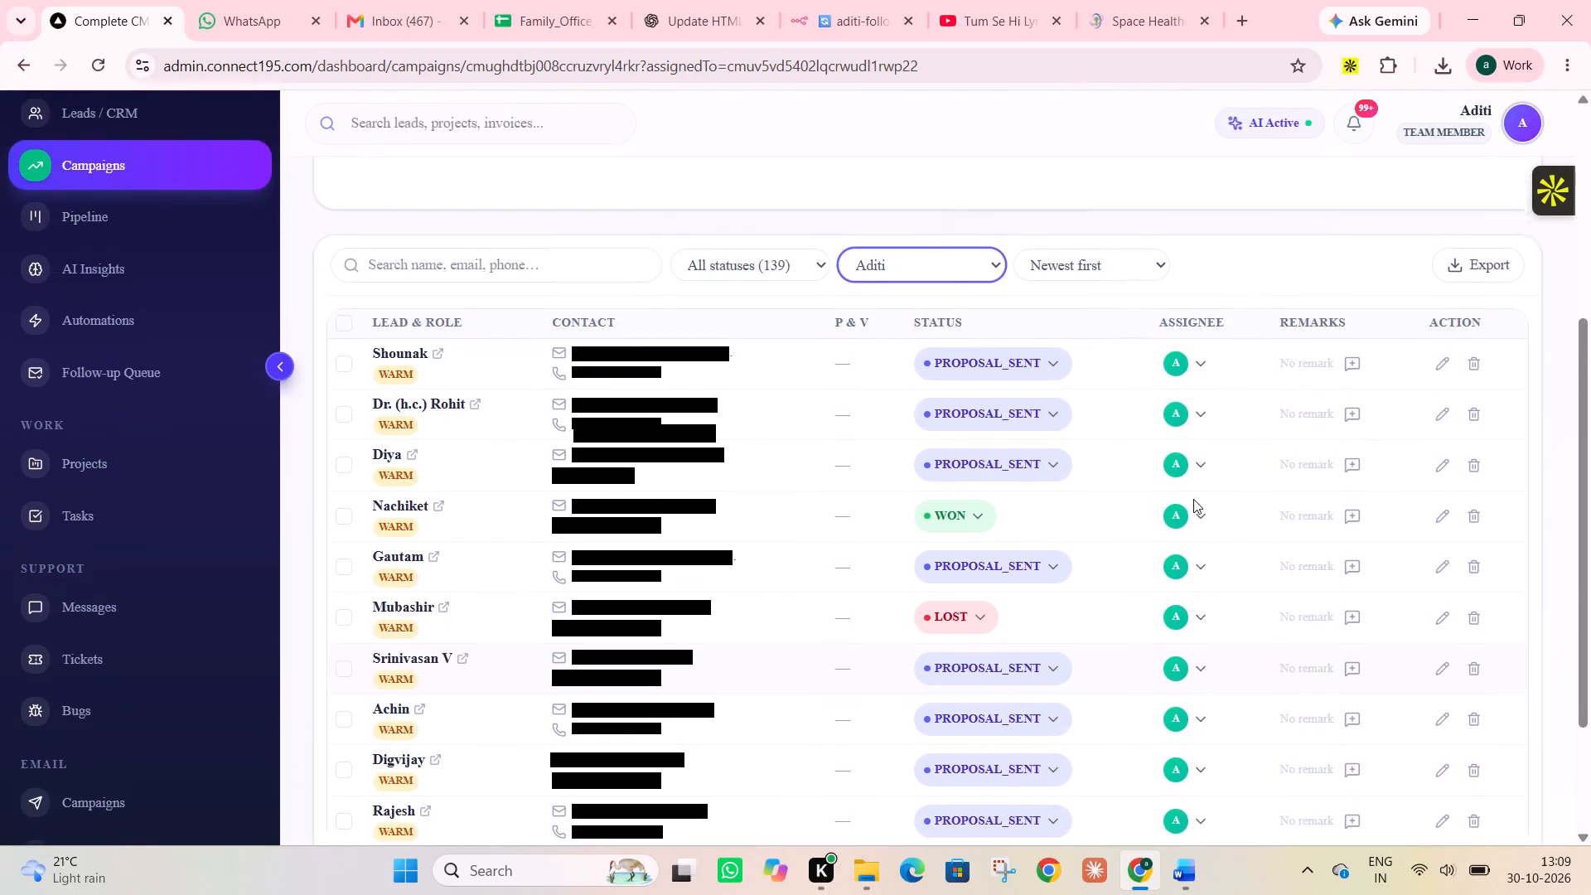
pyautogui.scroll(1, 1193, 499)
pyautogui.scroll(-2, 1193, 499)
pyautogui.scroll(5, 1193, 499)
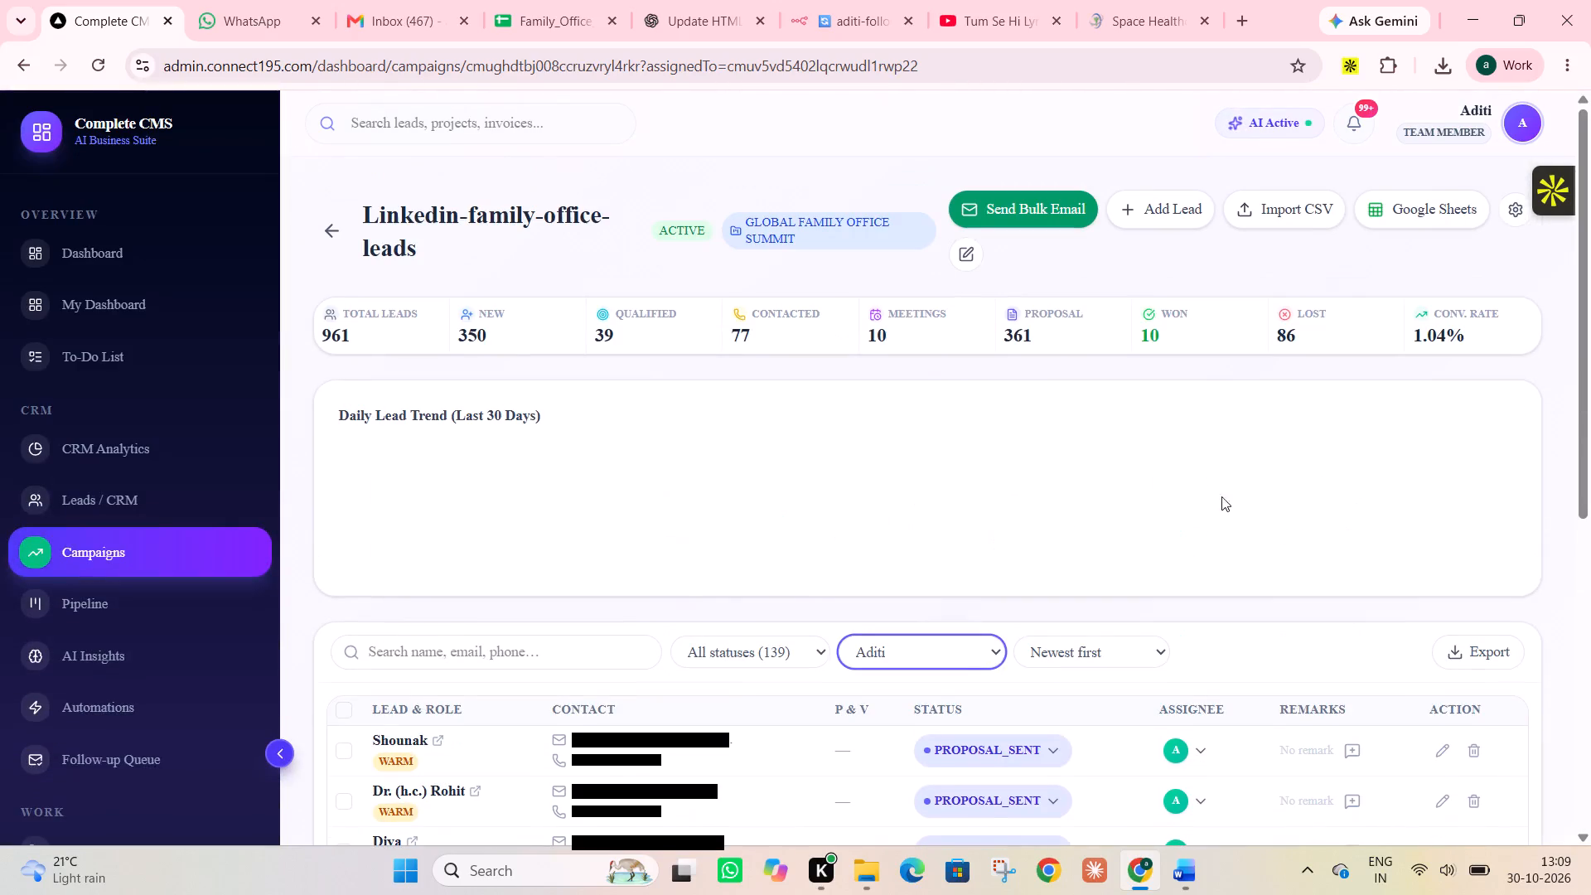
pyautogui.click(1479, 659)
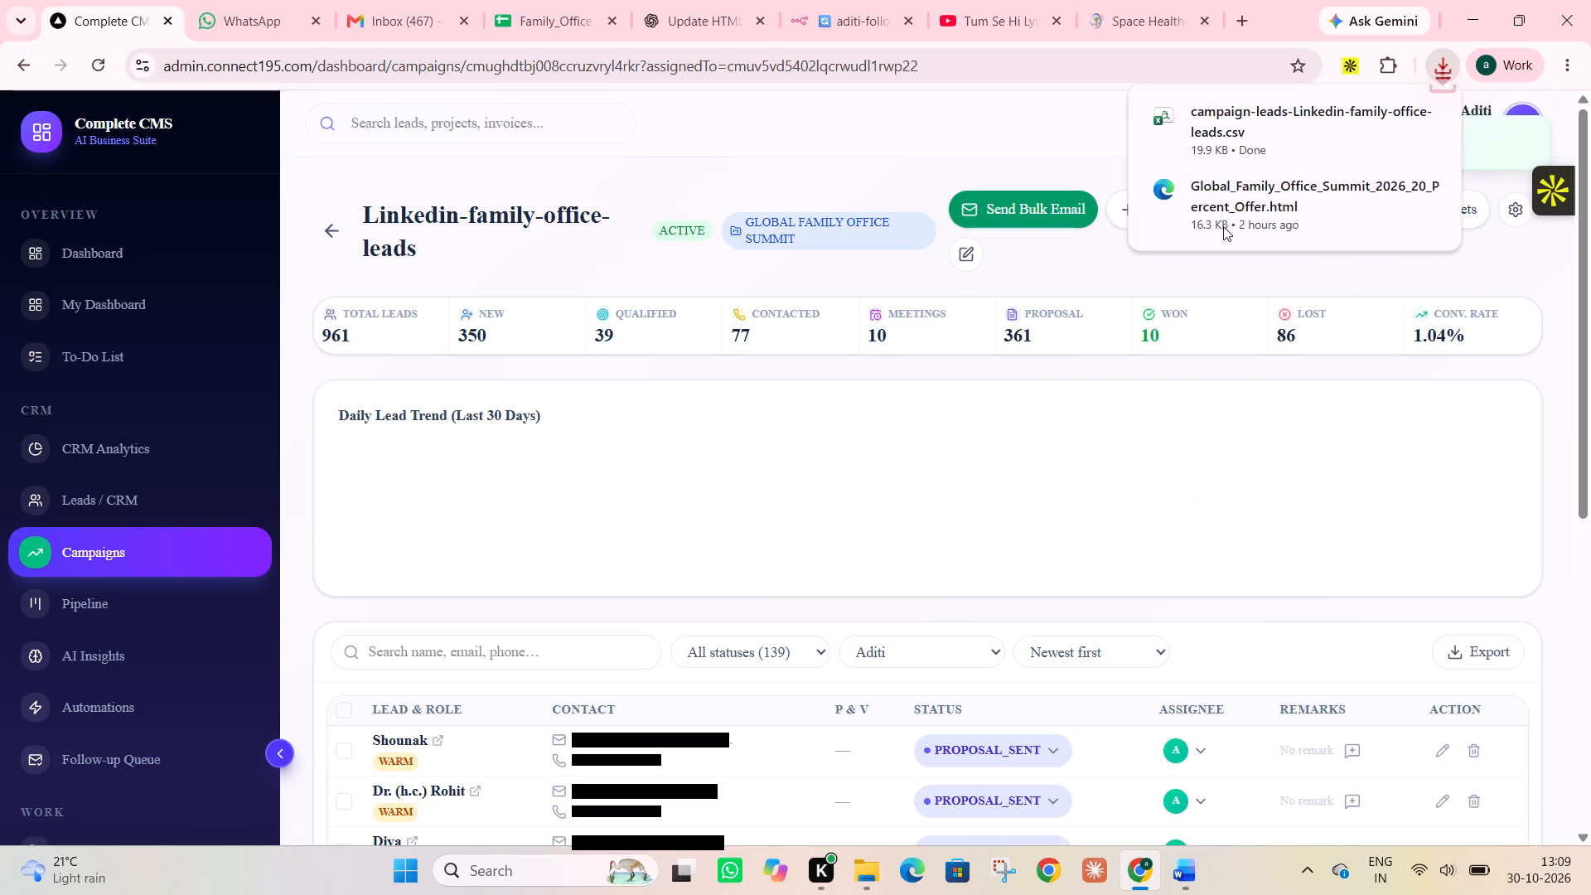
pyautogui.doubleClick(1240, 112)
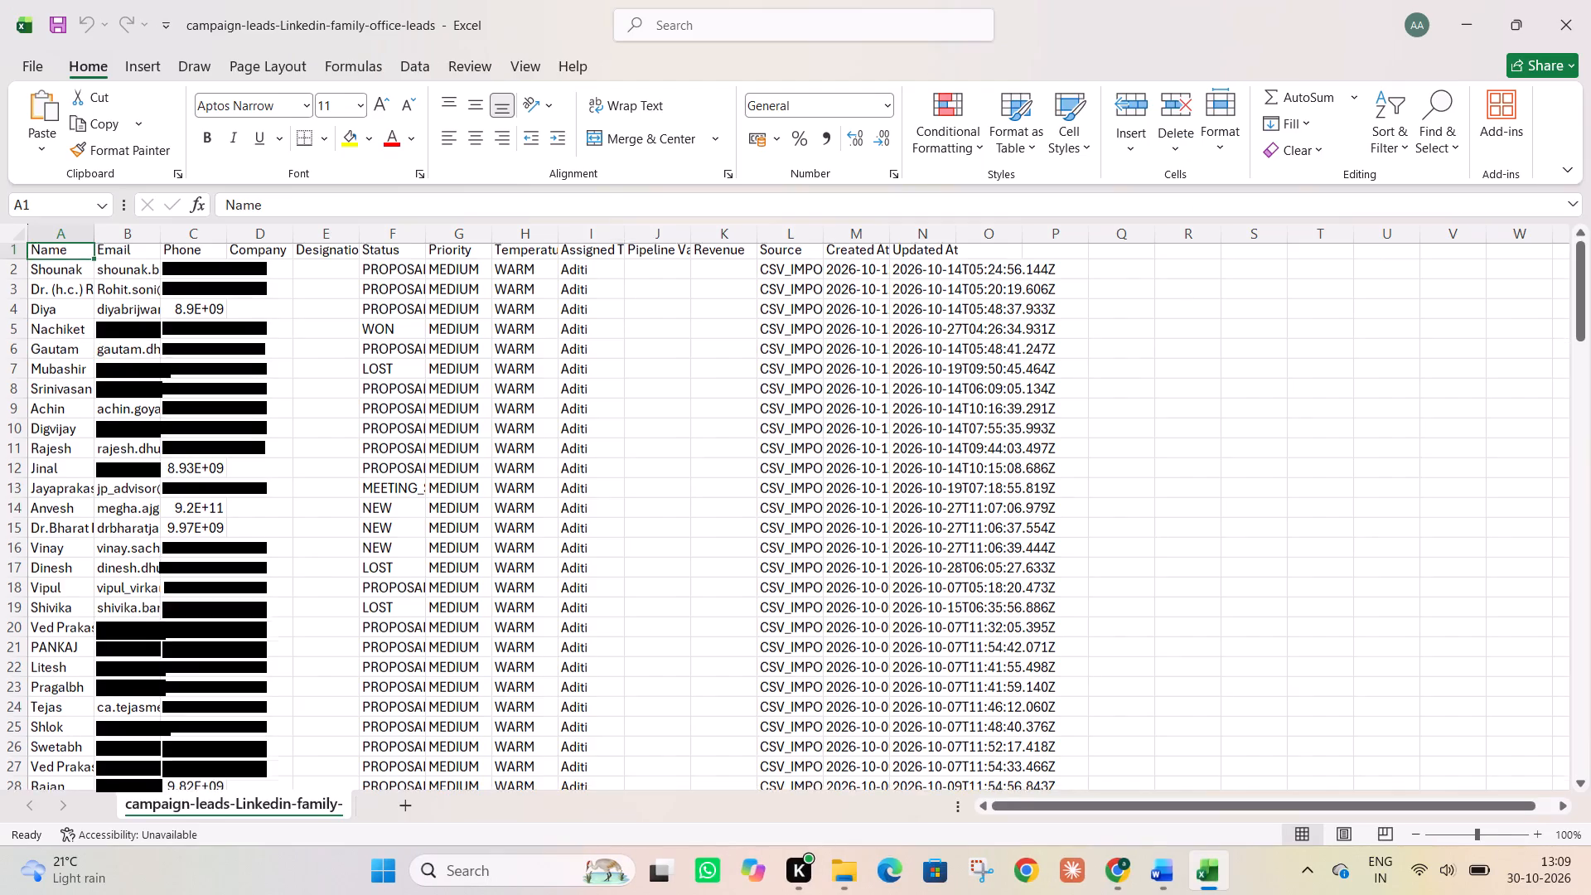
# Sort the exported leads A to Z by the Status column, expanding the selection to the adjacent data.
pyautogui.scroll(2, 930, 572)
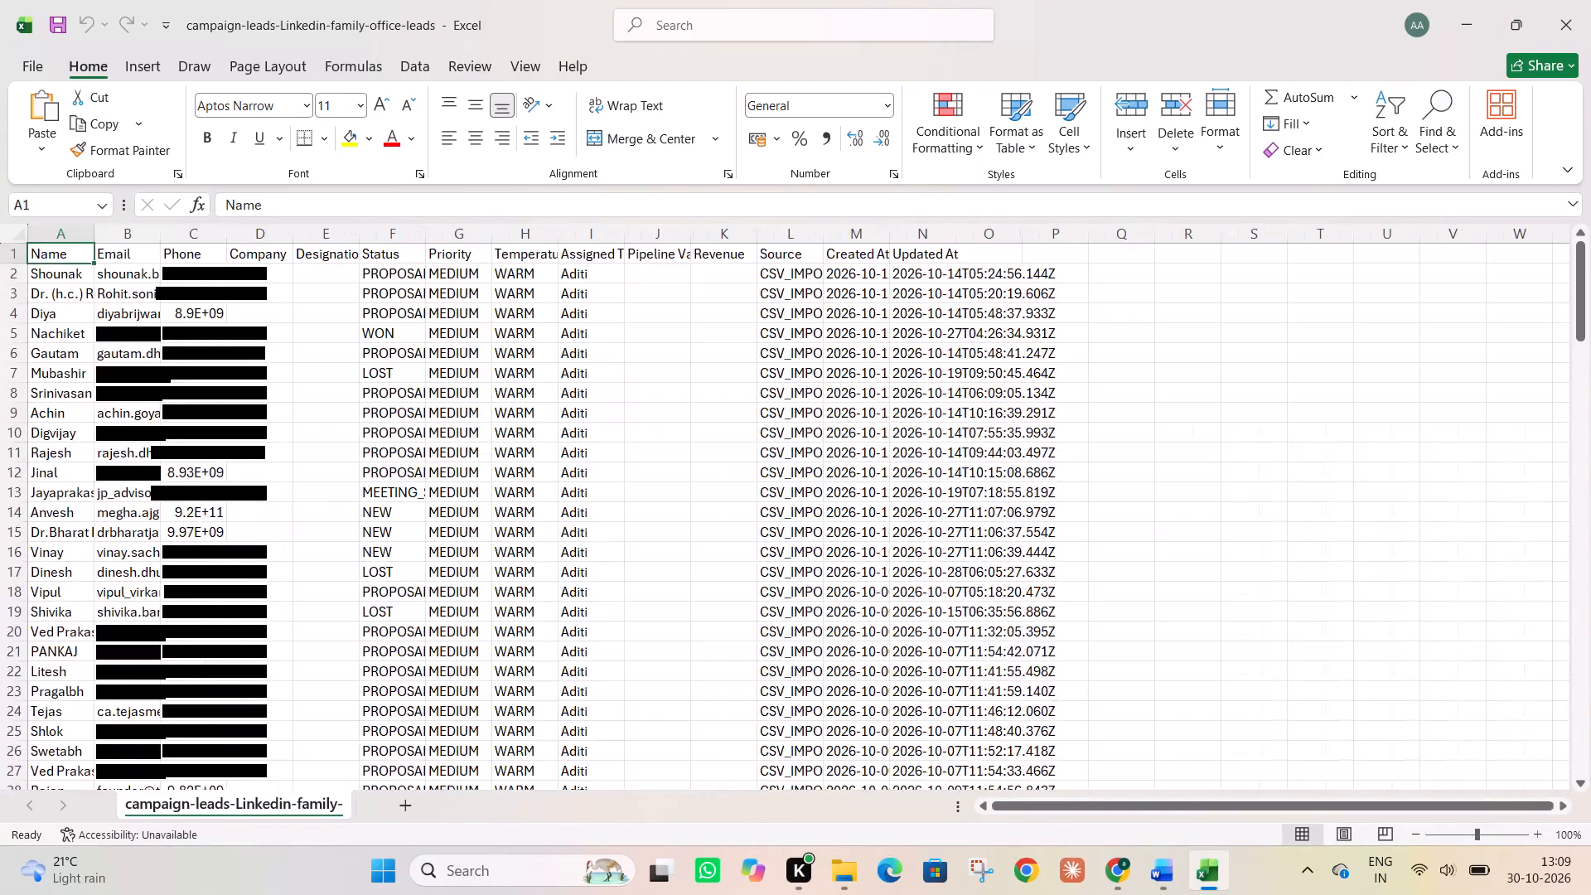
pyautogui.click(402, 238)
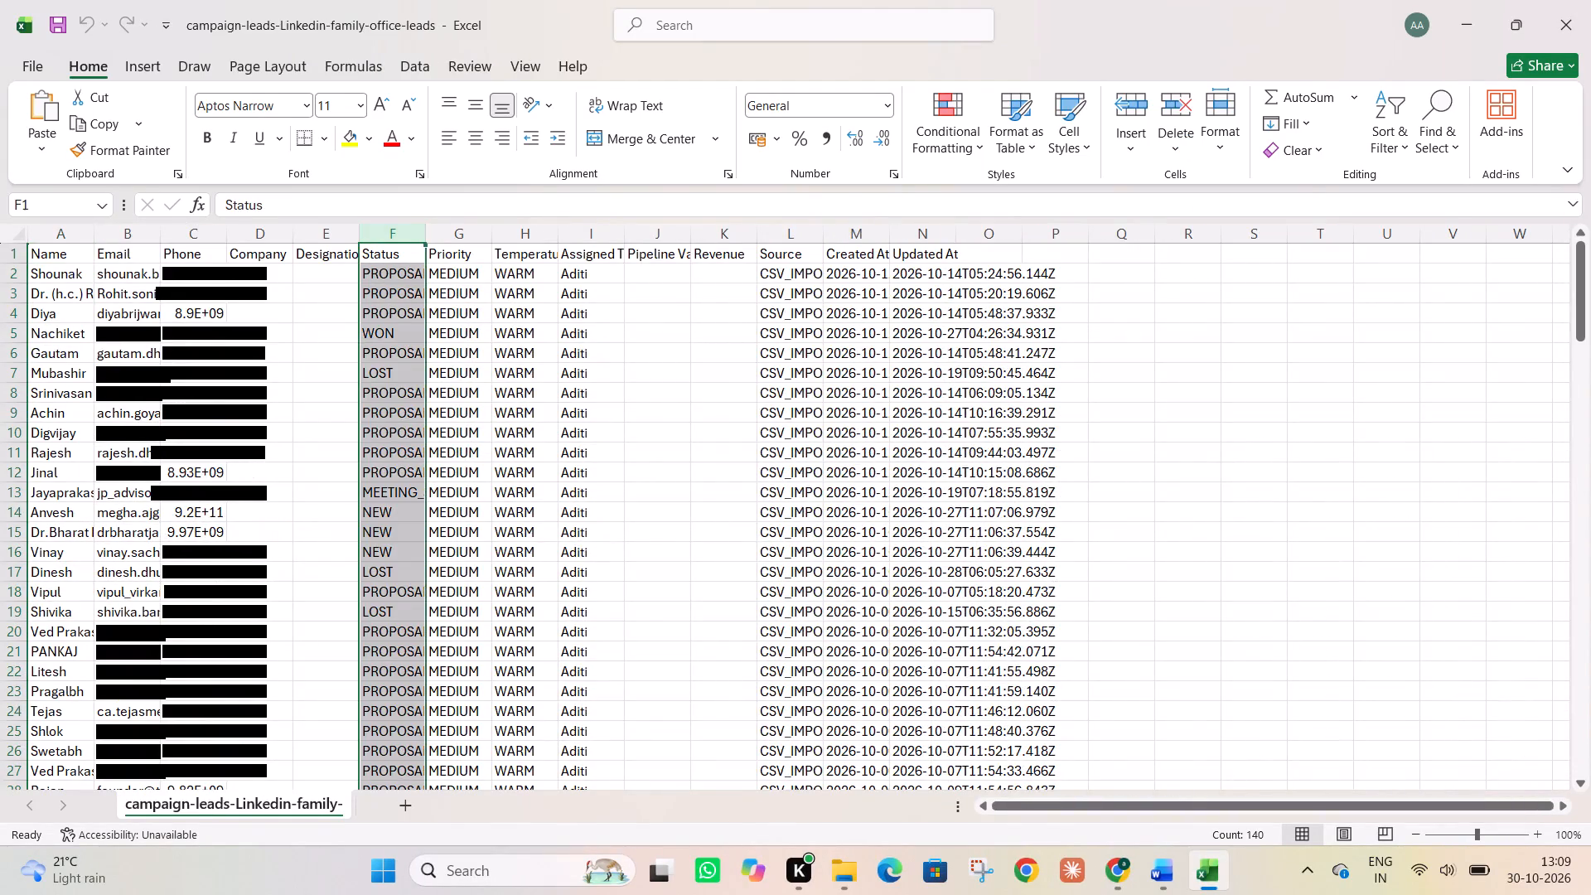
pyautogui.click(1393, 148)
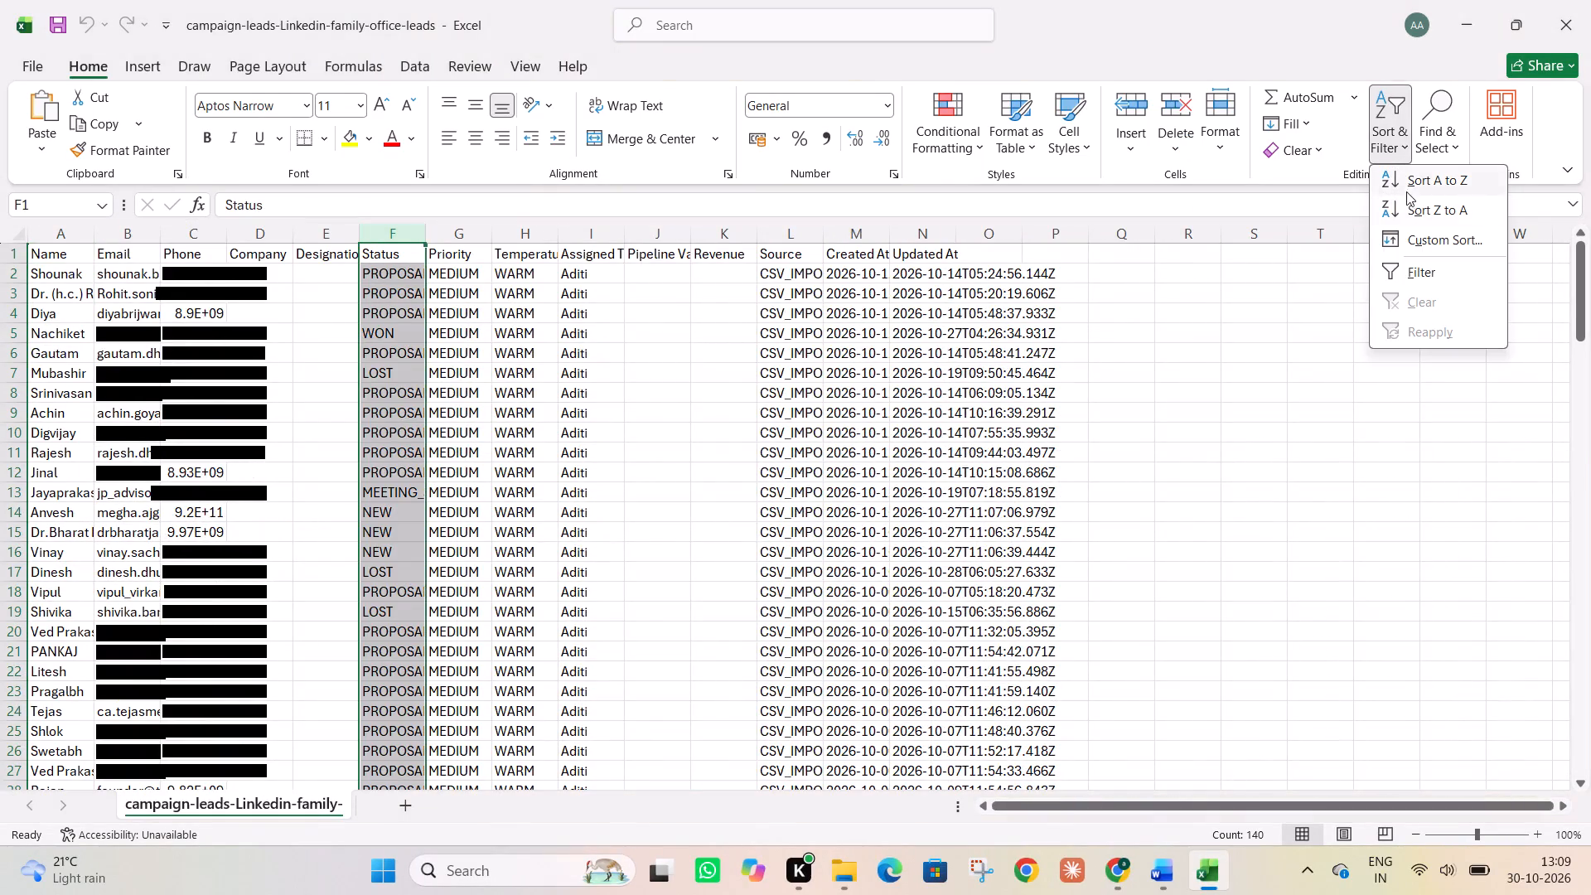
pyautogui.click(1400, 186)
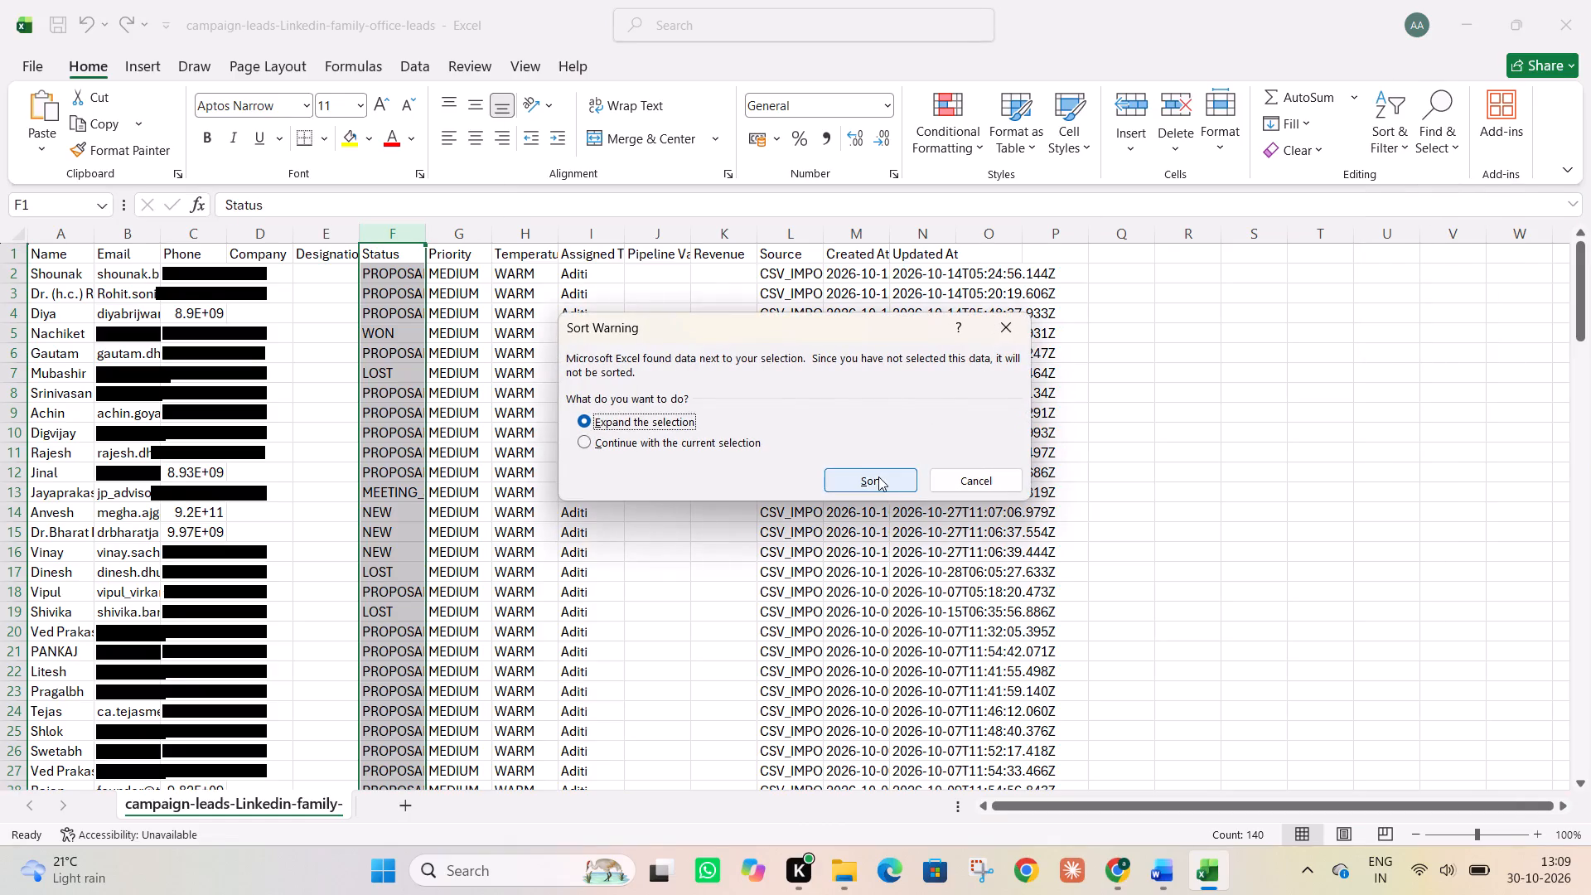
pyautogui.click(878, 477)
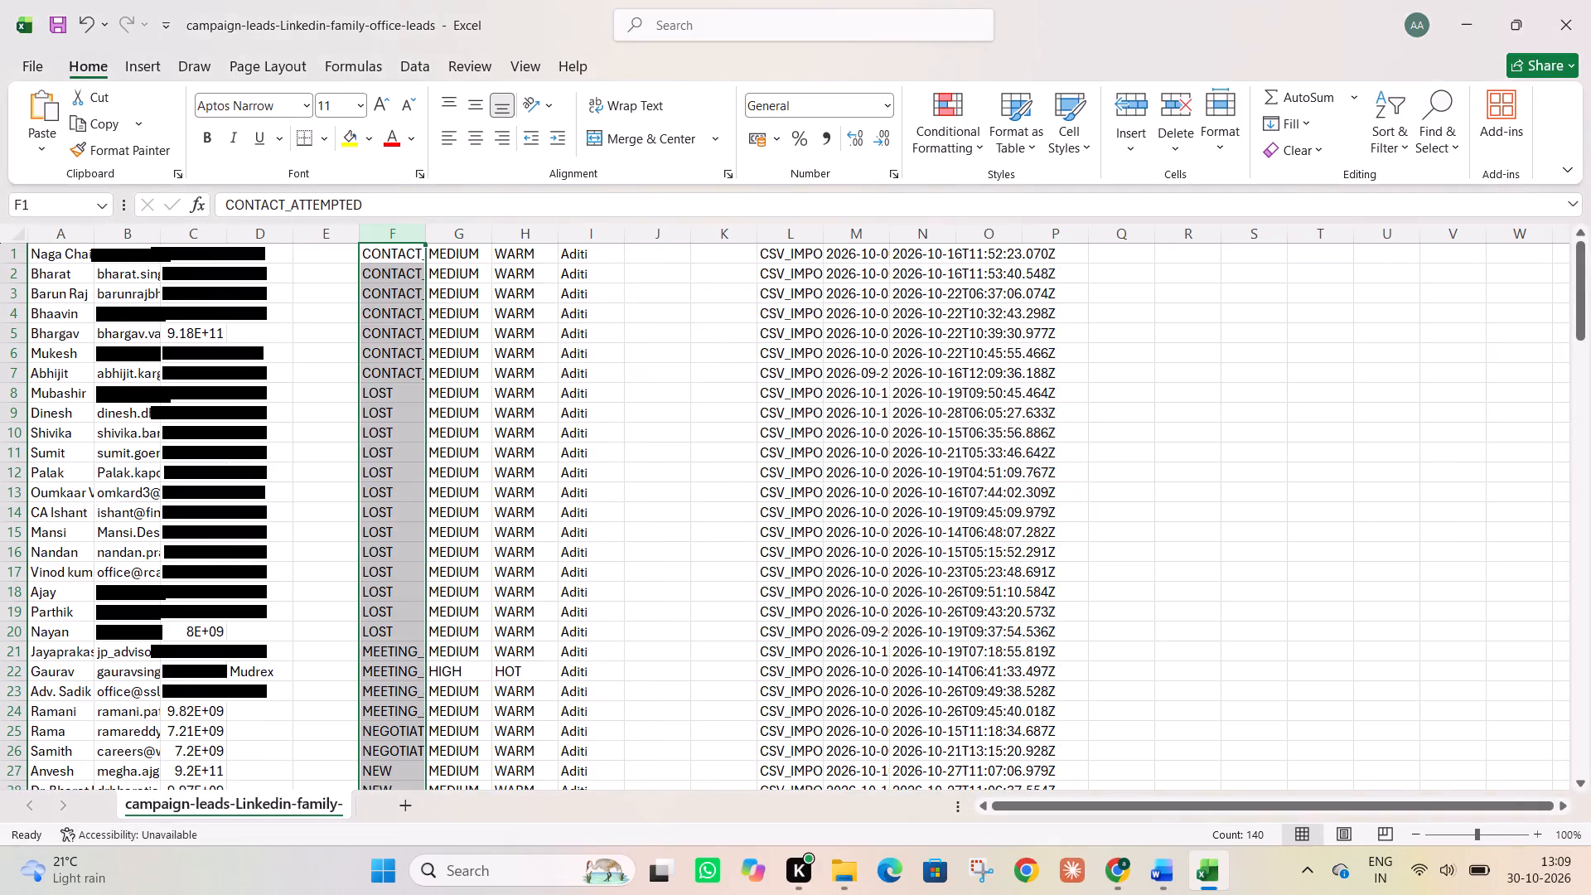
# Delete columns G through O, from Priority onward, so the lead data ends at the Status column.
pyautogui.click(457, 233)
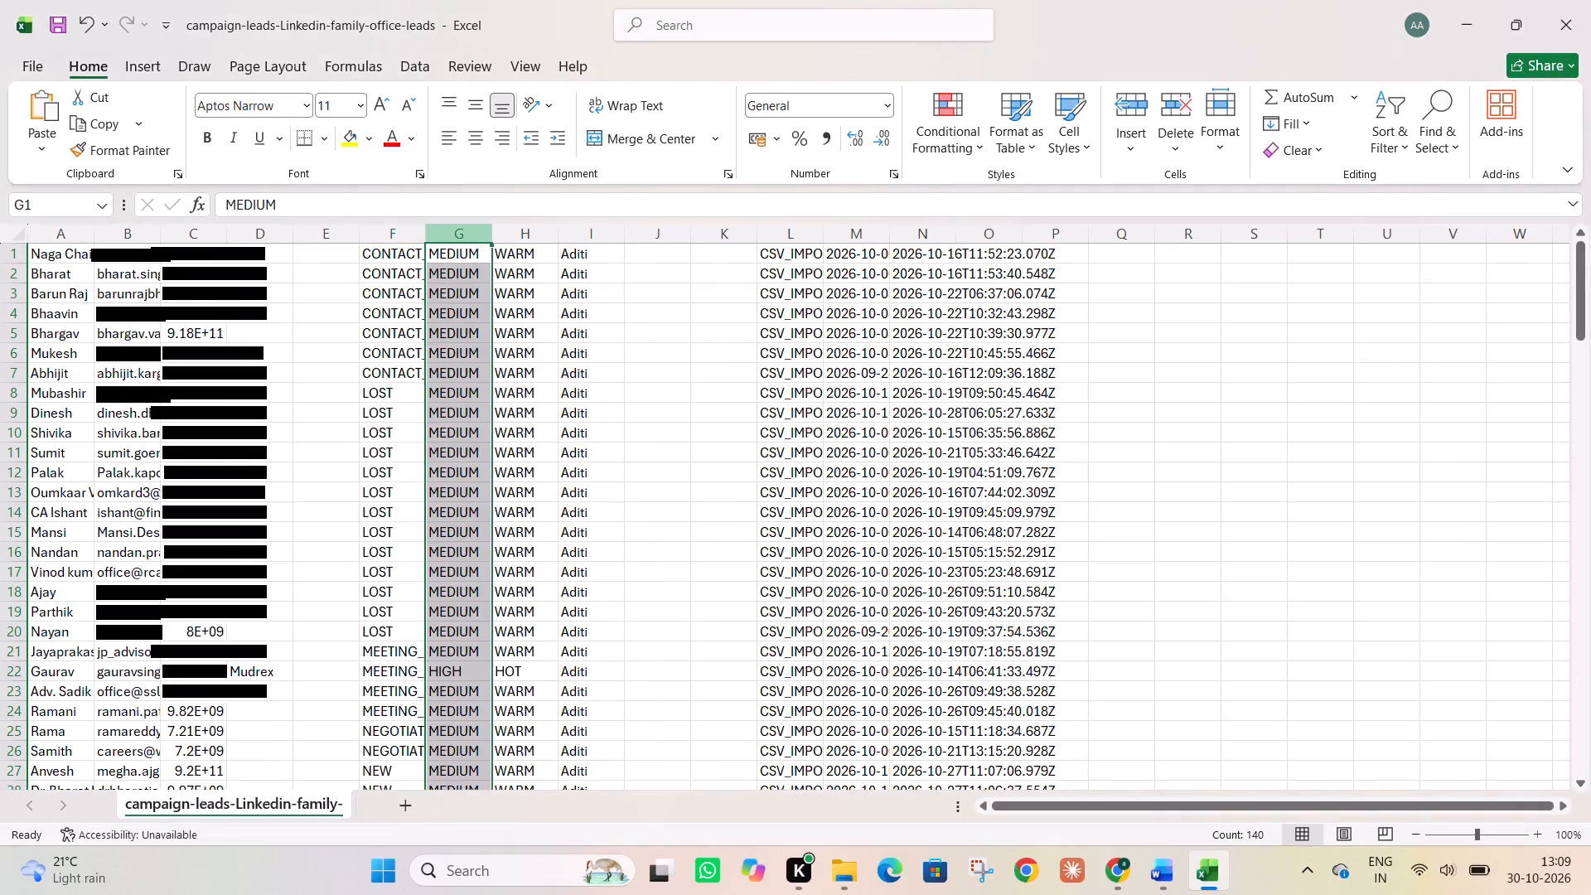
pyautogui.keyDown('shift'); pyautogui.click(522, 223); pyautogui.keyUp('shift')
pyautogui.keyDown('shift'); pyautogui.click(523, 237); pyautogui.keyUp('shift')
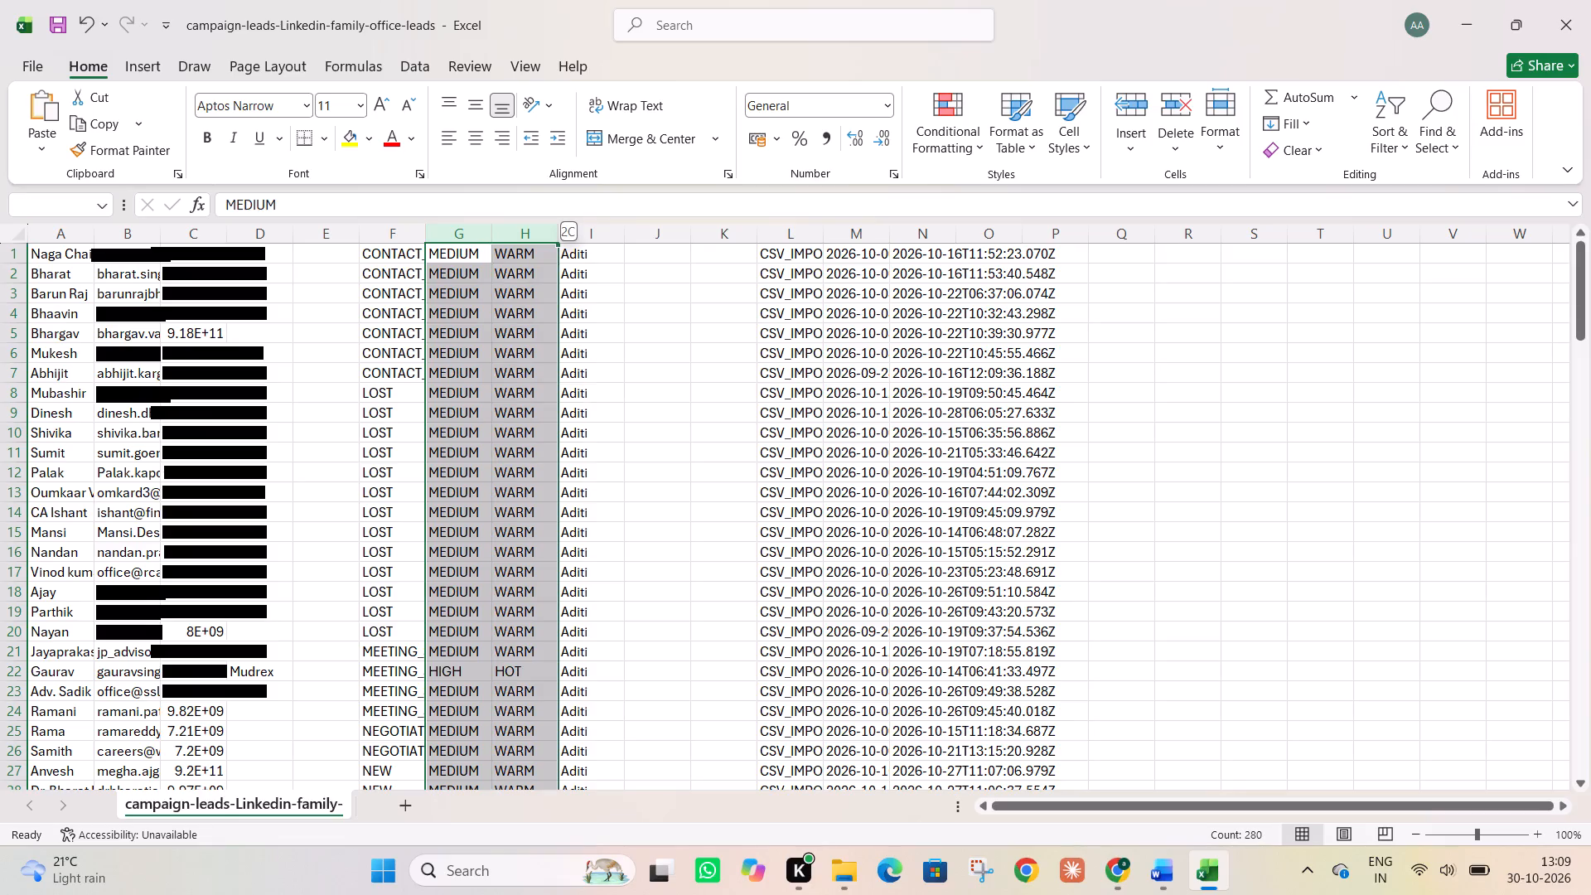
pyautogui.keyDown('shift'); pyautogui.click(1012, 239); pyautogui.keyUp('shift')
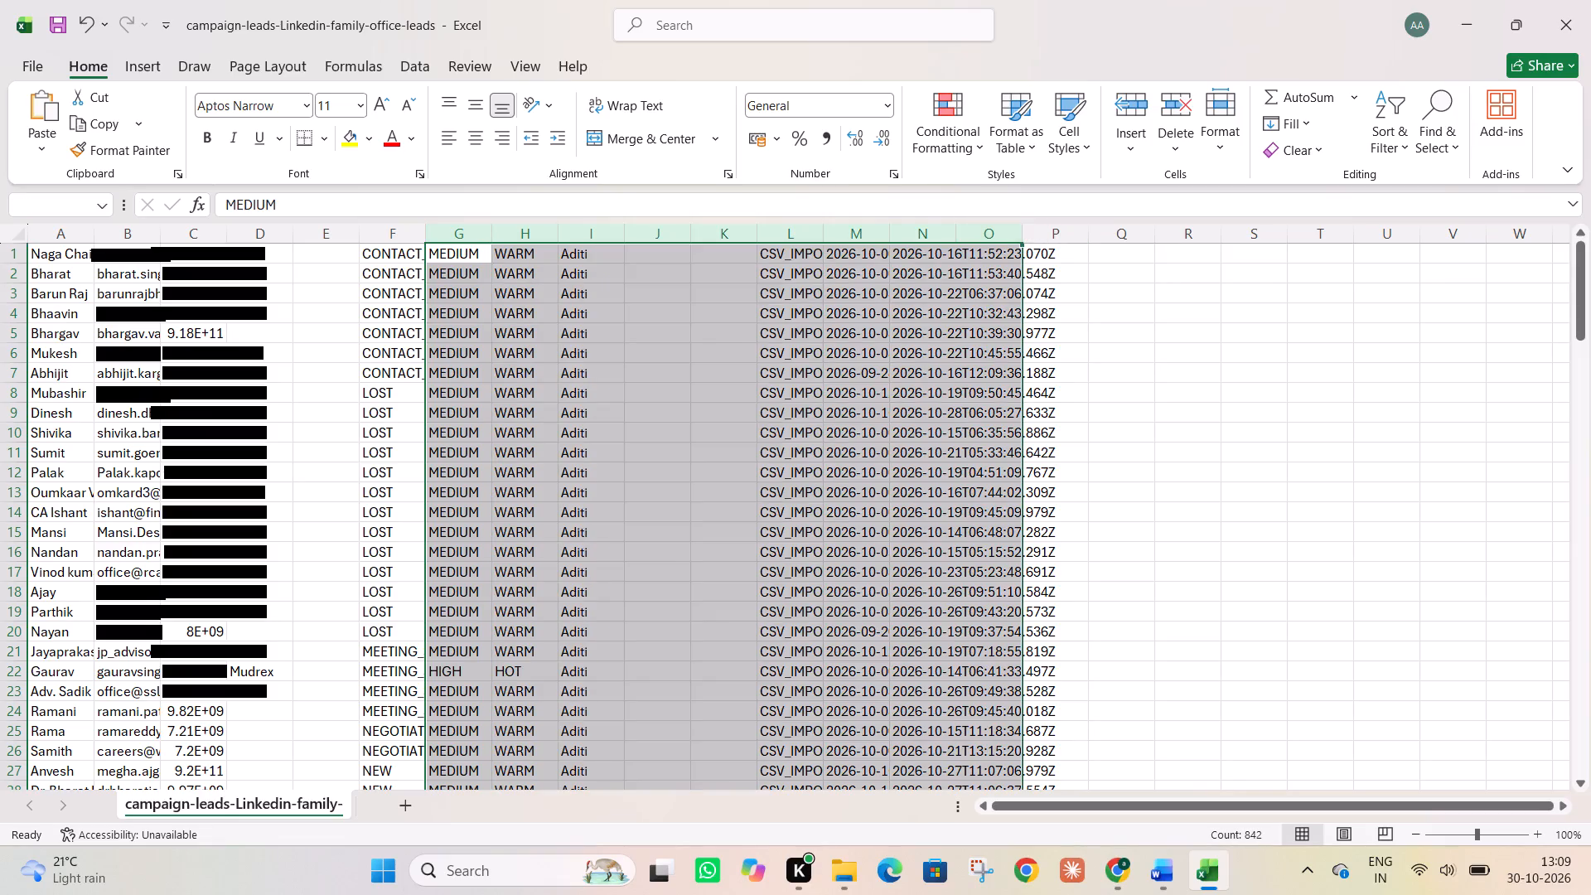
pyautogui.hotkey('ctrl', '-')
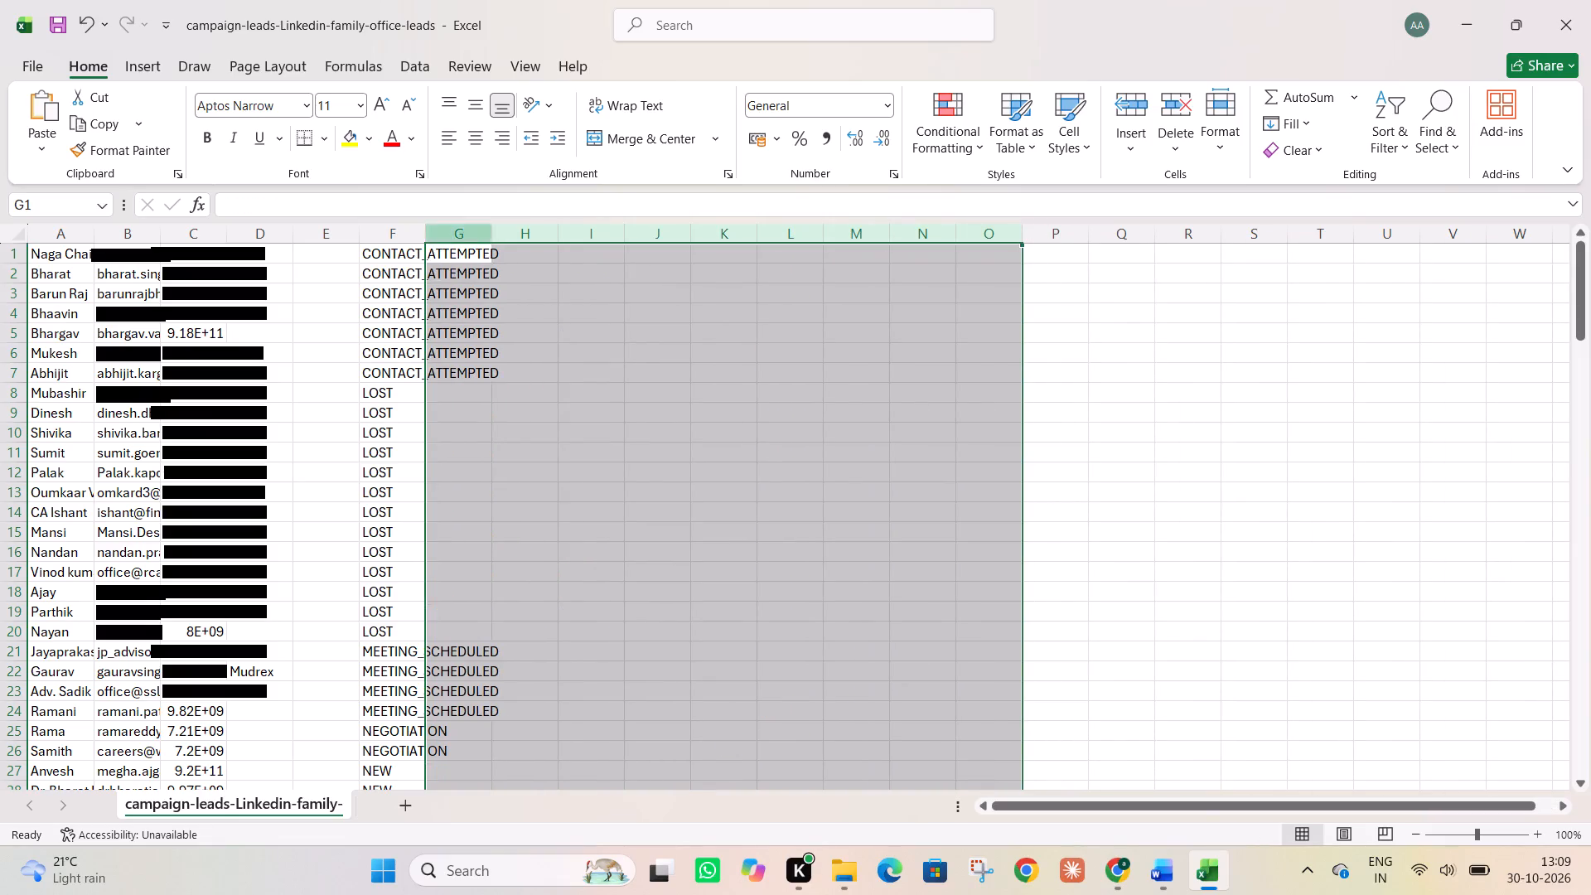
# Delete rows 8 to 20, which hold the leads with LOST status.
pyautogui.hscroll(1, 526, 406)
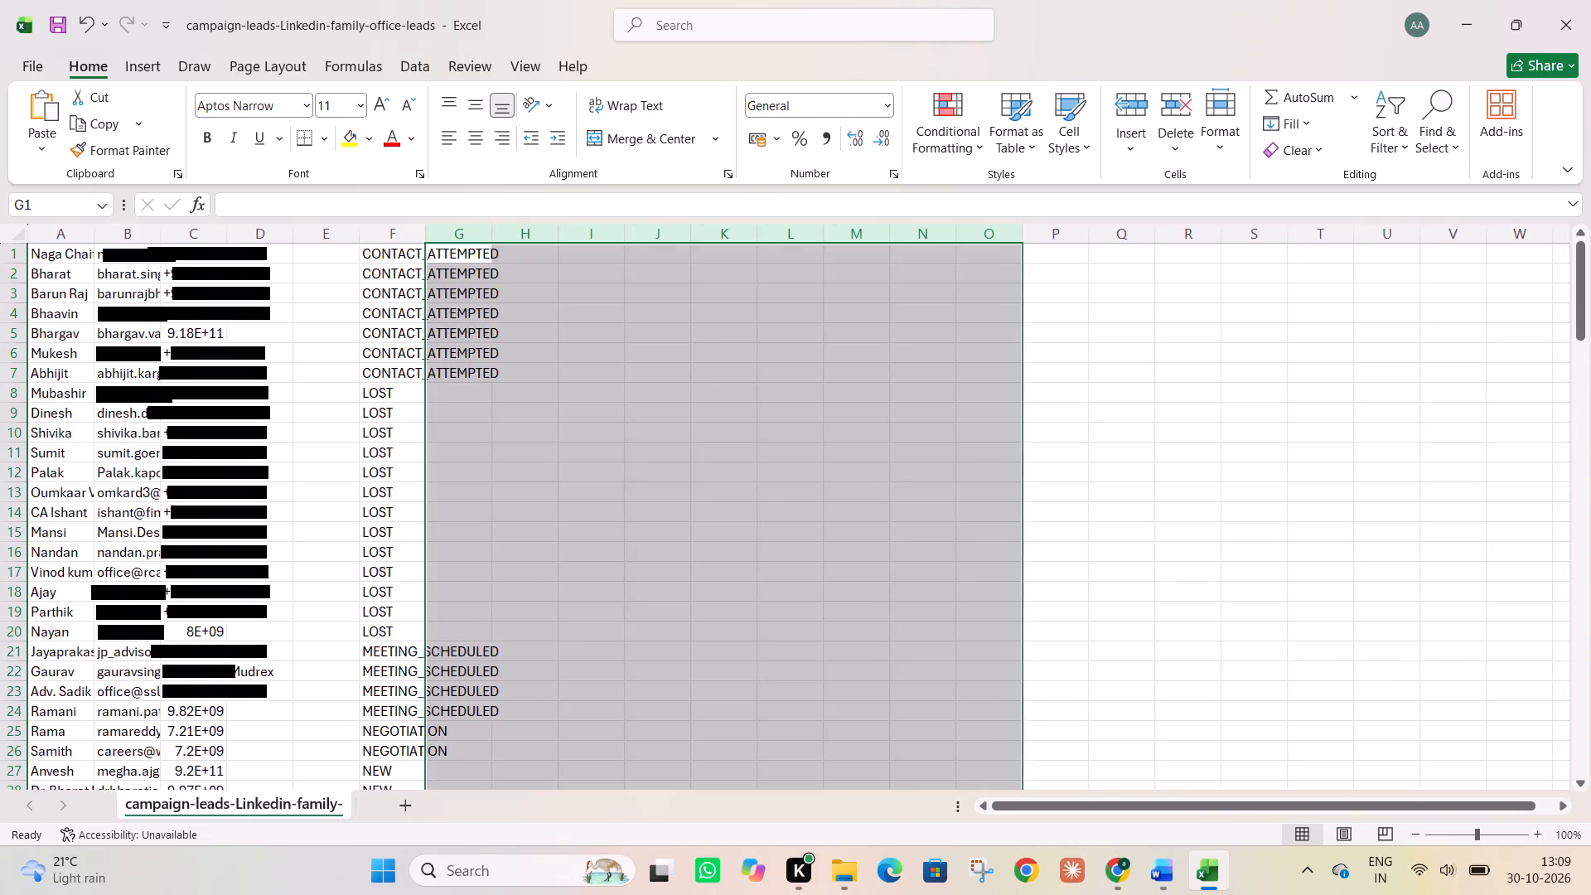
pyautogui.scroll(-1, 497, 508)
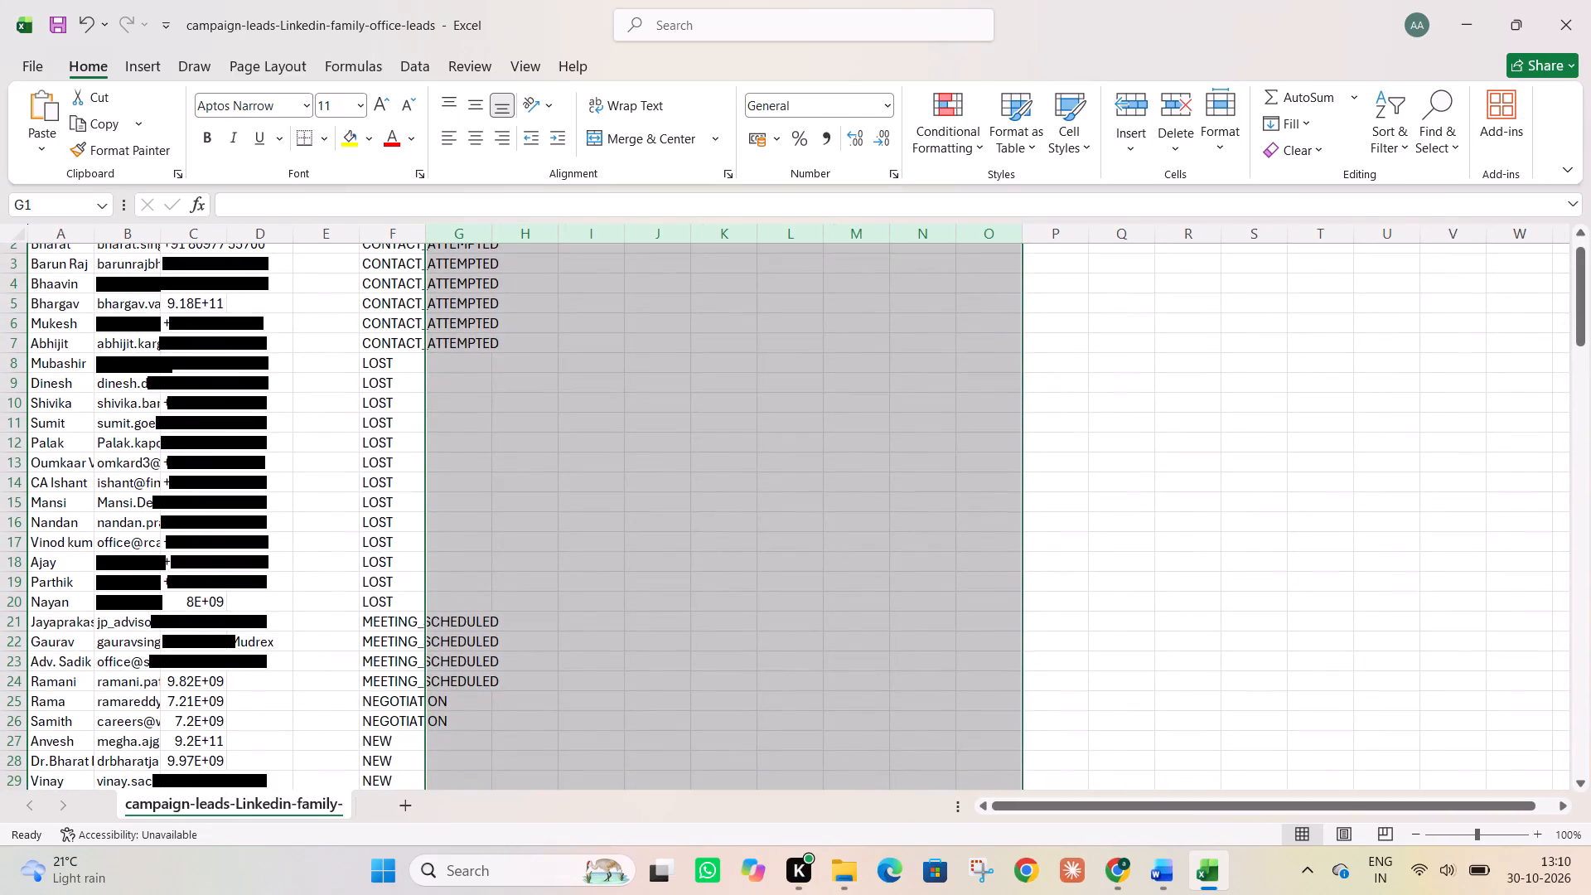
pyautogui.moveTo(16, 363); pyautogui.dragTo(47, 593)
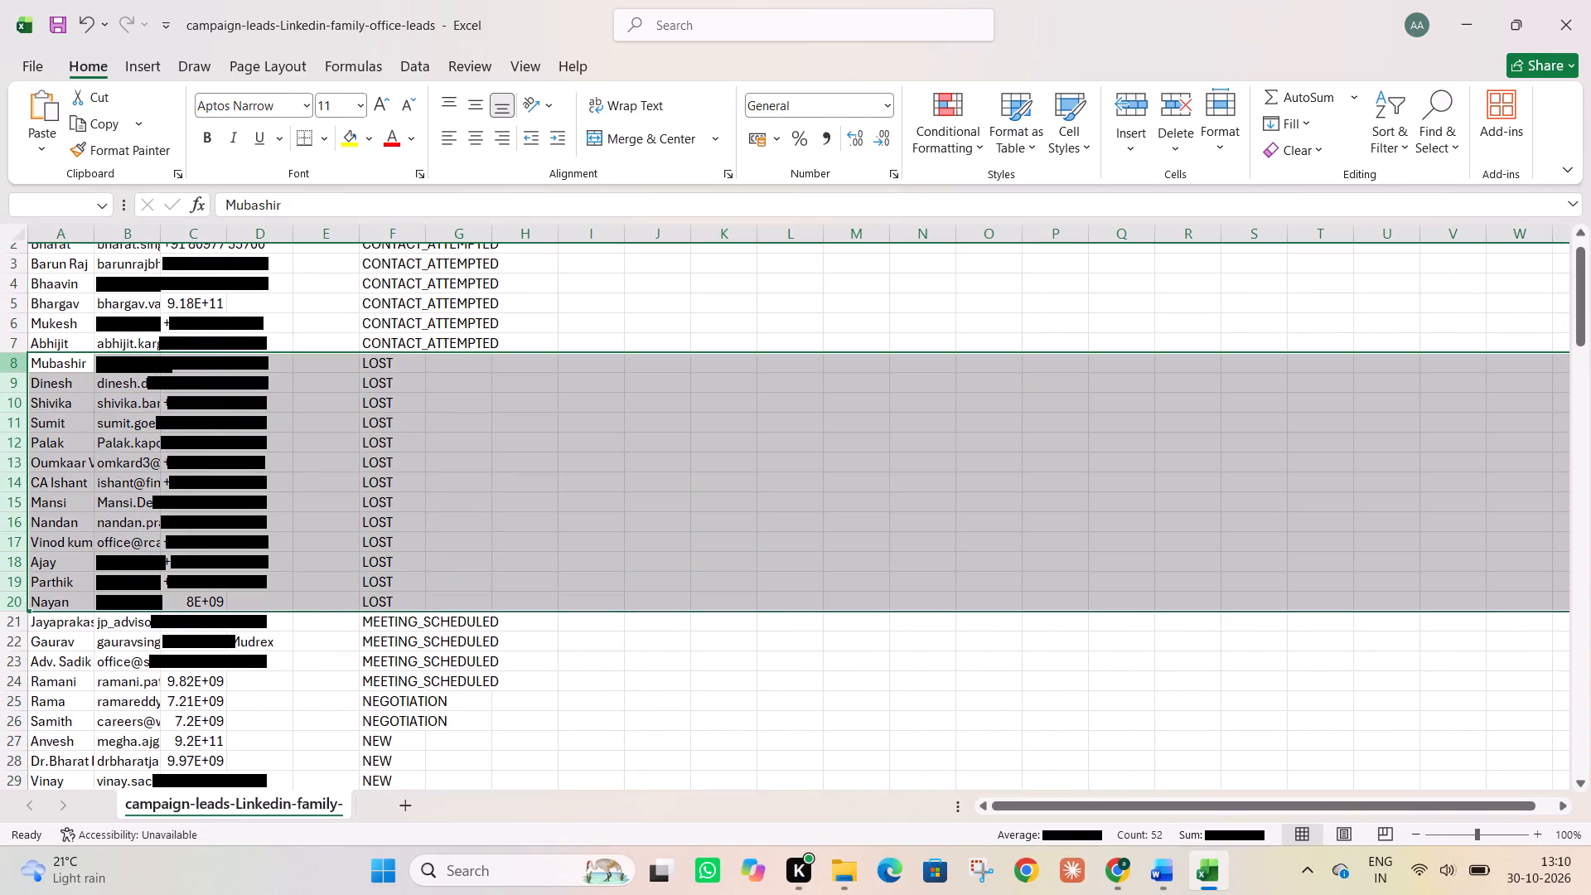
pyautogui.hotkey('ctrl', '-')
# Delete the two WON lead rows, 126 and 127, at the end of the sorted list.
pyautogui.scroll(-2, 47, 593)
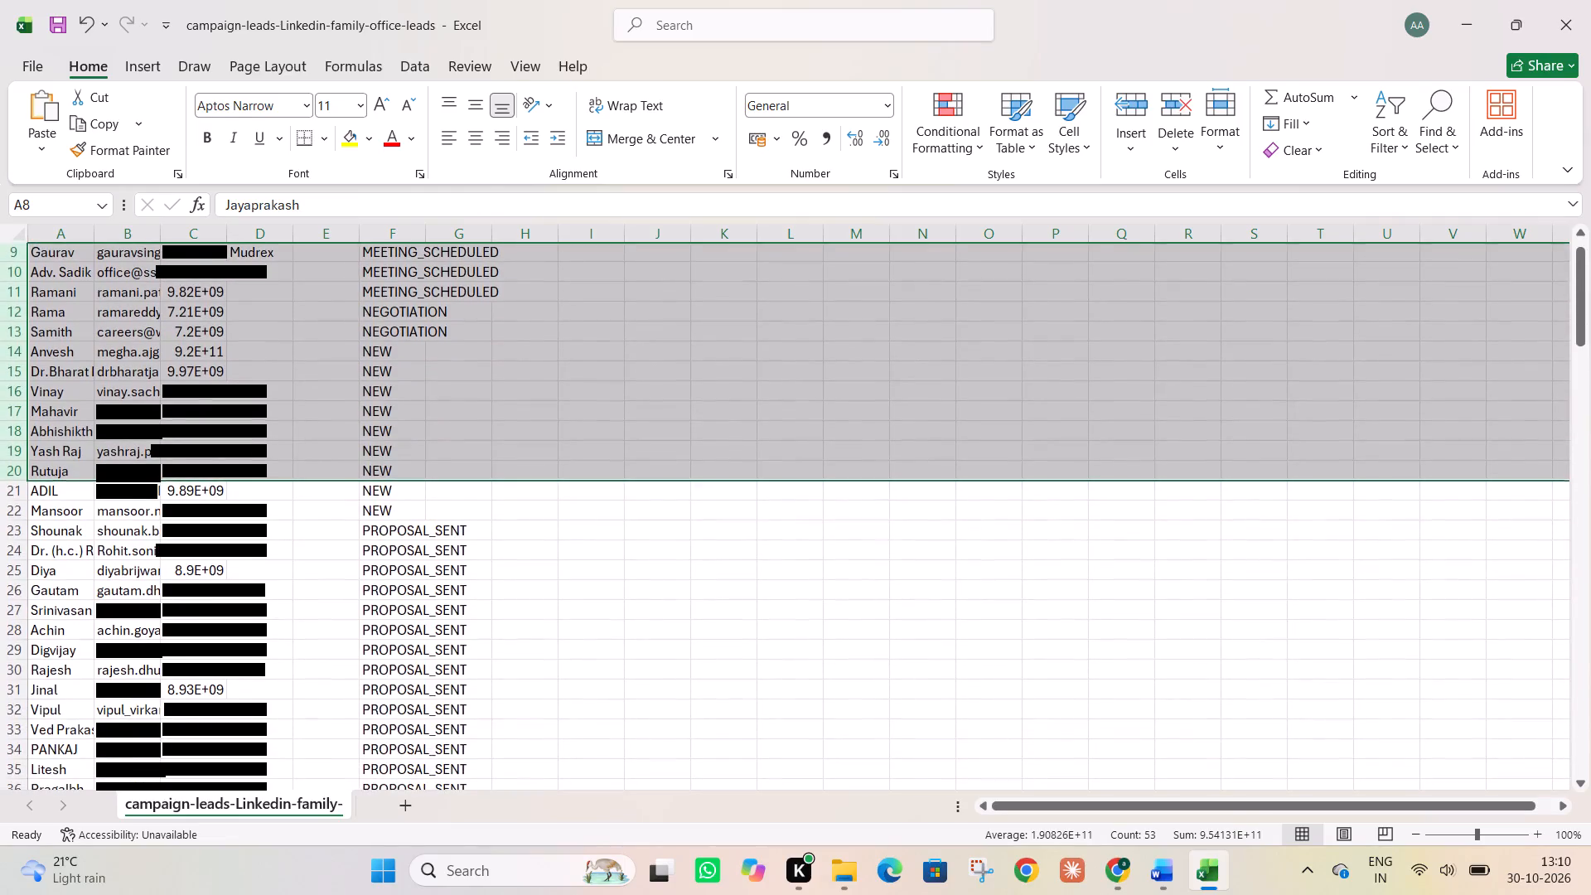
pyautogui.scroll(-12, 27, 417)
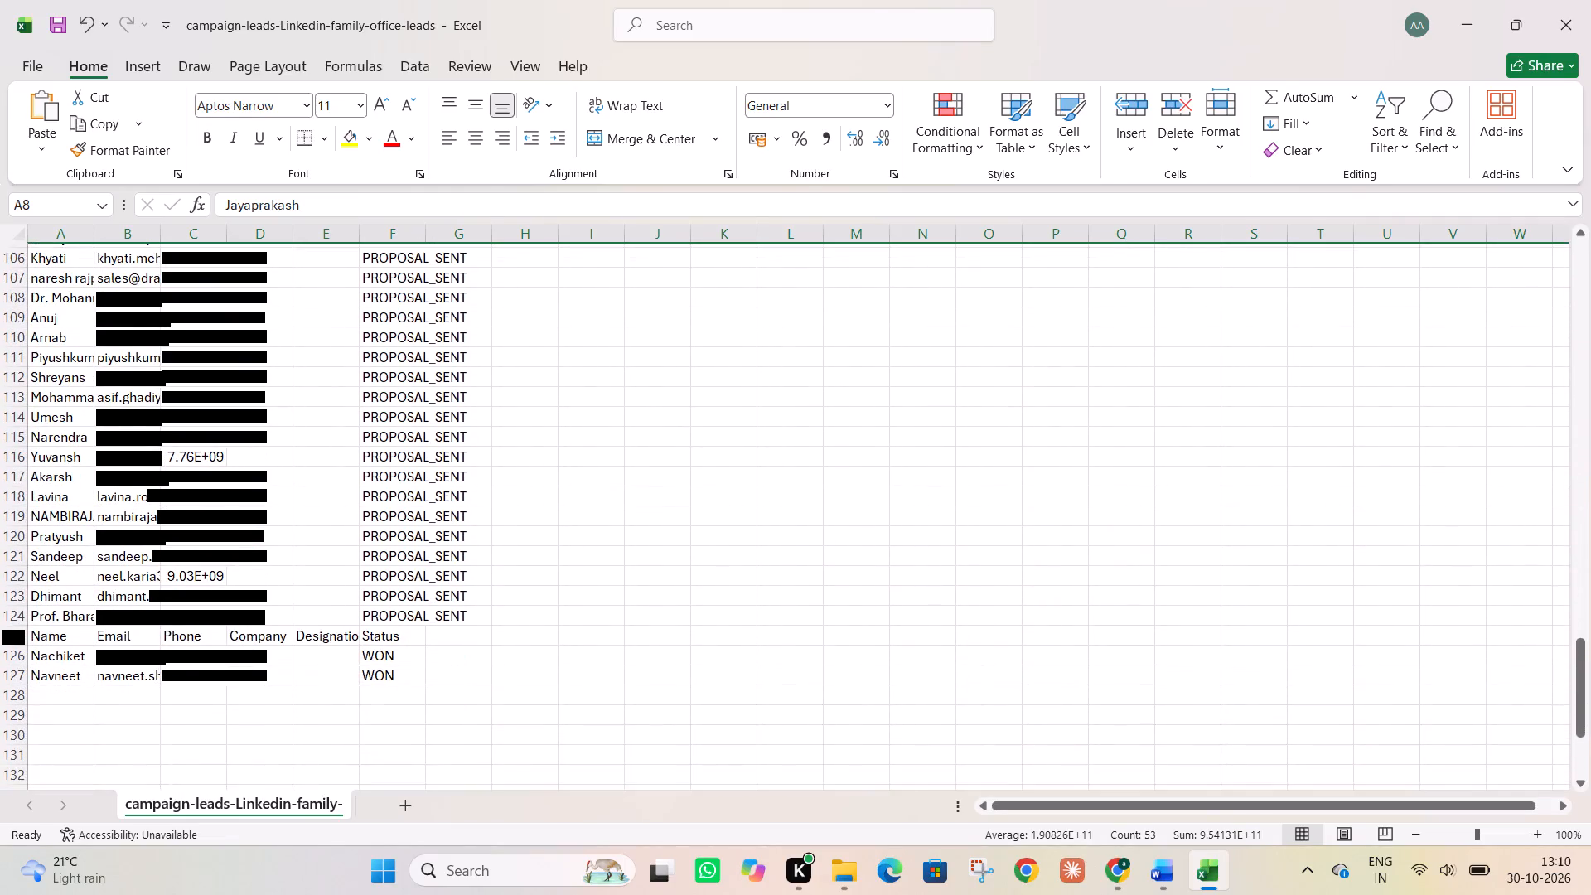
pyautogui.click(68, 710)
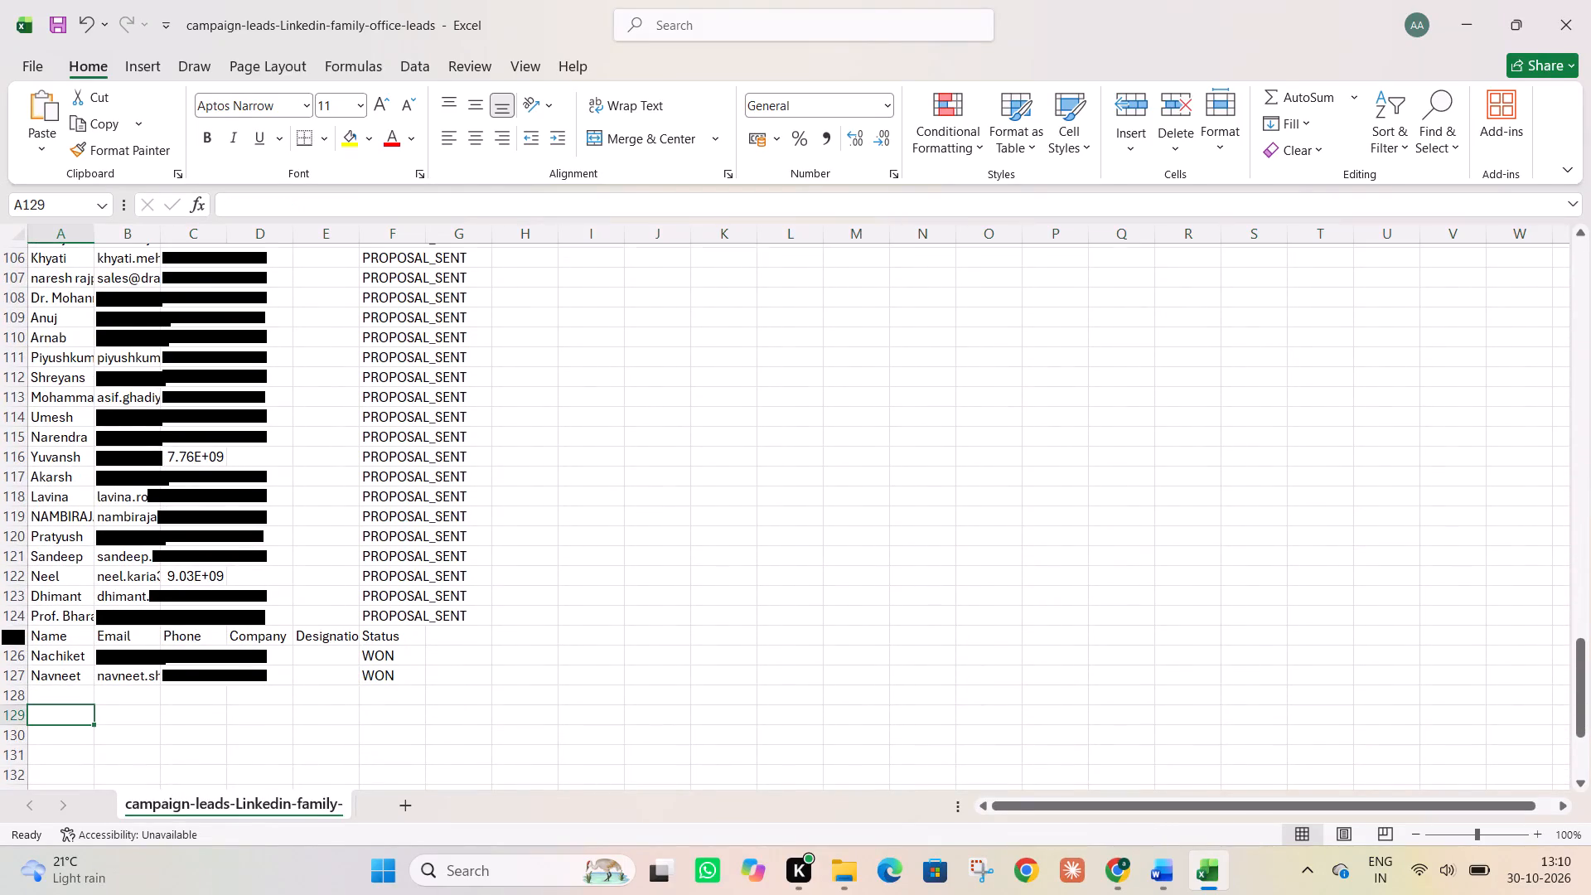
pyautogui.scroll(16, 138, 538)
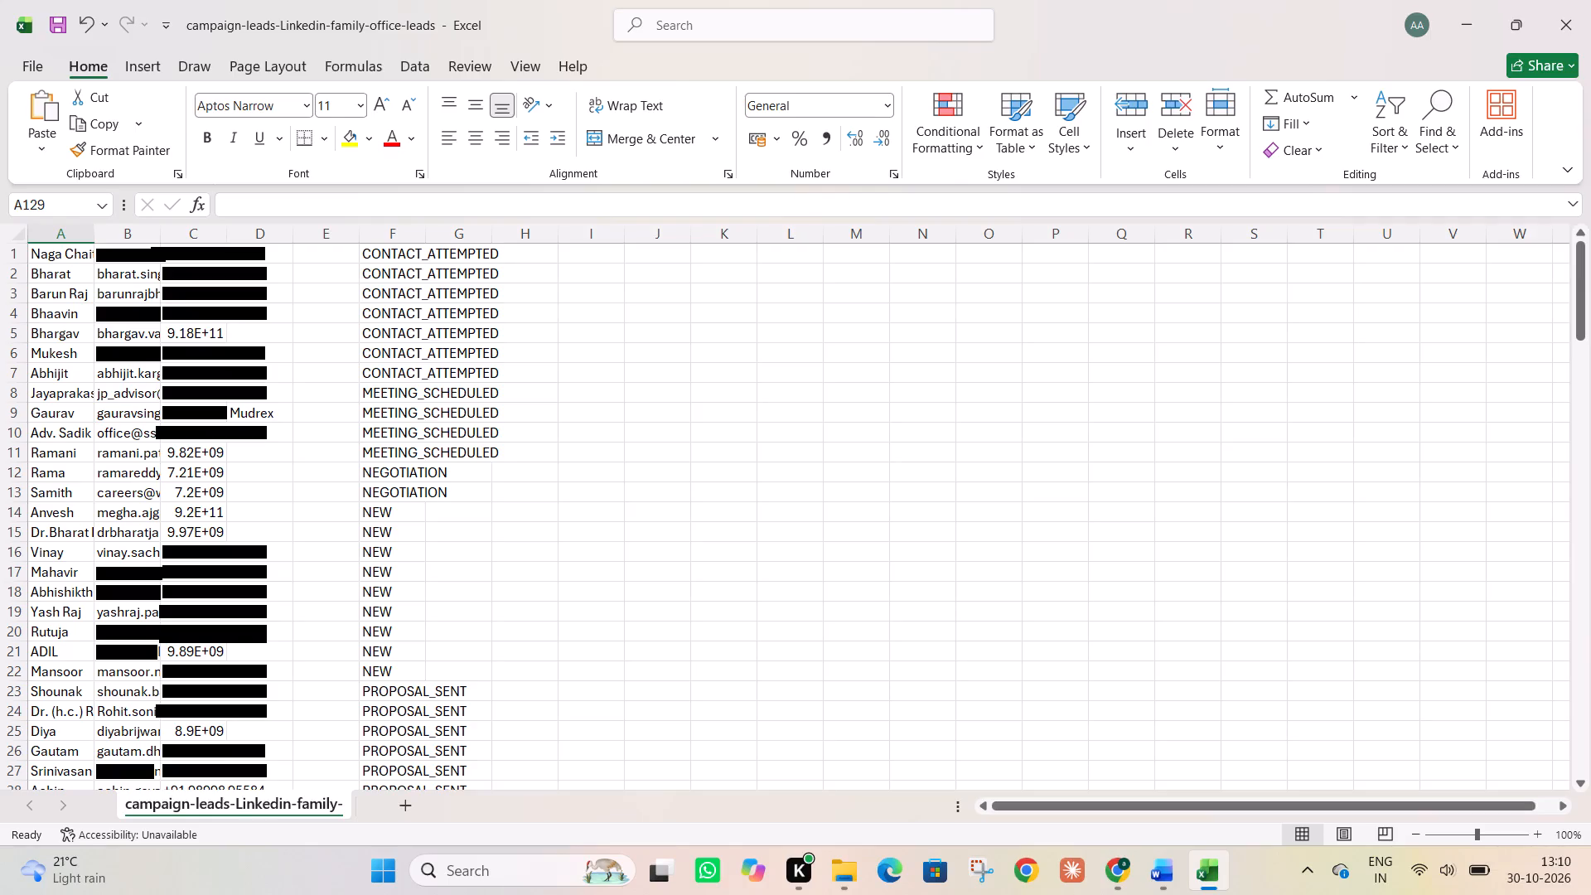
pyautogui.scroll(-9, 528, 515)
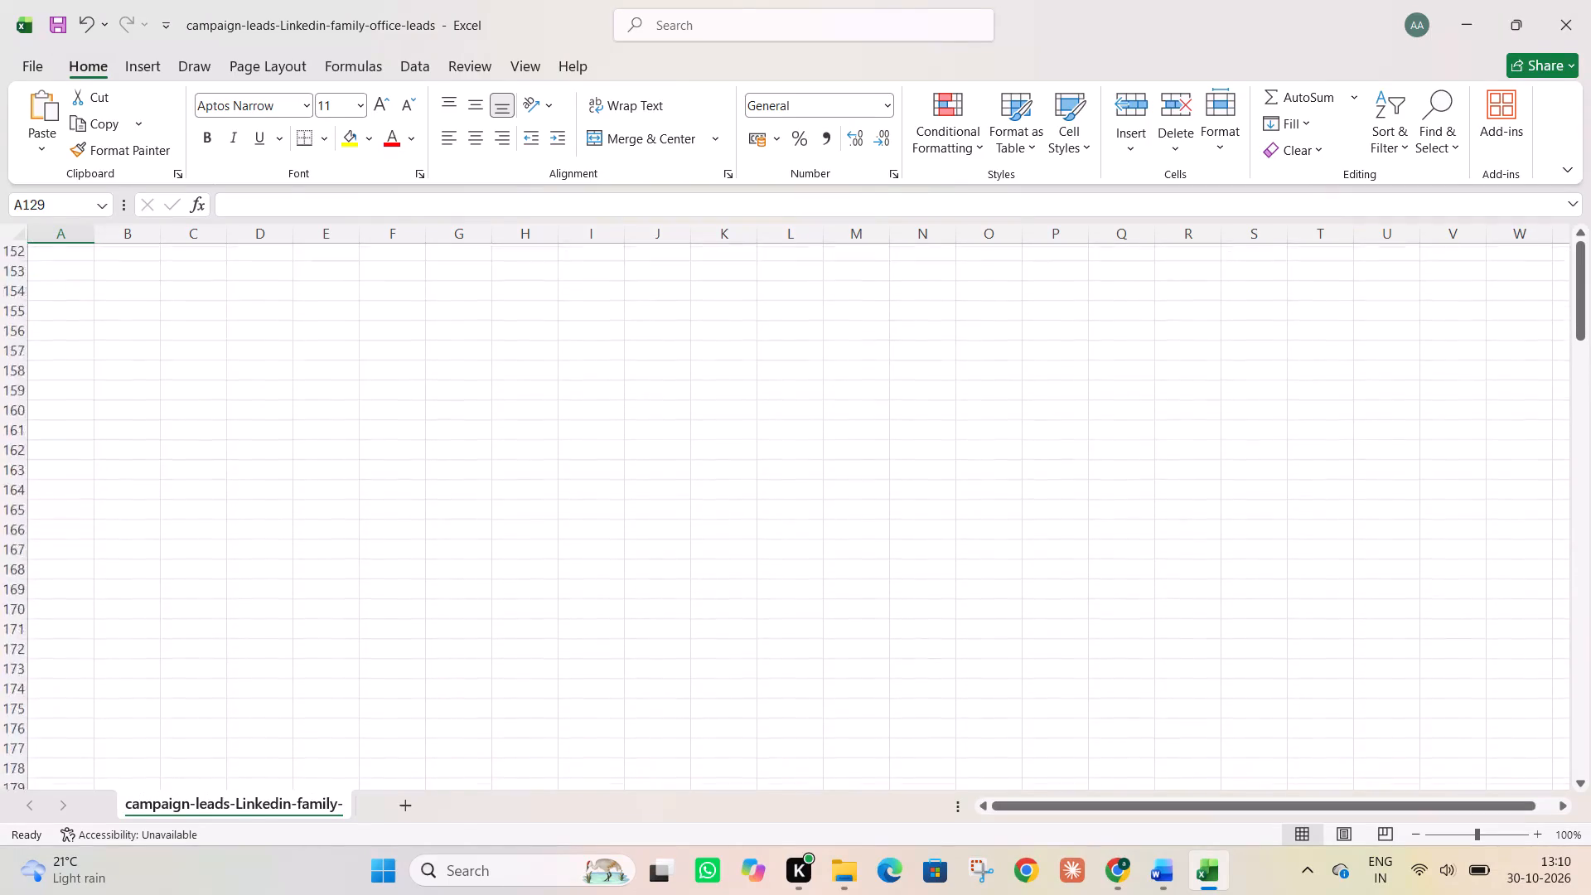
pyautogui.scroll(6, 528, 515)
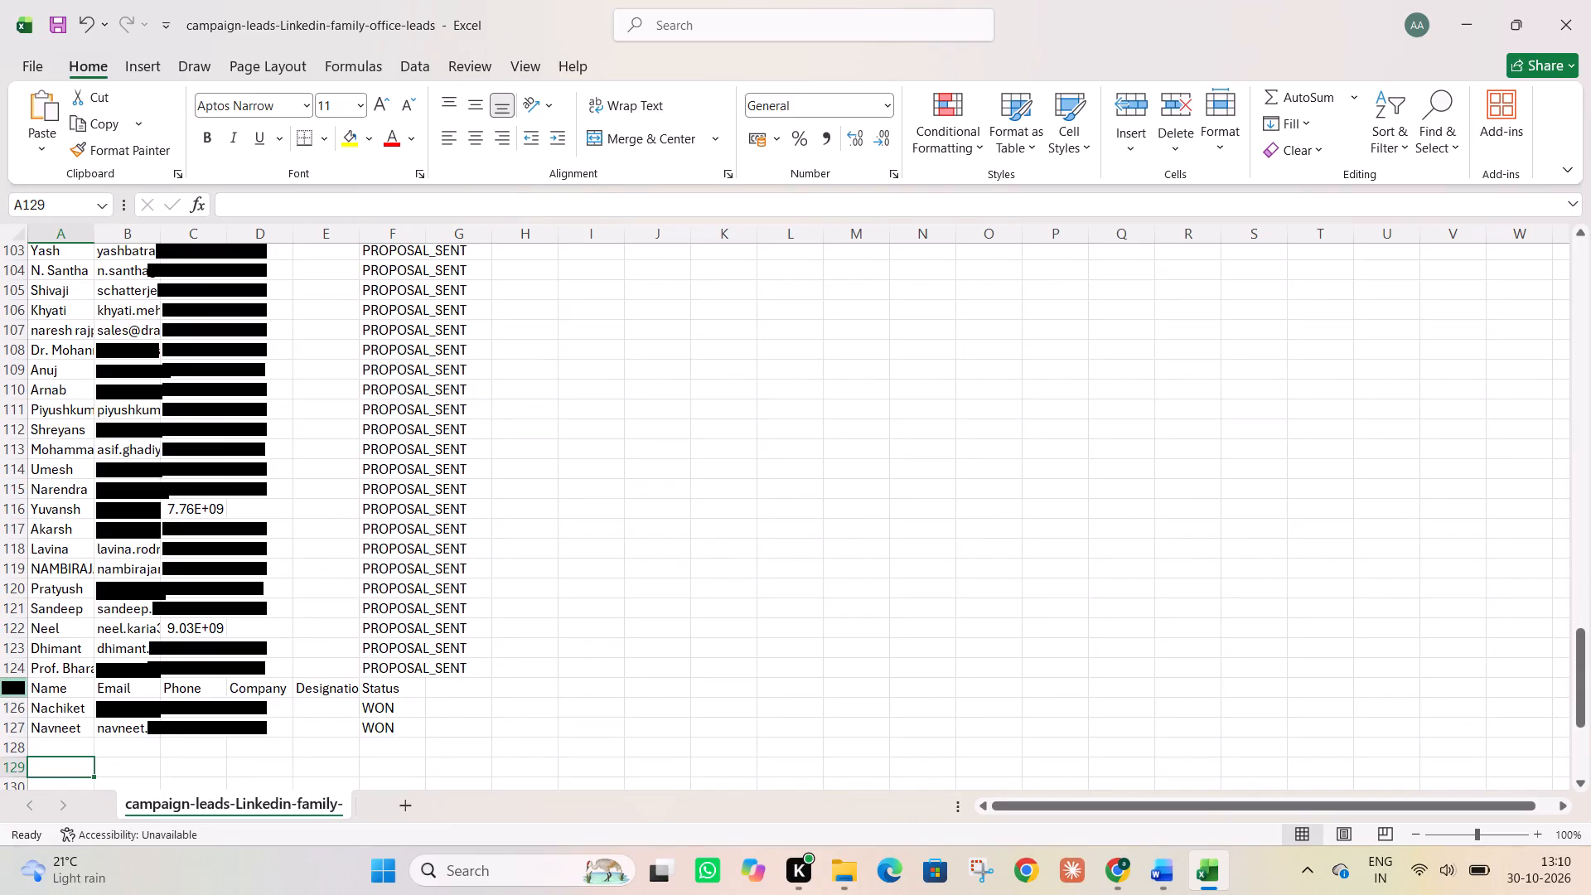
pyautogui.moveTo(18, 709); pyautogui.dragTo(20, 730)
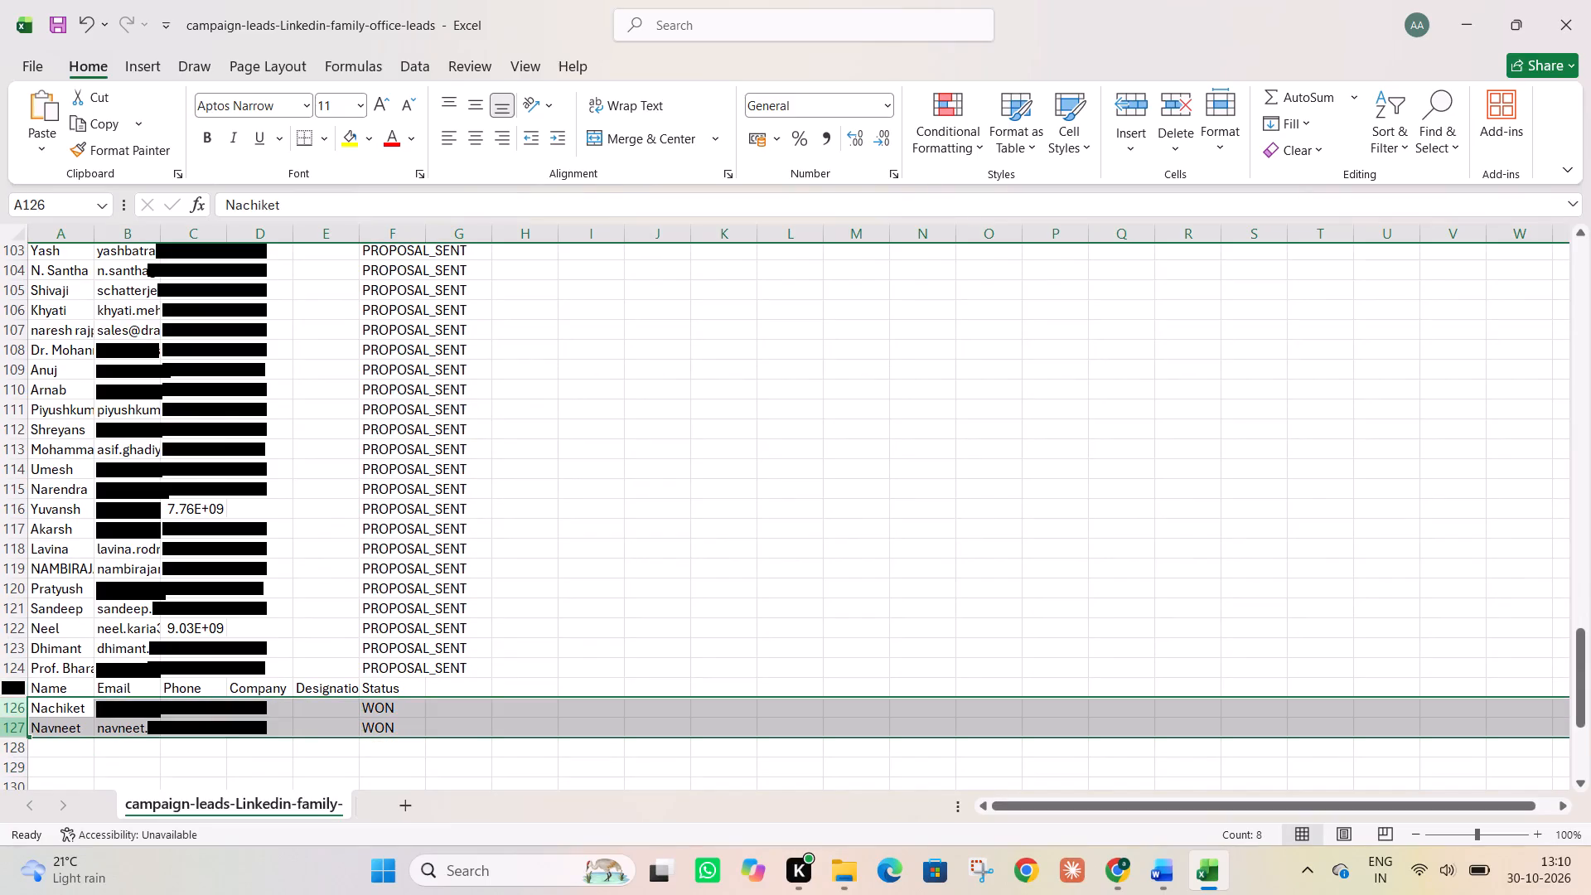
pyautogui.hotkey('ctrl', '-')
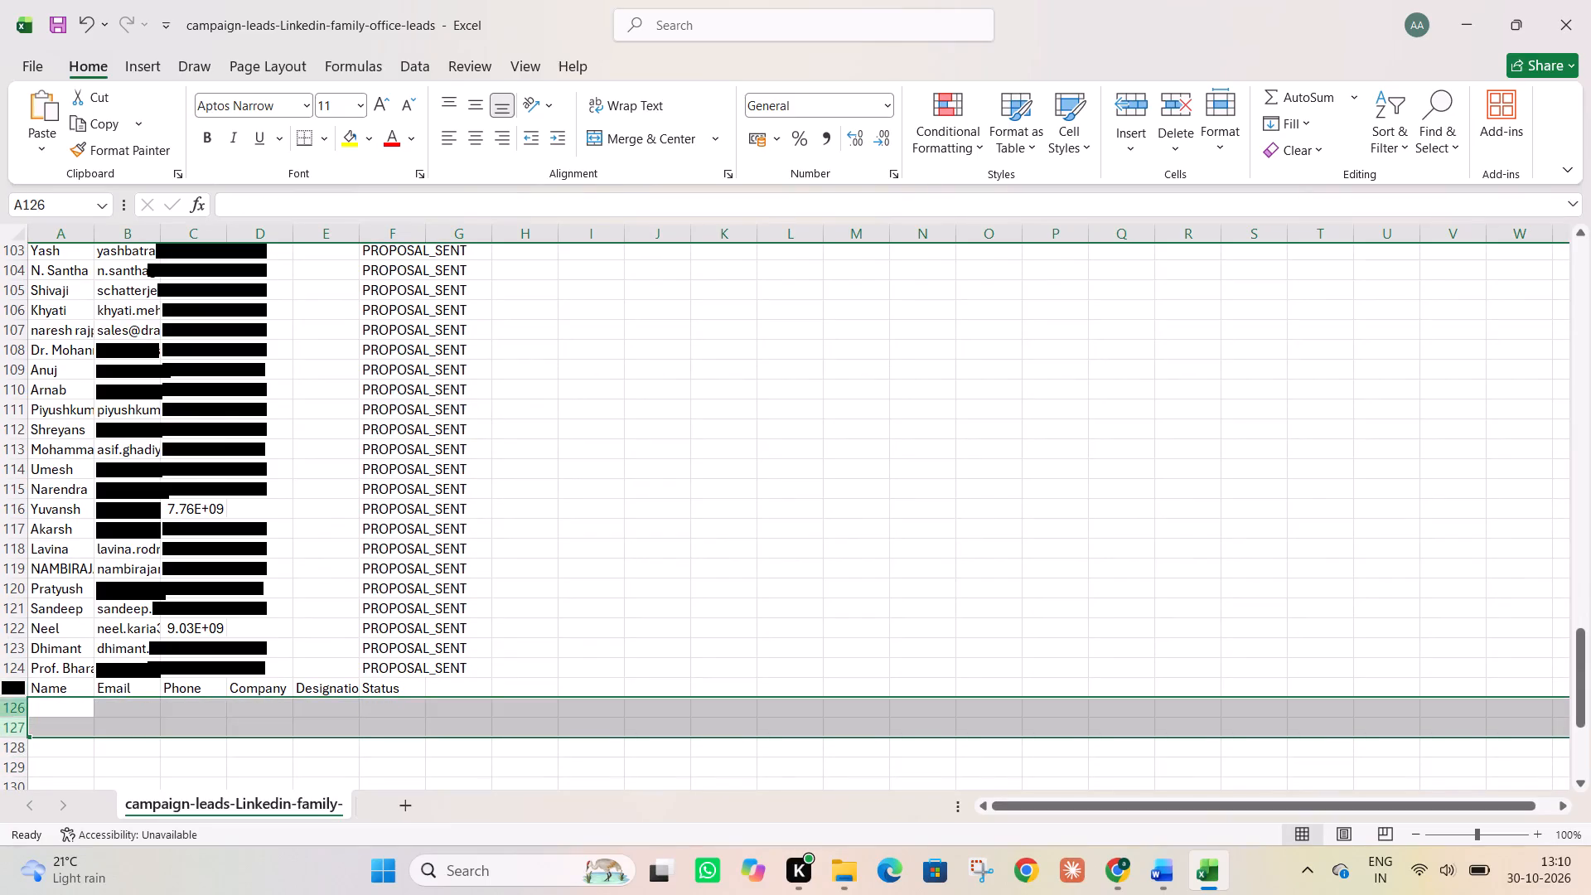
# Move the header row (Name, Email, Phone, Company, Designation, Status) from row 125 to above the first lead in row 1.
pyautogui.click(20, 688)
pyautogui.hotkey('ctrl', 'x')
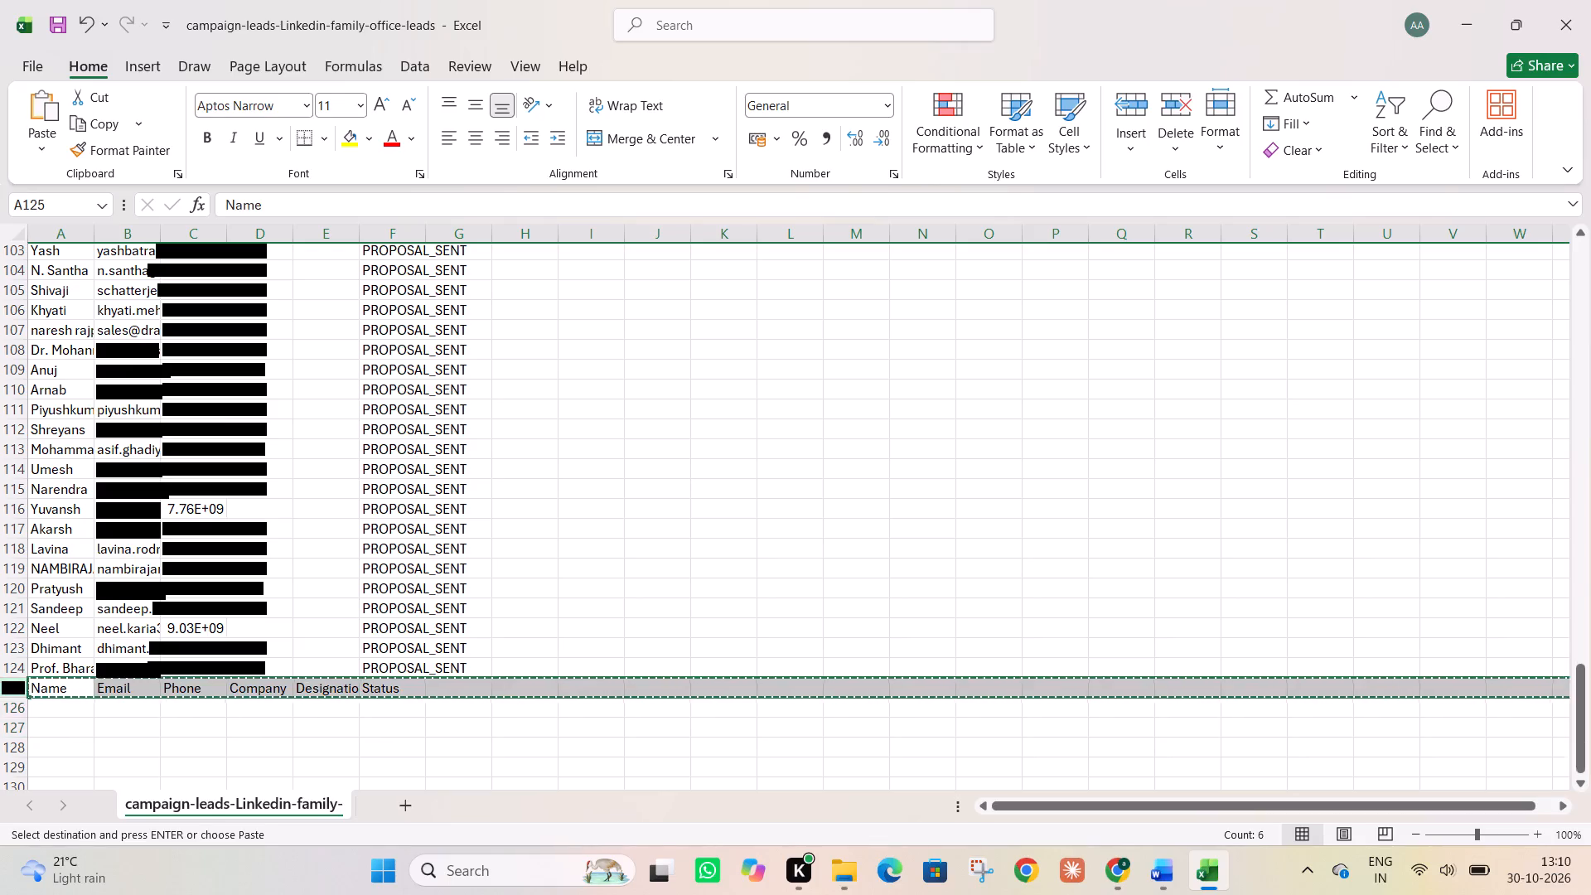
pyautogui.scroll(9, 151, 539)
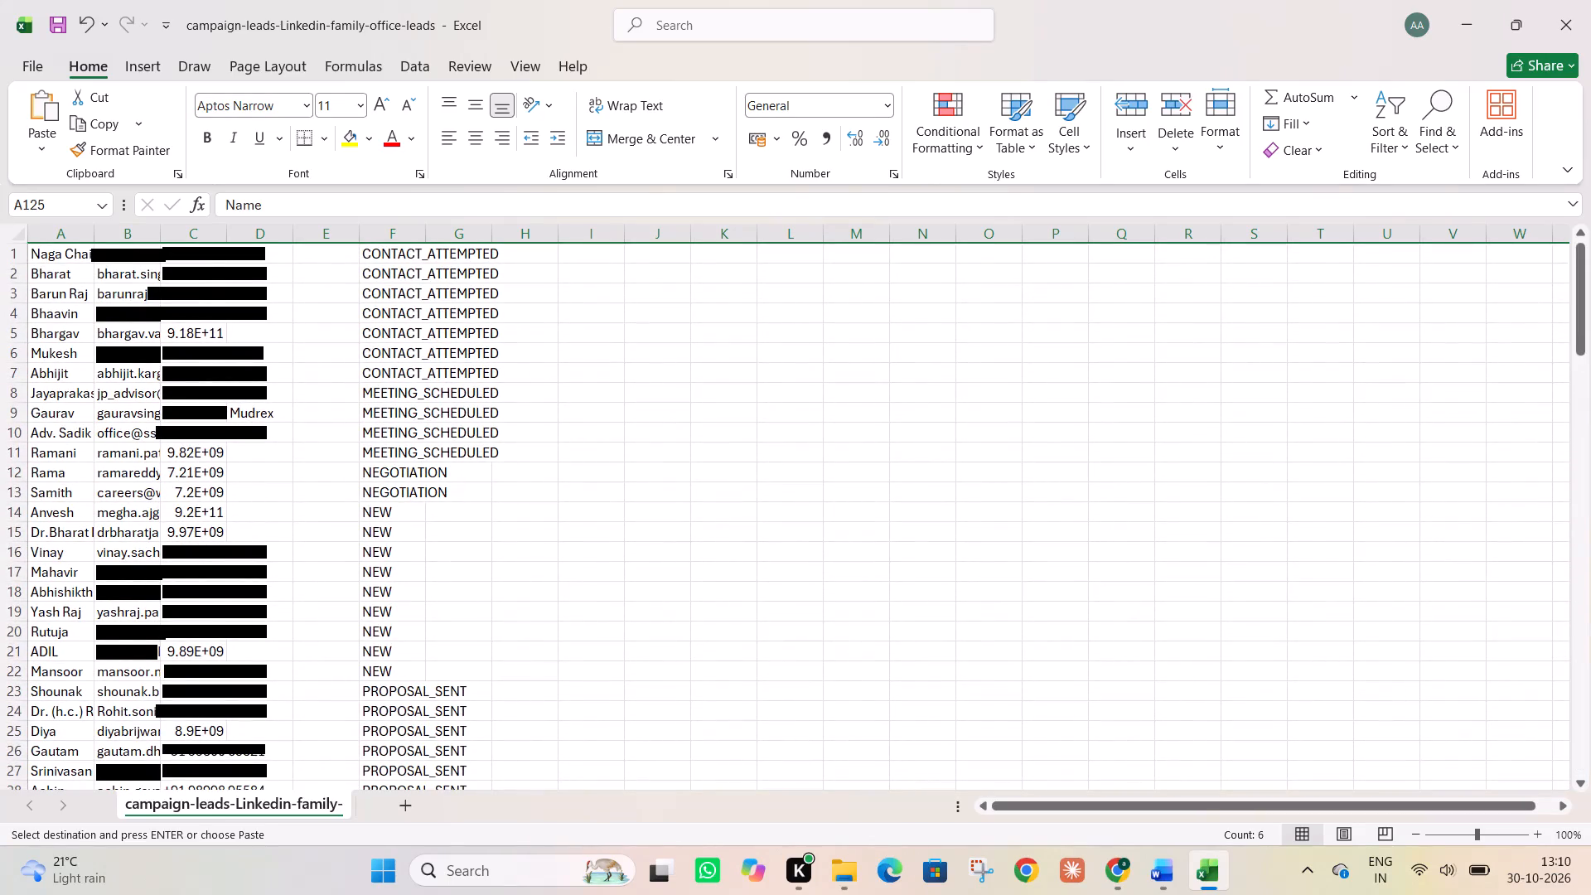
pyautogui.click(19, 252)
pyautogui.rightClick(19, 252)
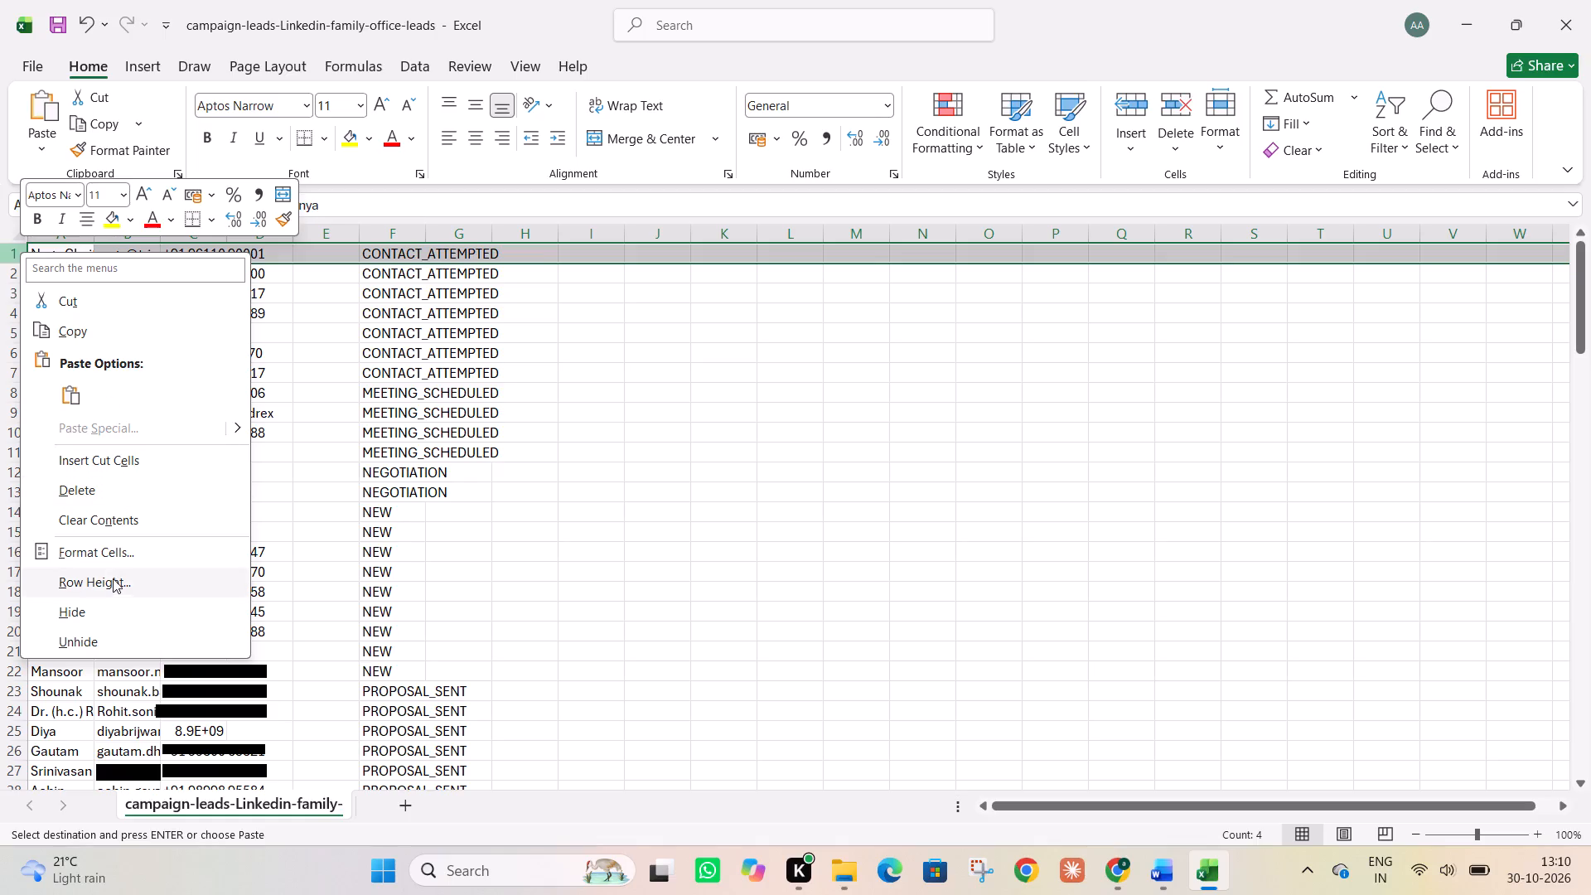
pyautogui.click(118, 454)
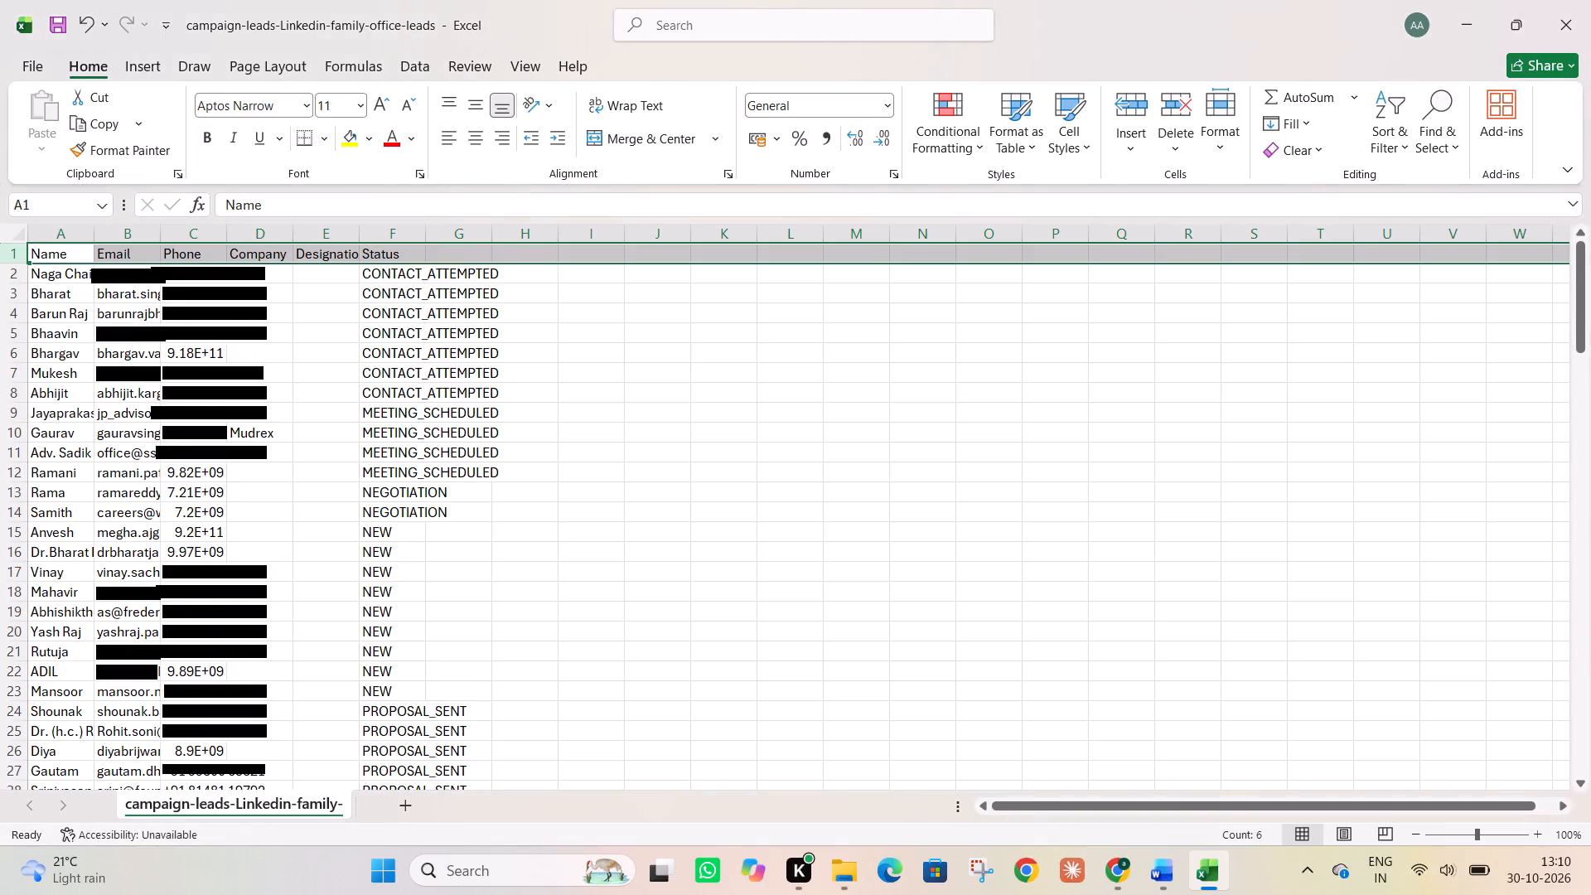
# Delete the empty Designation column between the Company and Status columns.
pyautogui.click(415, 317)
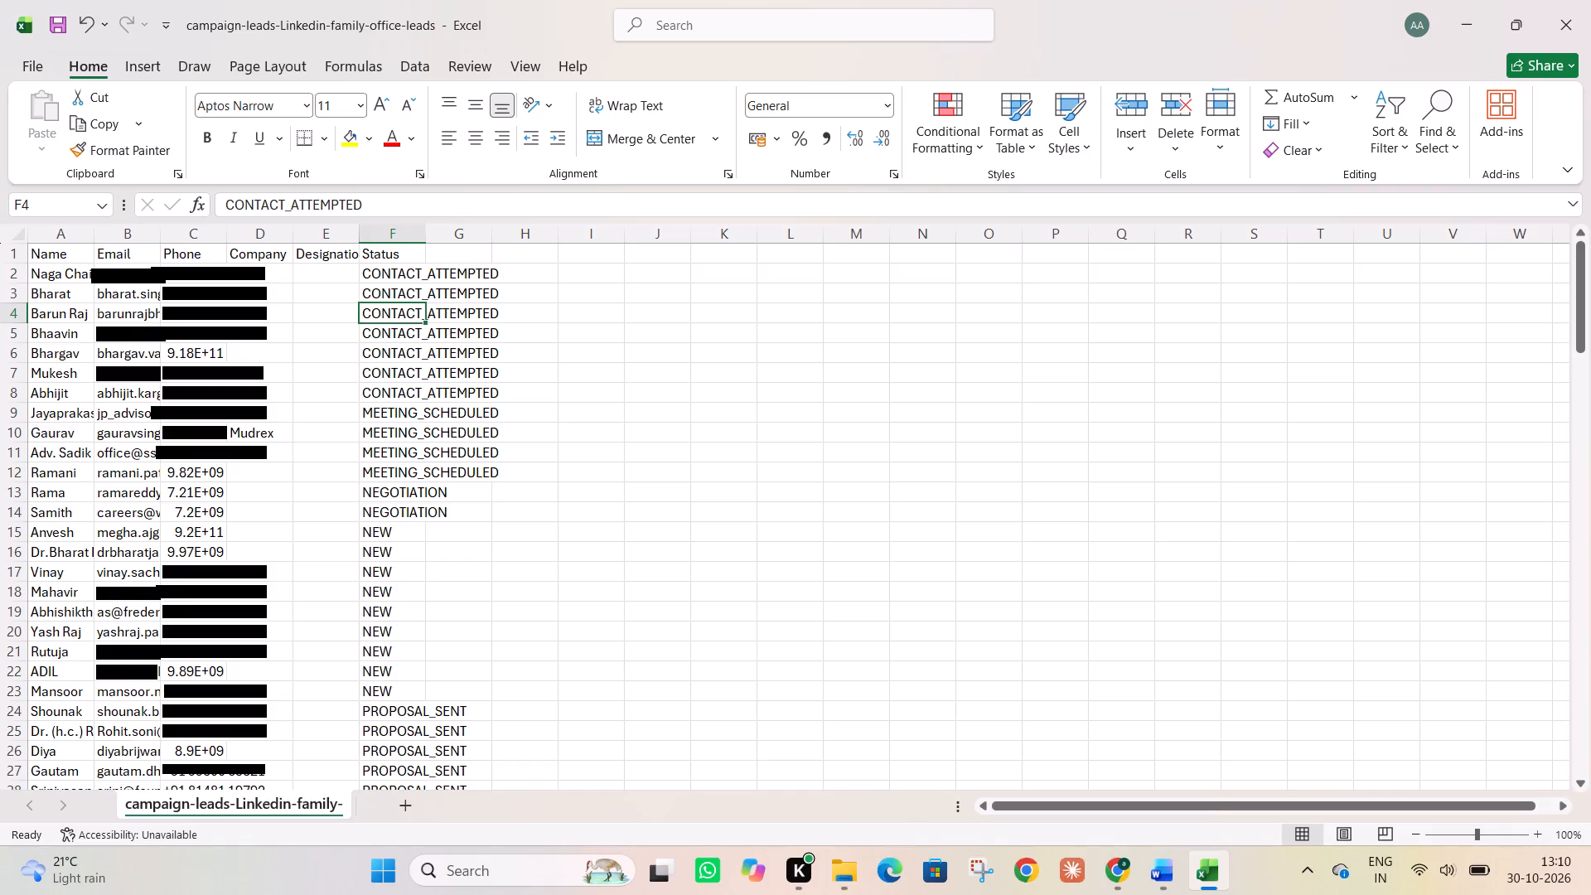
pyautogui.scroll(-7, 350, 260)
pyautogui.scroll(6, 350, 260)
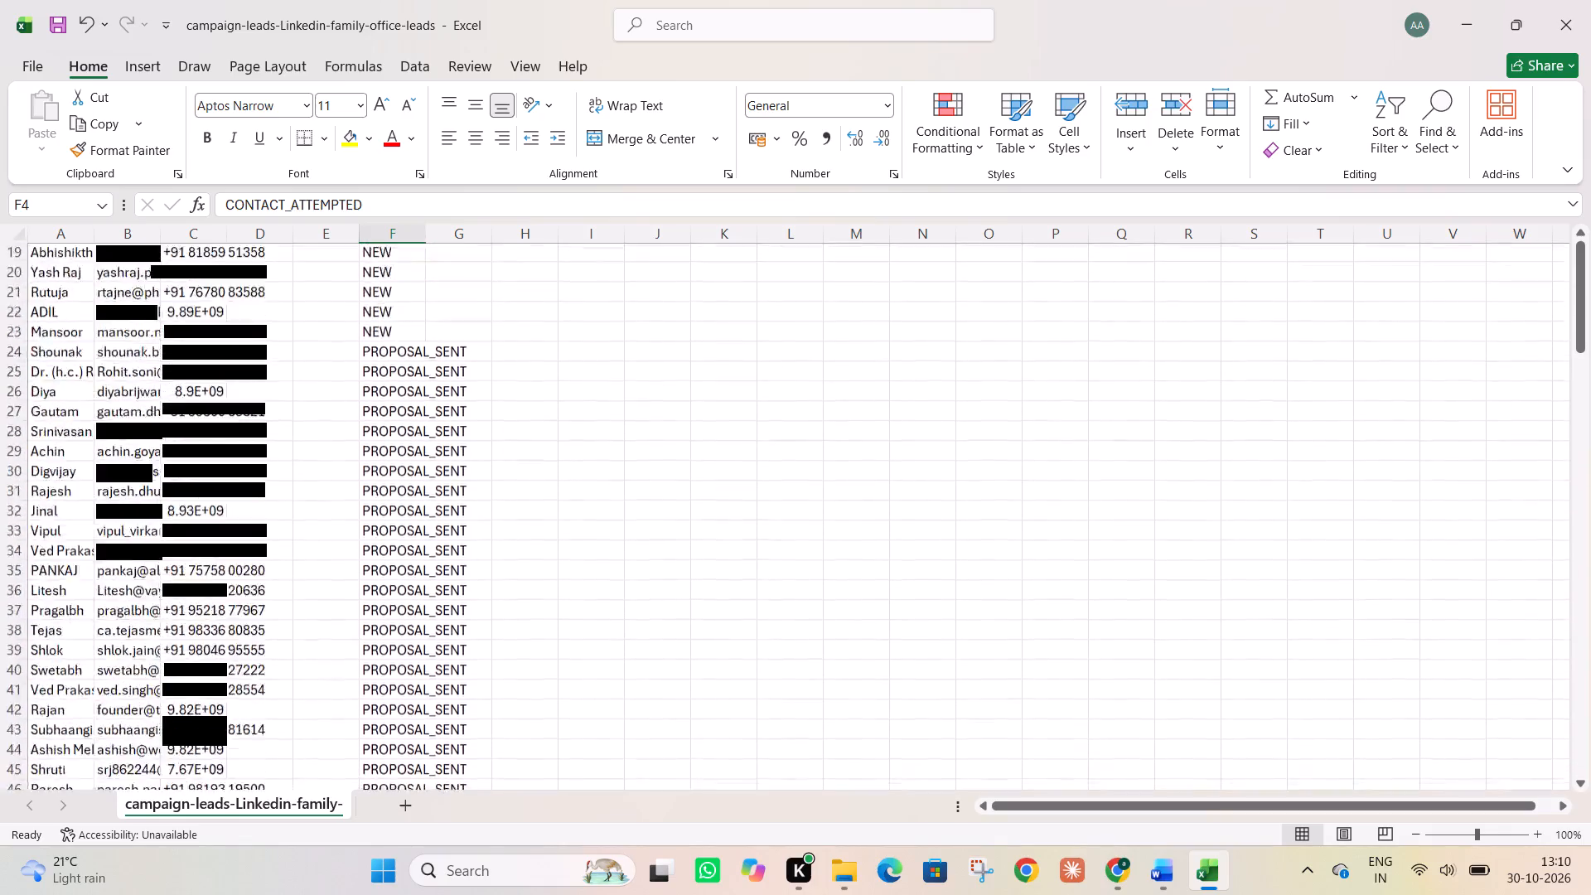
pyautogui.scroll(4, 350, 260)
pyautogui.click(318, 251)
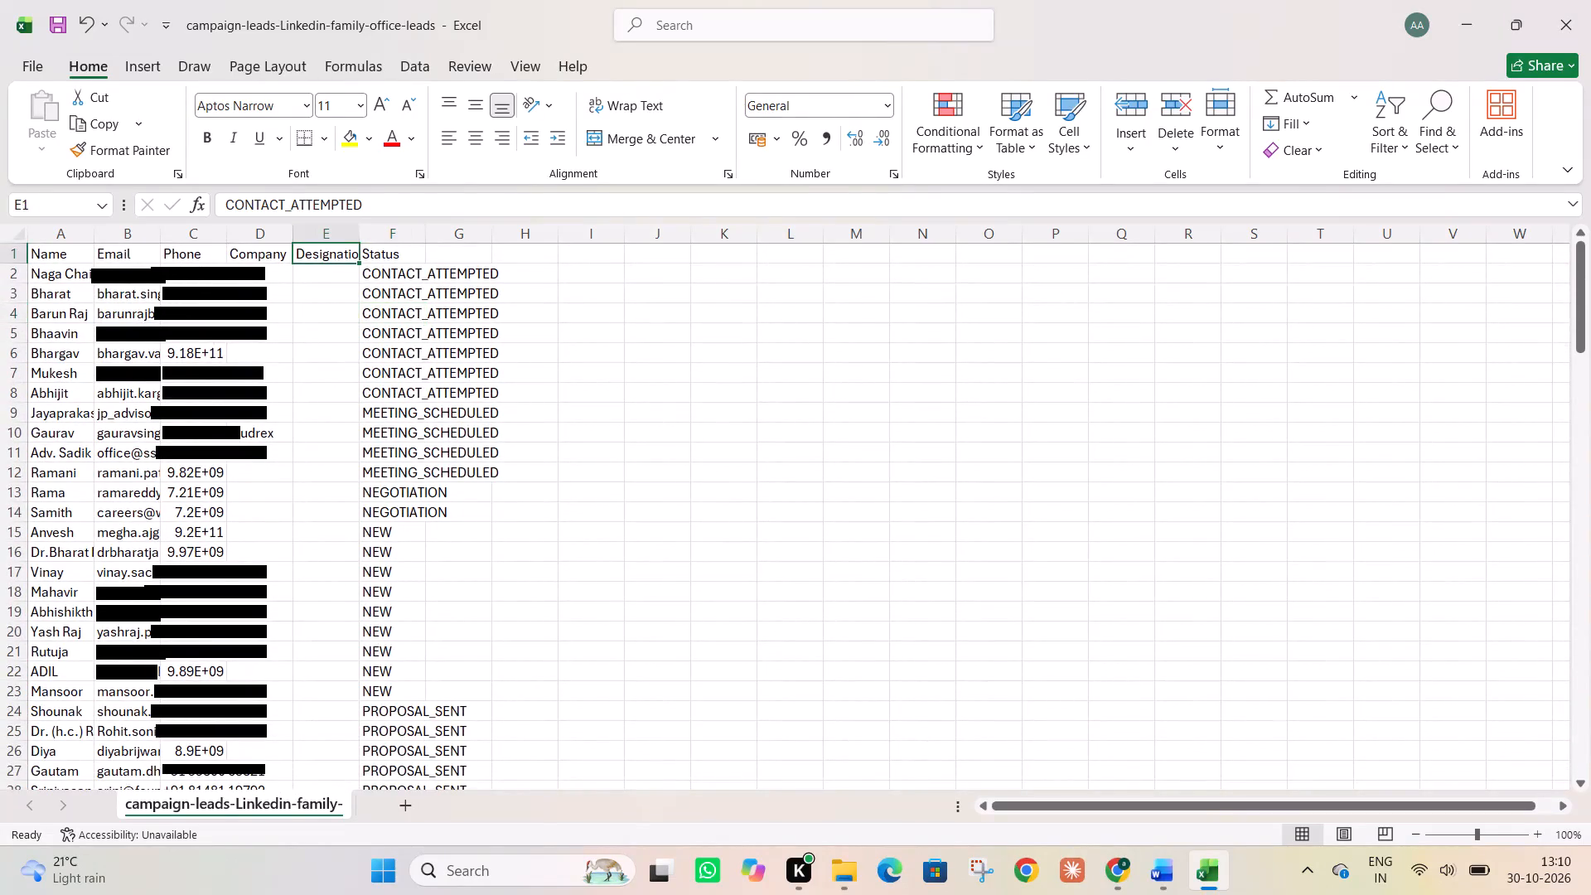
pyautogui.click(319, 237)
pyautogui.hotkey('ctrl', '-')
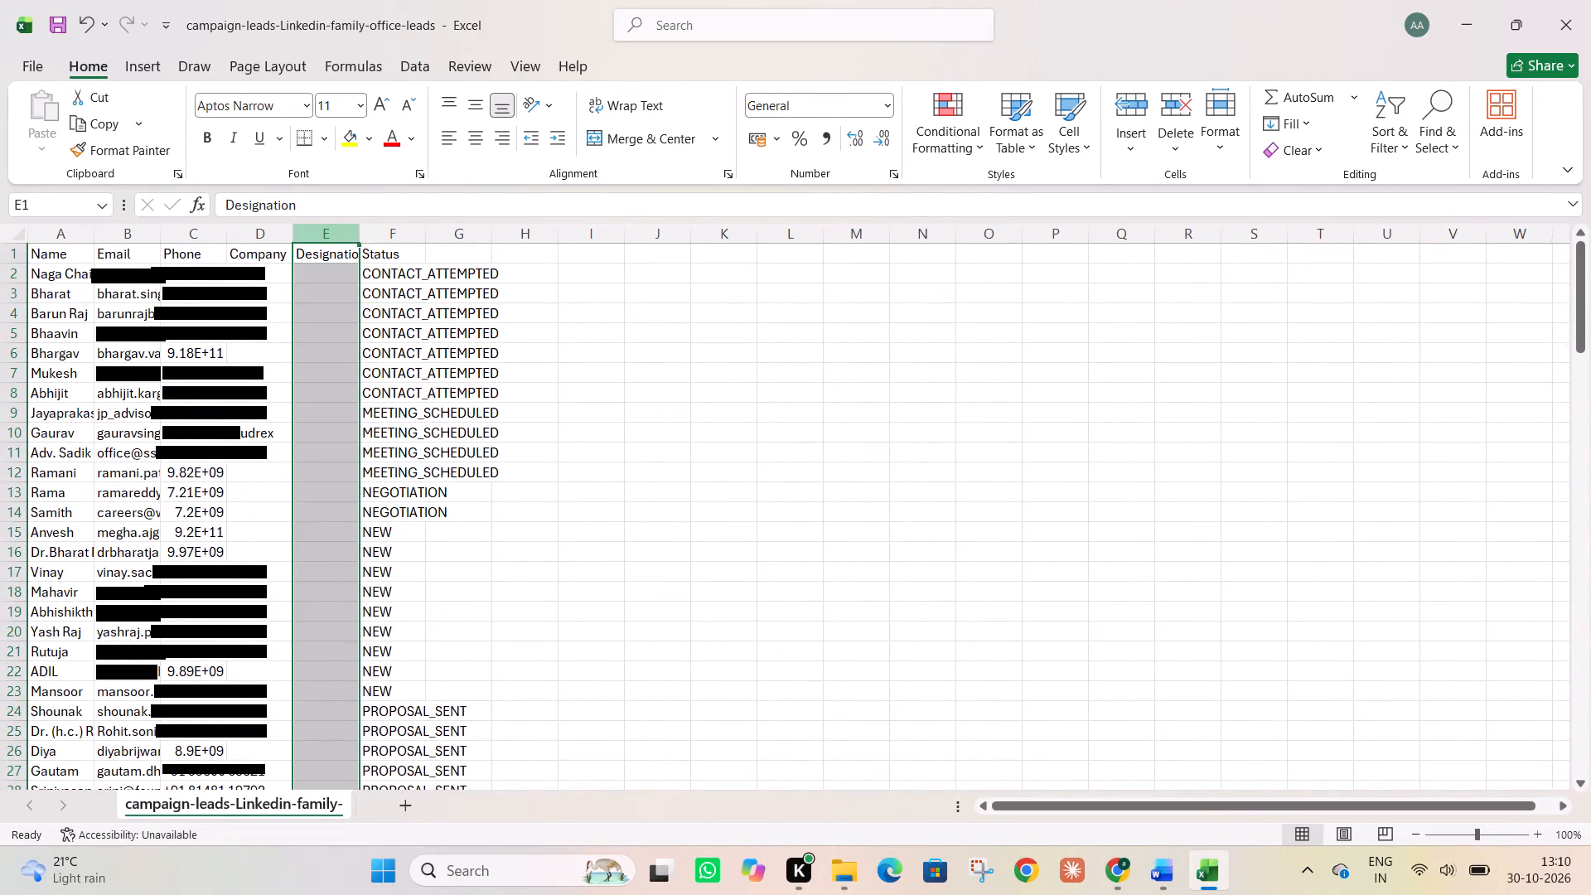
# Replace the Status value of every lead with SENT, entering it in E2 and filling it down to the last lead.
pyautogui.click(330, 255)
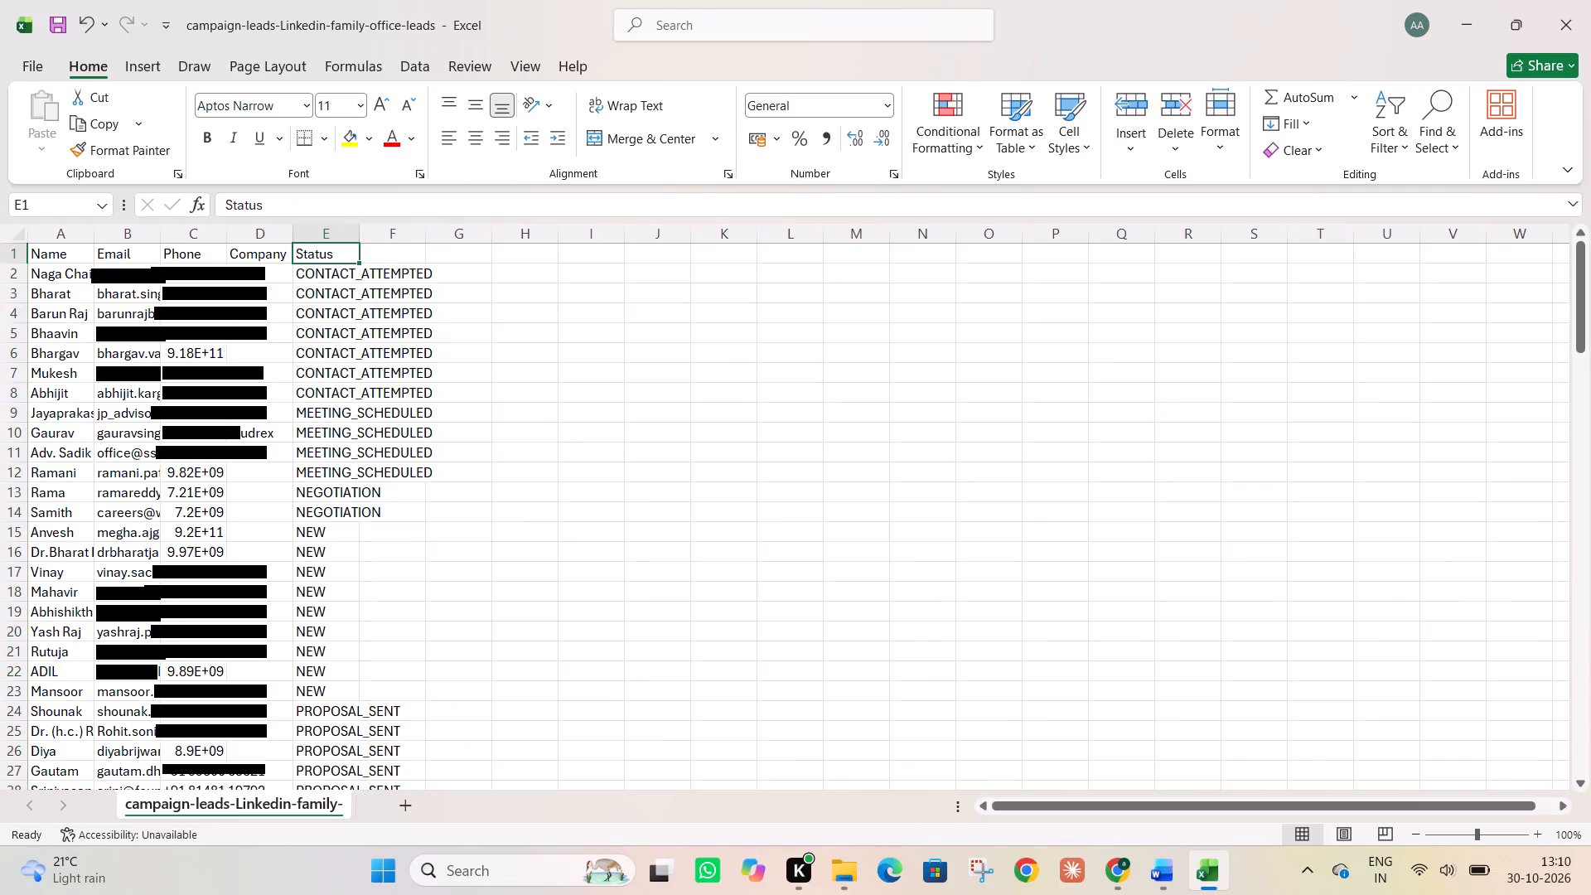
pyautogui.click(331, 266)
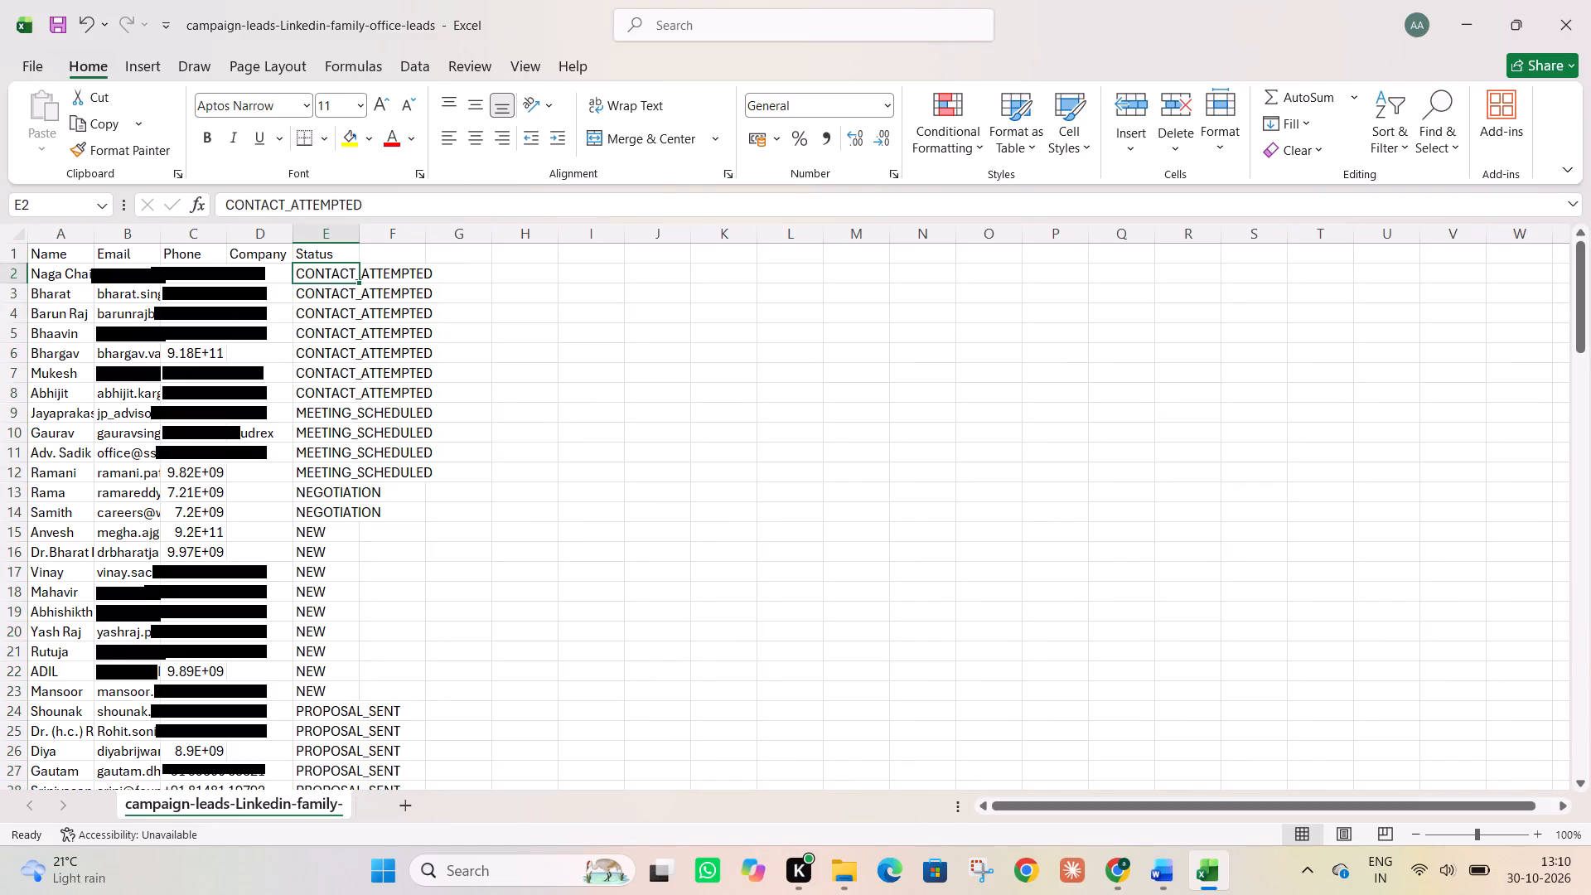
pyautogui.hotkey('shift', 's')
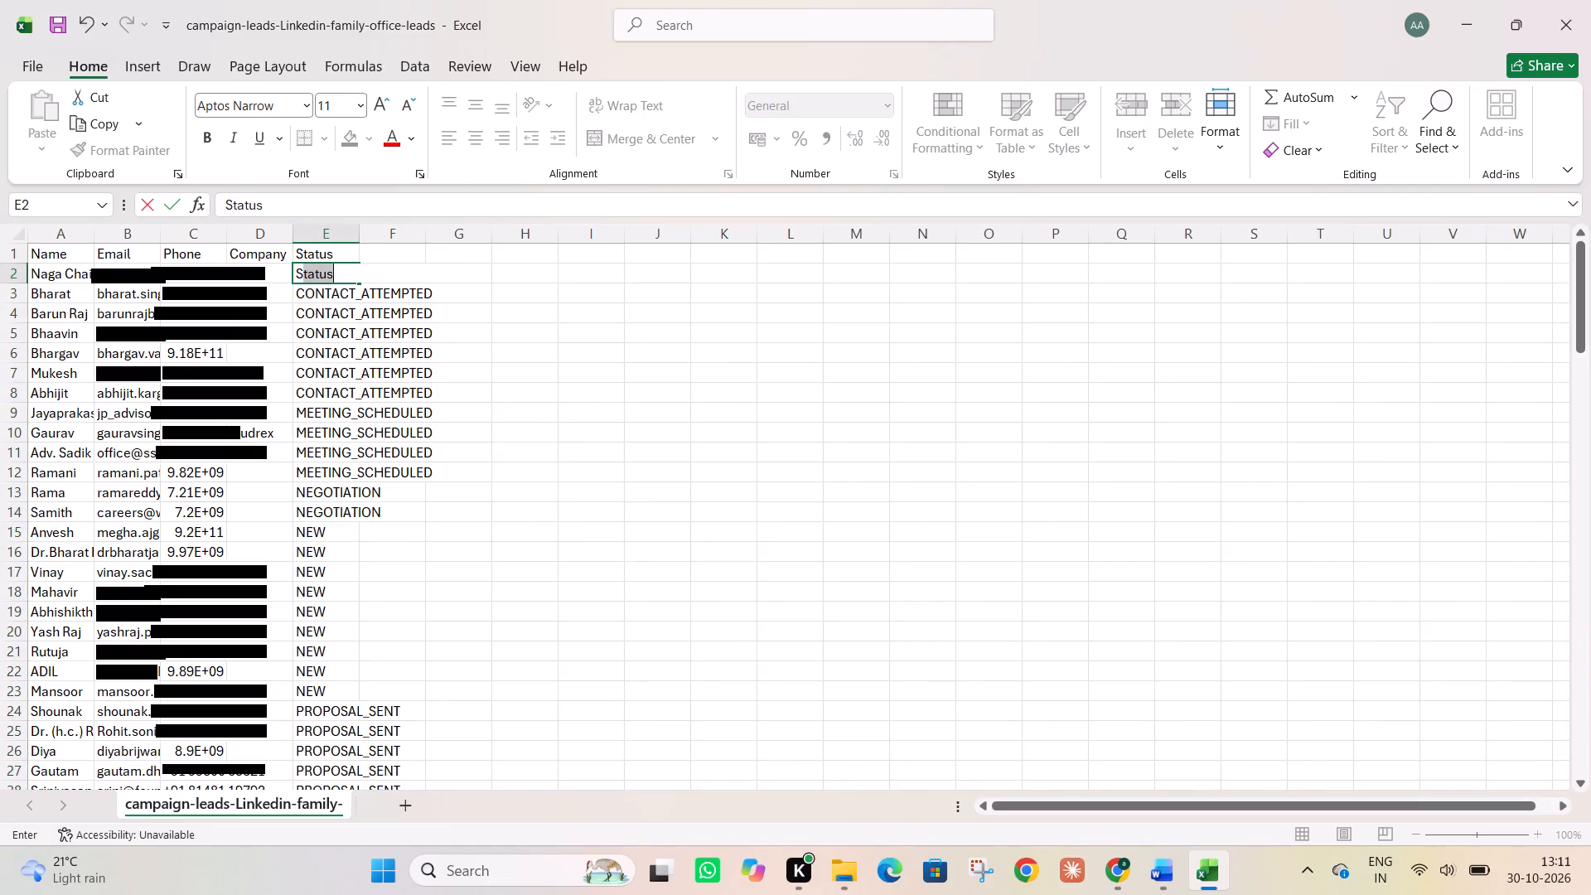
pyautogui.write('ENT')
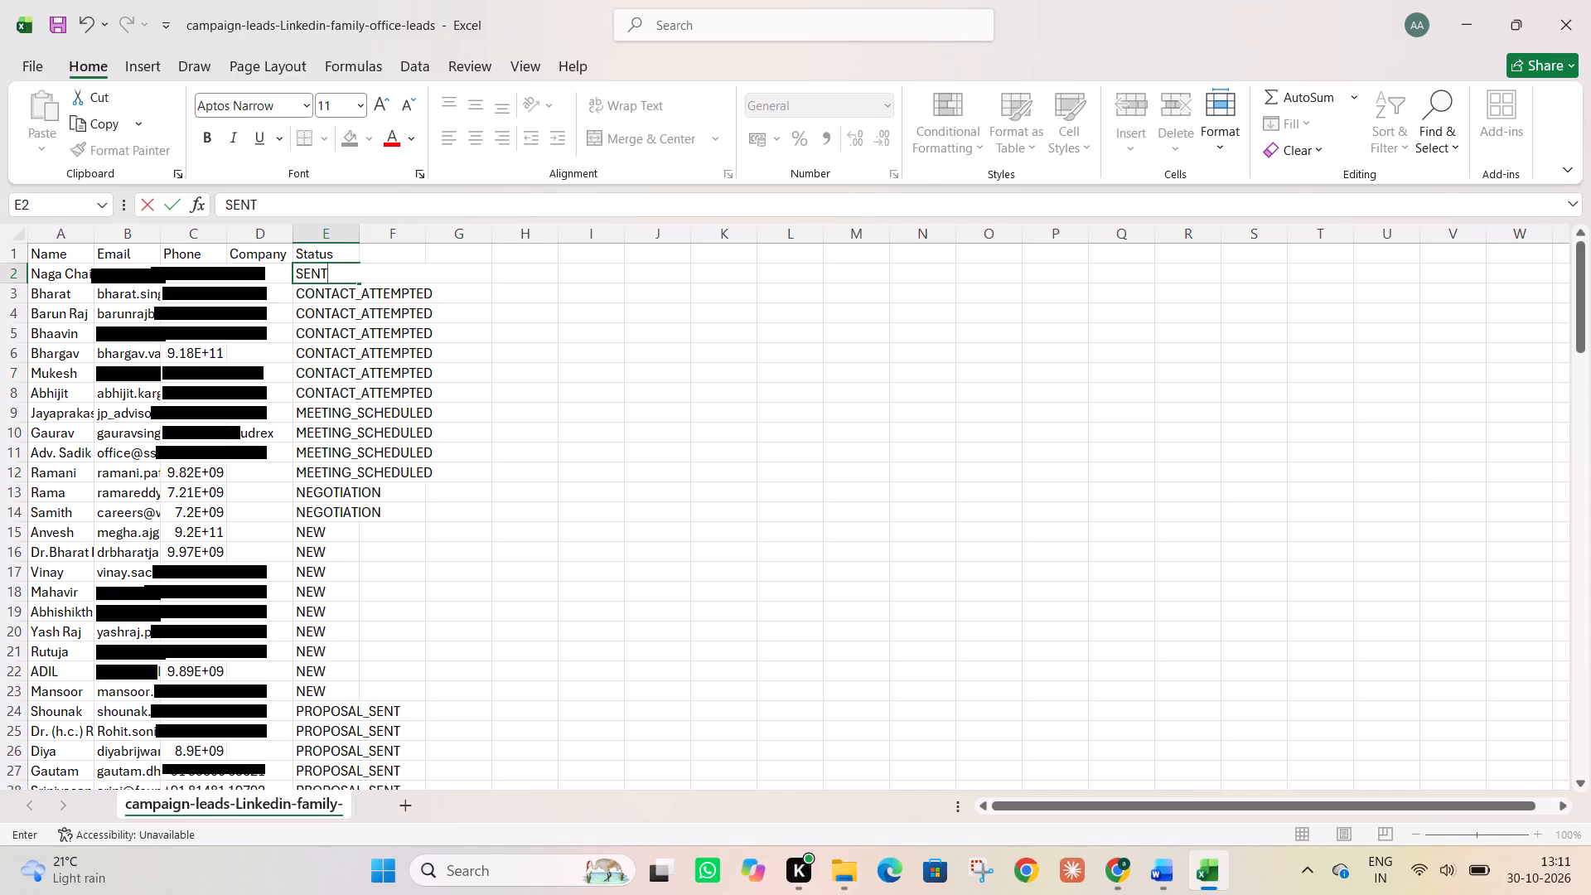
pyautogui.click(396, 317)
pyautogui.click(331, 276)
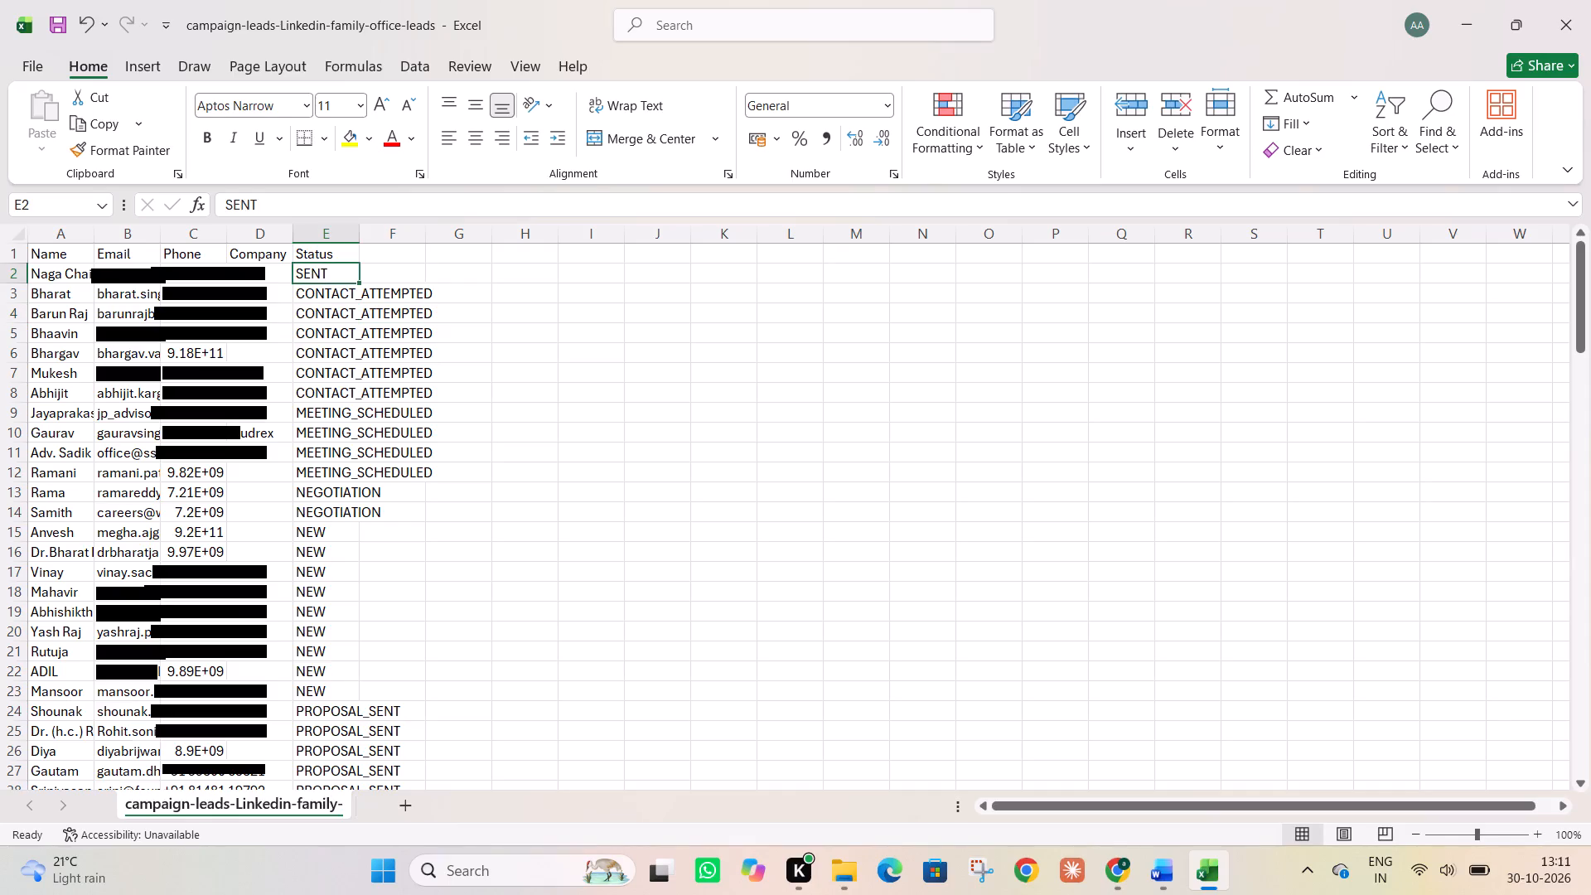
pyautogui.doubleClick(356, 282)
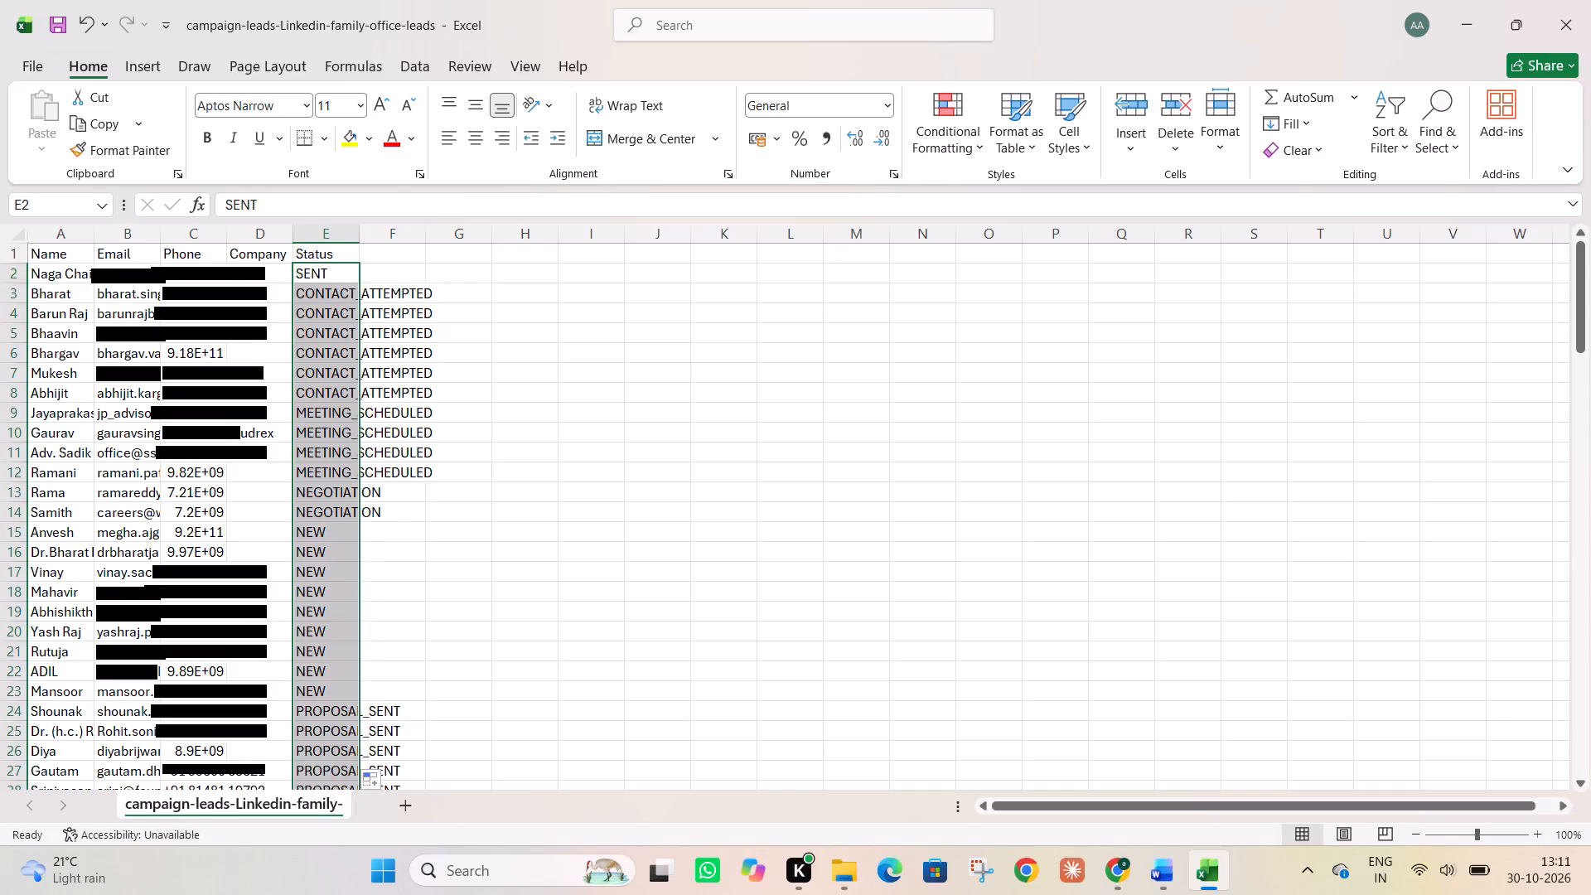
pyautogui.scroll(-10, 356, 282)
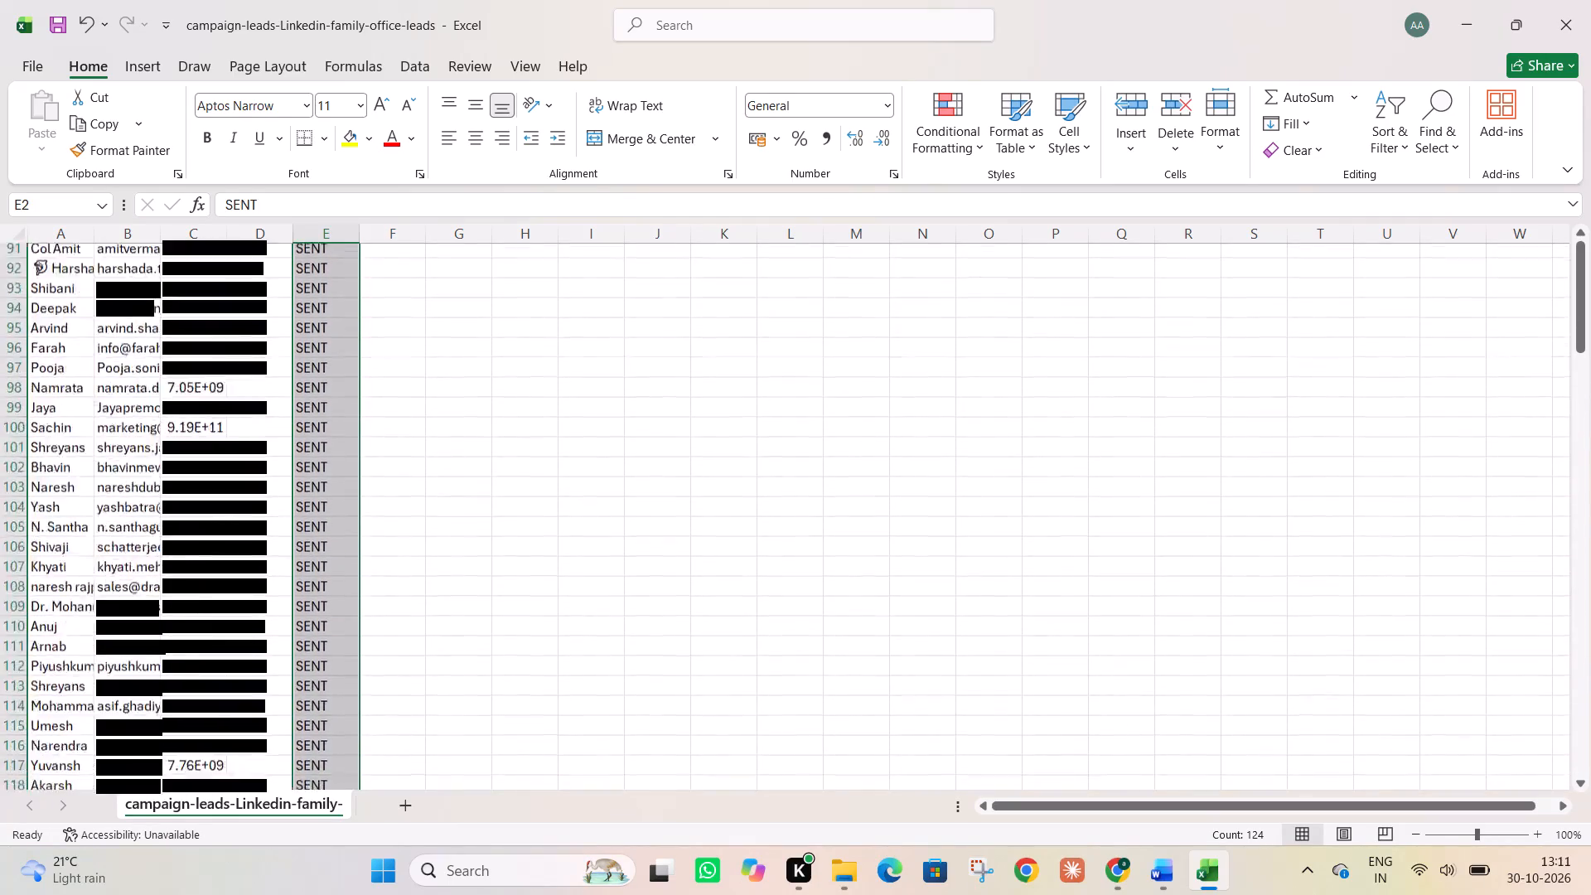
pyautogui.scroll(-1, 356, 282)
pyautogui.scroll(2, 346, 412)
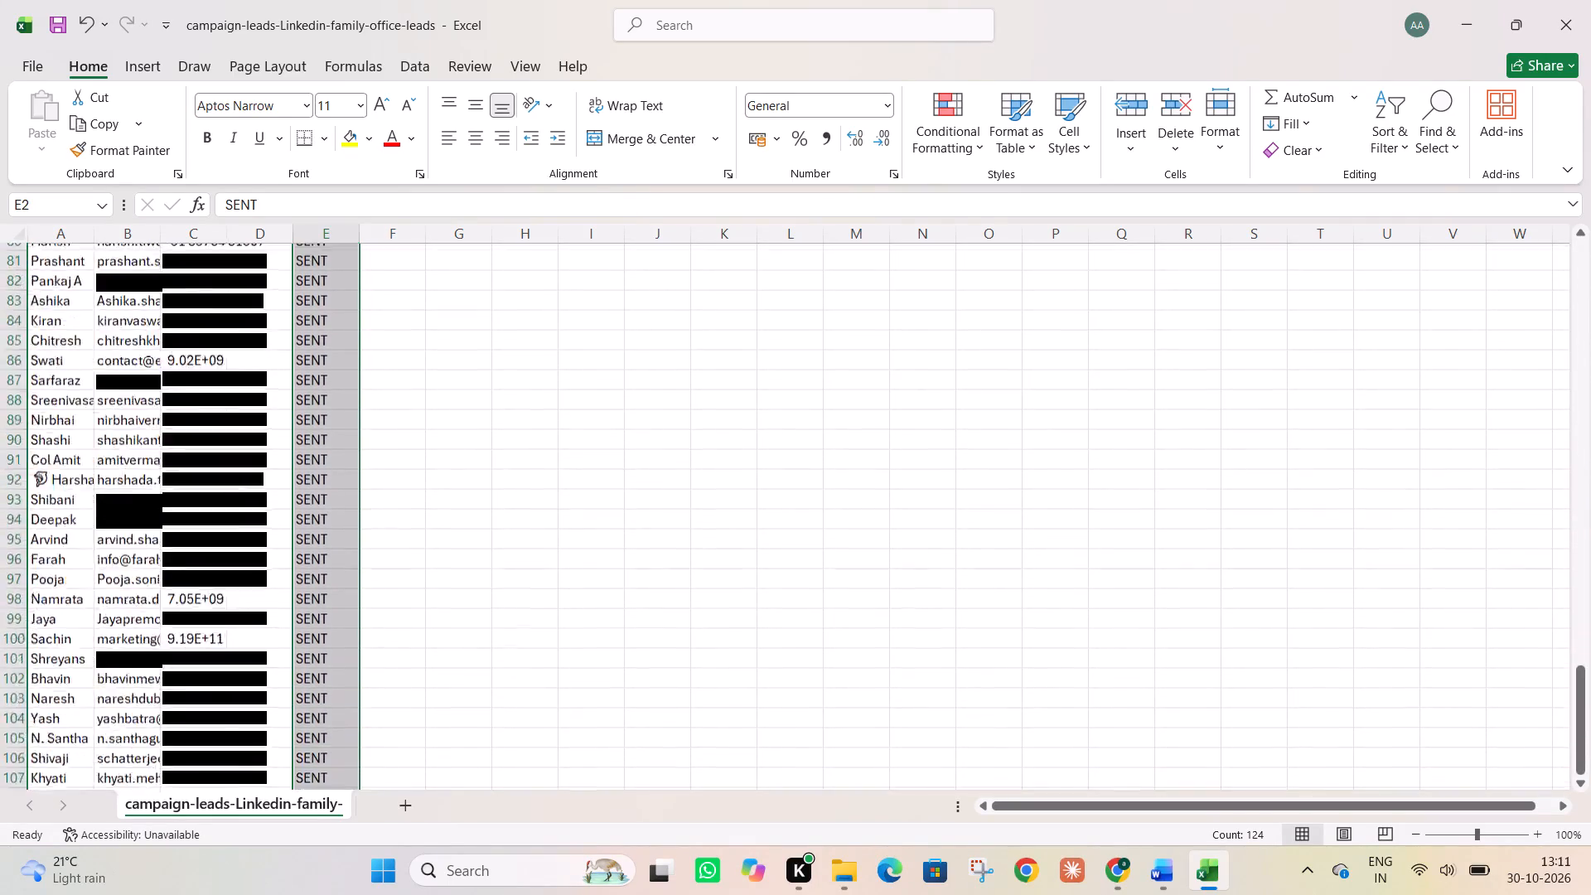
pyautogui.scroll(6, 346, 412)
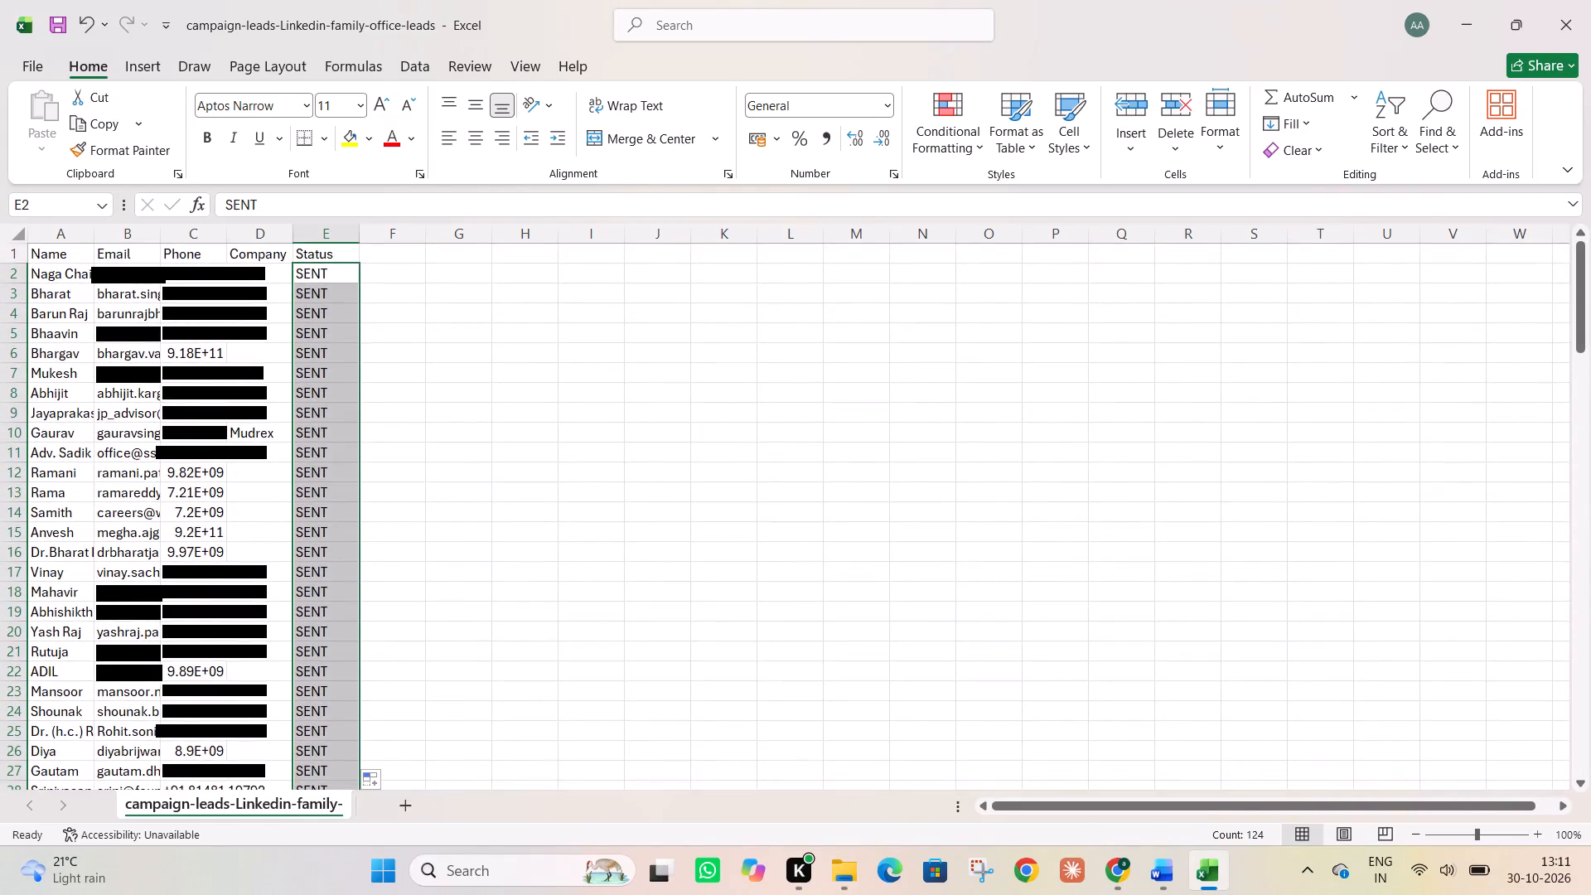
# Auto-fit the widths of all columns to their contents across the whole sheet.
pyautogui.click(21, 235)
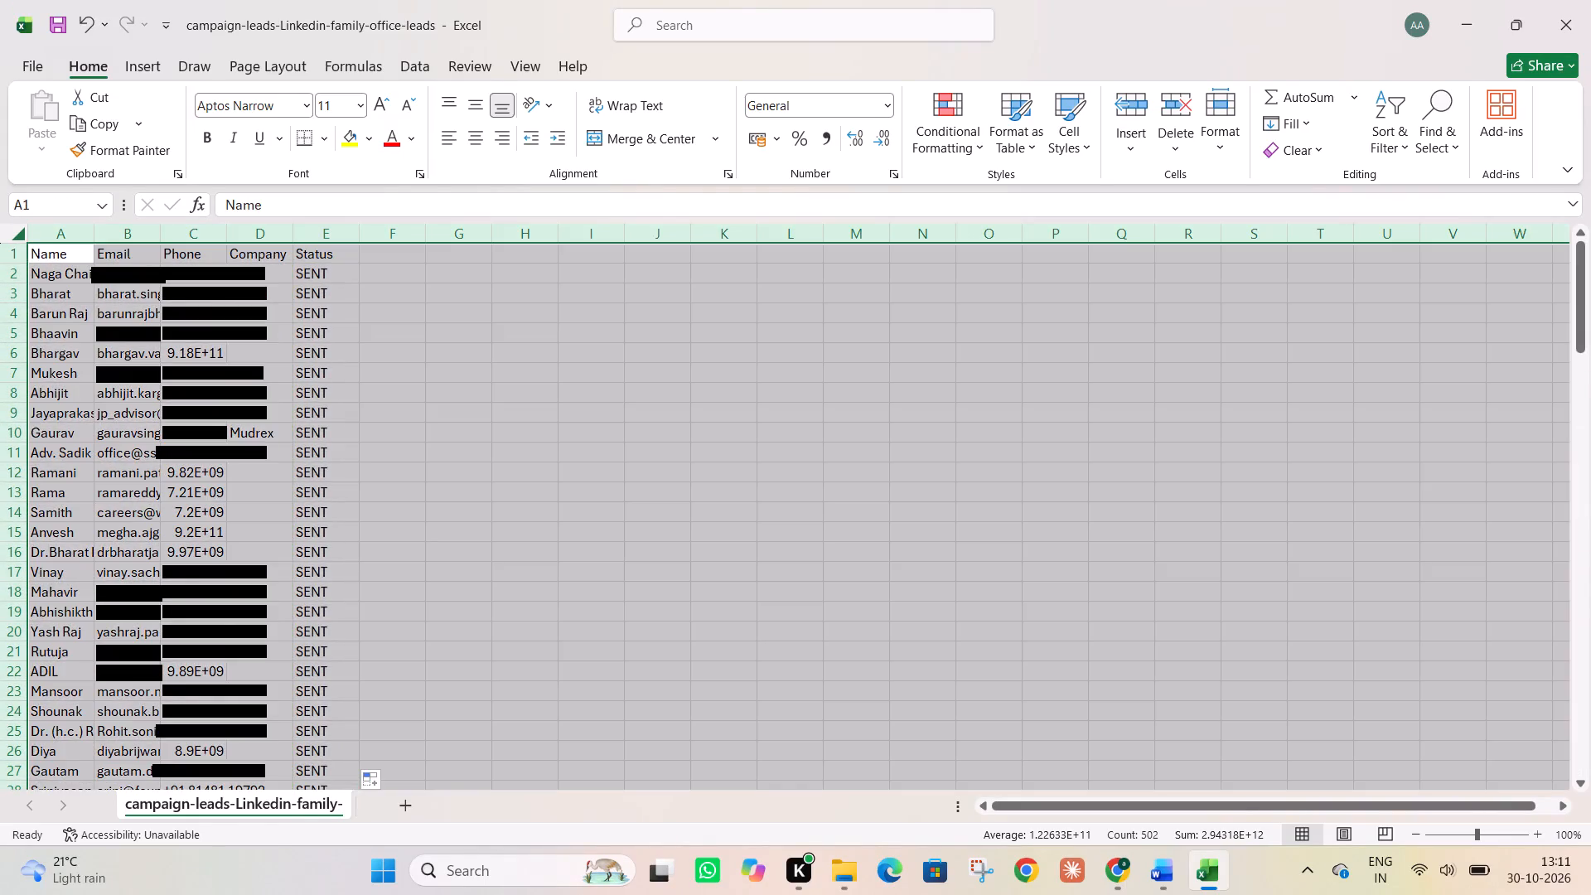
pyautogui.doubleClick(96, 238)
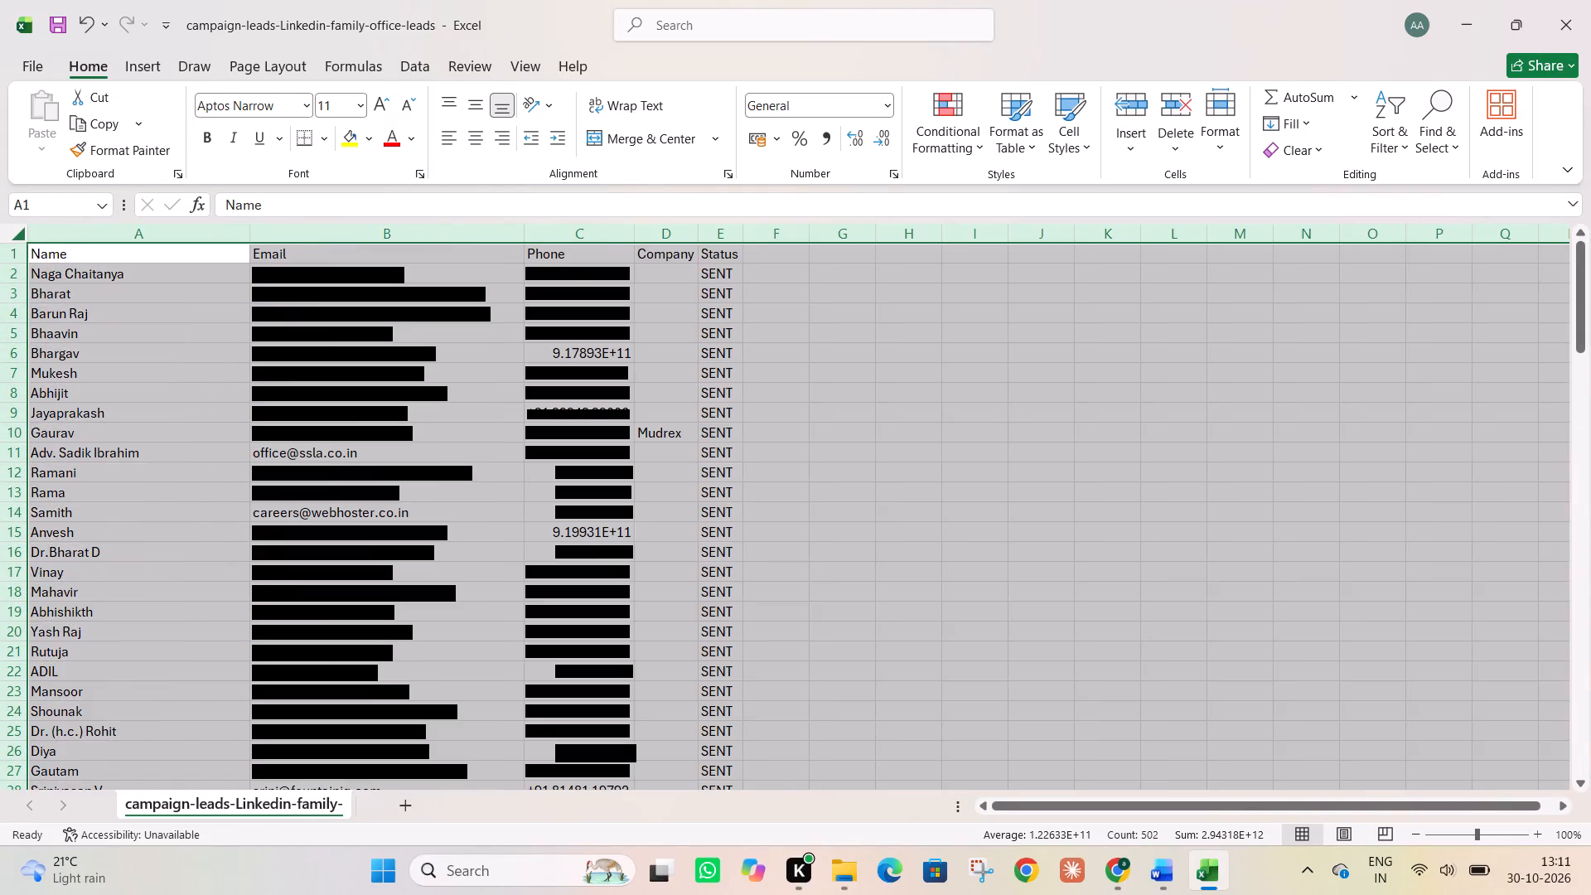
pyautogui.click(798, 261)
# Look through the lead list and delete the Company column between Phone and Status.
pyautogui.scroll(-5, 658, 436)
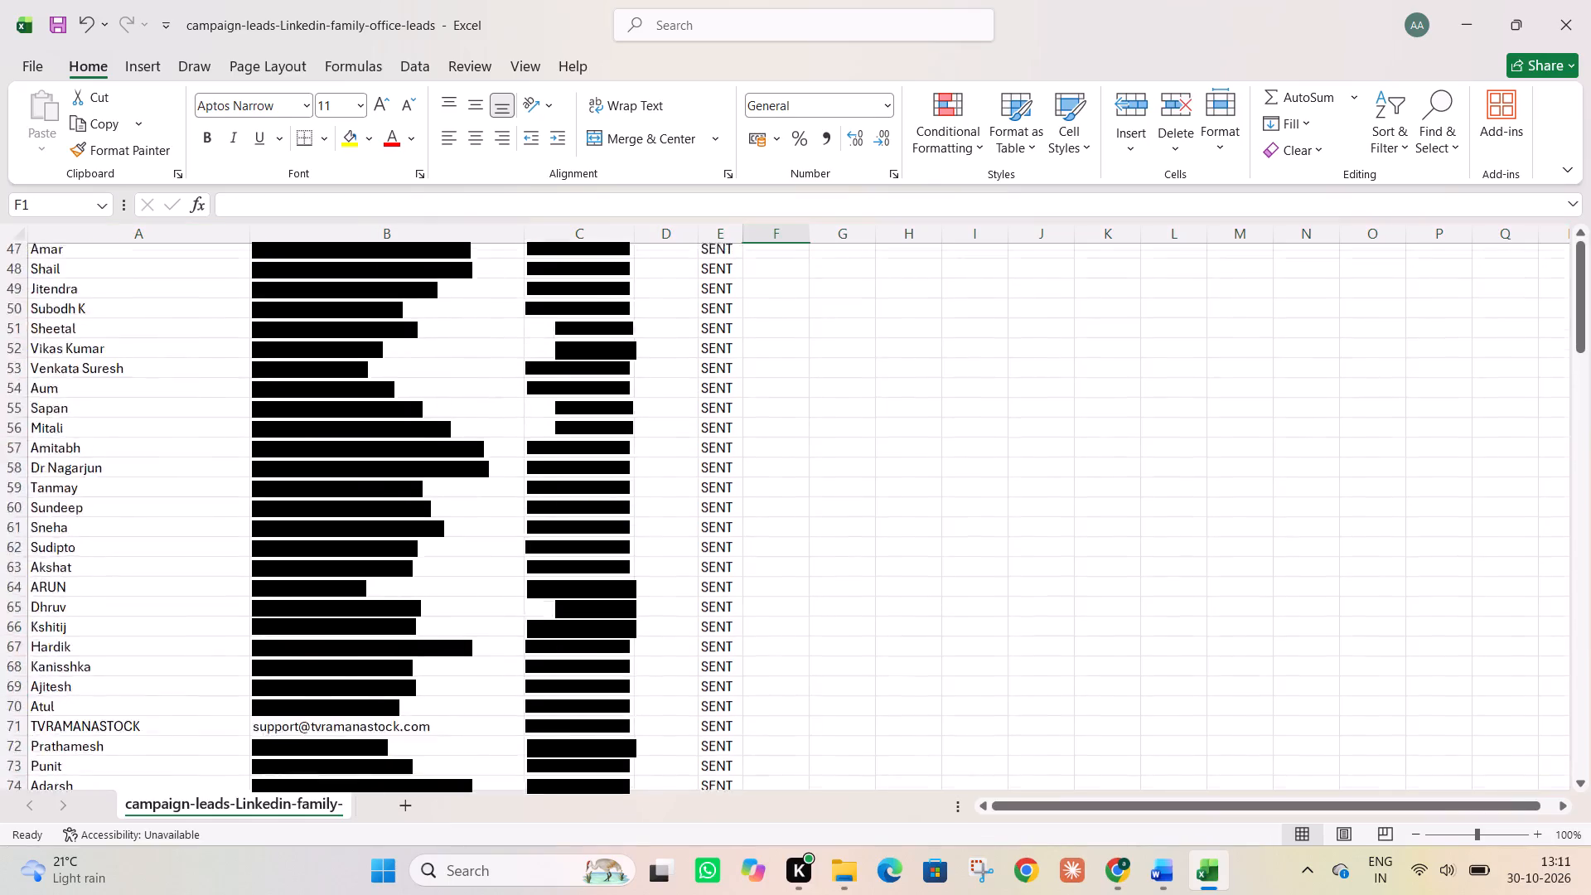
pyautogui.scroll(-4, 658, 436)
pyautogui.scroll(11, 658, 436)
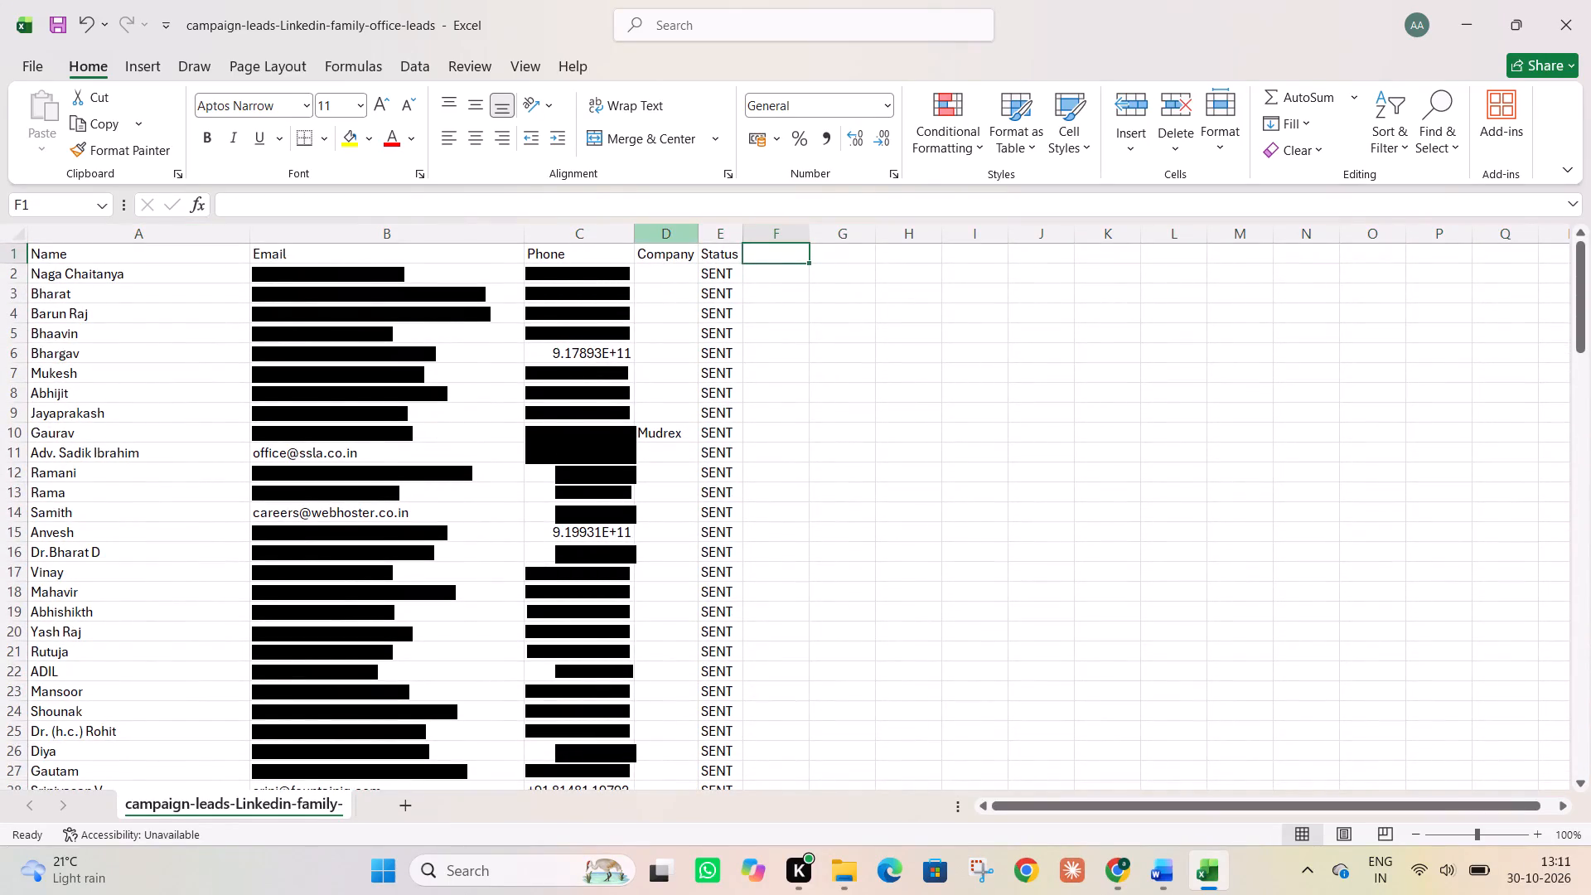
pyautogui.click(668, 232)
pyautogui.hotkey('ctrl', '-')
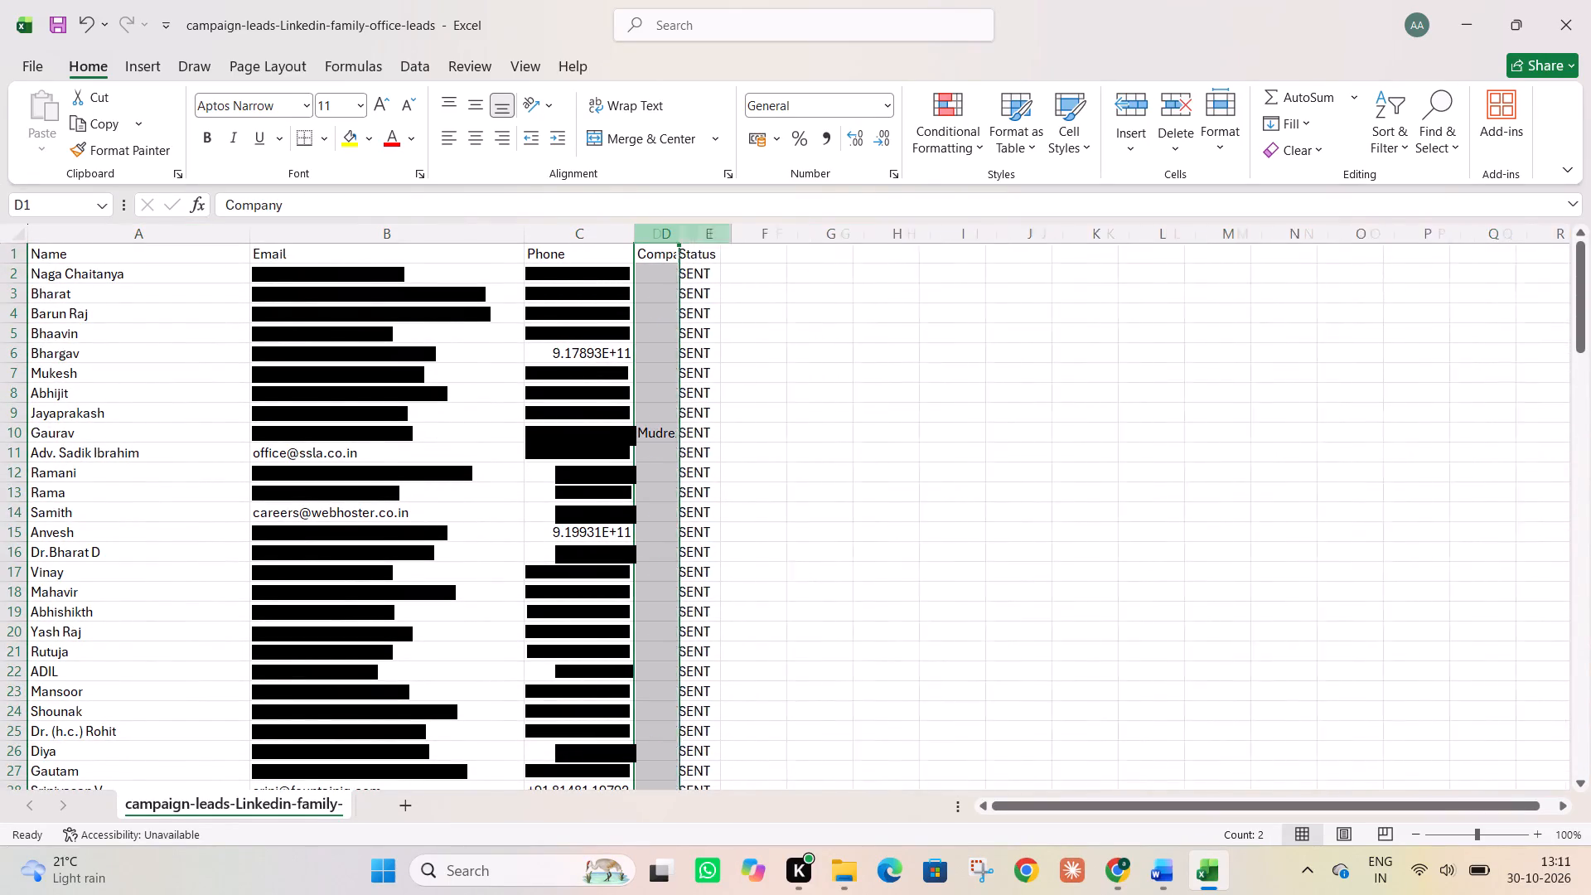
# Add a "Followup Status" header in cell E1, beside the Status column.
pyautogui.click(708, 249)
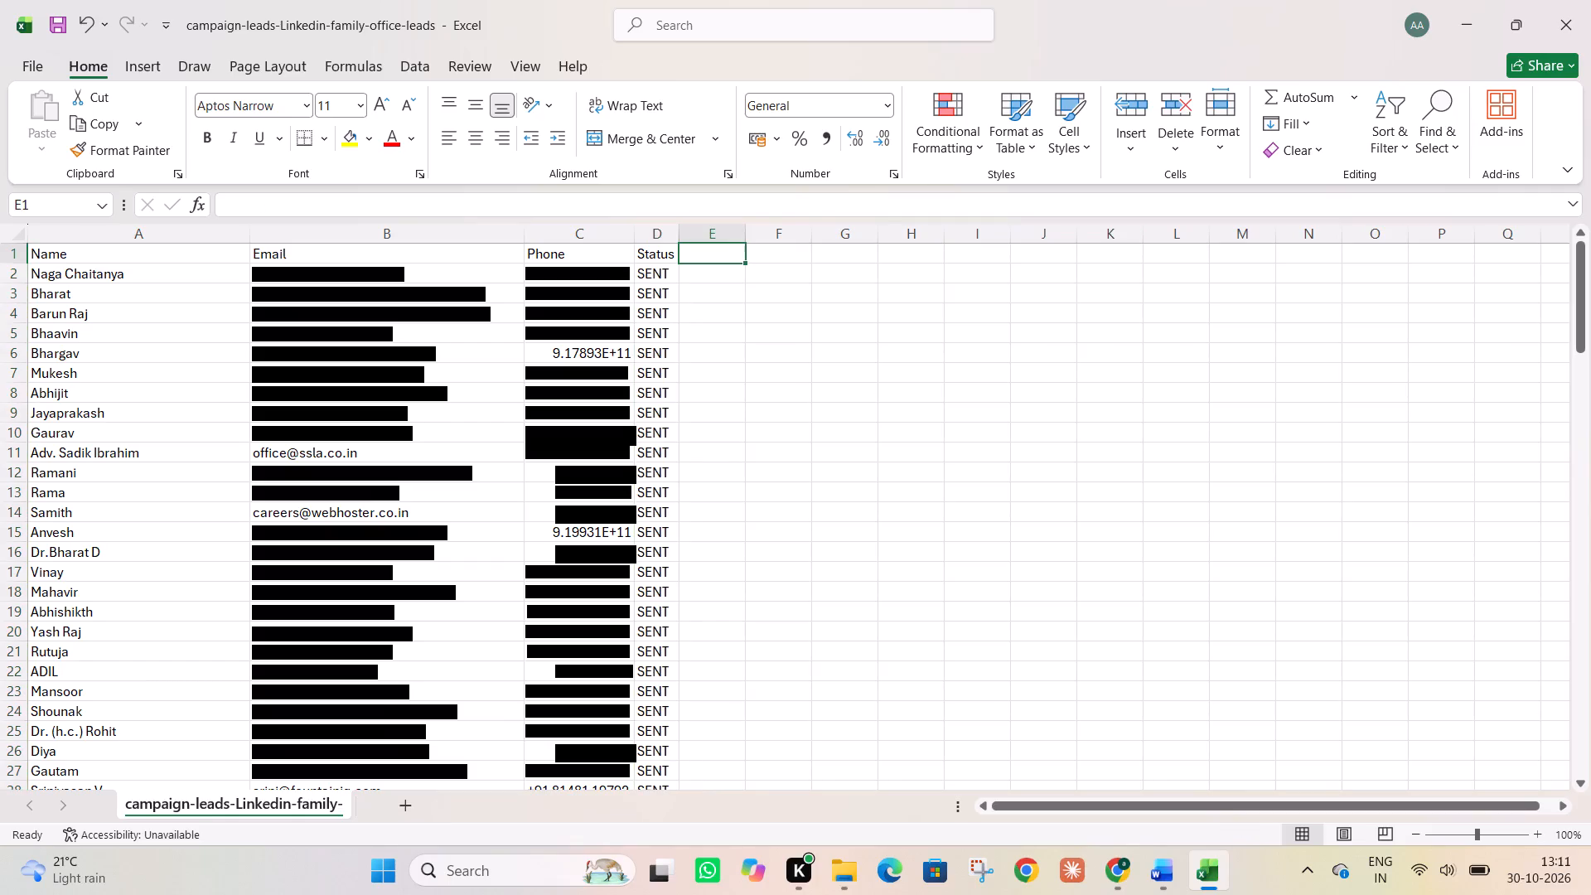
pyautogui.doubleClick(708, 249)
pyautogui.write('Follo')
pyautogui.press('w')
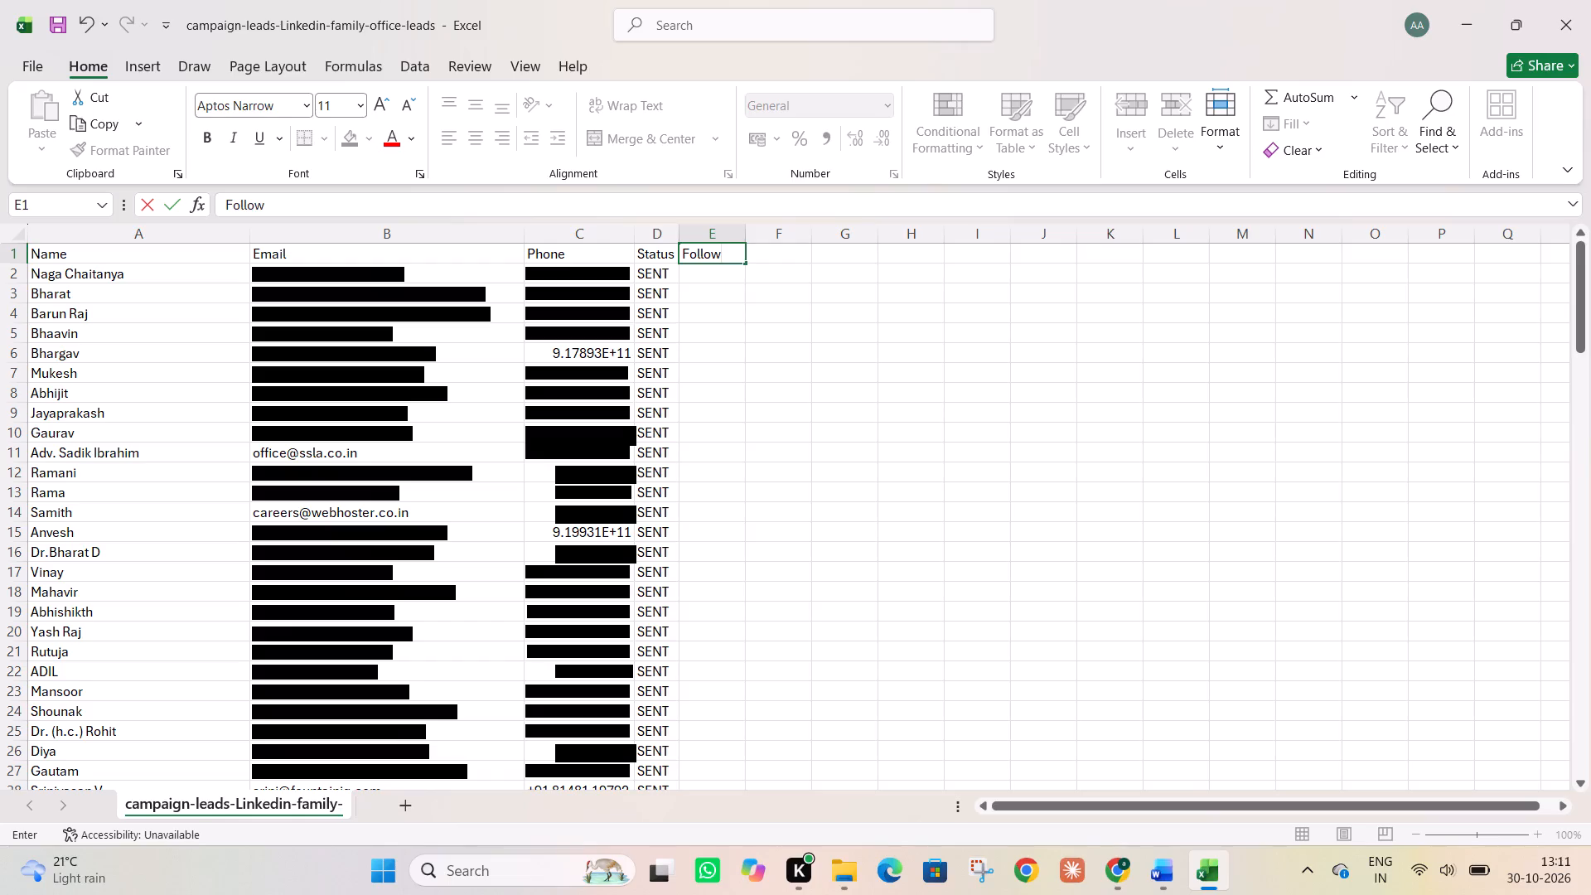
pyautogui.write('up Status')
pyautogui.press('Return')
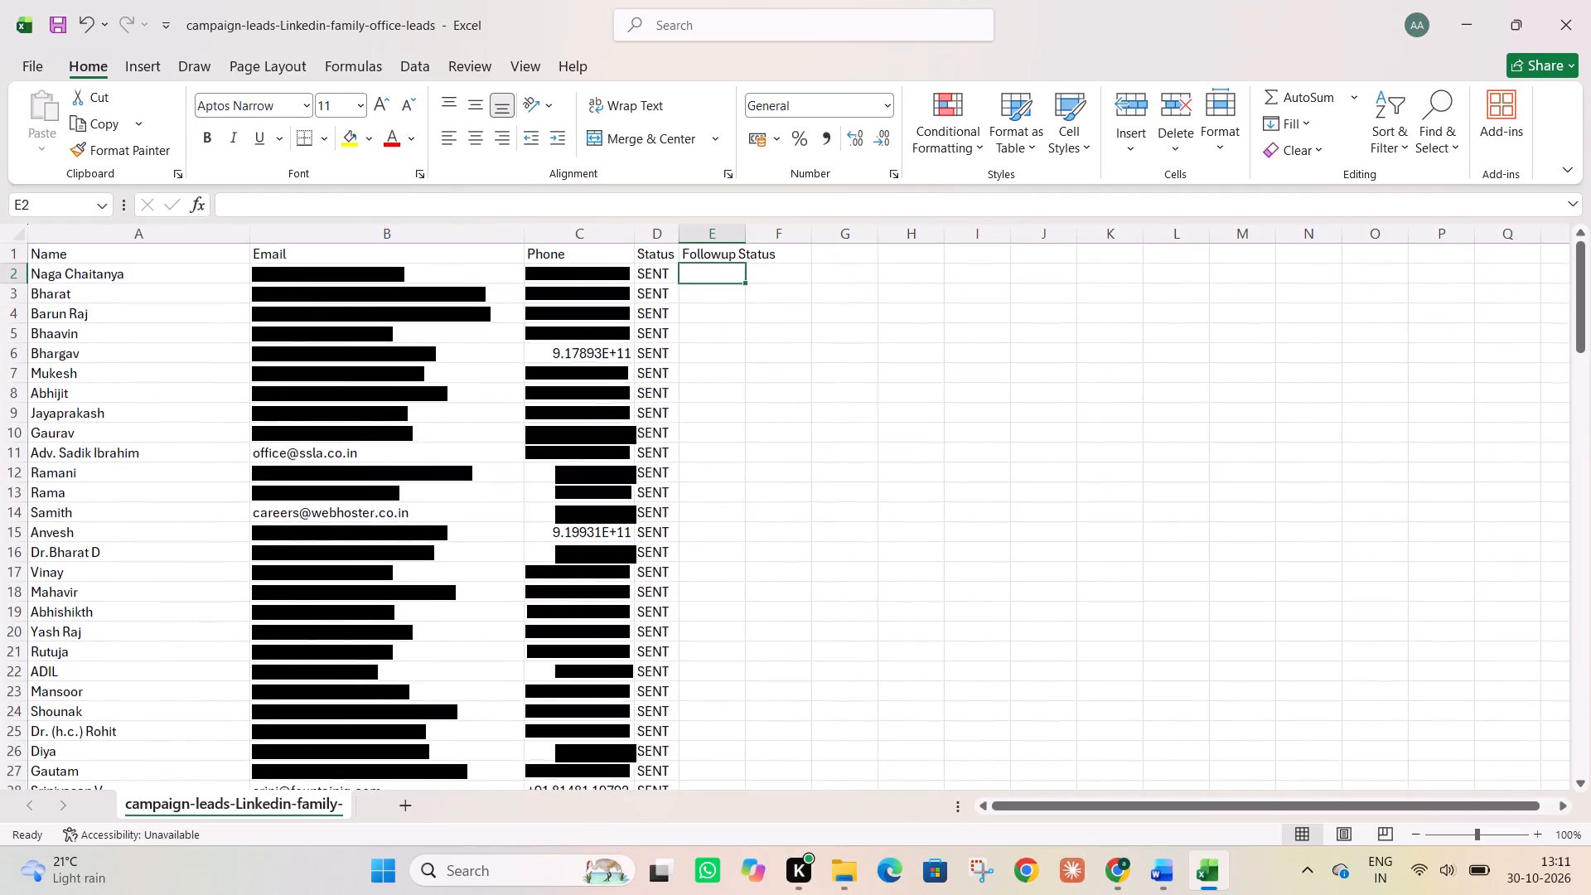
# Copy the entire cleaned lead table, including its header row.
pyautogui.click(612, 699)
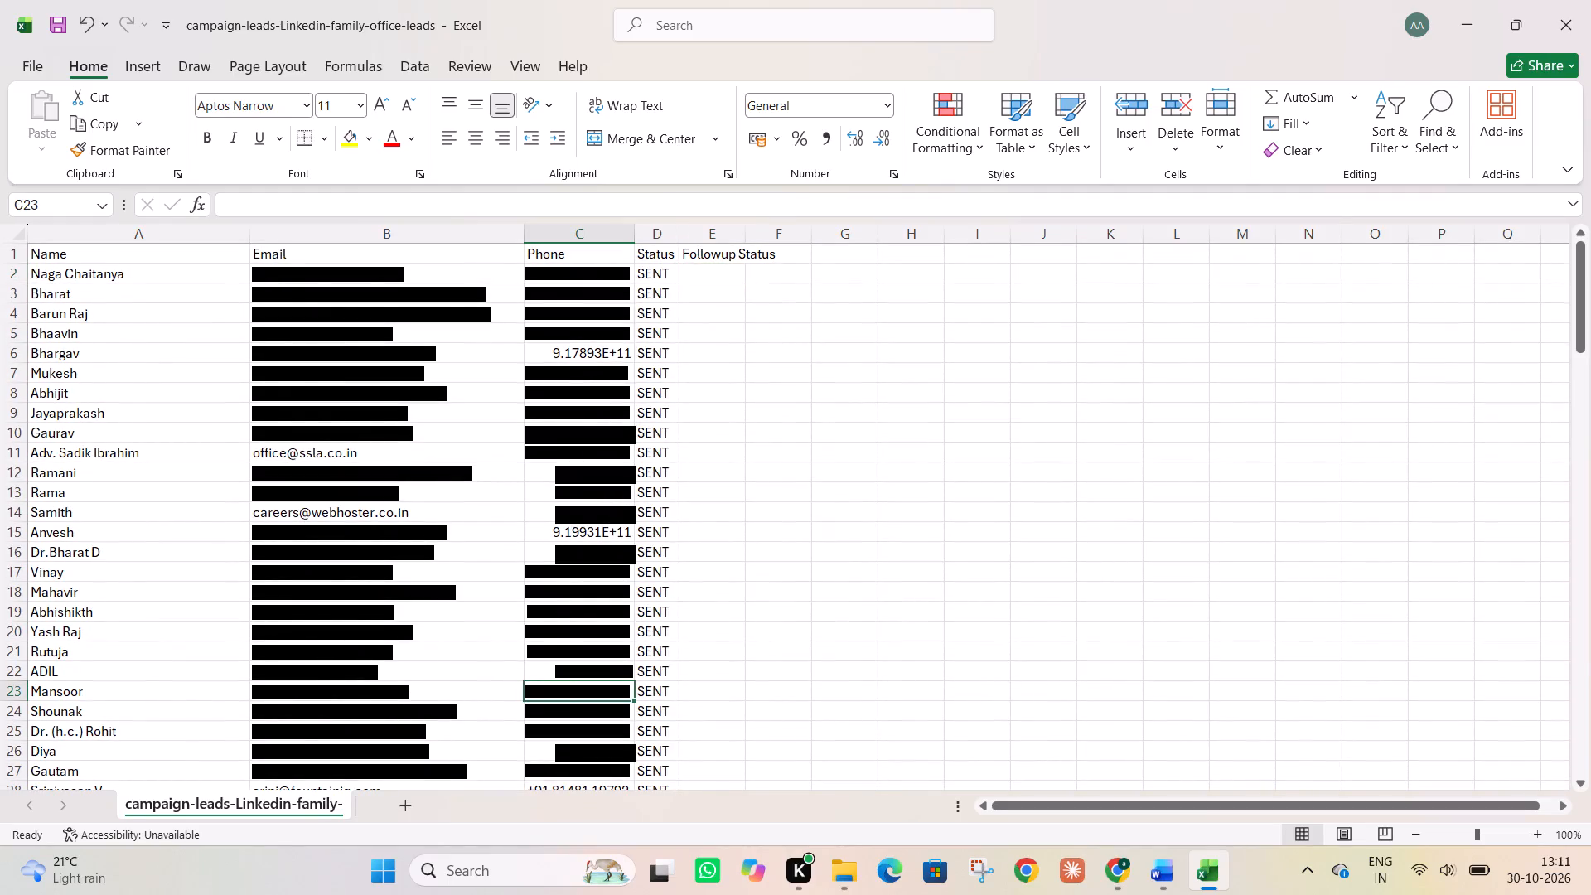
pyautogui.hotkey('ctrl', 'a')
pyautogui.hotkey('ctrl', 'c')
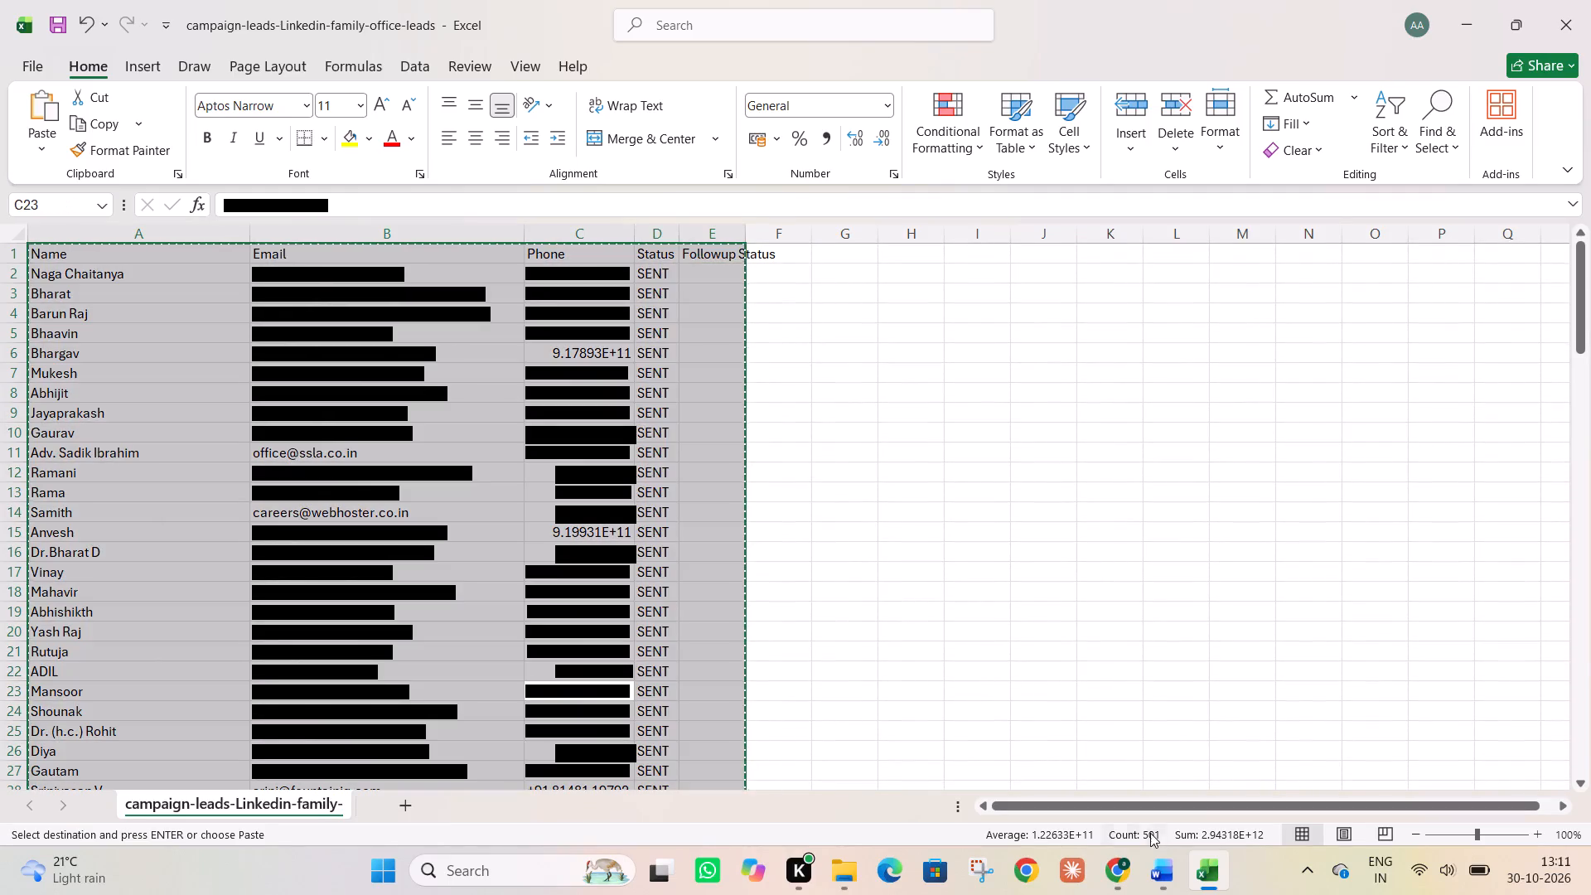
# Switch to the Family_Office_n8n_Automation_1st_Mail_sheet_CLEANED spreadsheet in Chrome and view its Linkedin-all sheet.
pyautogui.click(1115, 888)
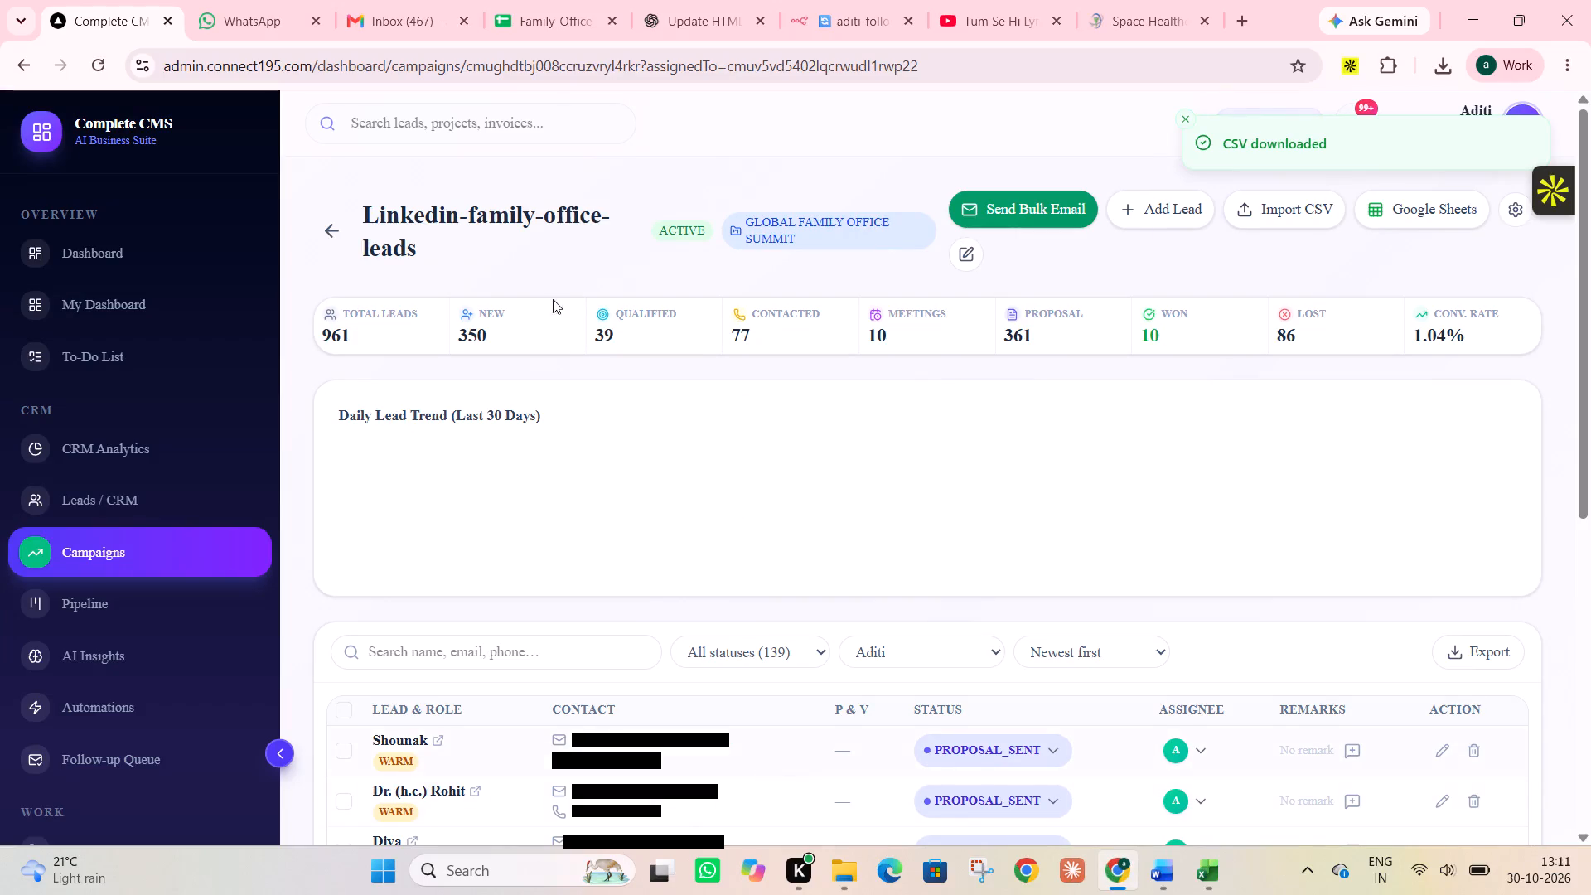
pyautogui.click(538, 4)
pyautogui.scroll(-1, 557, 493)
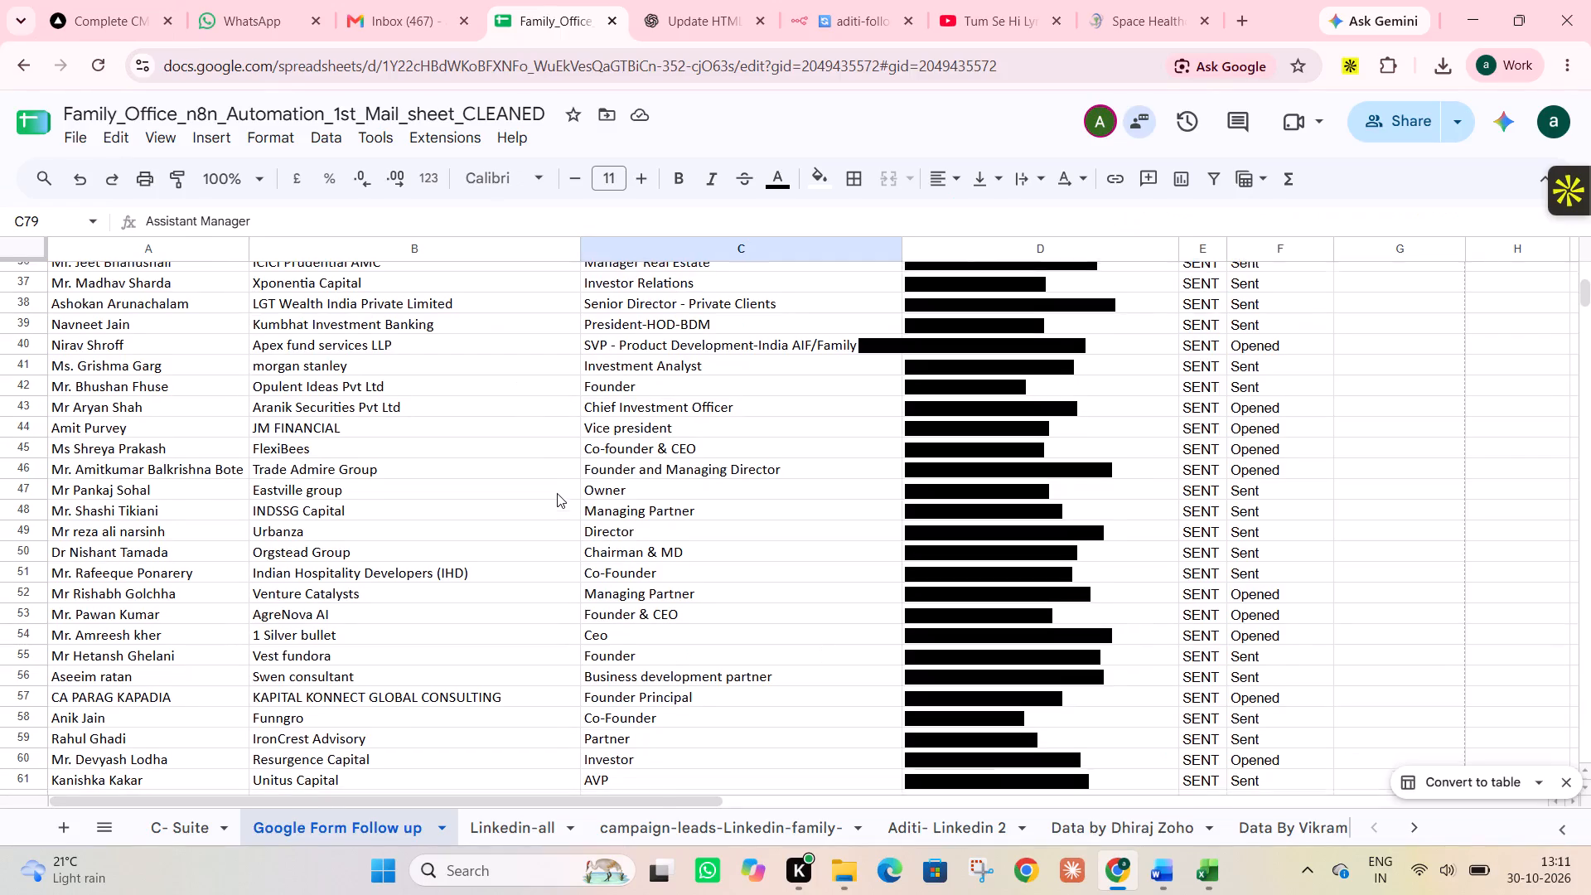
pyautogui.scroll(-1, 557, 493)
pyautogui.click(530, 835)
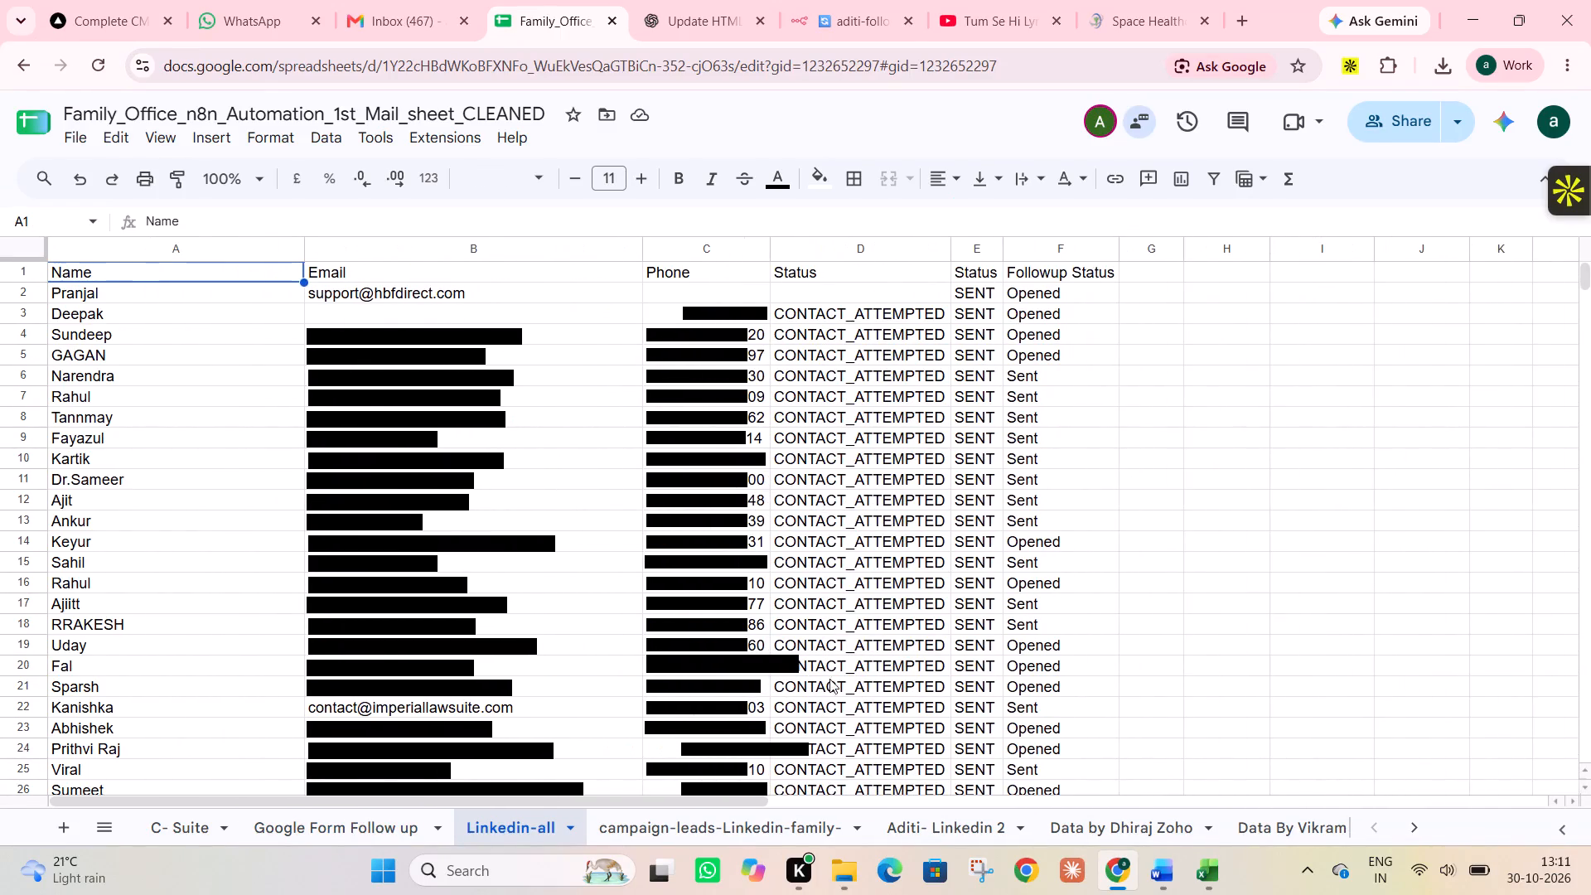
# Examine the campaign-leads-Linkedin-family- sheet, checking its column layout through the status and offer columns and its lead rows.
pyautogui.click(784, 831)
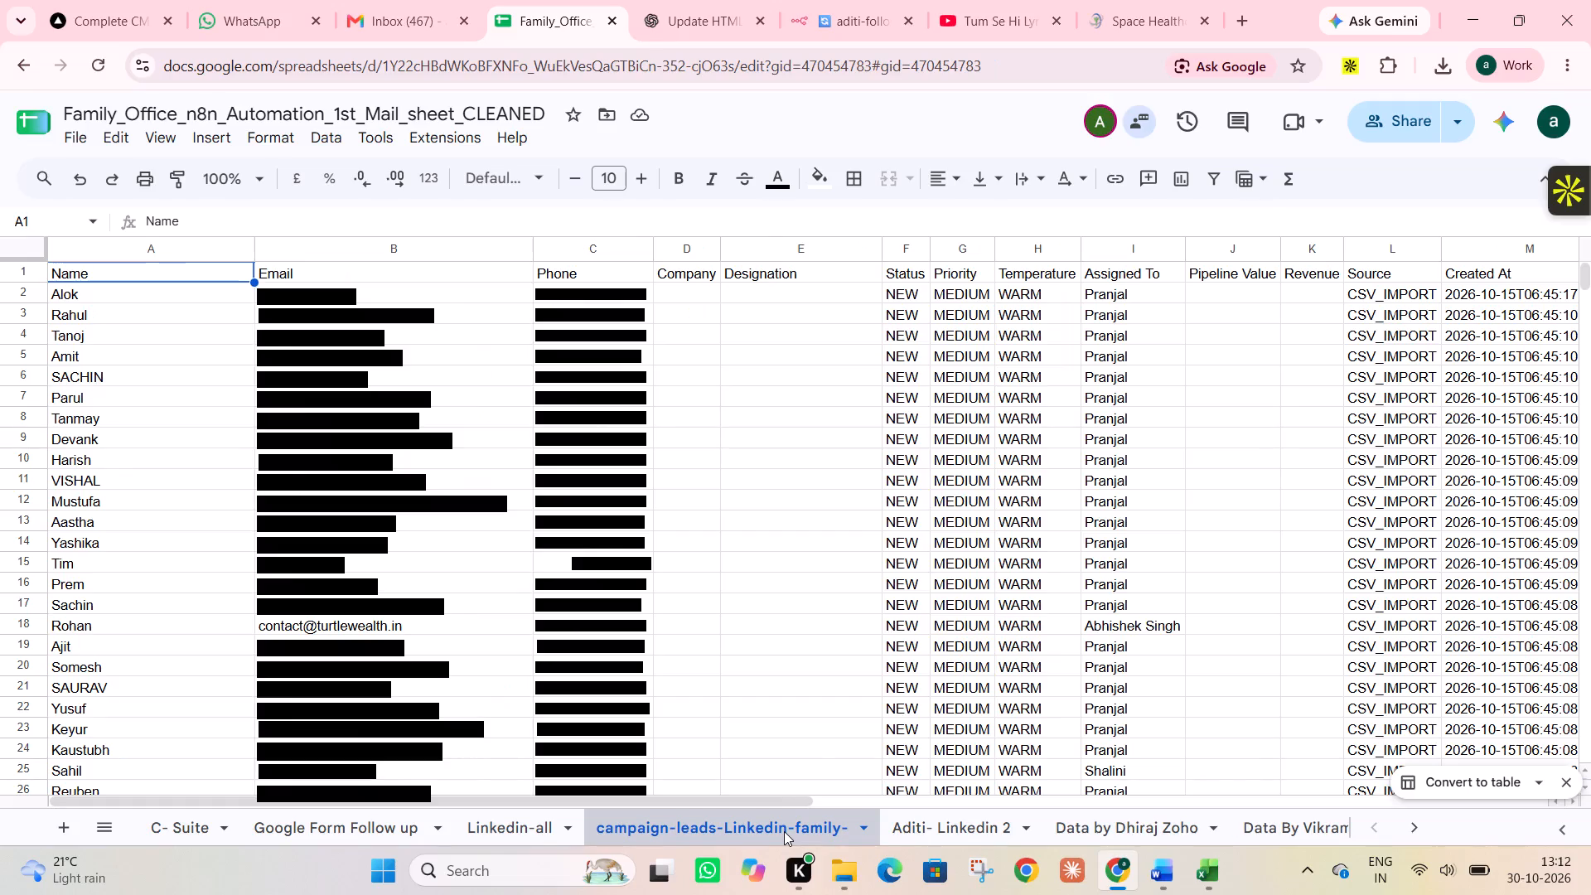
pyautogui.scroll(1, 844, 691)
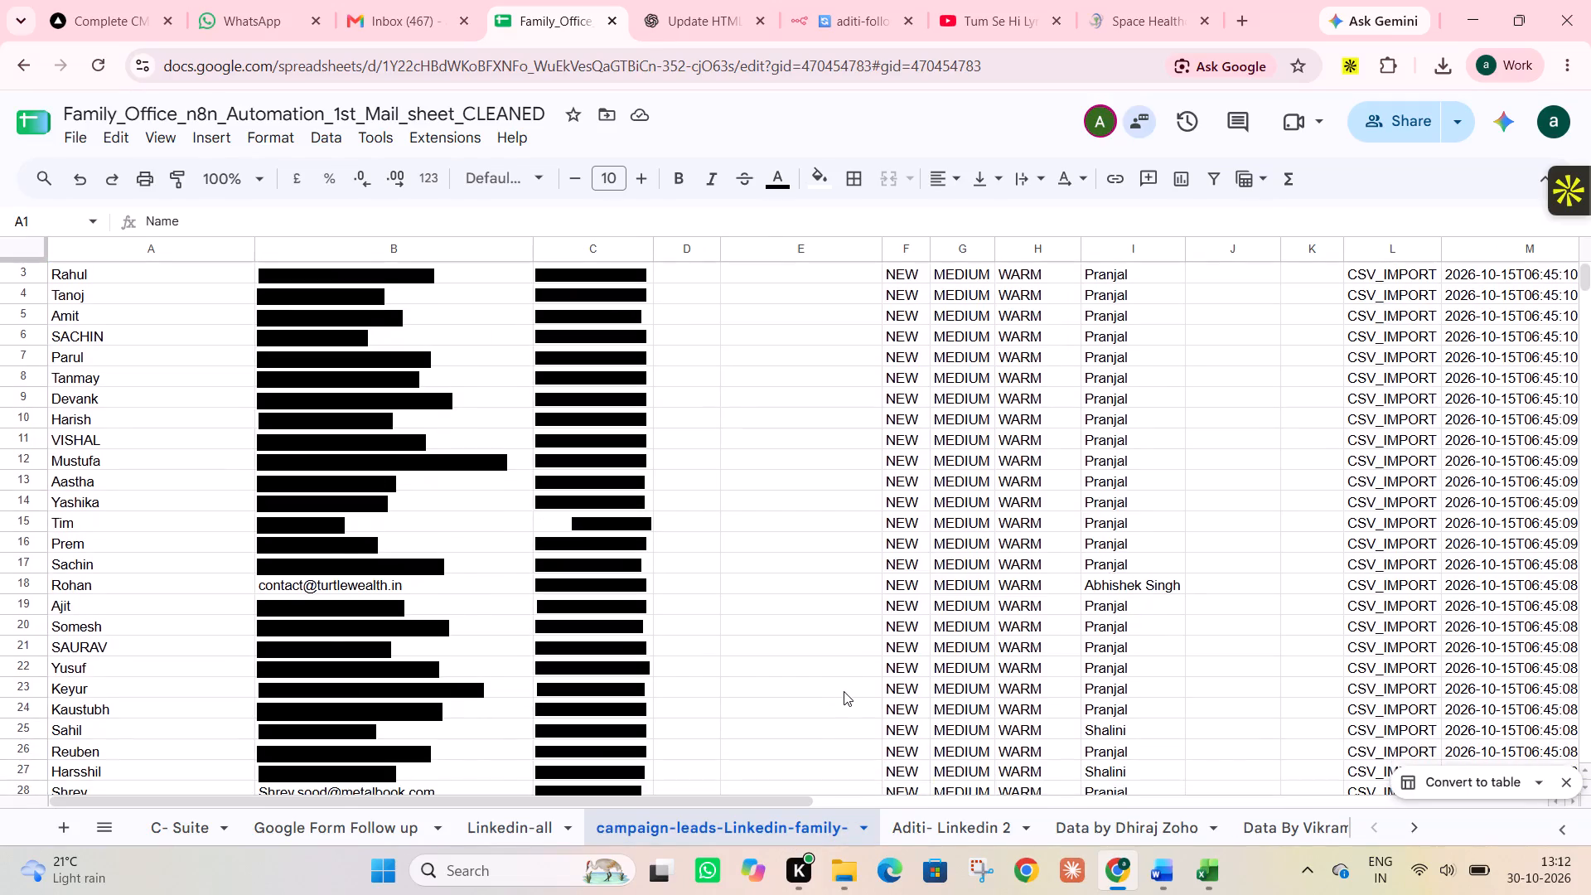
pyautogui.scroll(1, 844, 691)
pyautogui.hscroll(1, 844, 691)
pyautogui.hscroll(-4, 844, 691)
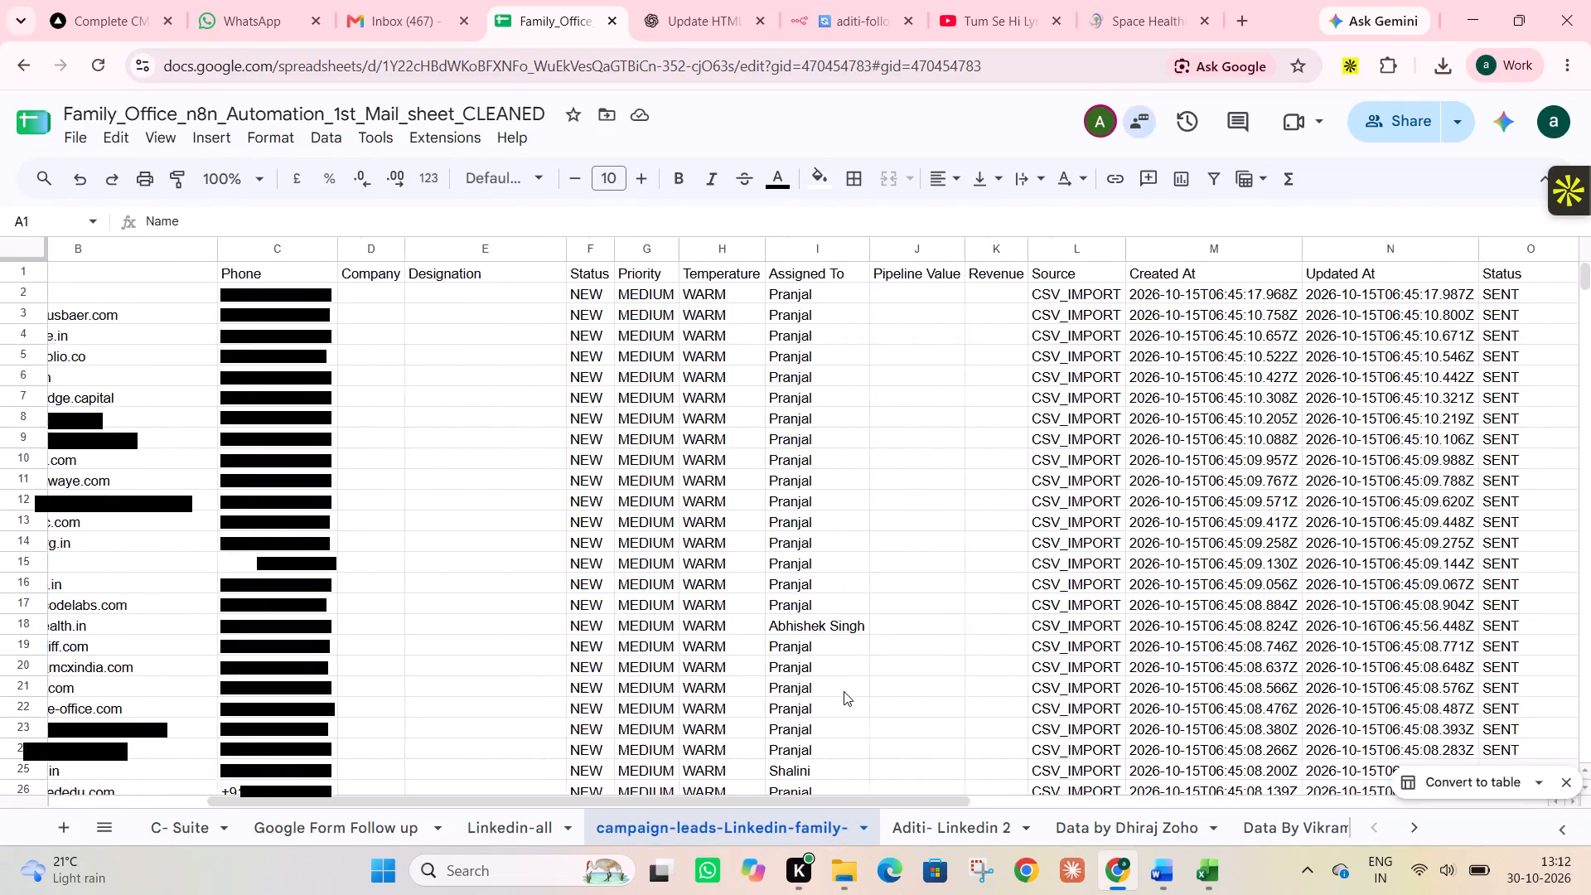
pyautogui.hscroll(-3, 844, 691)
pyautogui.hscroll(6, 844, 691)
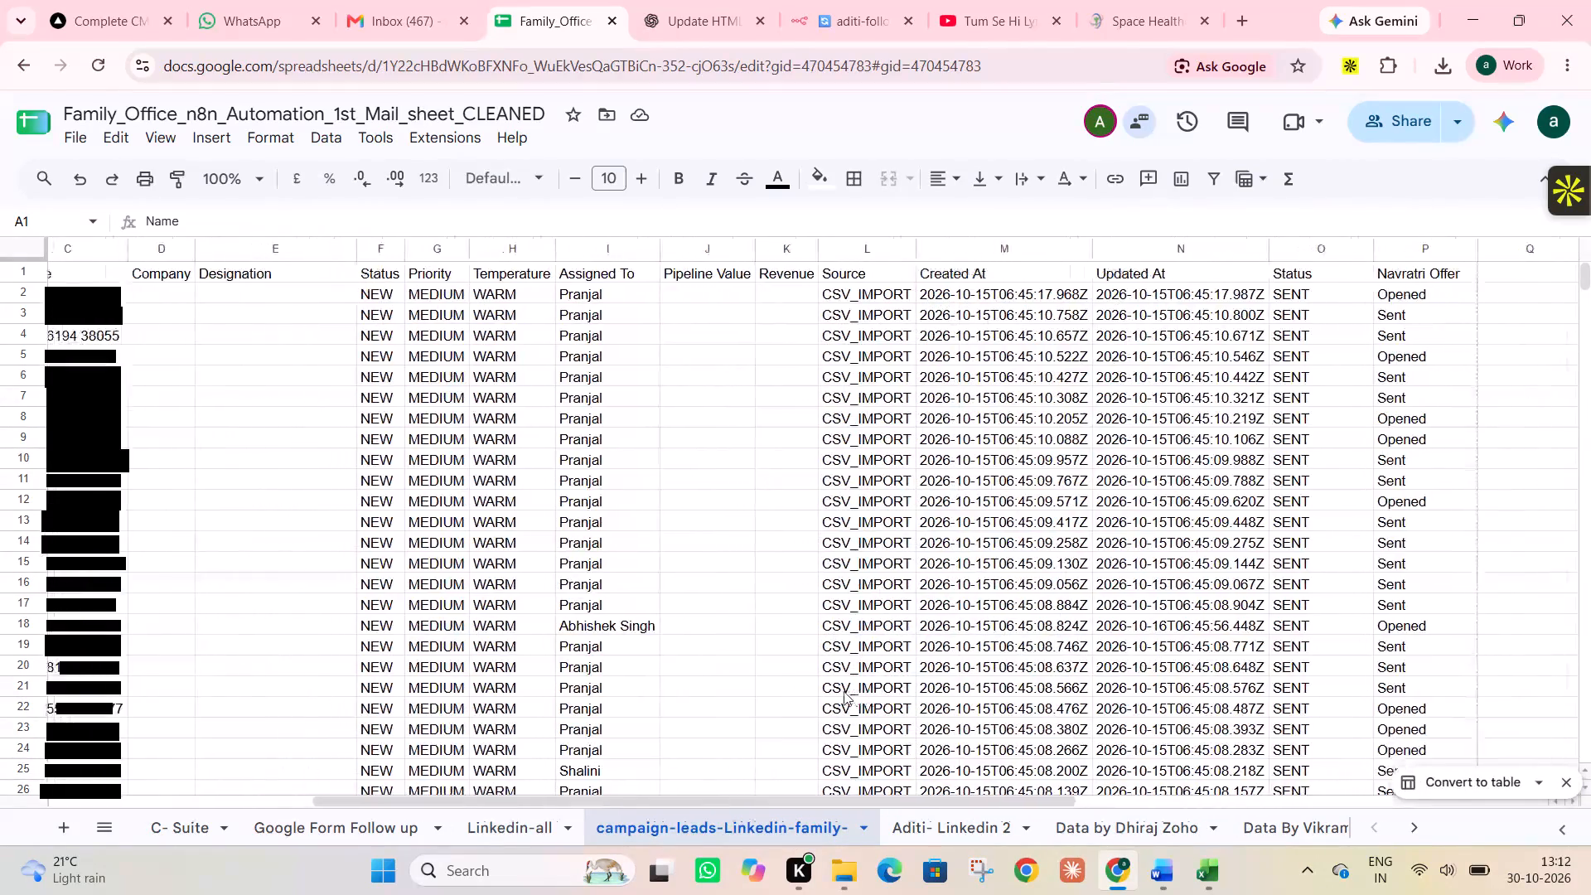
pyautogui.hscroll(2, 844, 691)
pyautogui.scroll(-10, 844, 691)
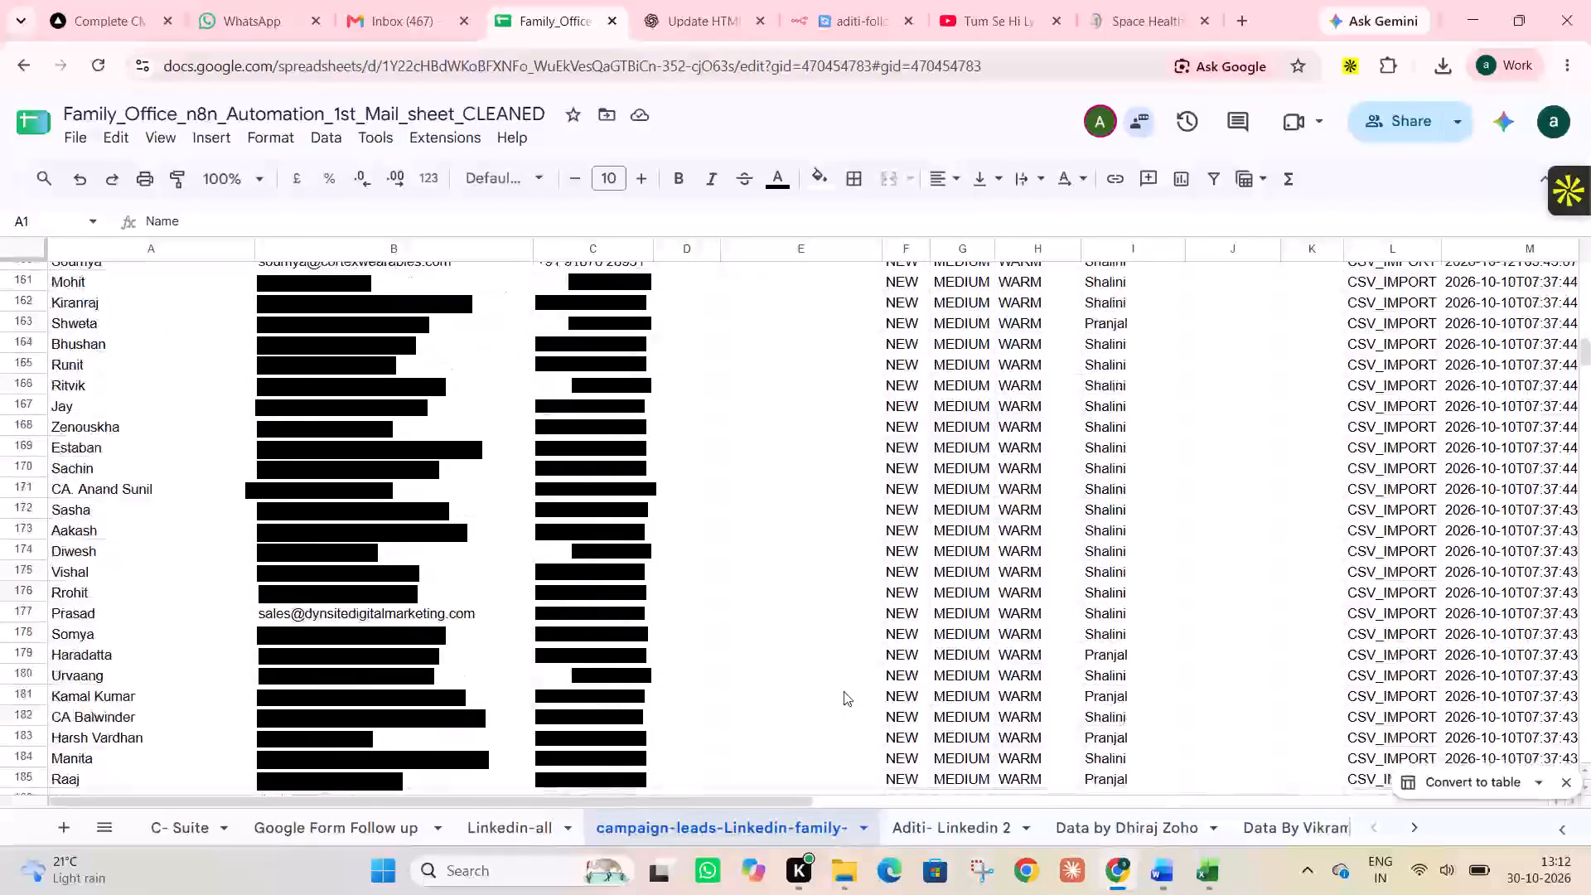
pyautogui.scroll(-5, 844, 691)
pyautogui.scroll(18, 844, 691)
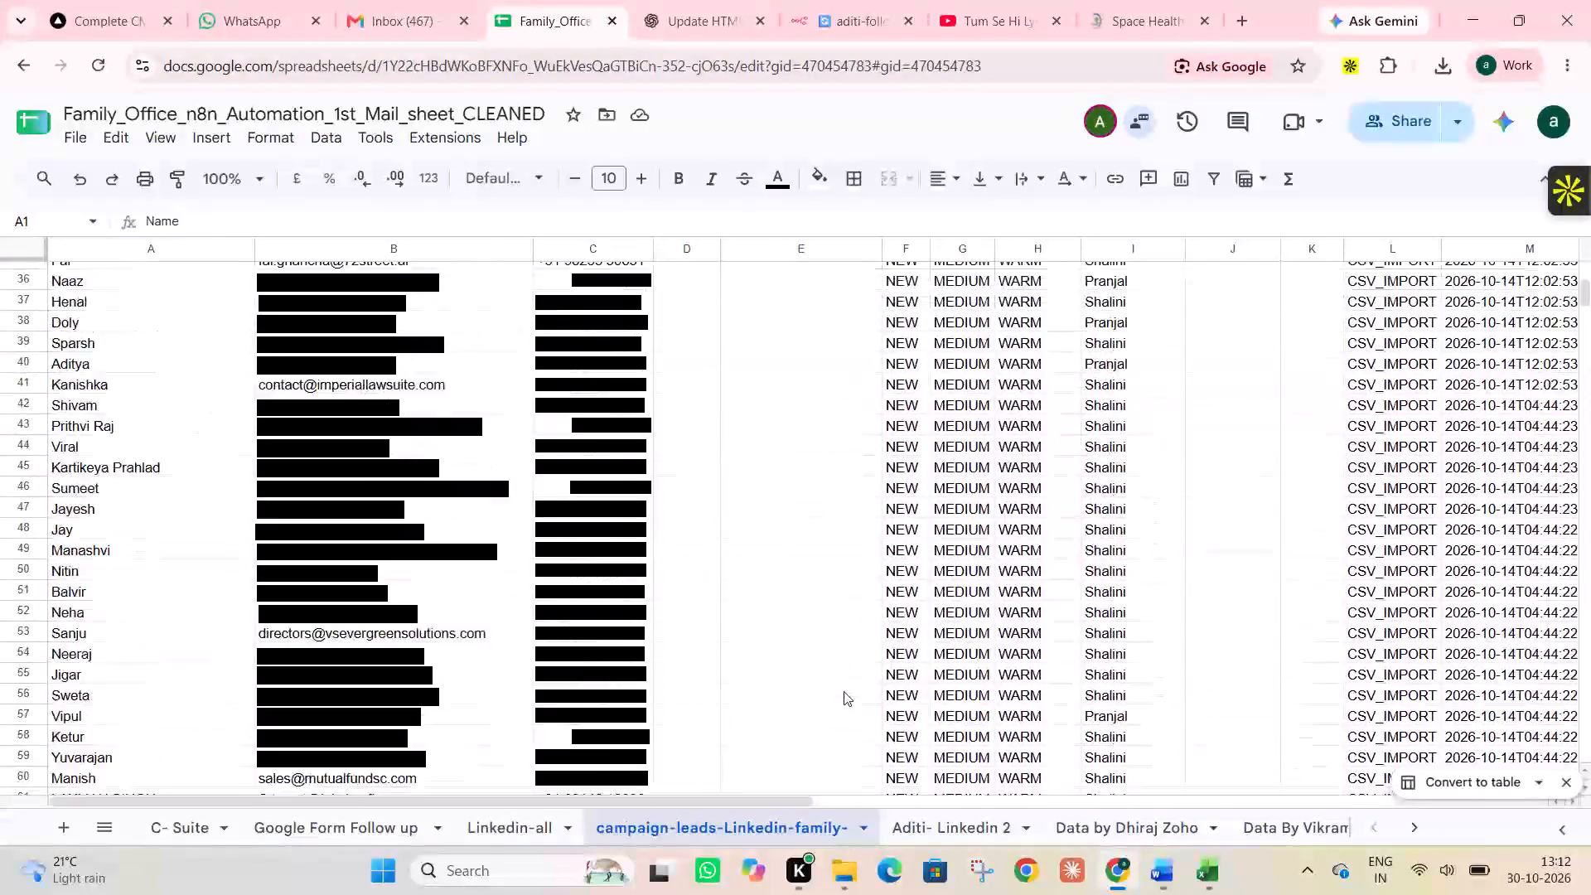
pyautogui.scroll(13, 844, 691)
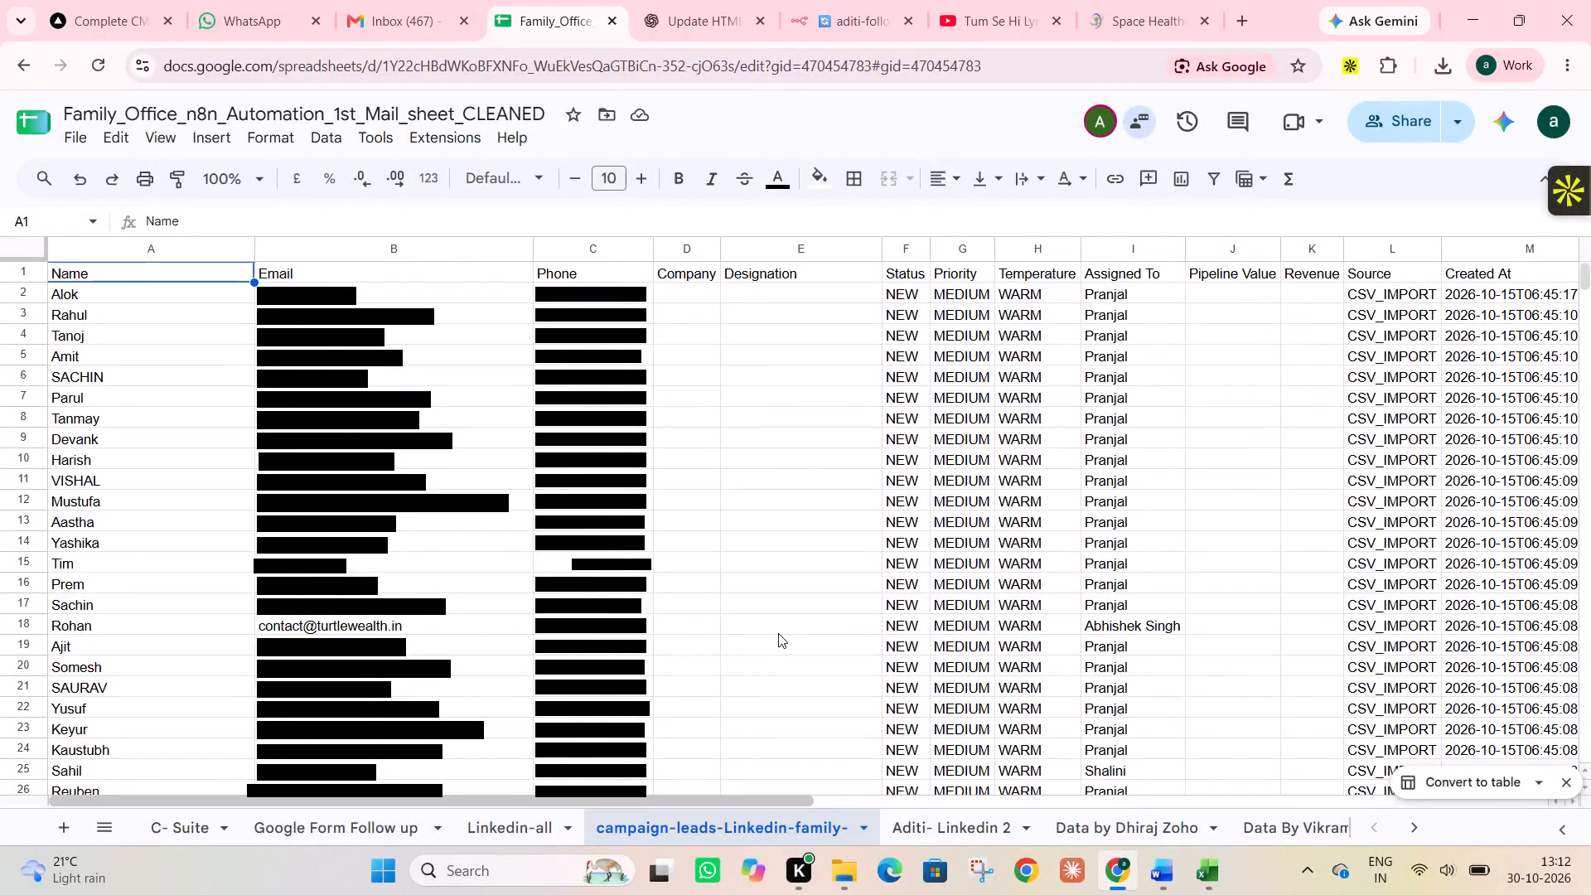
# Review the campaign-leads-Linkedin-family- sheet's lead rows and its columns through Status and Navratri Offer.
pyautogui.scroll(-15, 778, 633)
pyautogui.scroll(-10, 778, 633)
pyautogui.scroll(1, 778, 633)
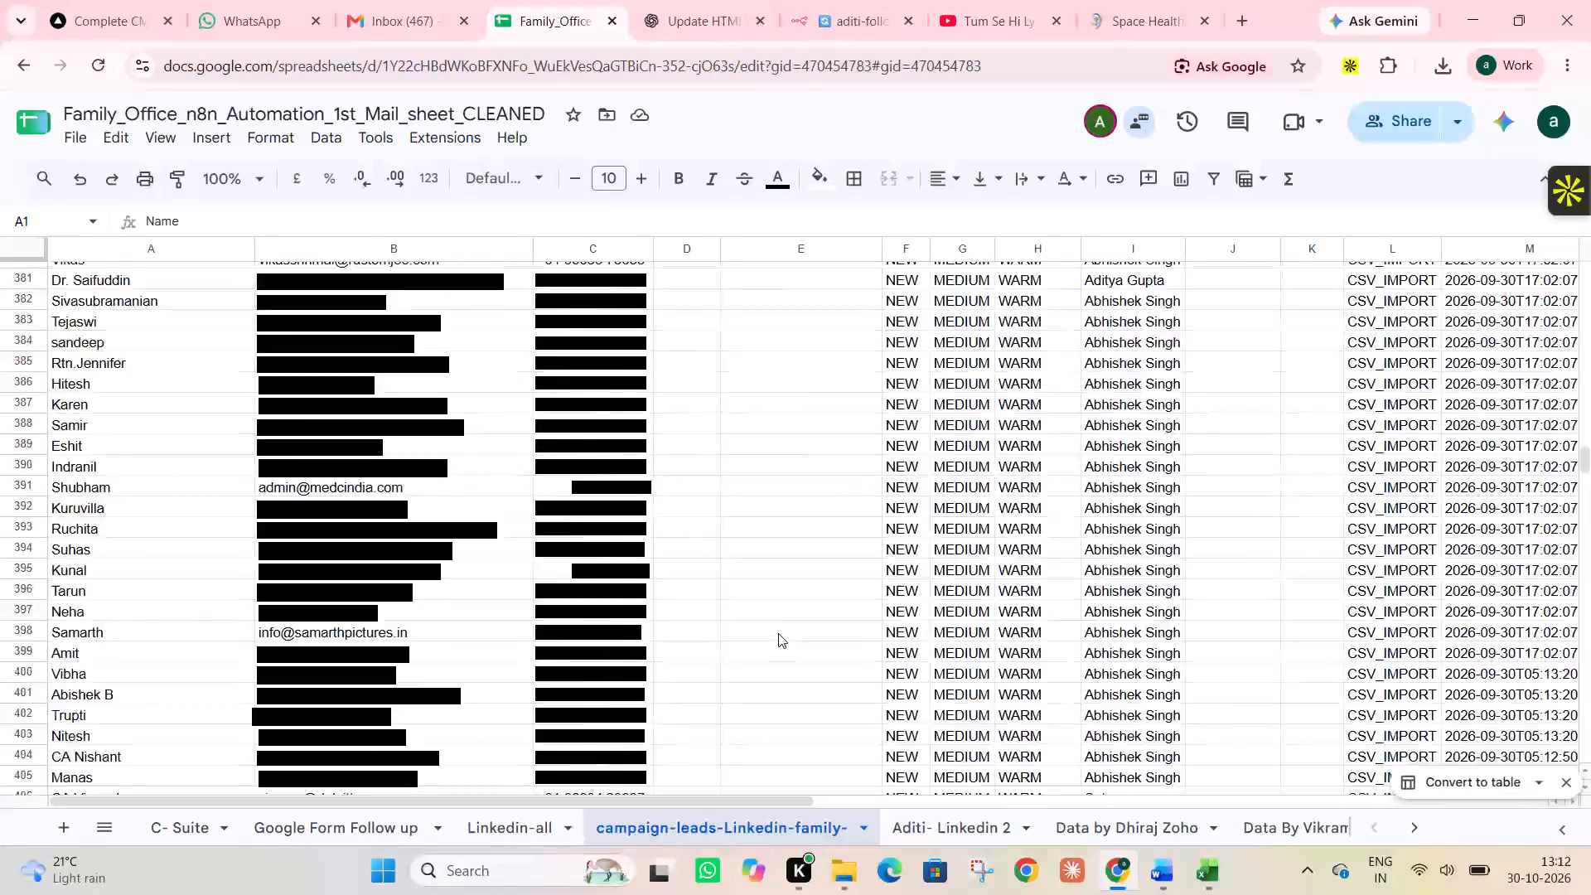
pyautogui.scroll(13, 778, 633)
pyautogui.hscroll(-5, 778, 633)
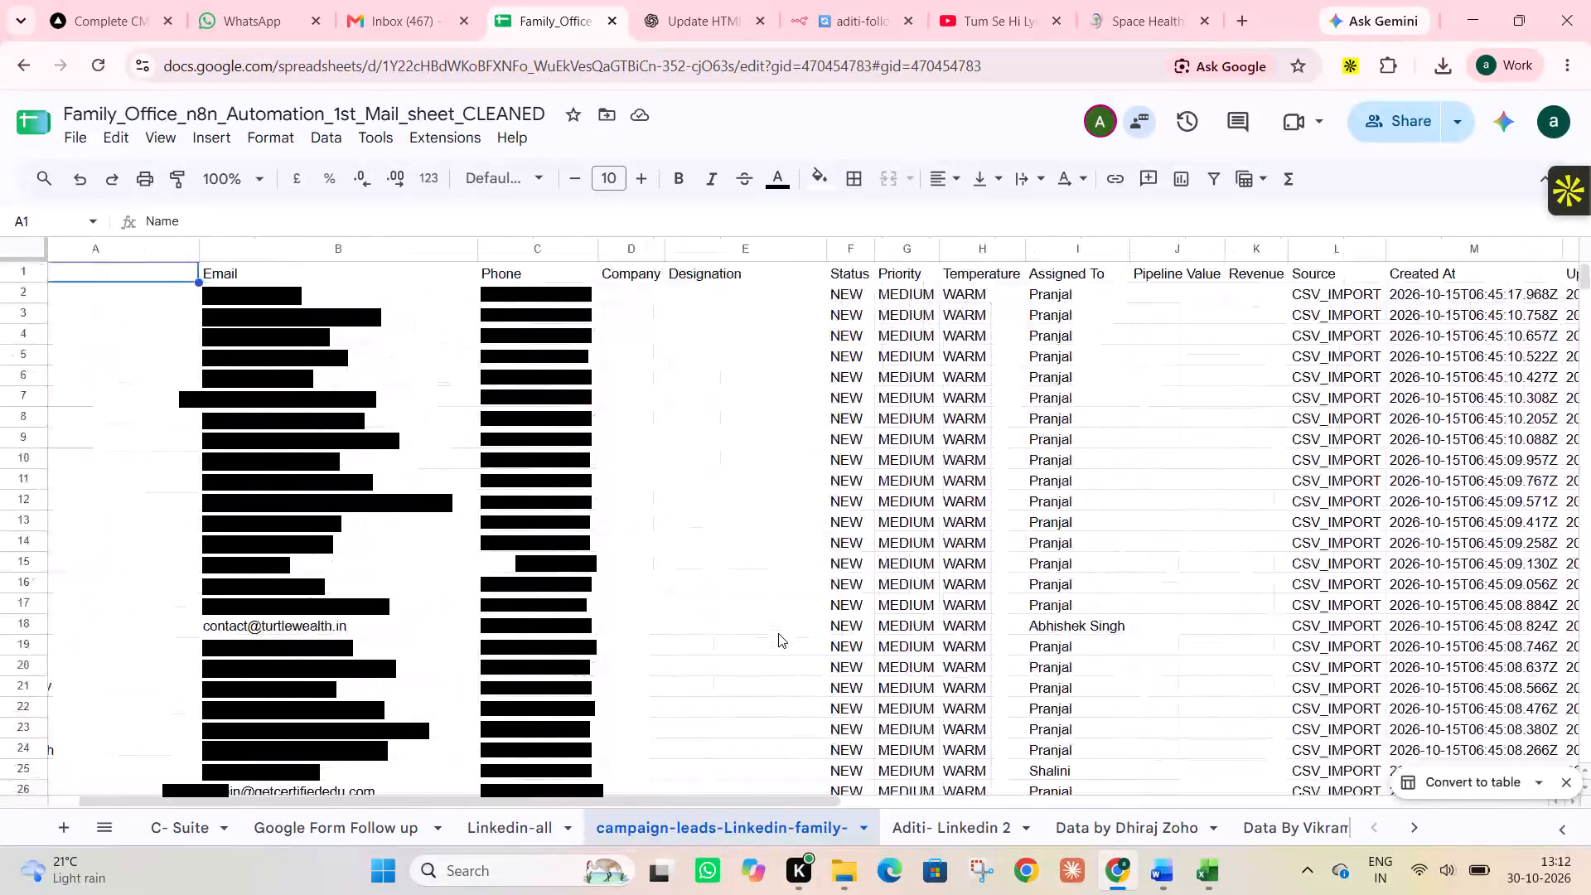
pyautogui.hscroll(-4, 778, 633)
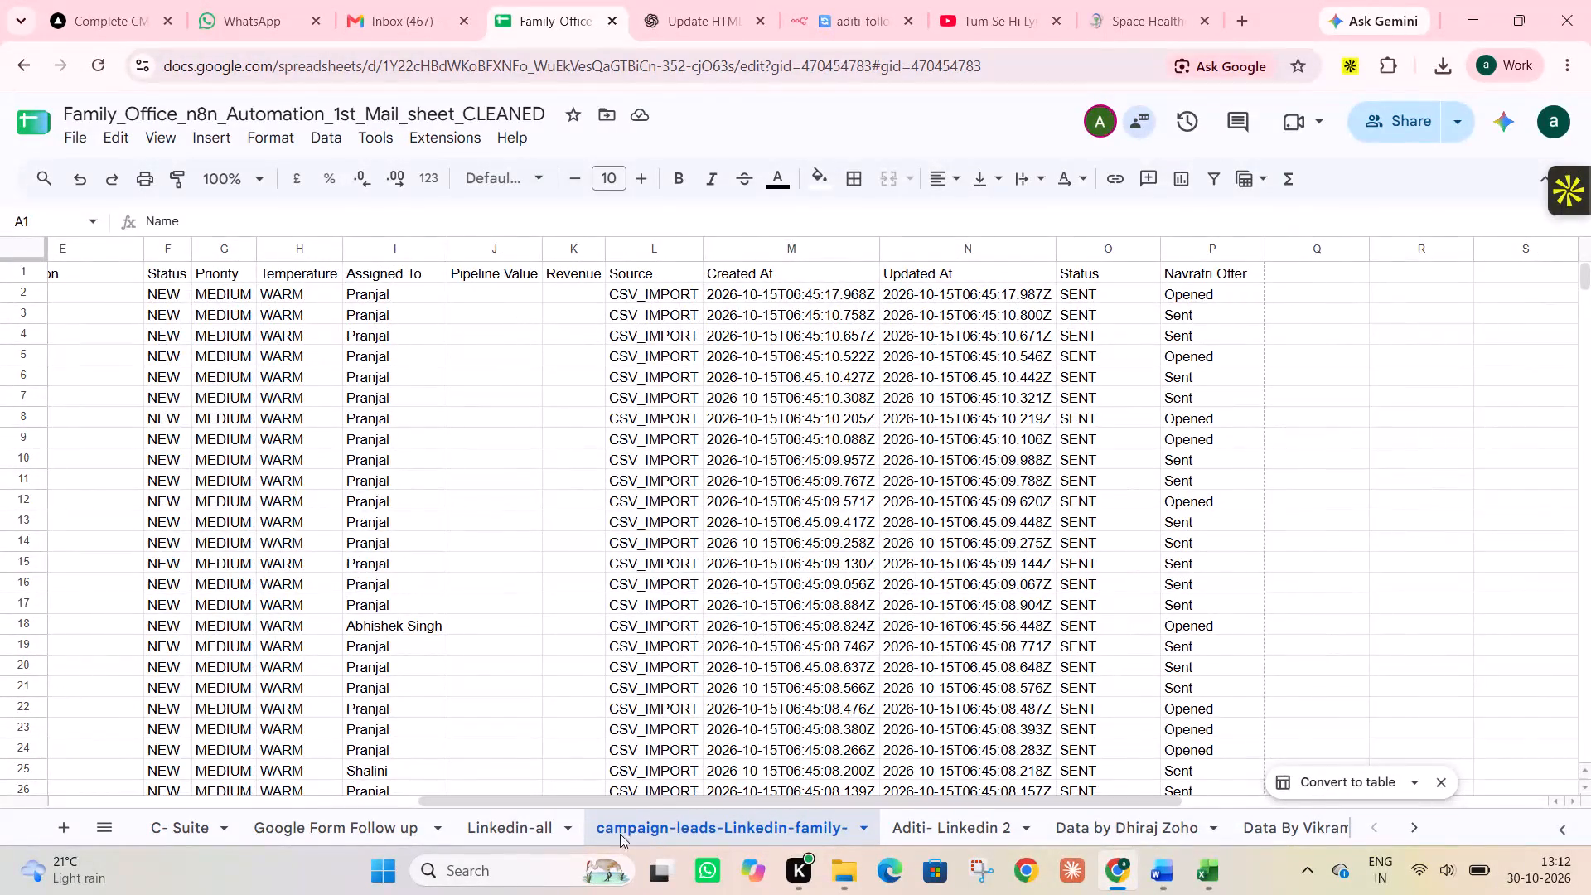
# Examine the Linkedin-all sheet from the header to the last lead, checking its status and Followup Status columns.
pyautogui.click(537, 830)
pyautogui.scroll(1, 763, 653)
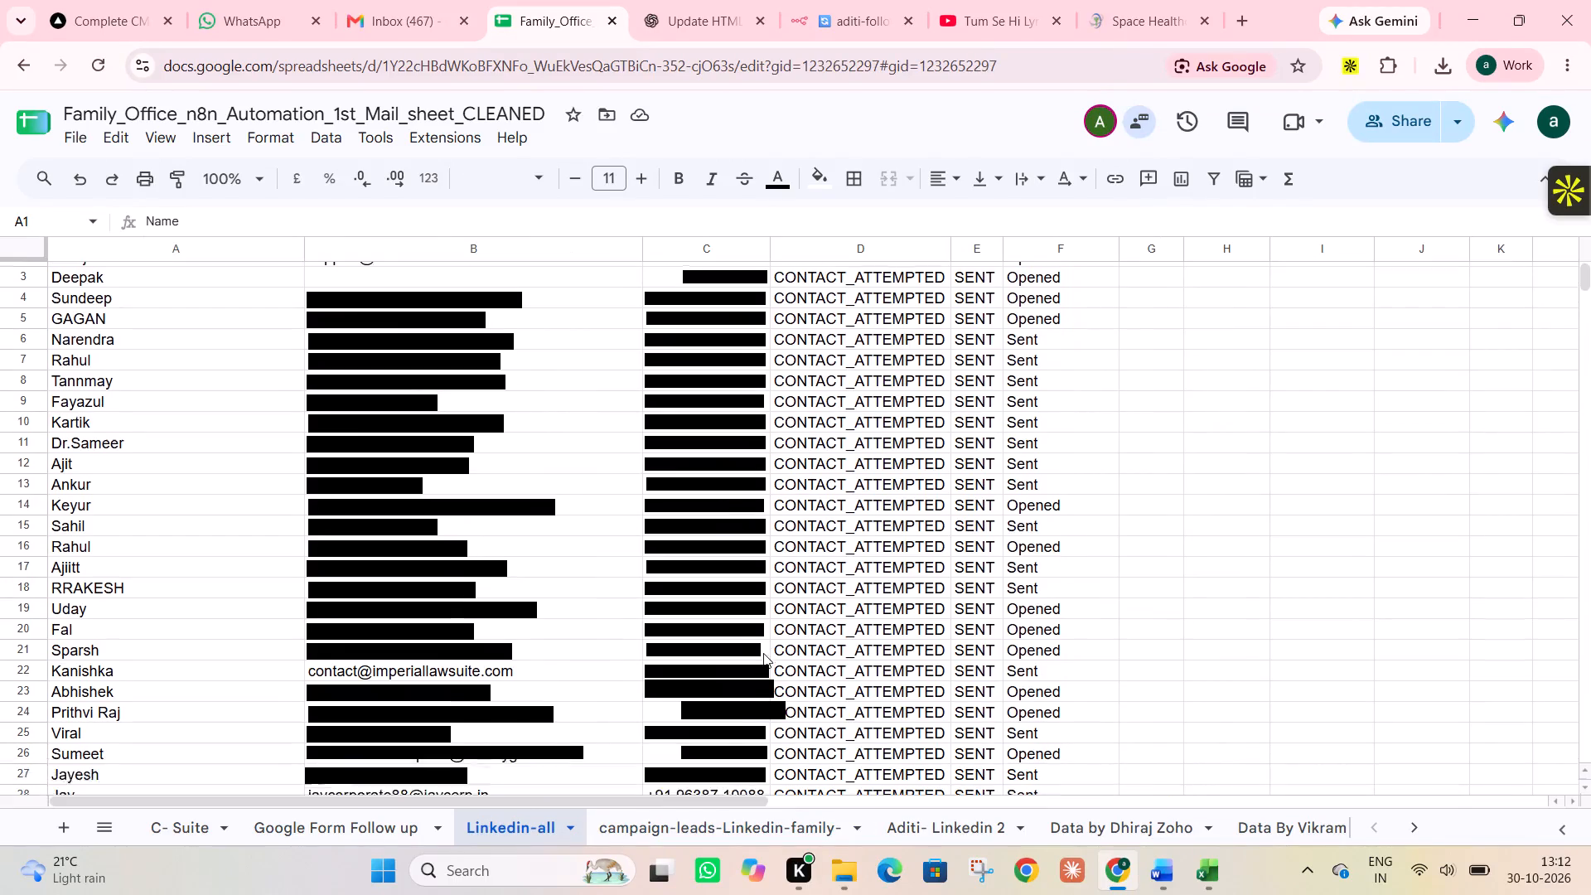
pyautogui.scroll(1, 763, 653)
pyautogui.scroll(-7, 836, 423)
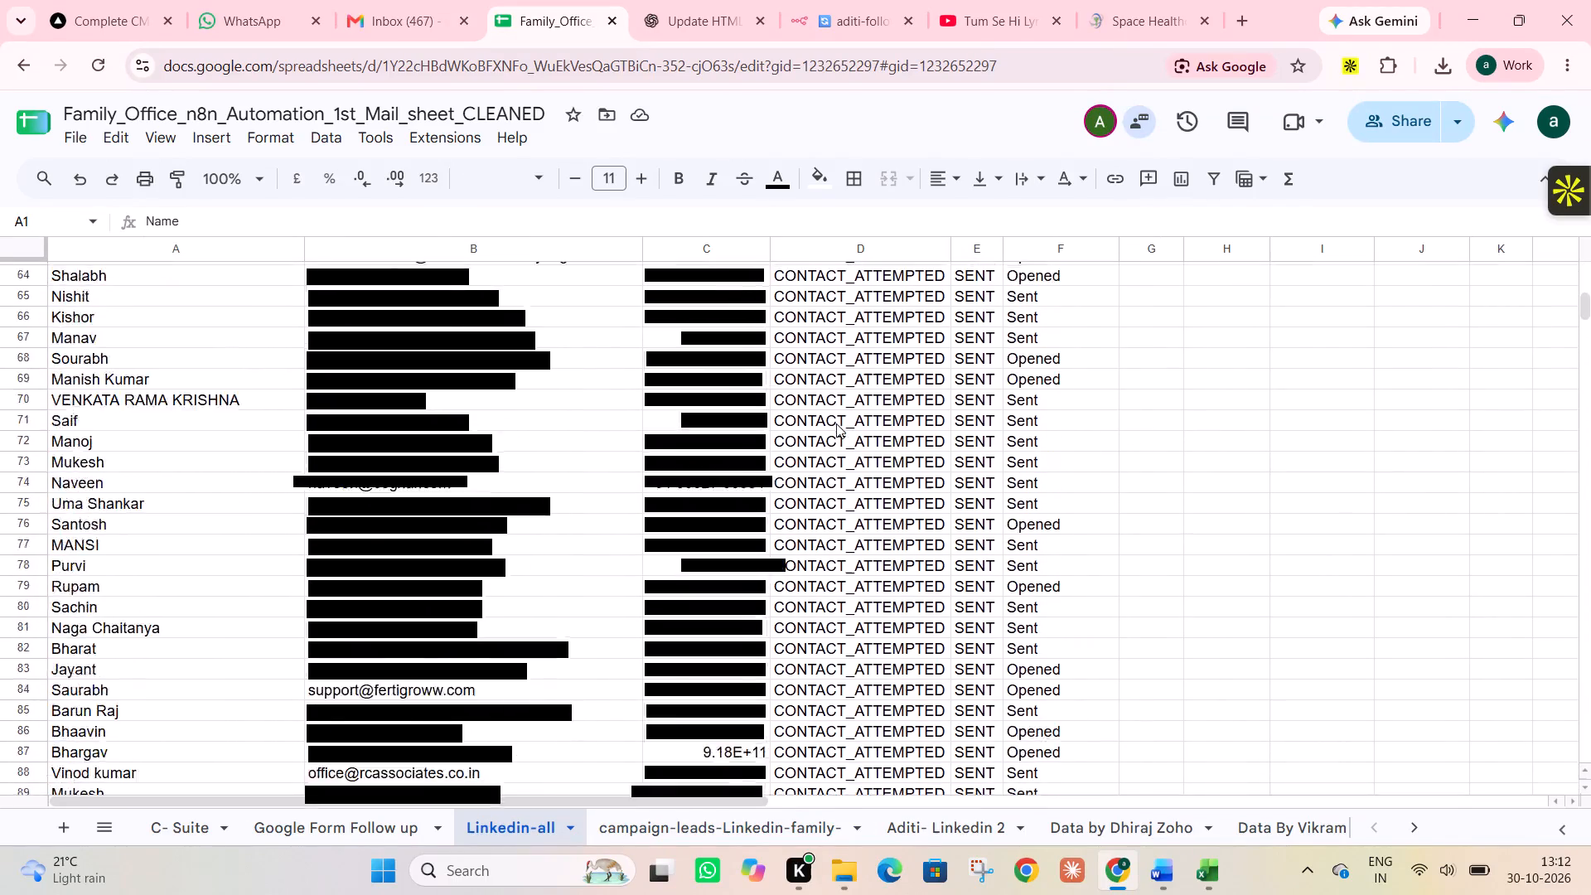
pyautogui.scroll(-9, 836, 423)
pyautogui.scroll(13, 836, 423)
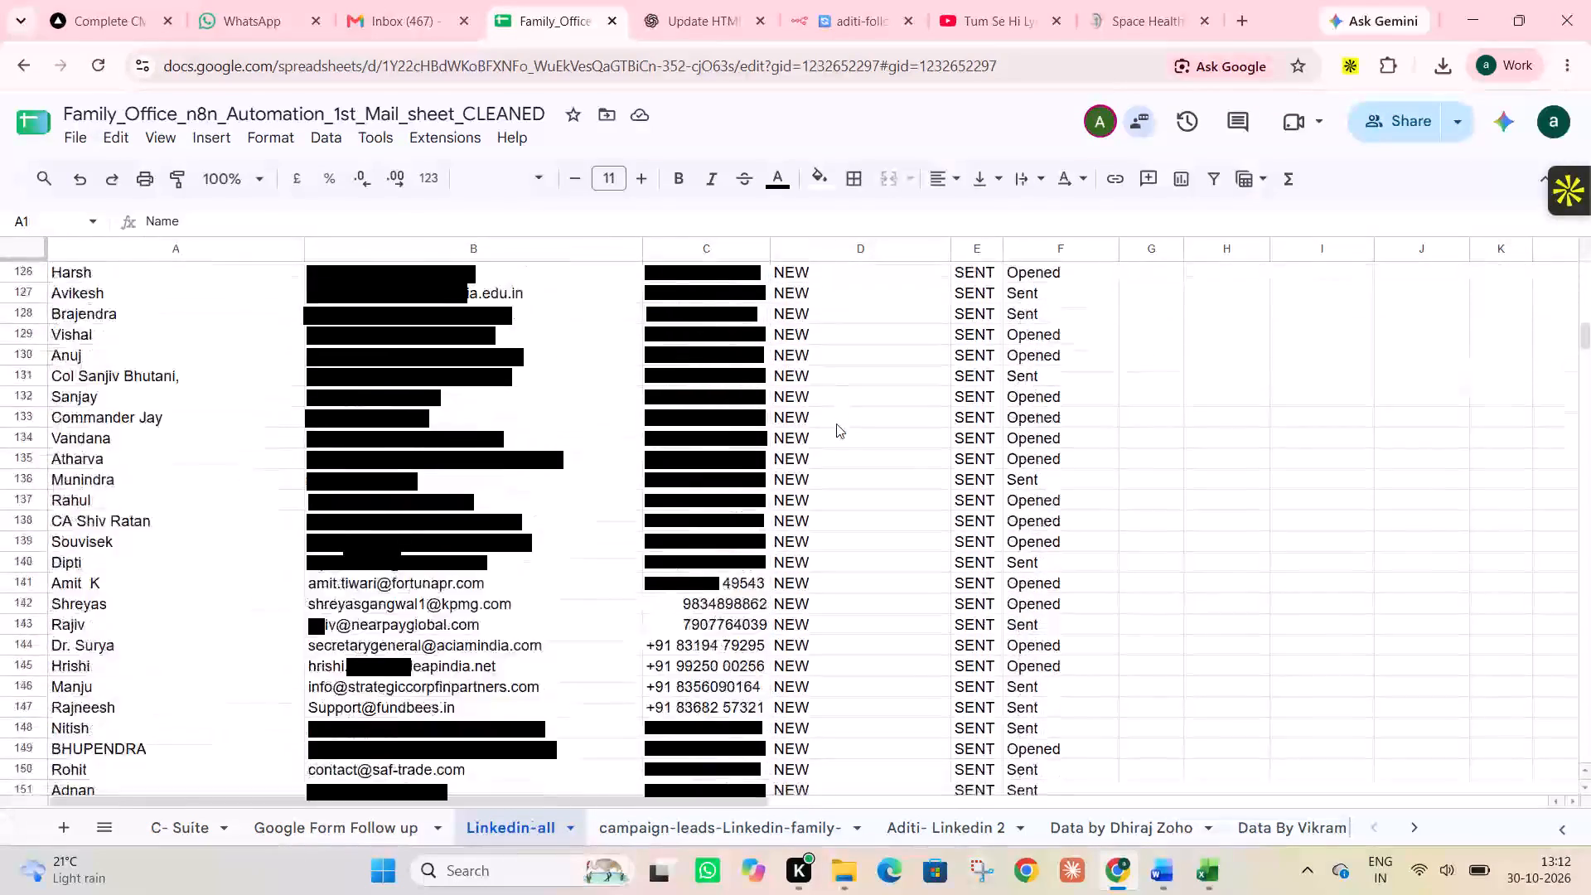
pyautogui.scroll(11, 836, 423)
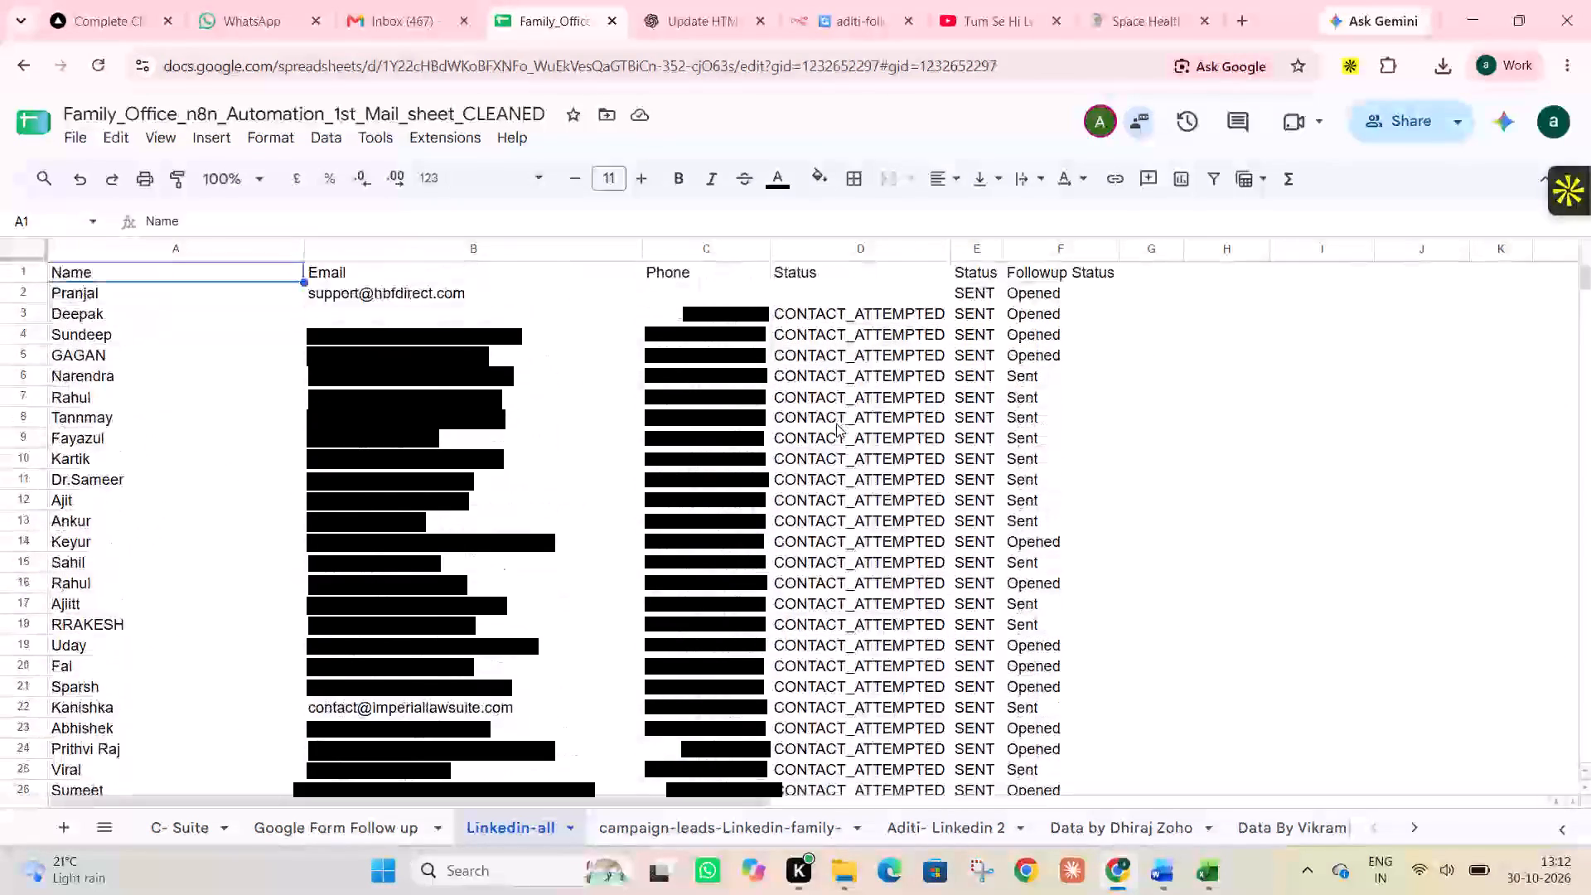
pyautogui.scroll(-11, 848, 503)
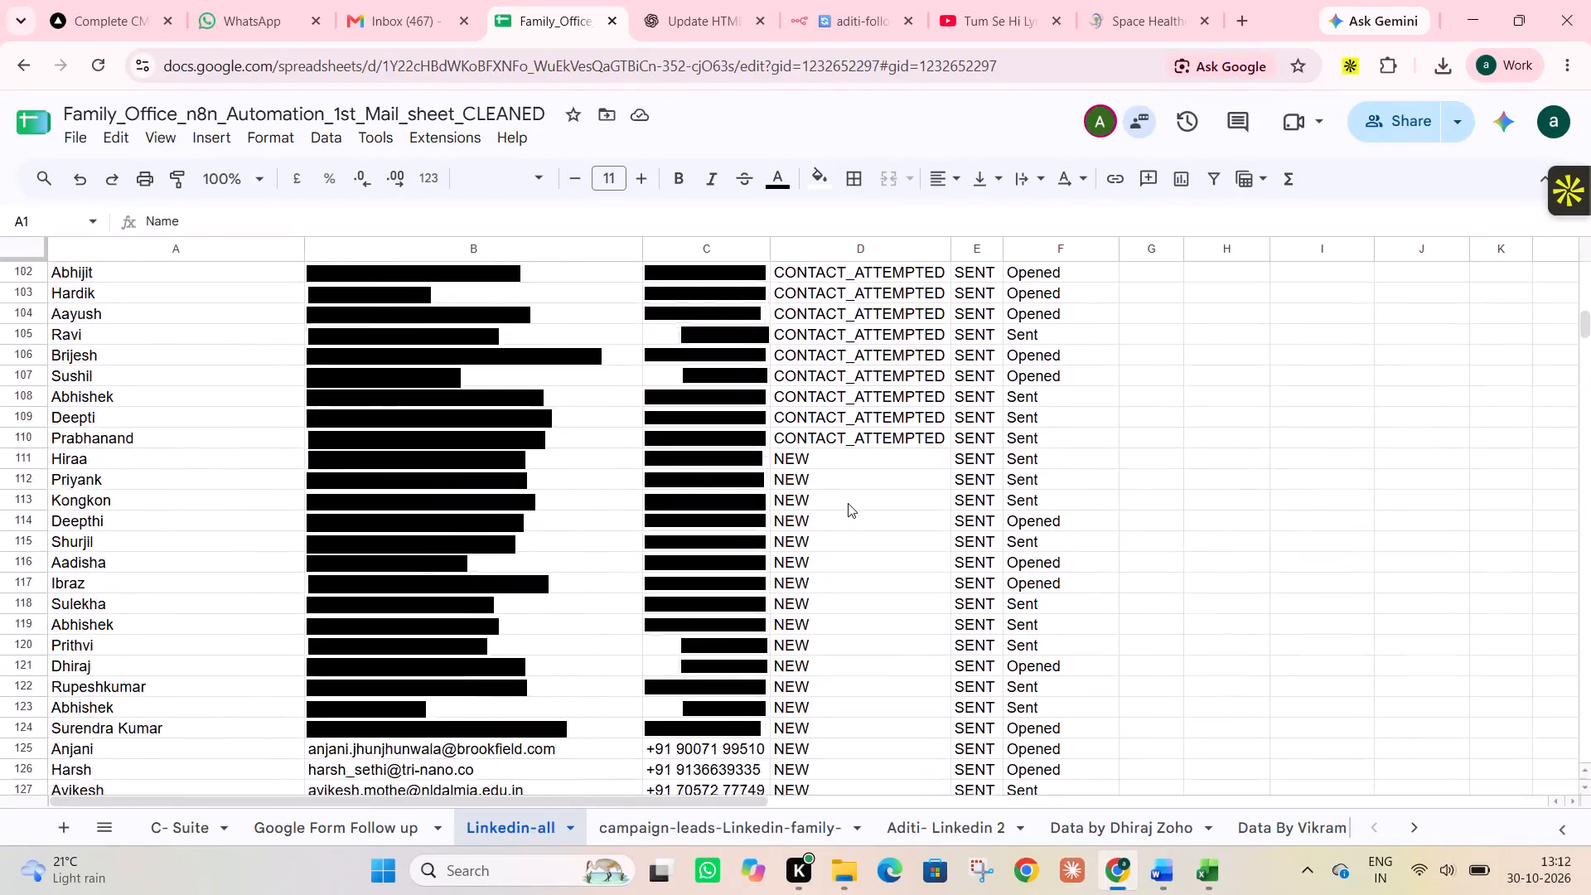
pyautogui.scroll(-18, 848, 503)
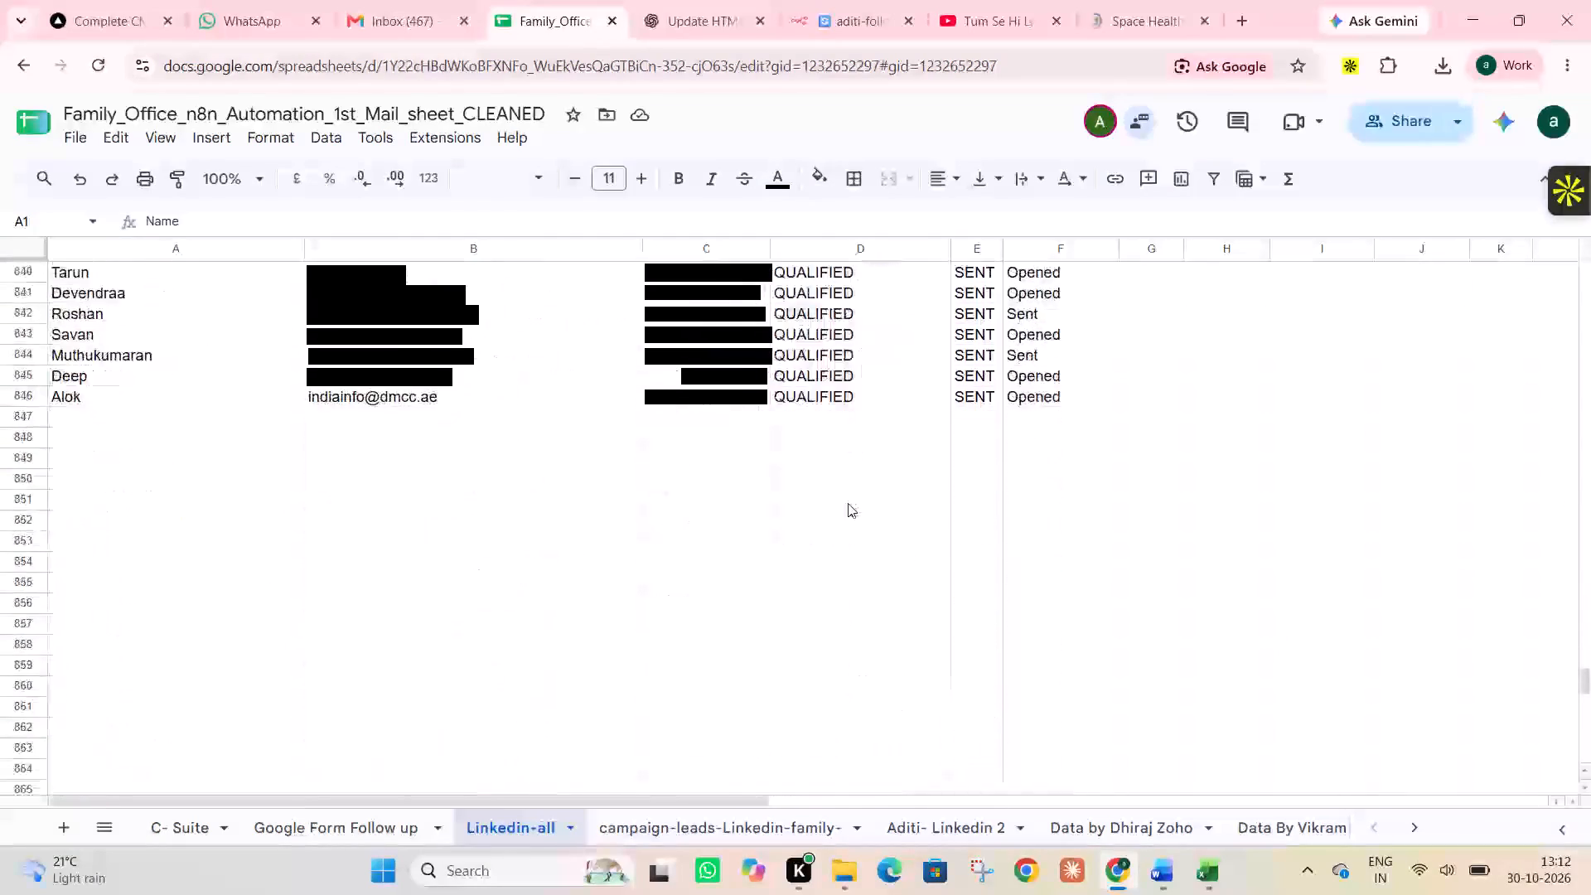
pyautogui.scroll(14, 848, 503)
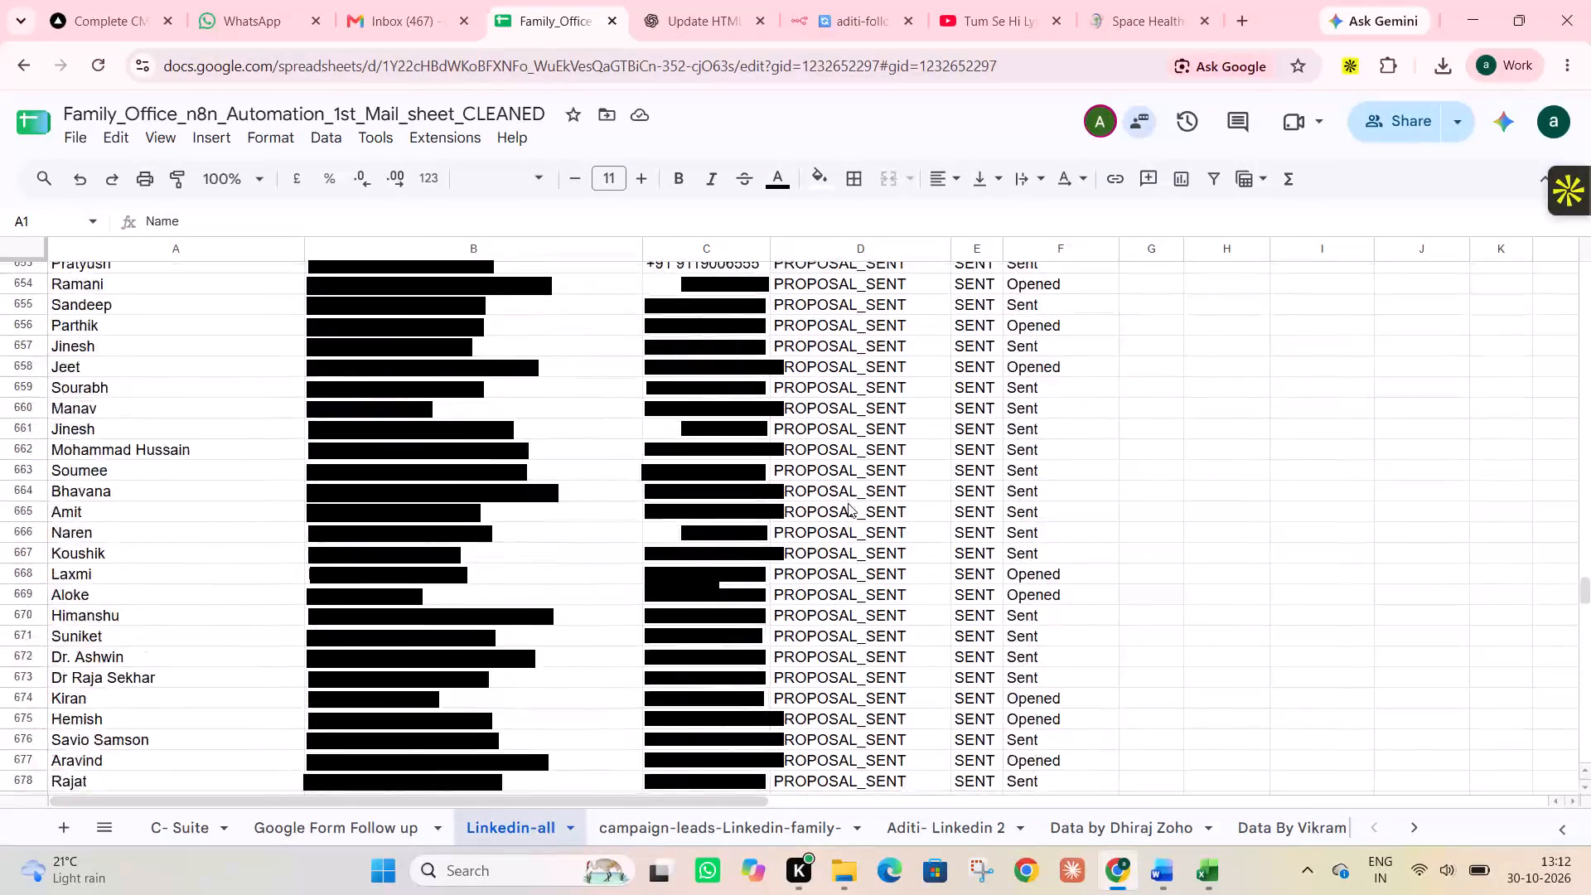
pyautogui.scroll(17, 848, 503)
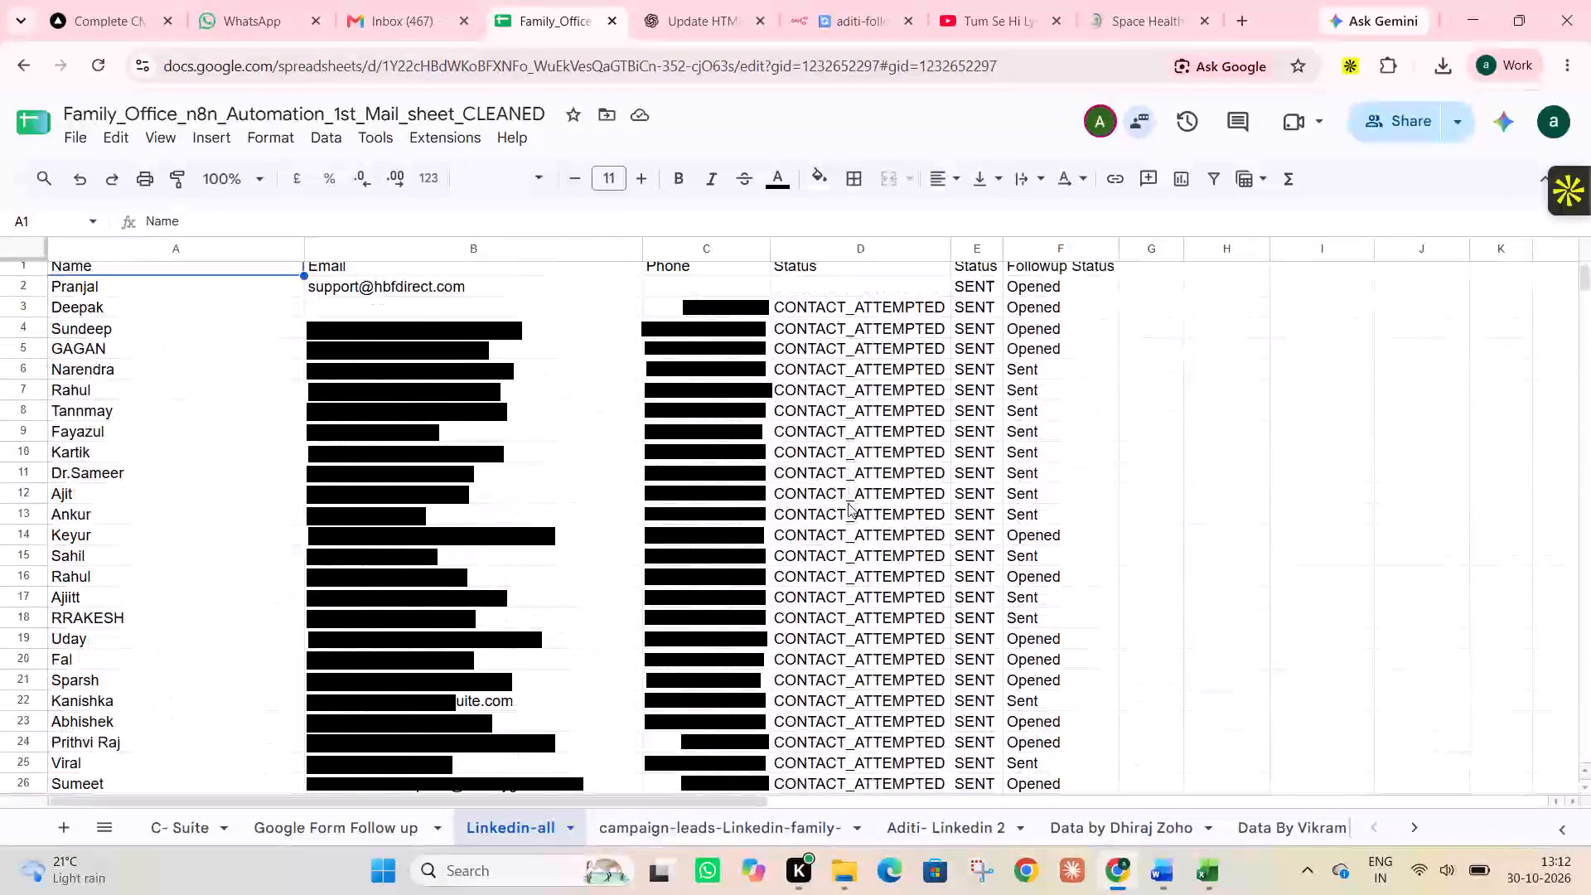
pyautogui.scroll(5, 848, 503)
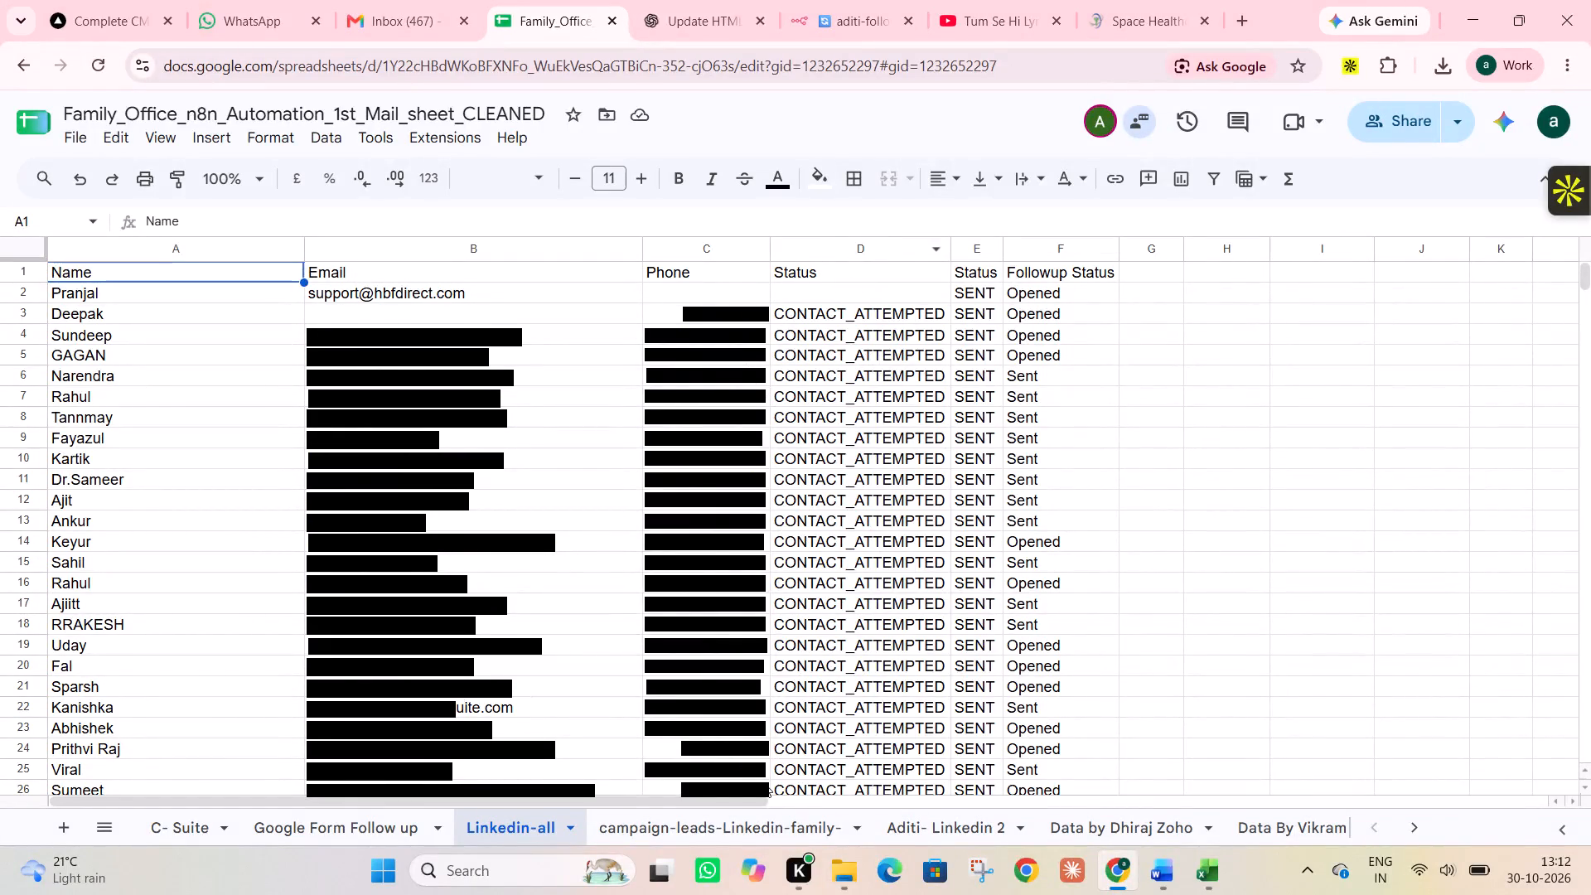
# Delete the Linkedin-all sheet from the spreadsheet.
pyautogui.click(486, 831)
pyautogui.rightClick(486, 831)
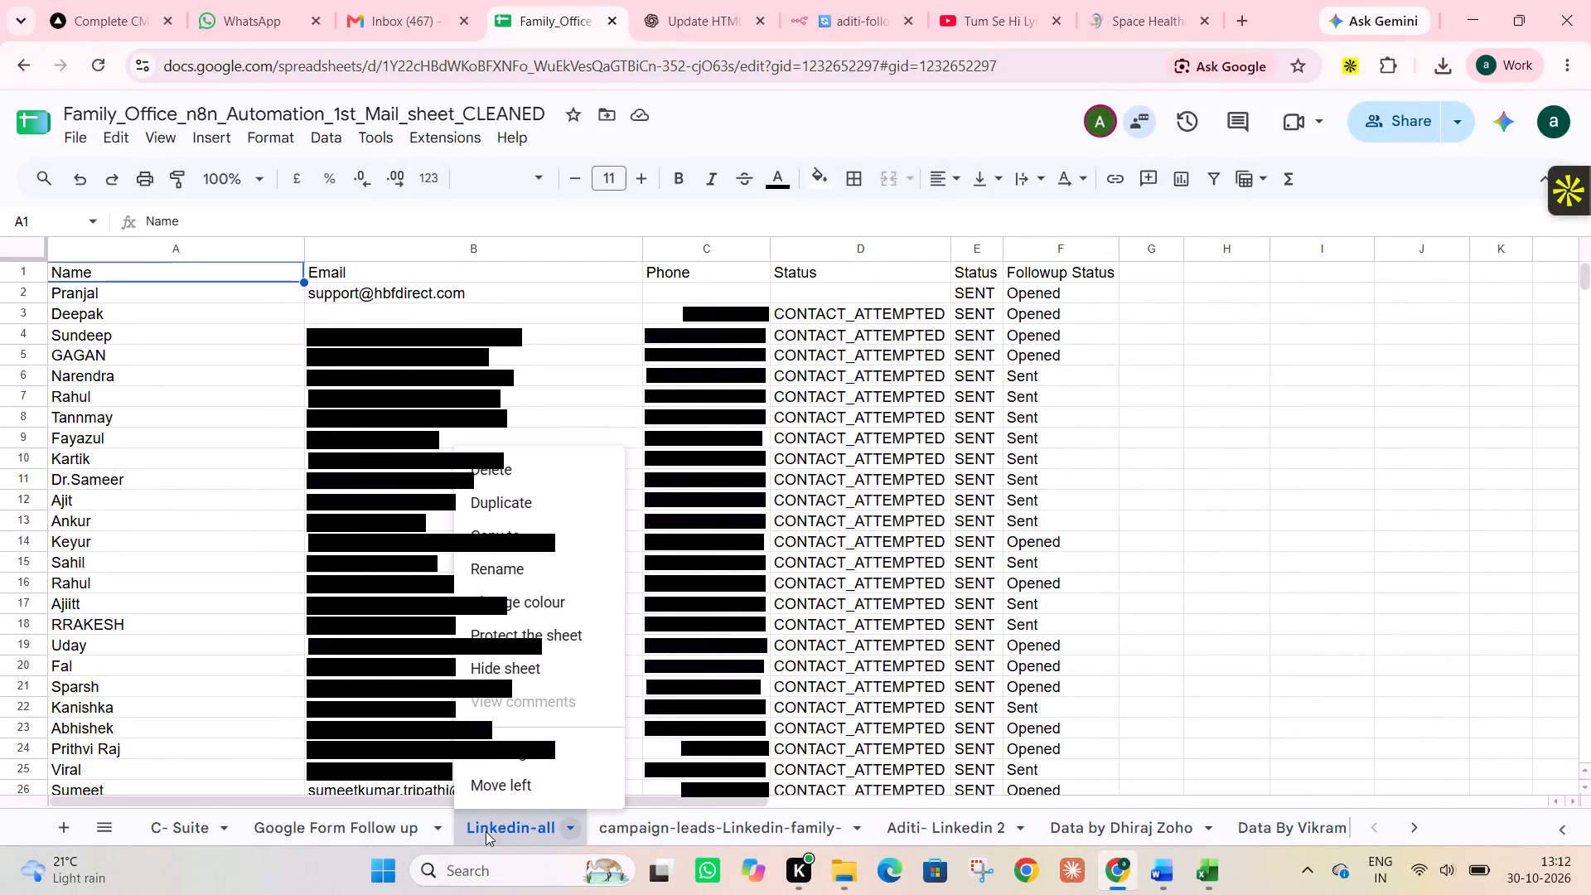
pyautogui.click(520, 472)
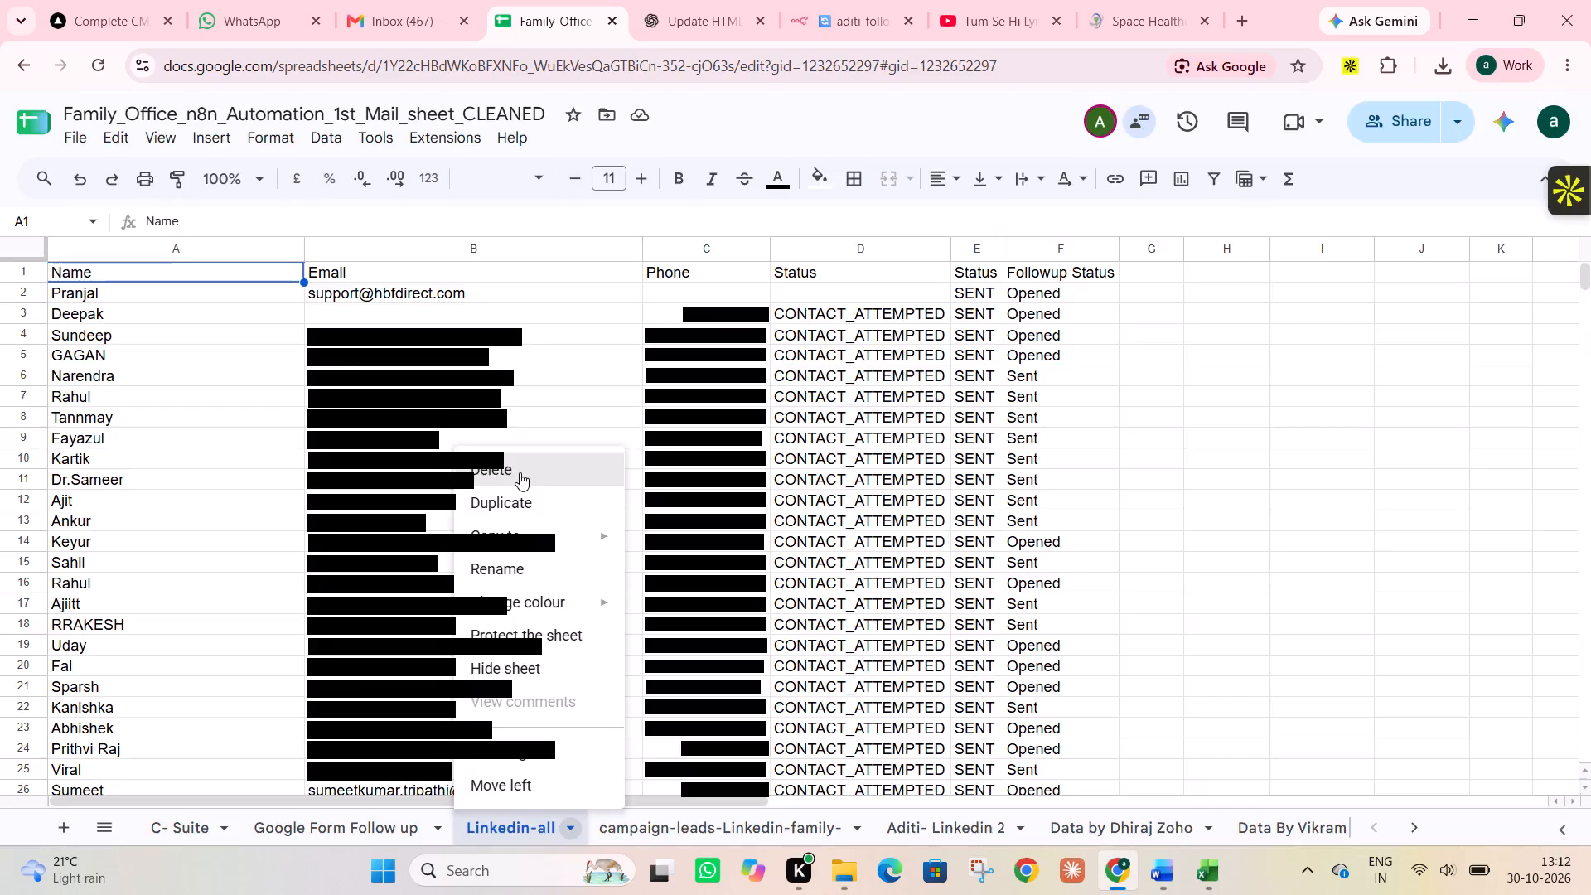
pyautogui.click(1020, 521)
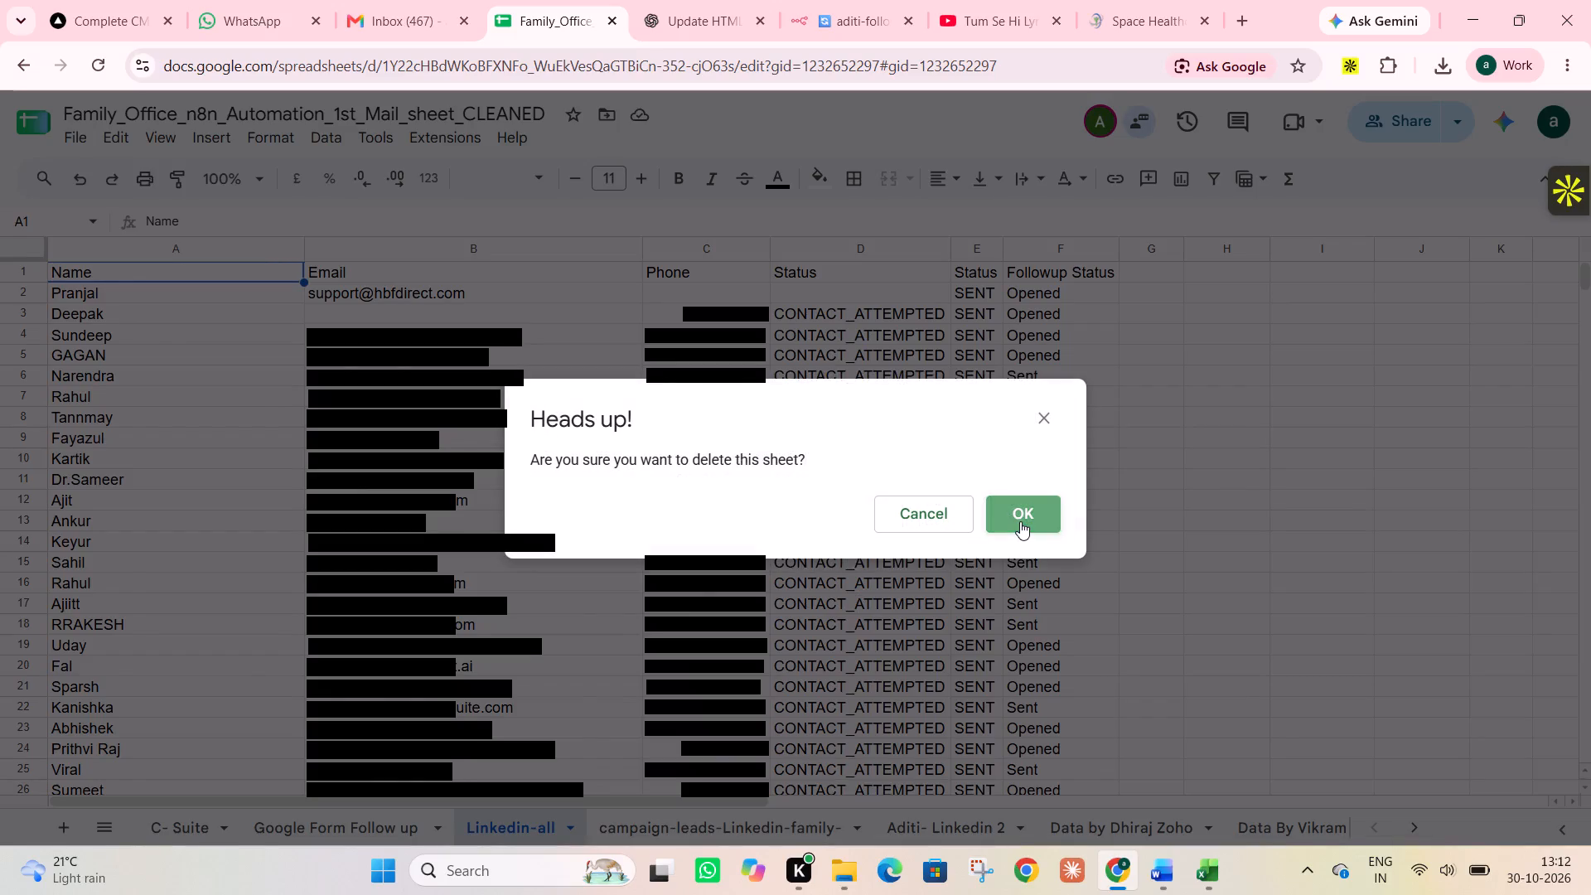
# Check the columns of the campaign-leads-Linkedin-family- sheet and delete that sheet from the spreadsheet.
pyautogui.click(518, 821)
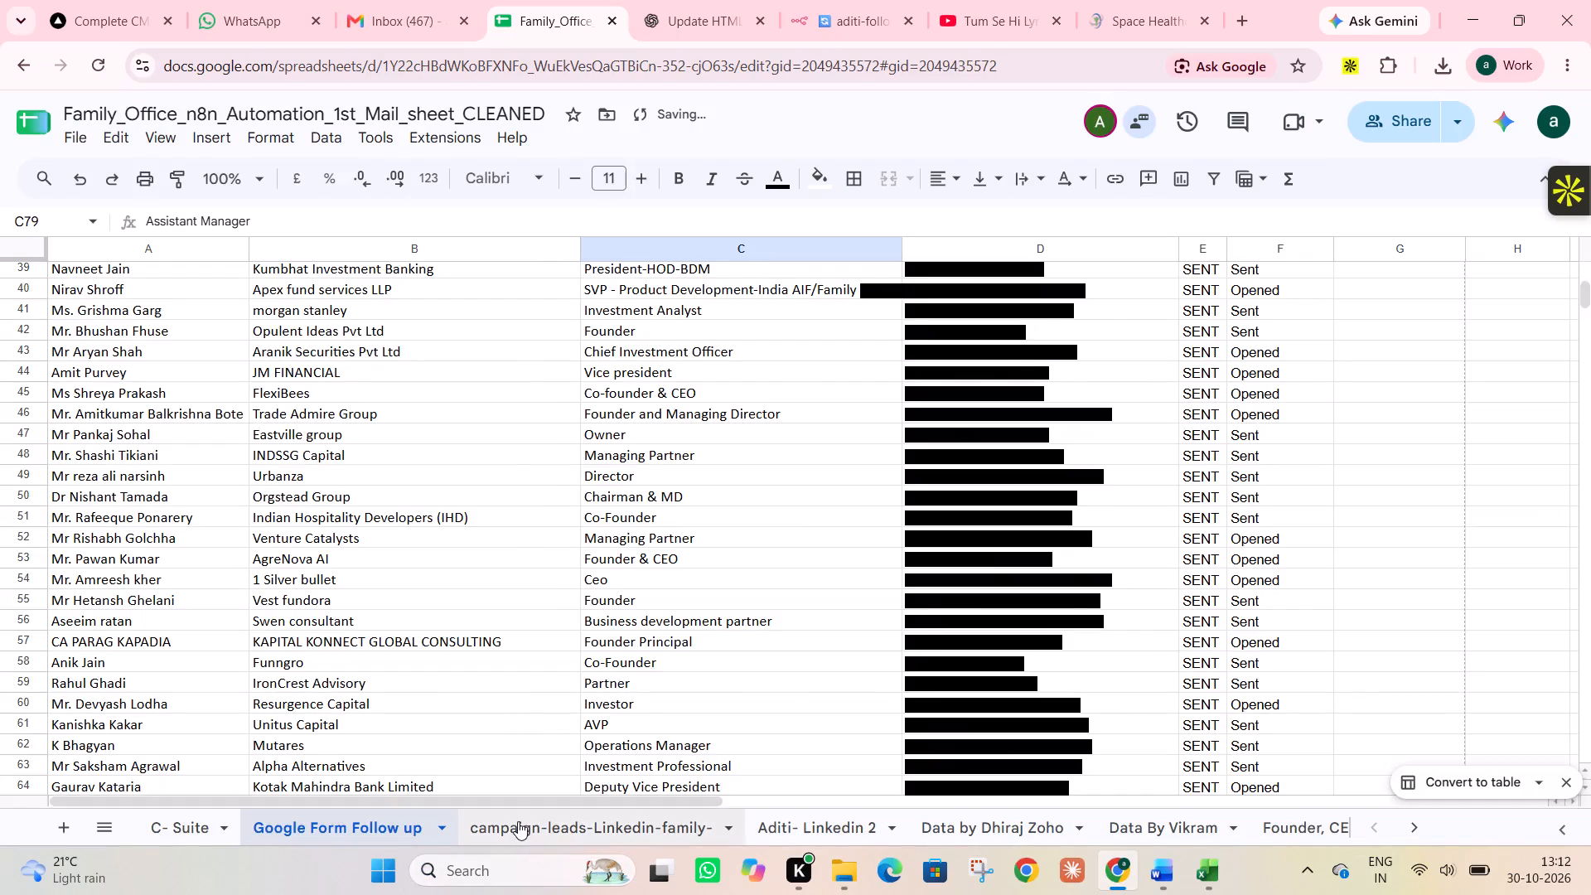
pyautogui.click(518, 821)
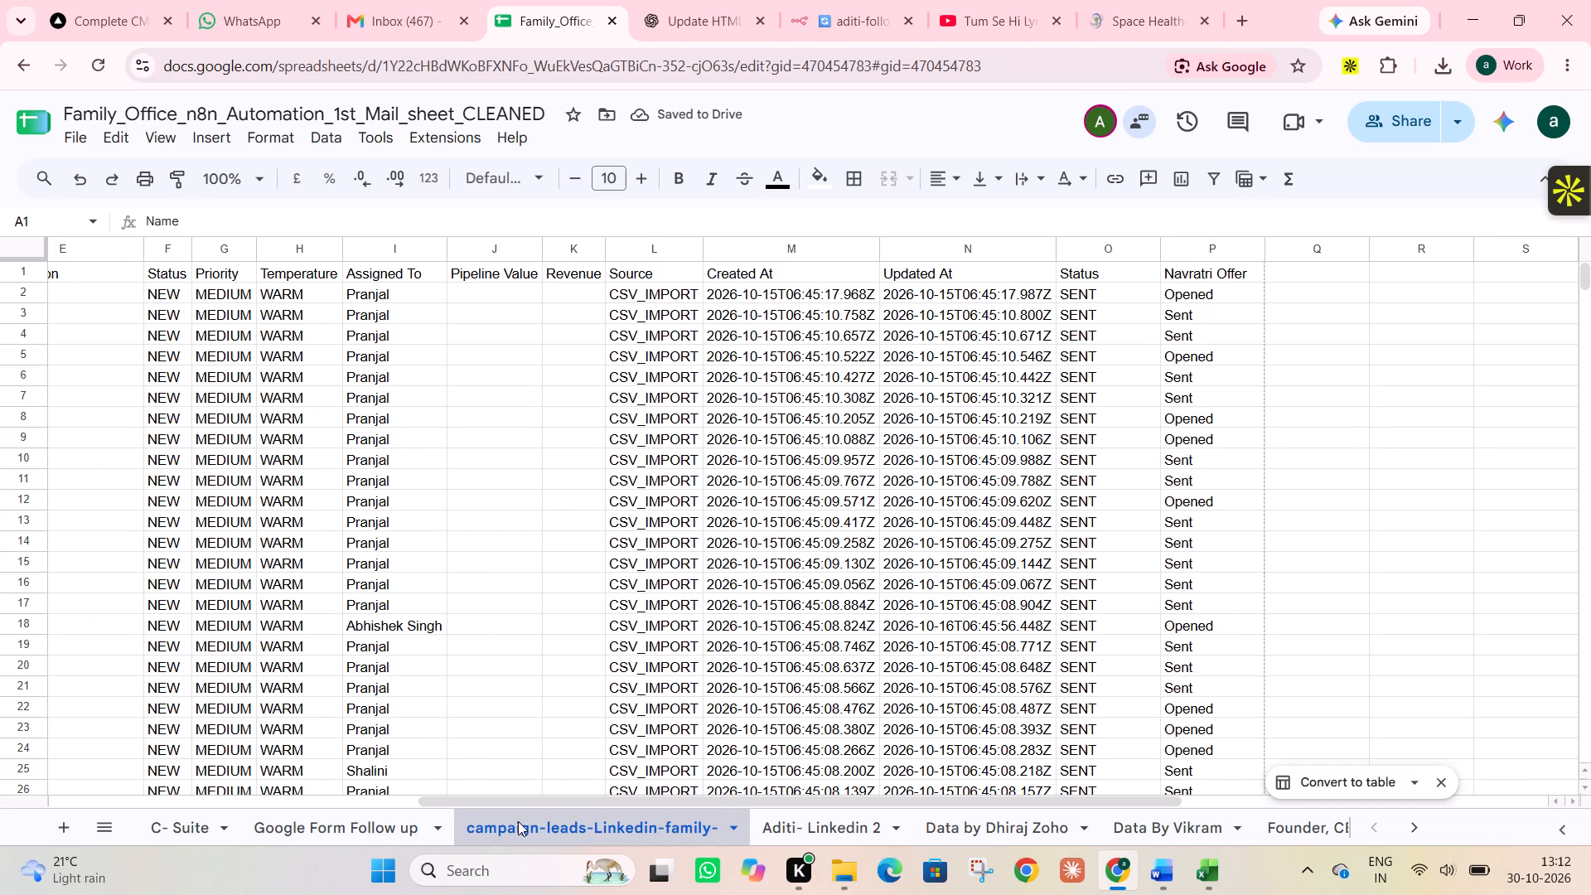
pyautogui.click(518, 821)
pyautogui.hscroll(3, 471, 622)
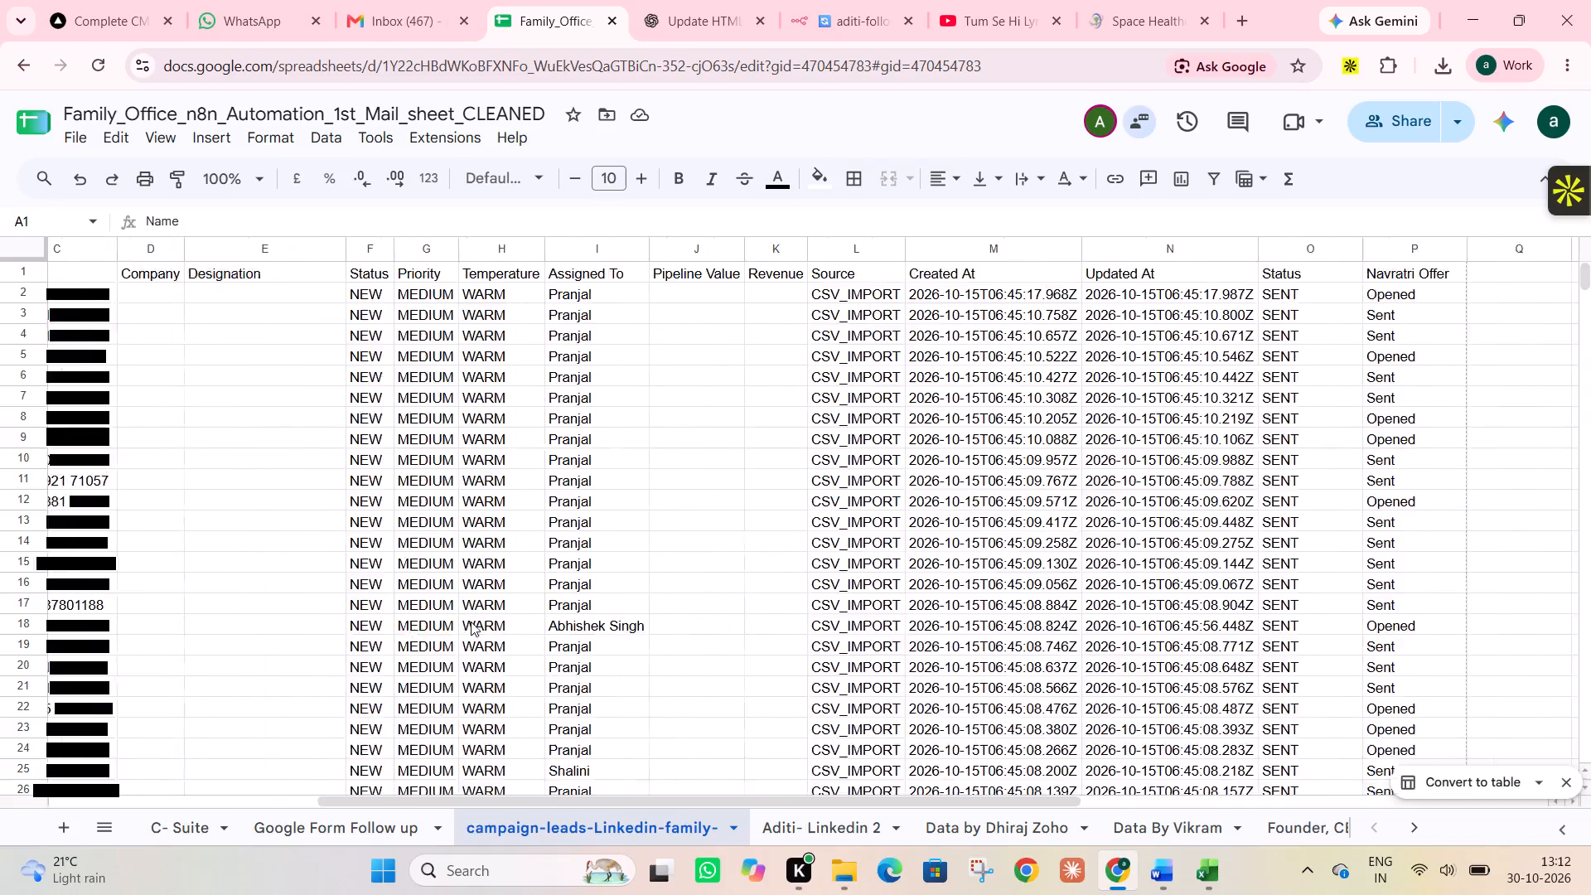
pyautogui.hscroll(2, 471, 622)
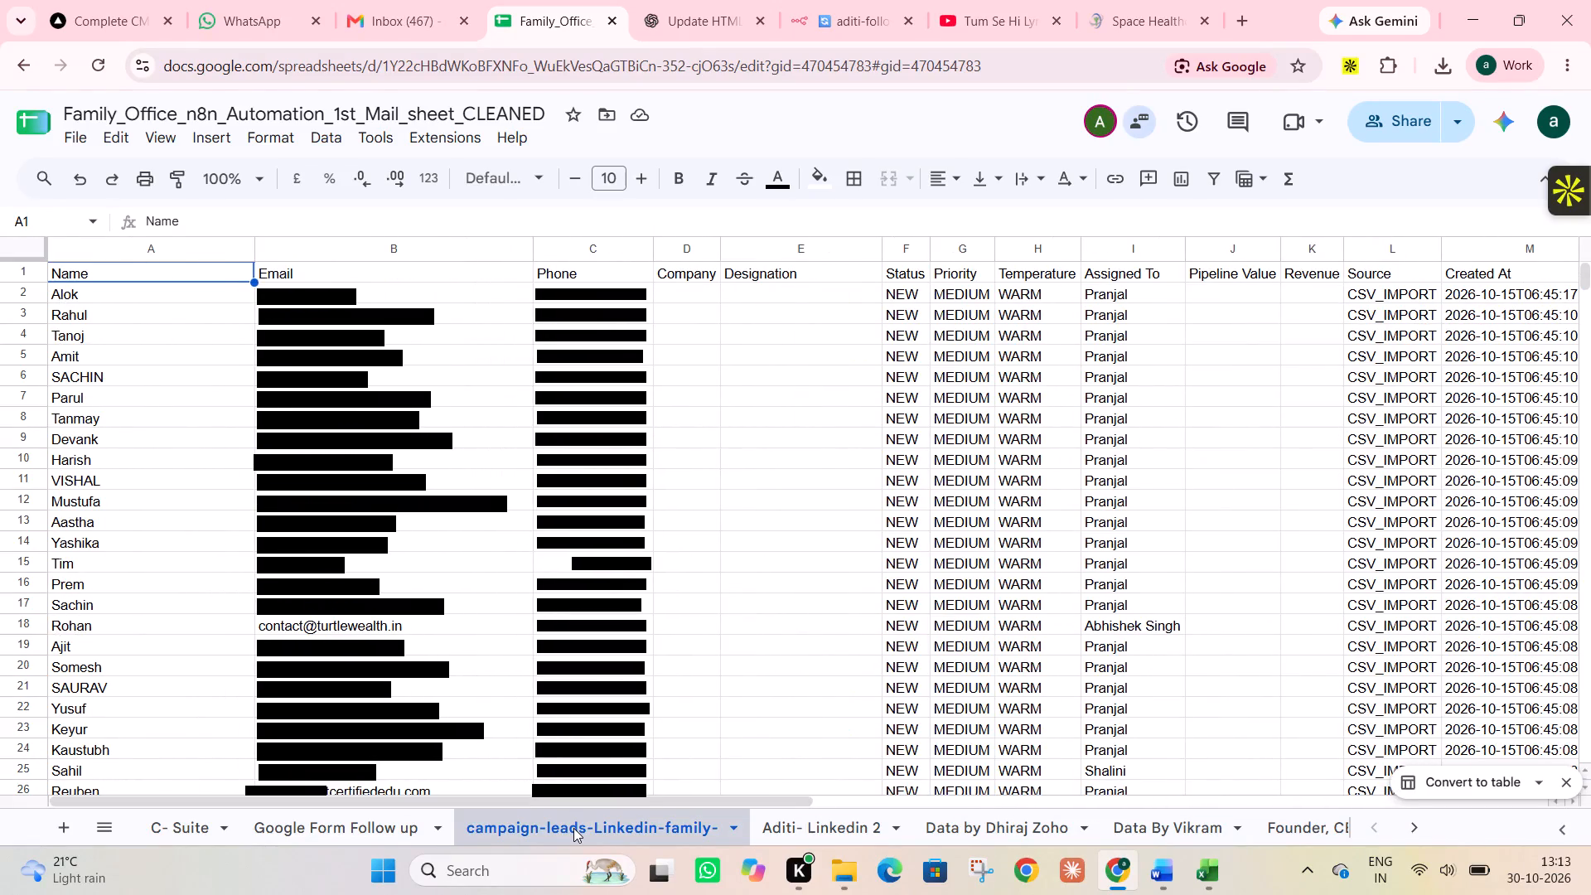
pyautogui.rightClick(573, 828)
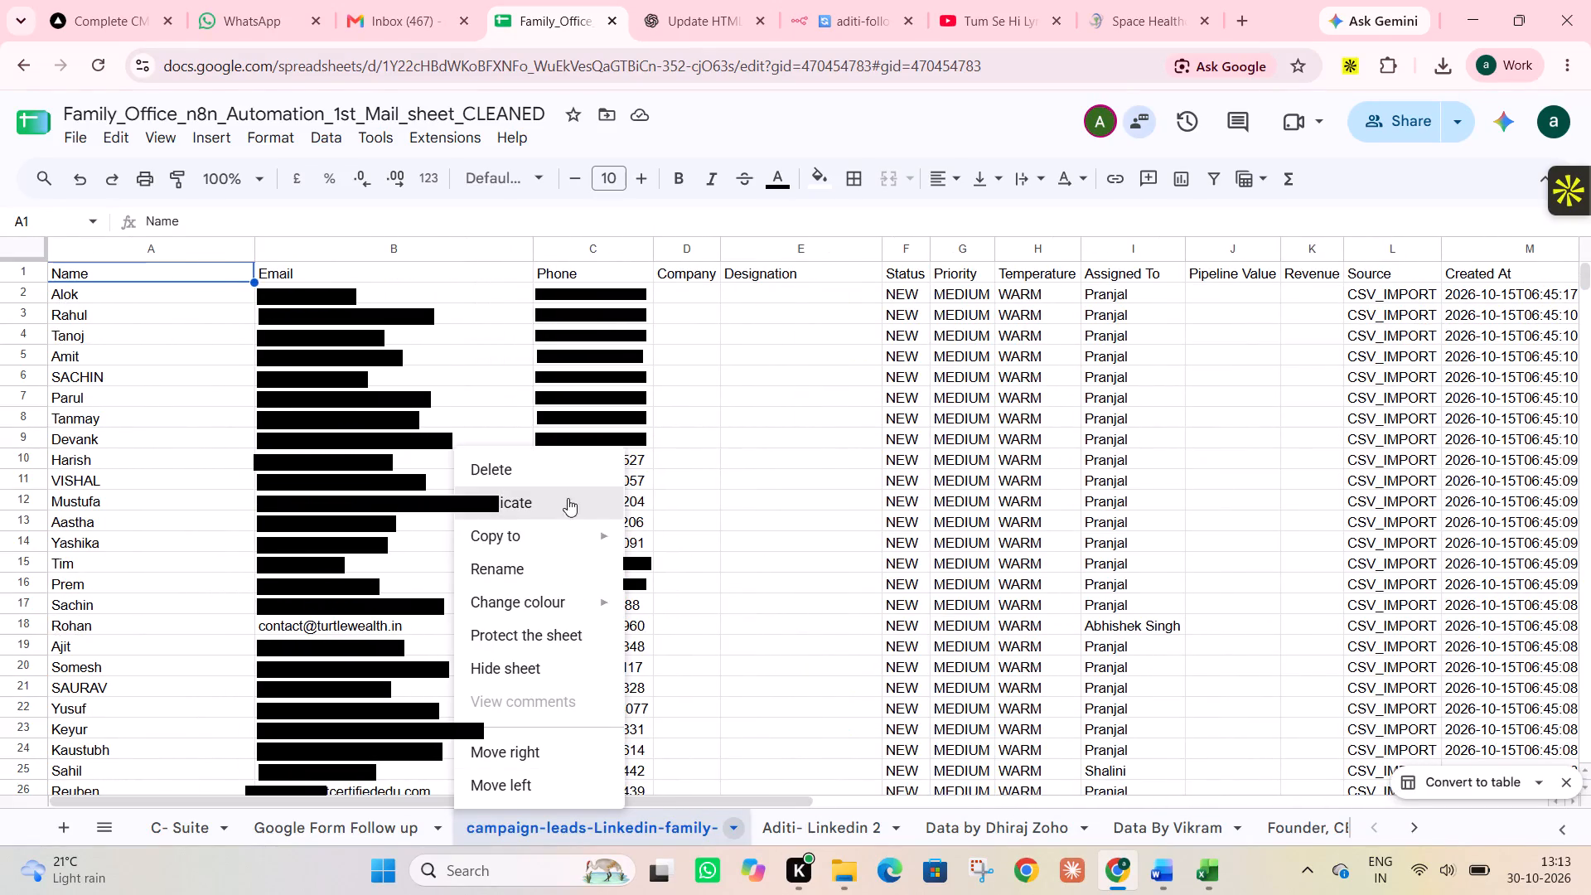
pyautogui.click(571, 466)
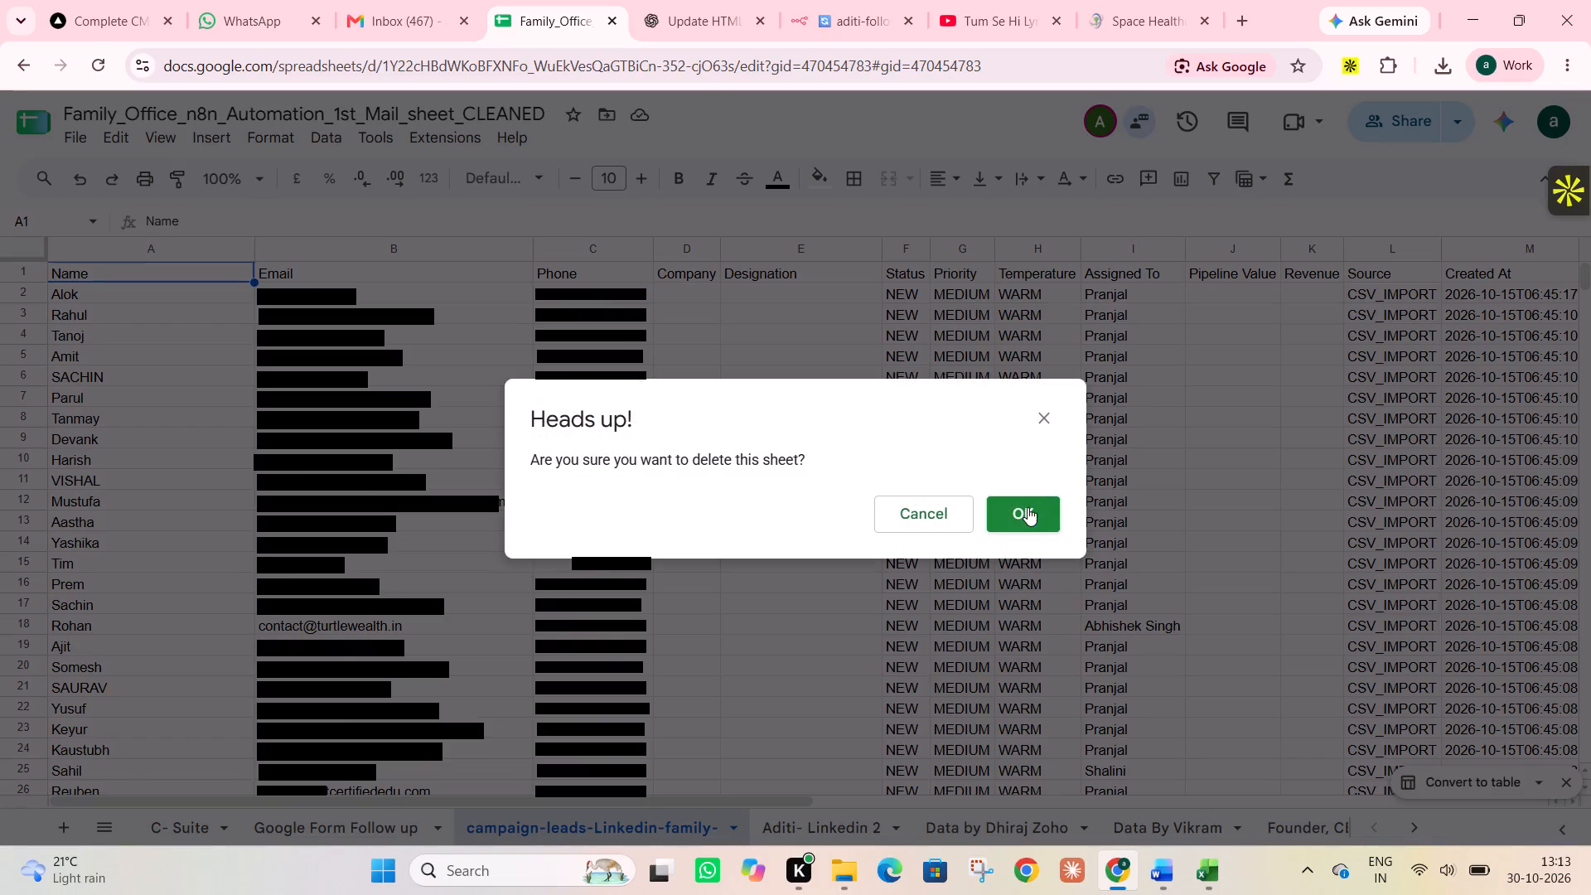
pyautogui.click(1028, 507)
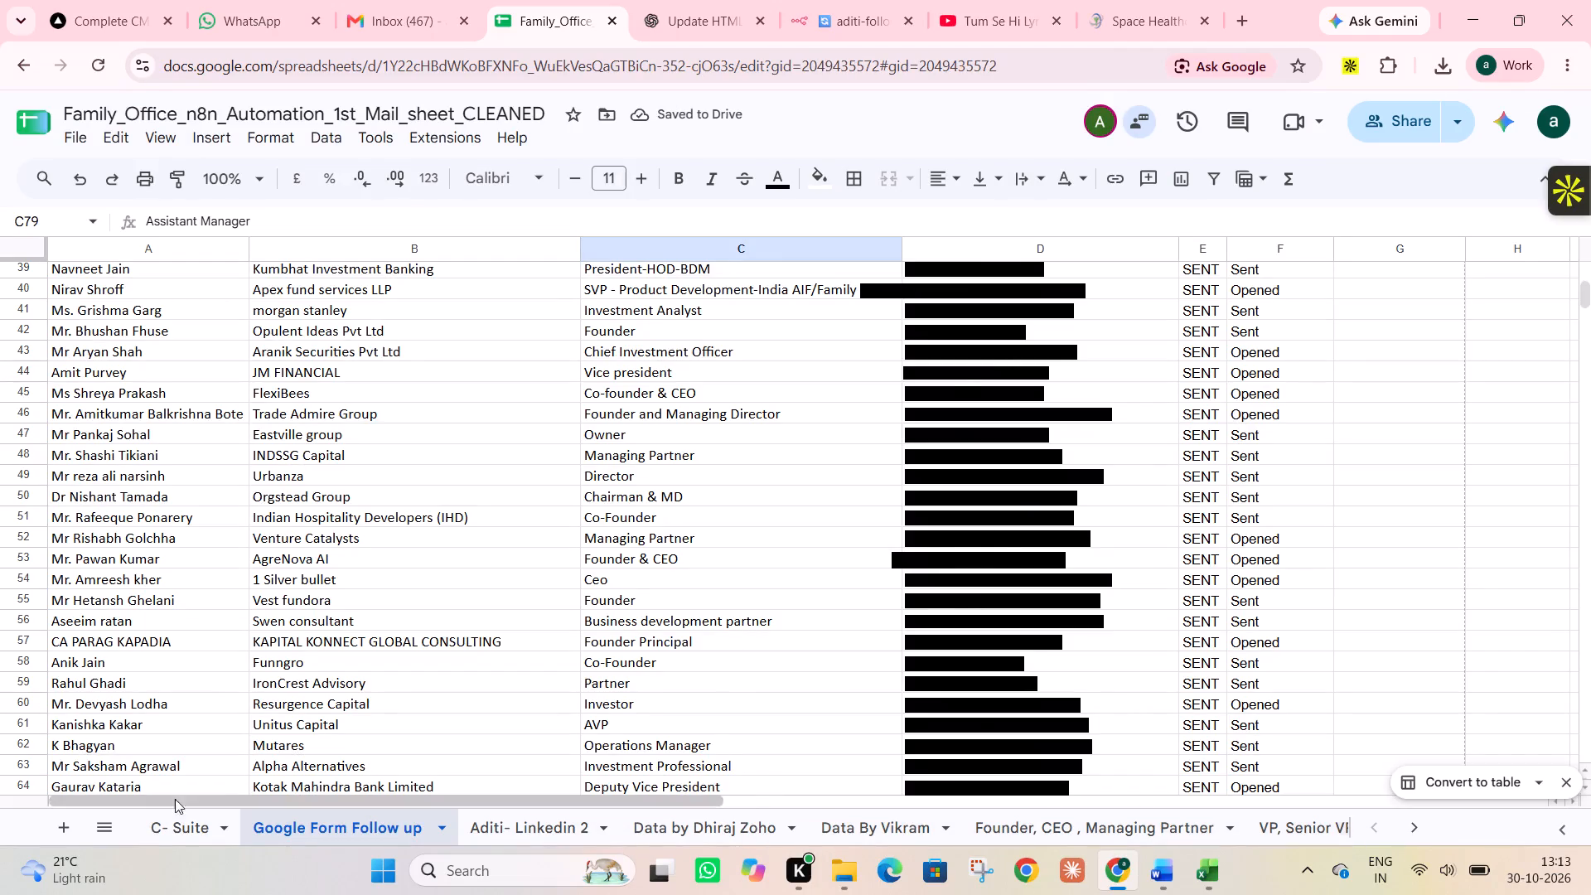
# Add a new blank sheet after the Google Form Follow up sheet.
pyautogui.click(56, 832)
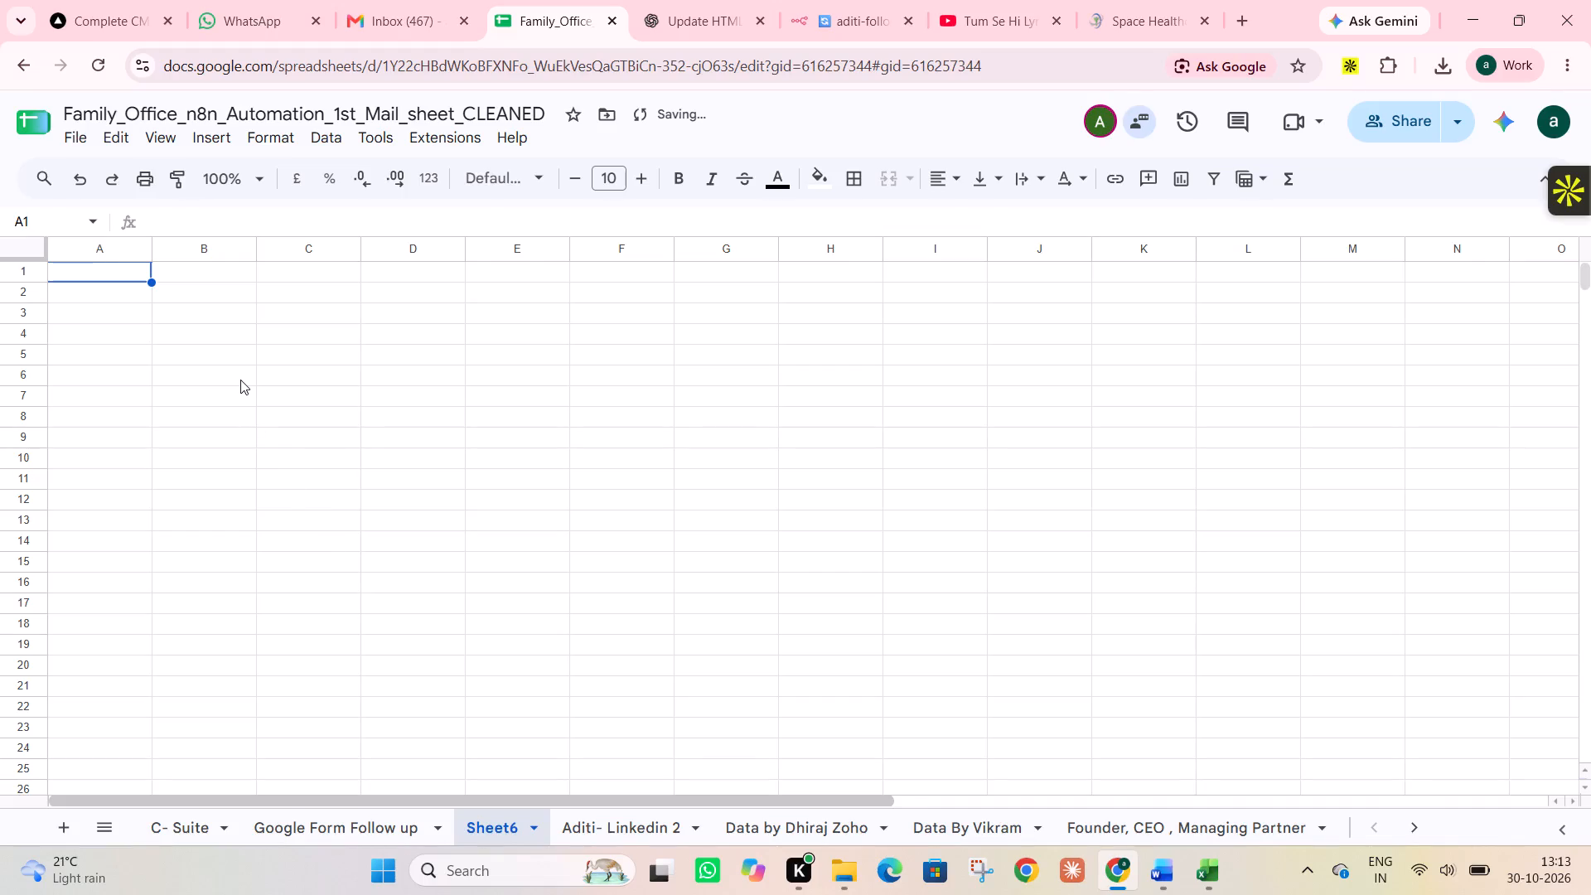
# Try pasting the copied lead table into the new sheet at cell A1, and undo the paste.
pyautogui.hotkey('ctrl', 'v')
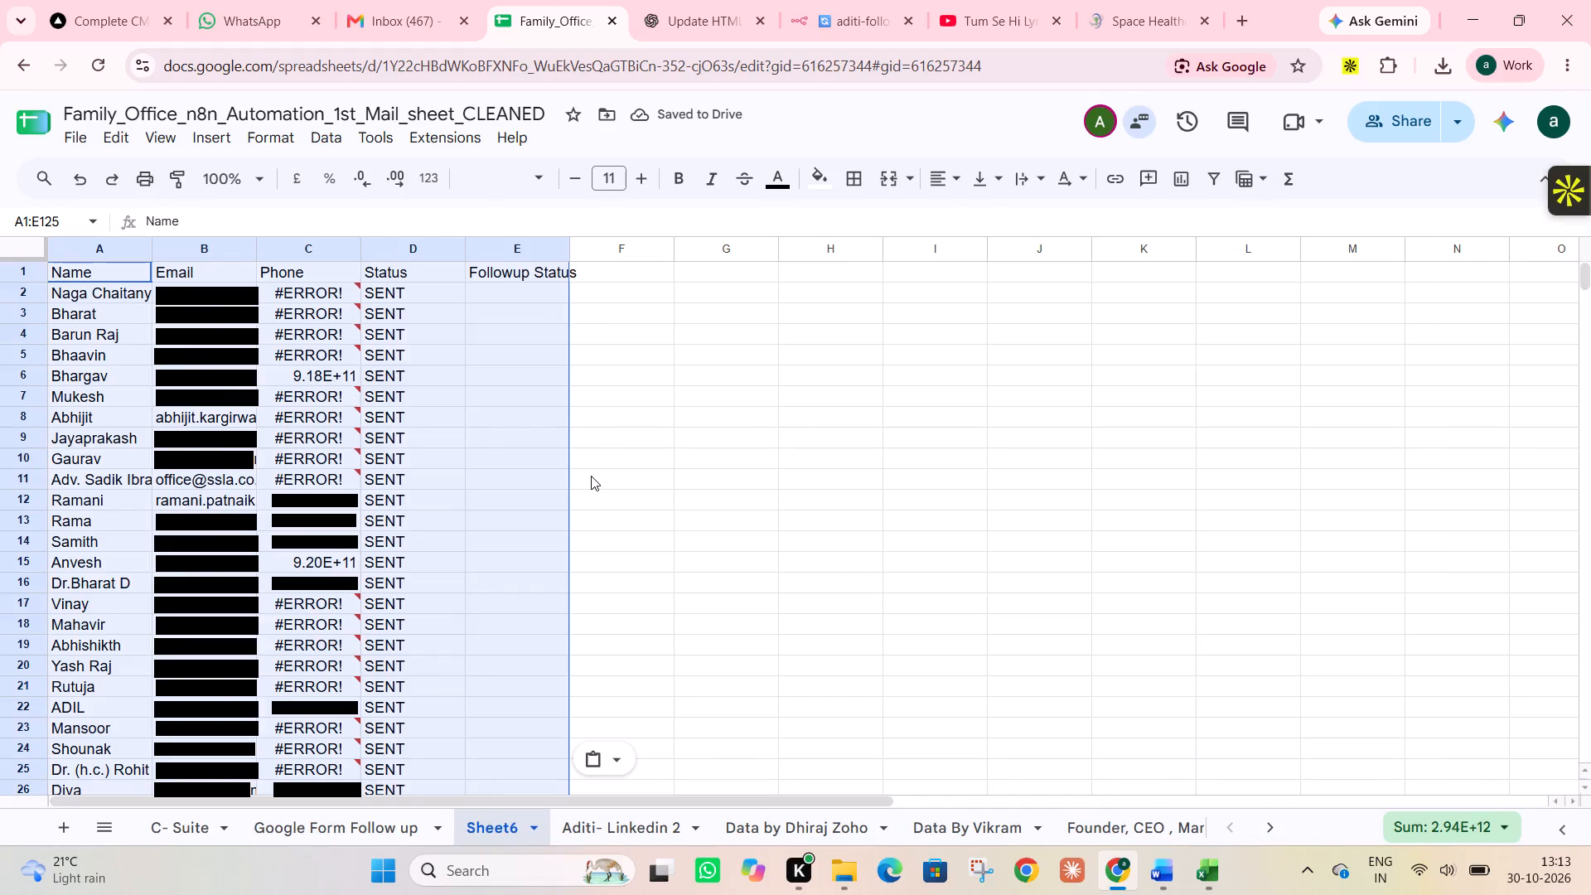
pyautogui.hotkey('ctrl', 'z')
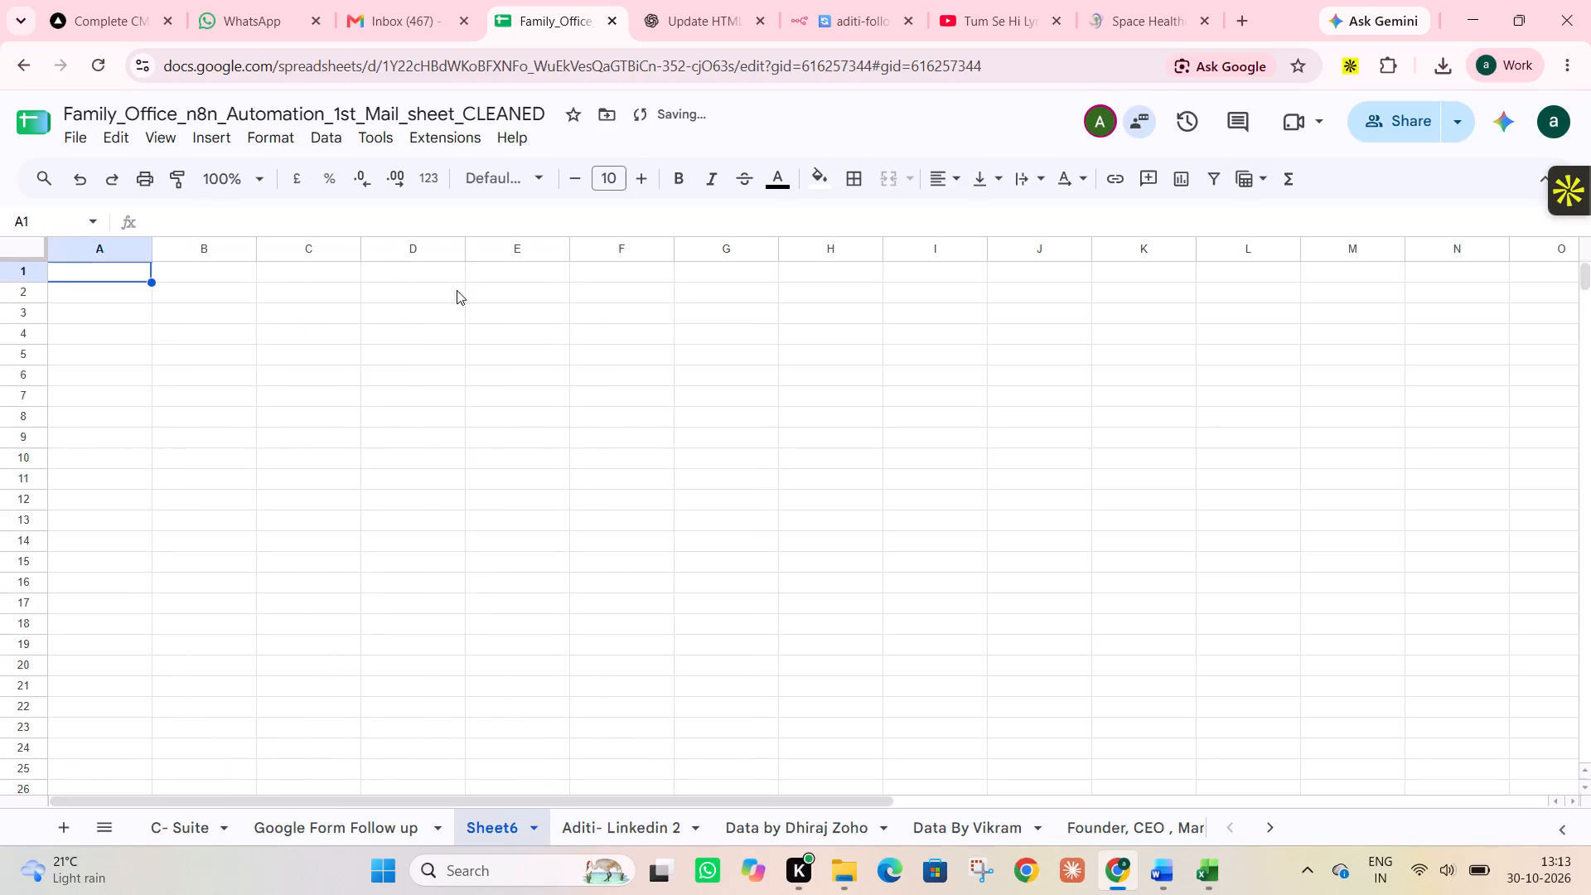
# Import campaign-leads-Linkedin-family-office-leads.csv from Downloads, appending it to the current blank sheet with automatic separator detection.
pyautogui.click(80, 145)
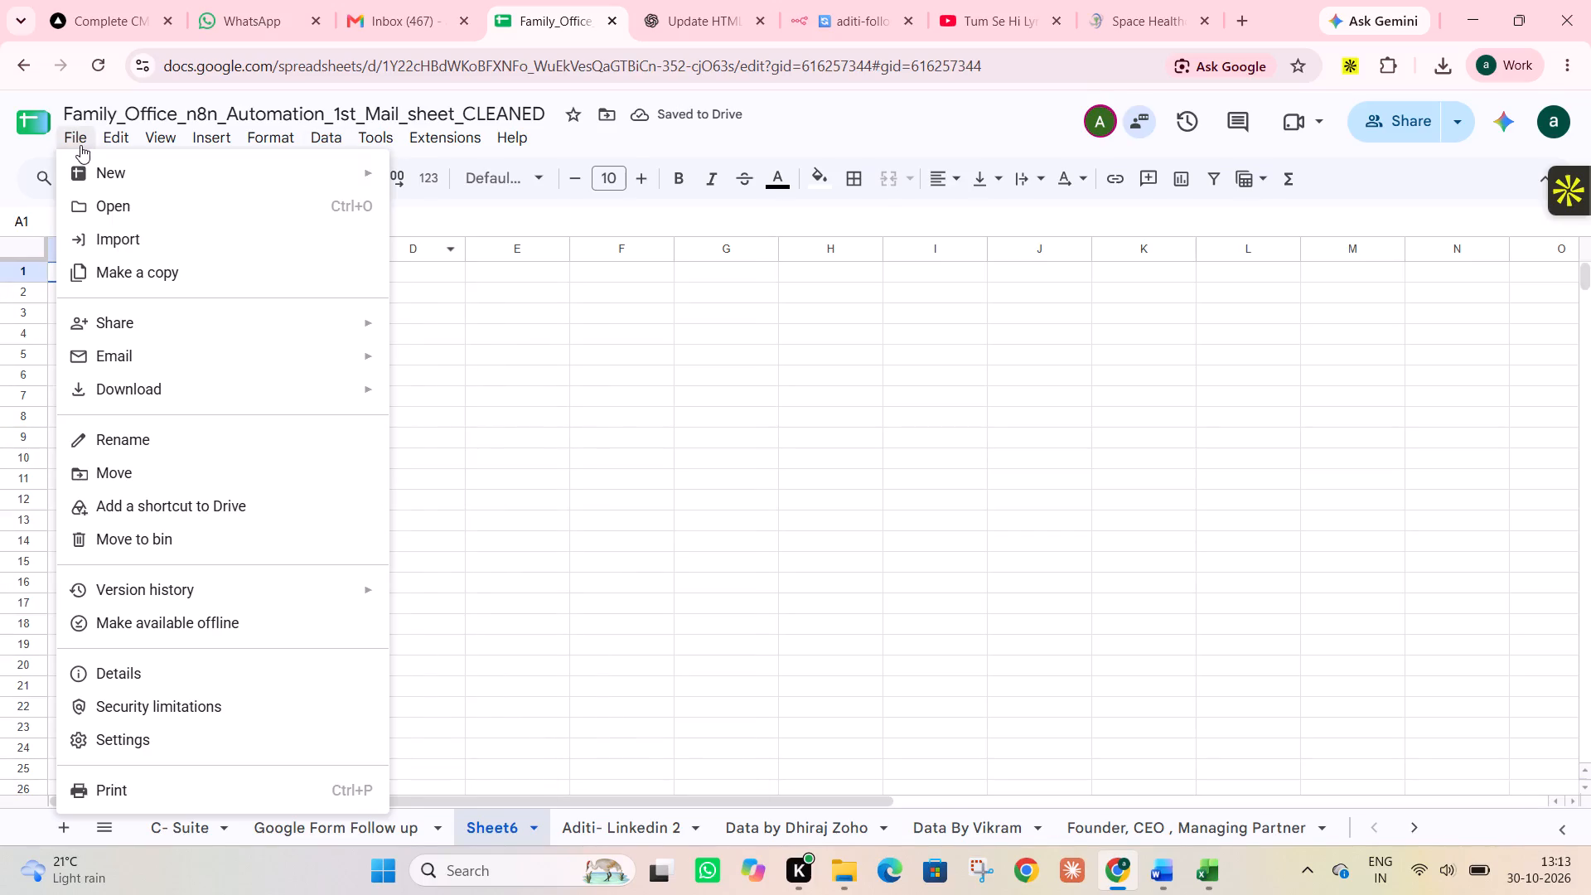
pyautogui.click(130, 247)
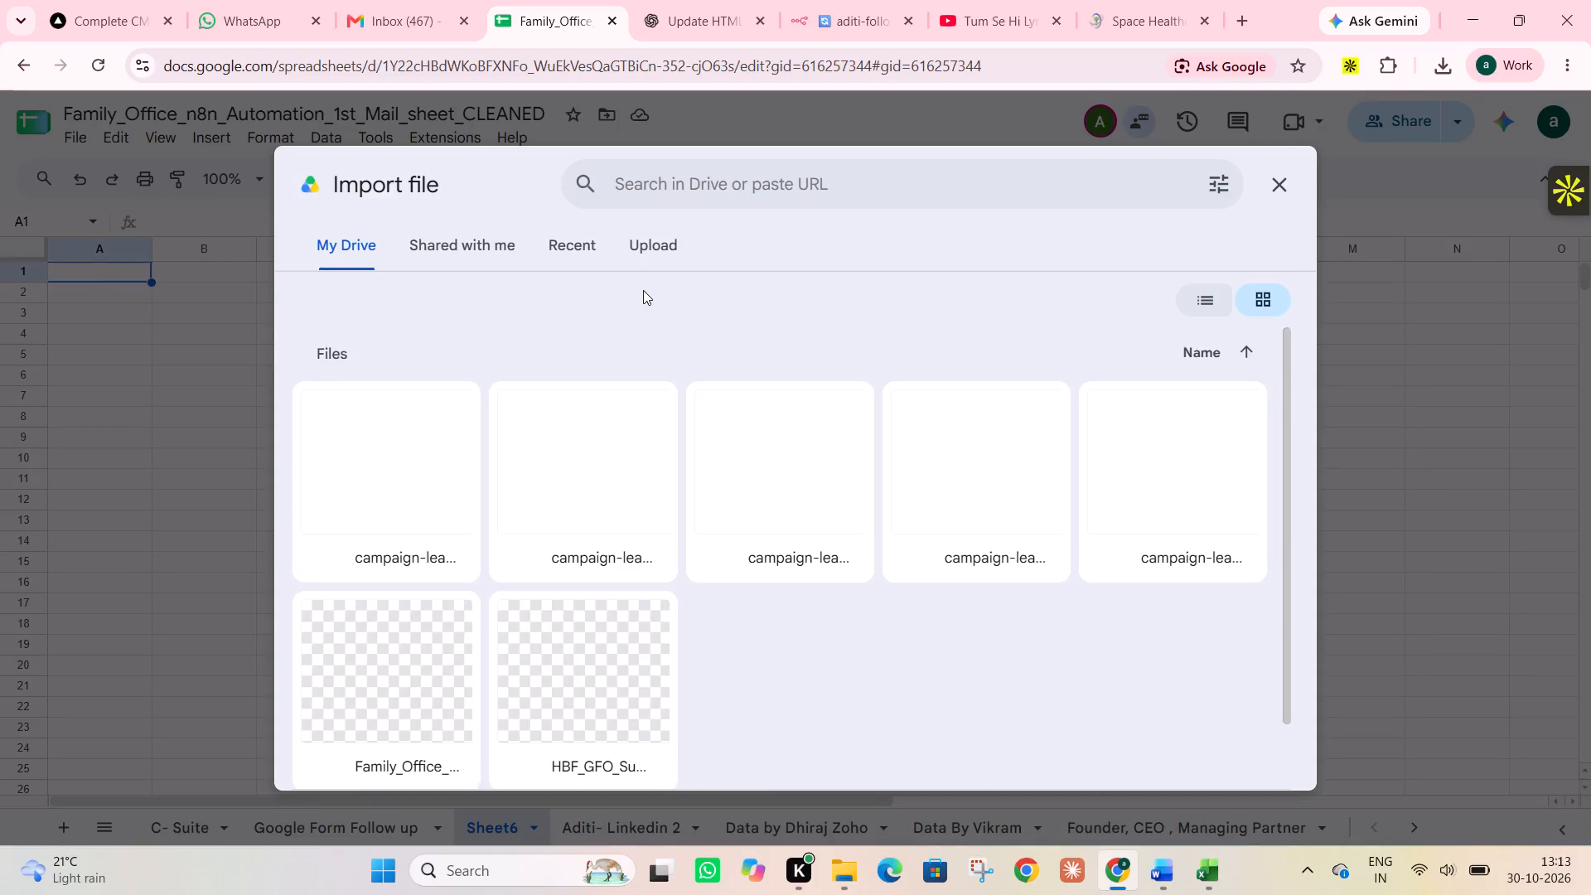
pyautogui.click(658, 261)
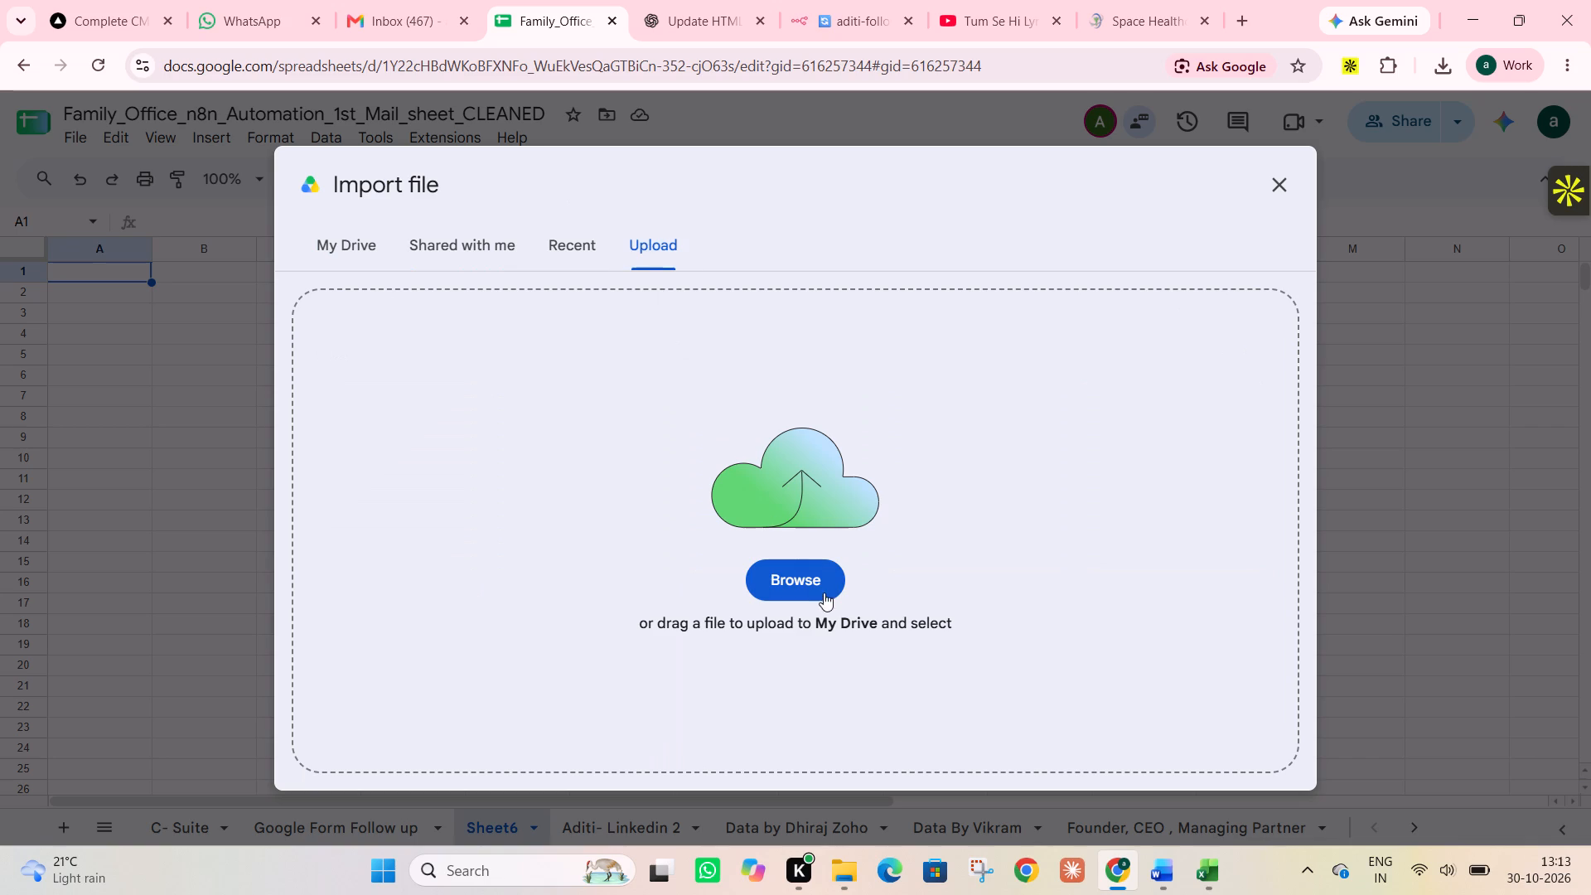
pyautogui.click(811, 590)
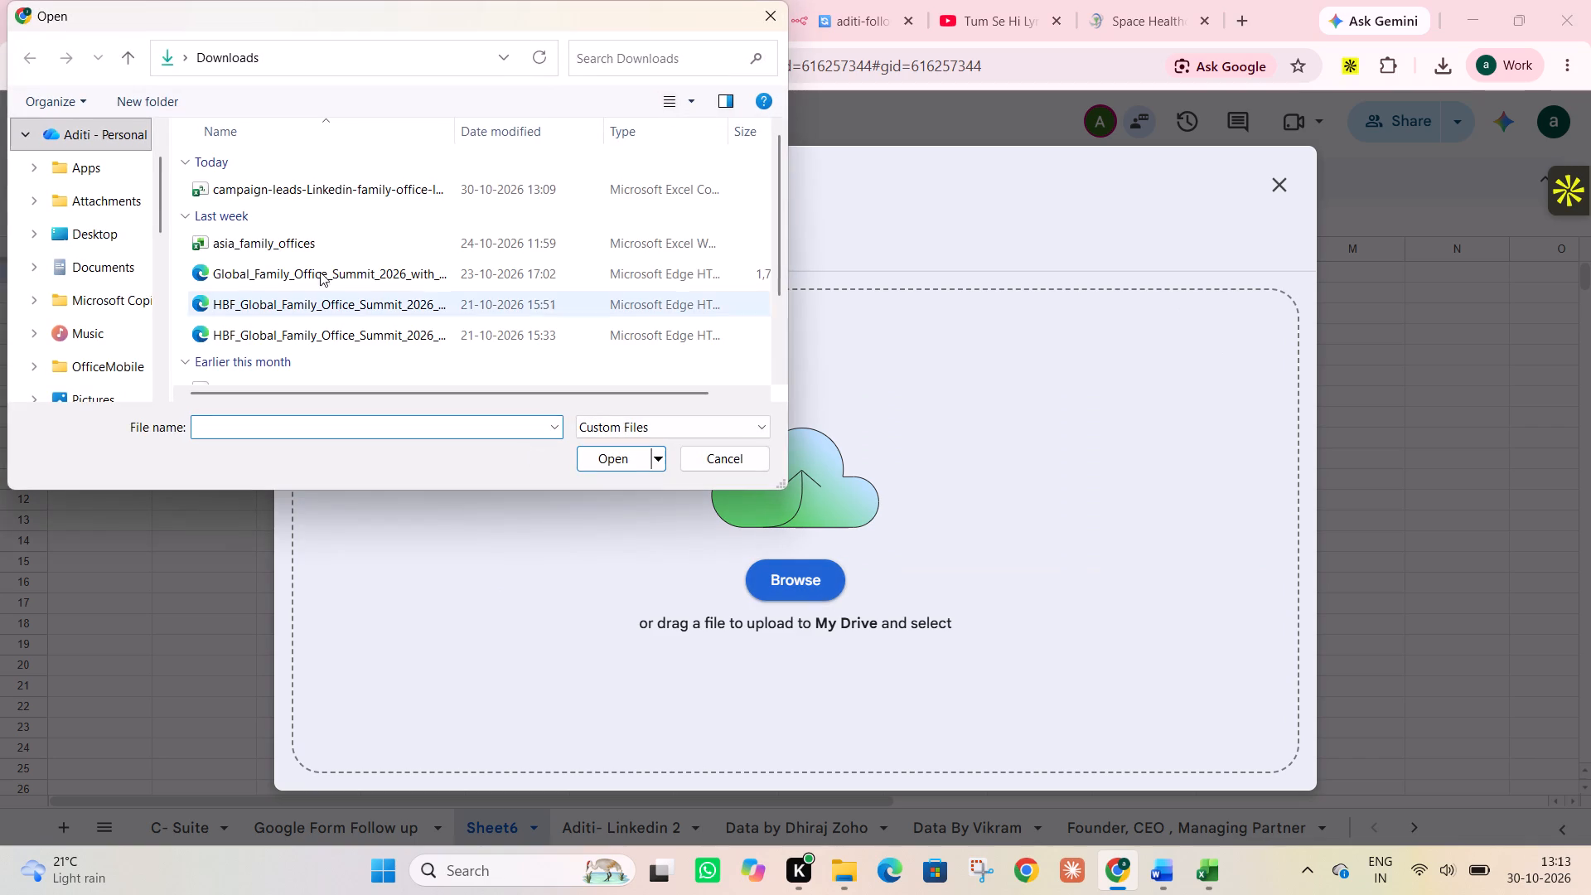
pyautogui.click(352, 192)
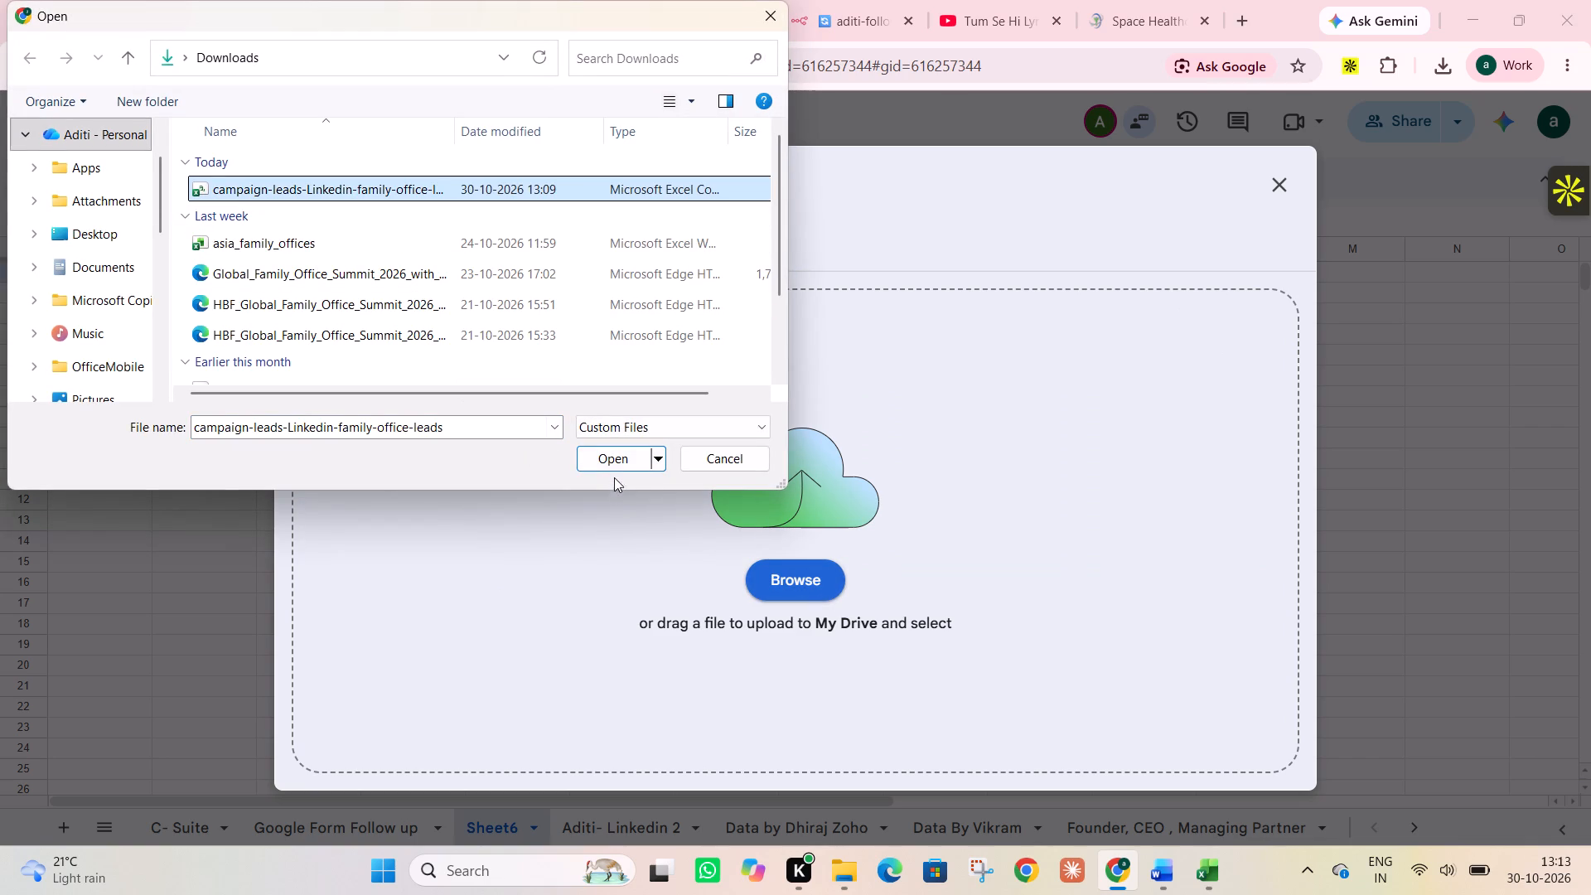
pyautogui.click(613, 466)
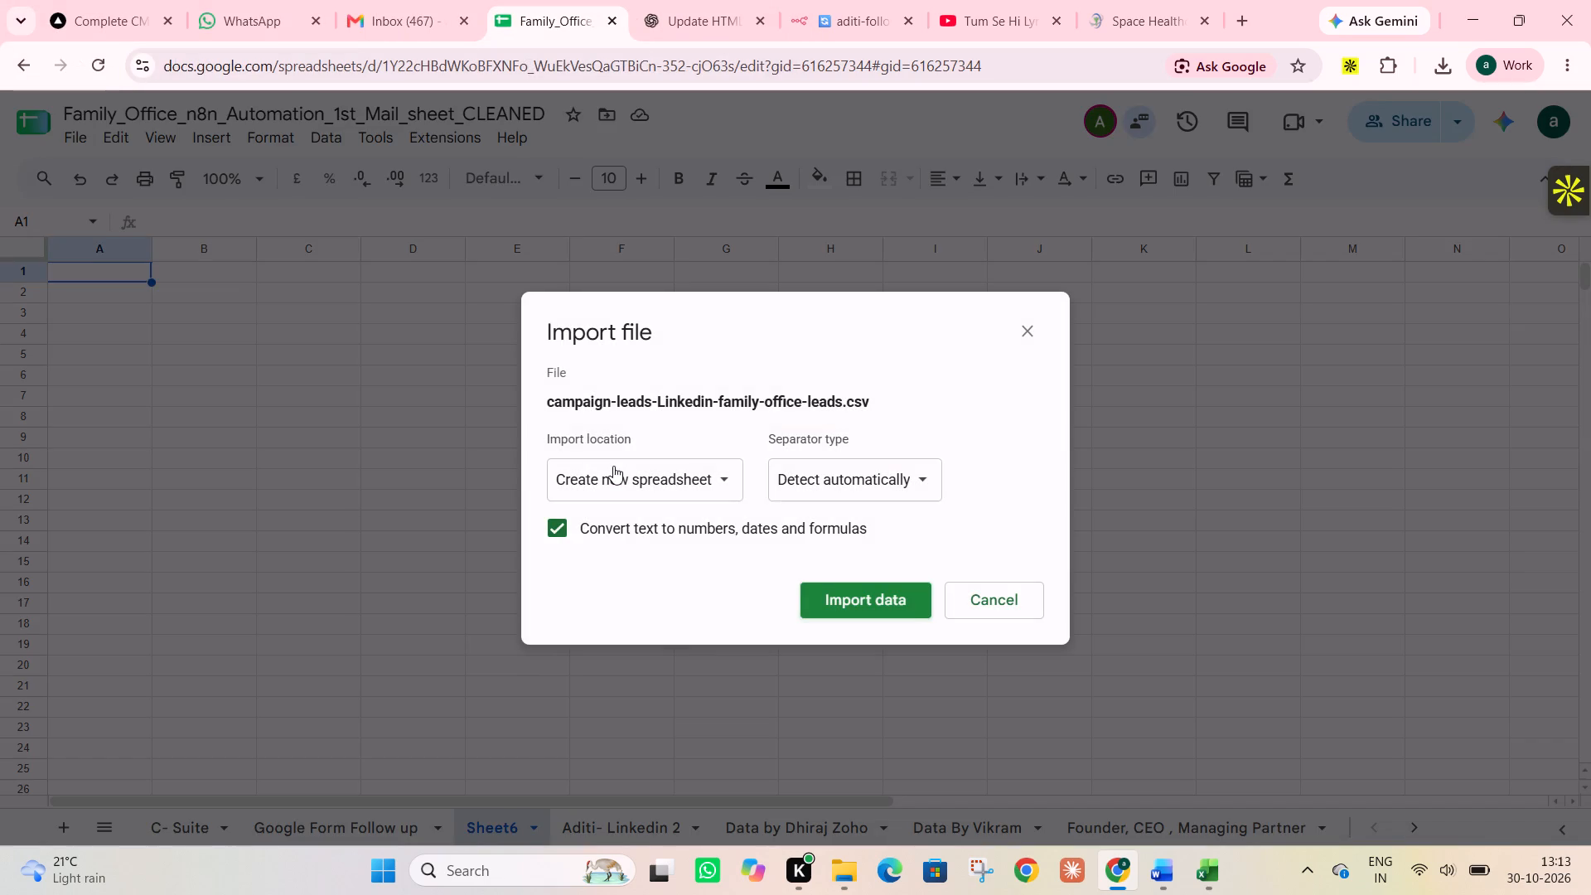
pyautogui.click(733, 483)
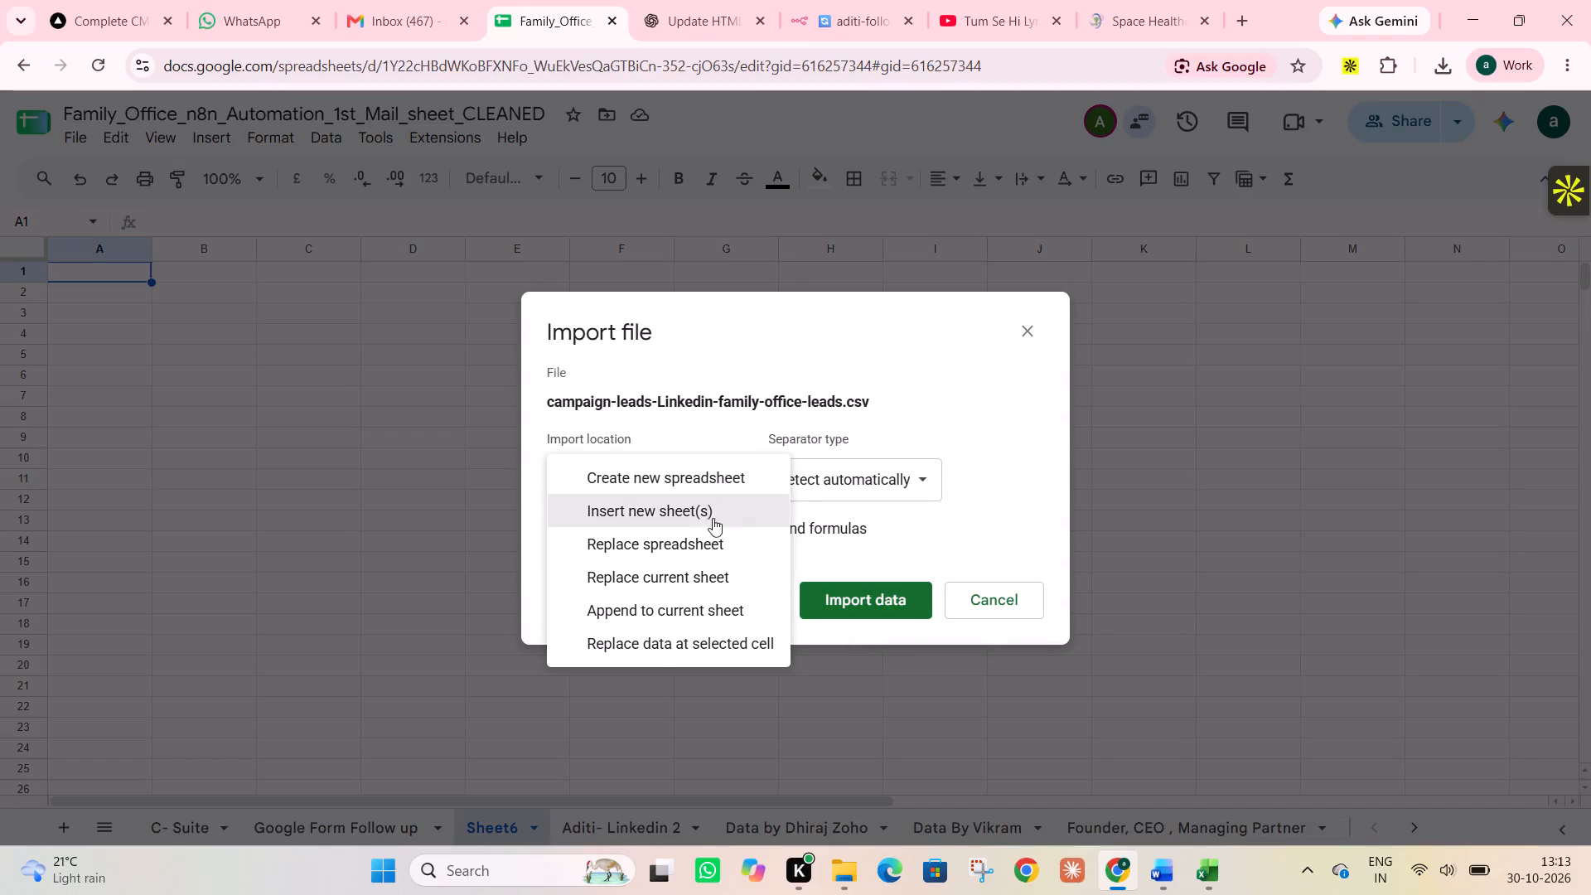
pyautogui.click(695, 605)
pyautogui.click(846, 609)
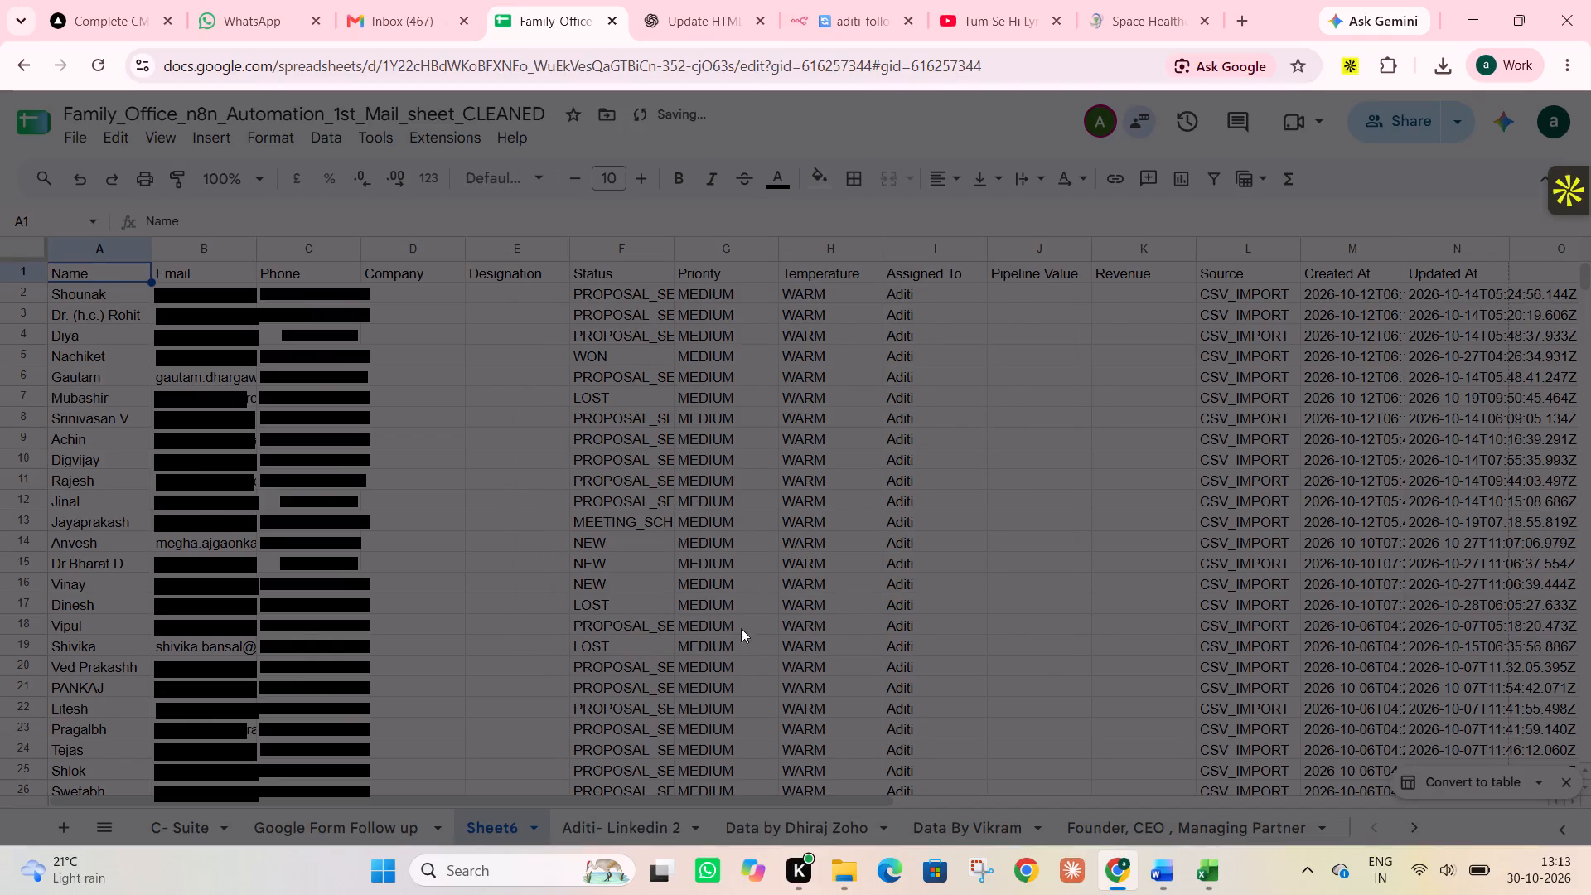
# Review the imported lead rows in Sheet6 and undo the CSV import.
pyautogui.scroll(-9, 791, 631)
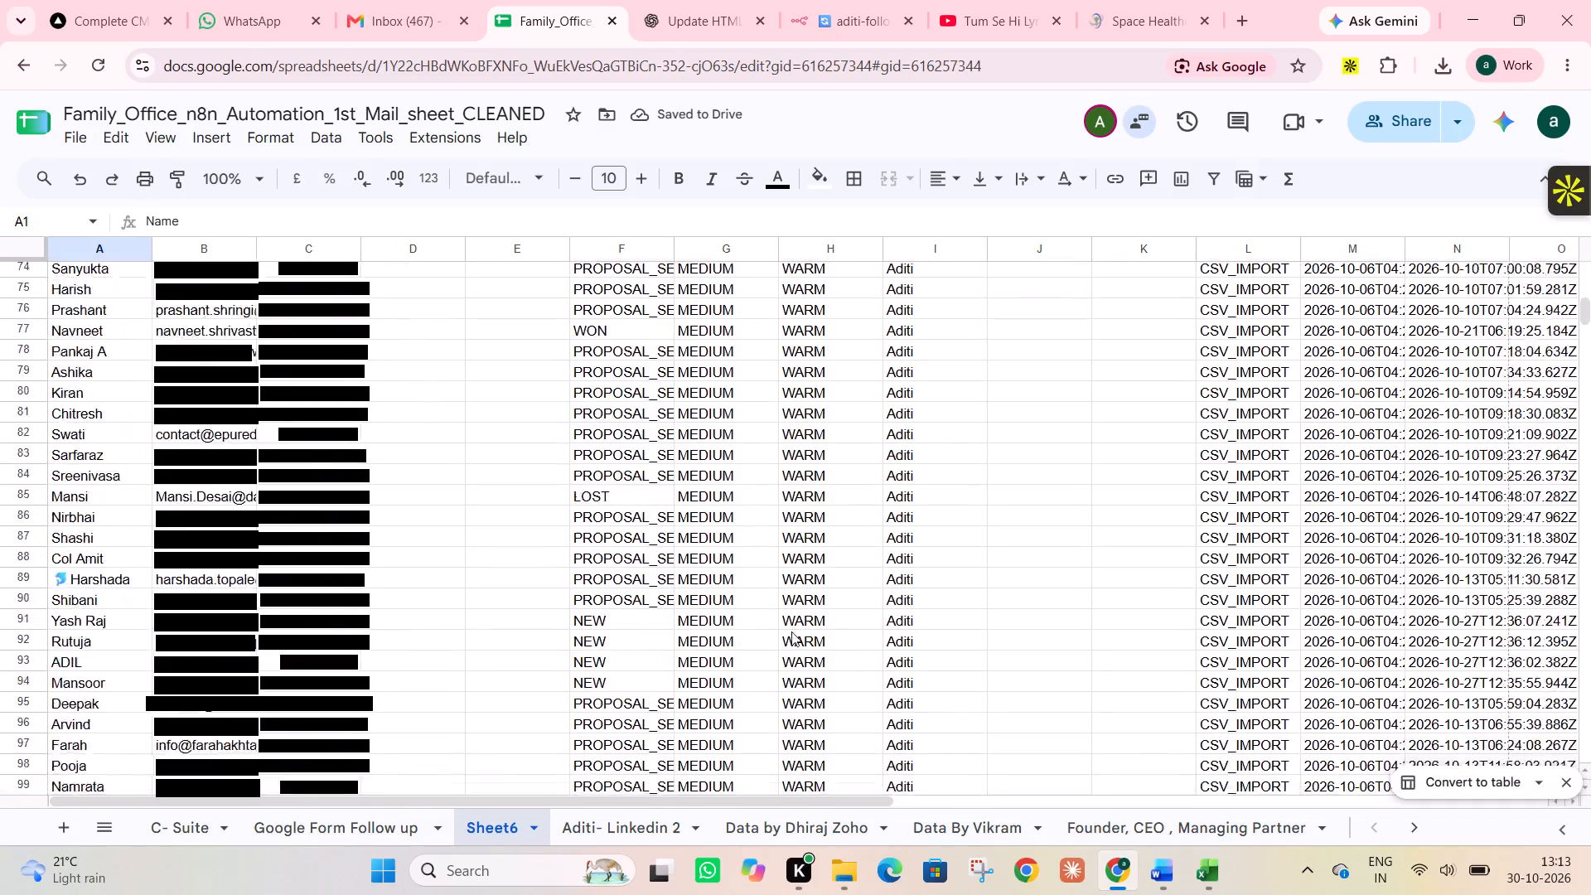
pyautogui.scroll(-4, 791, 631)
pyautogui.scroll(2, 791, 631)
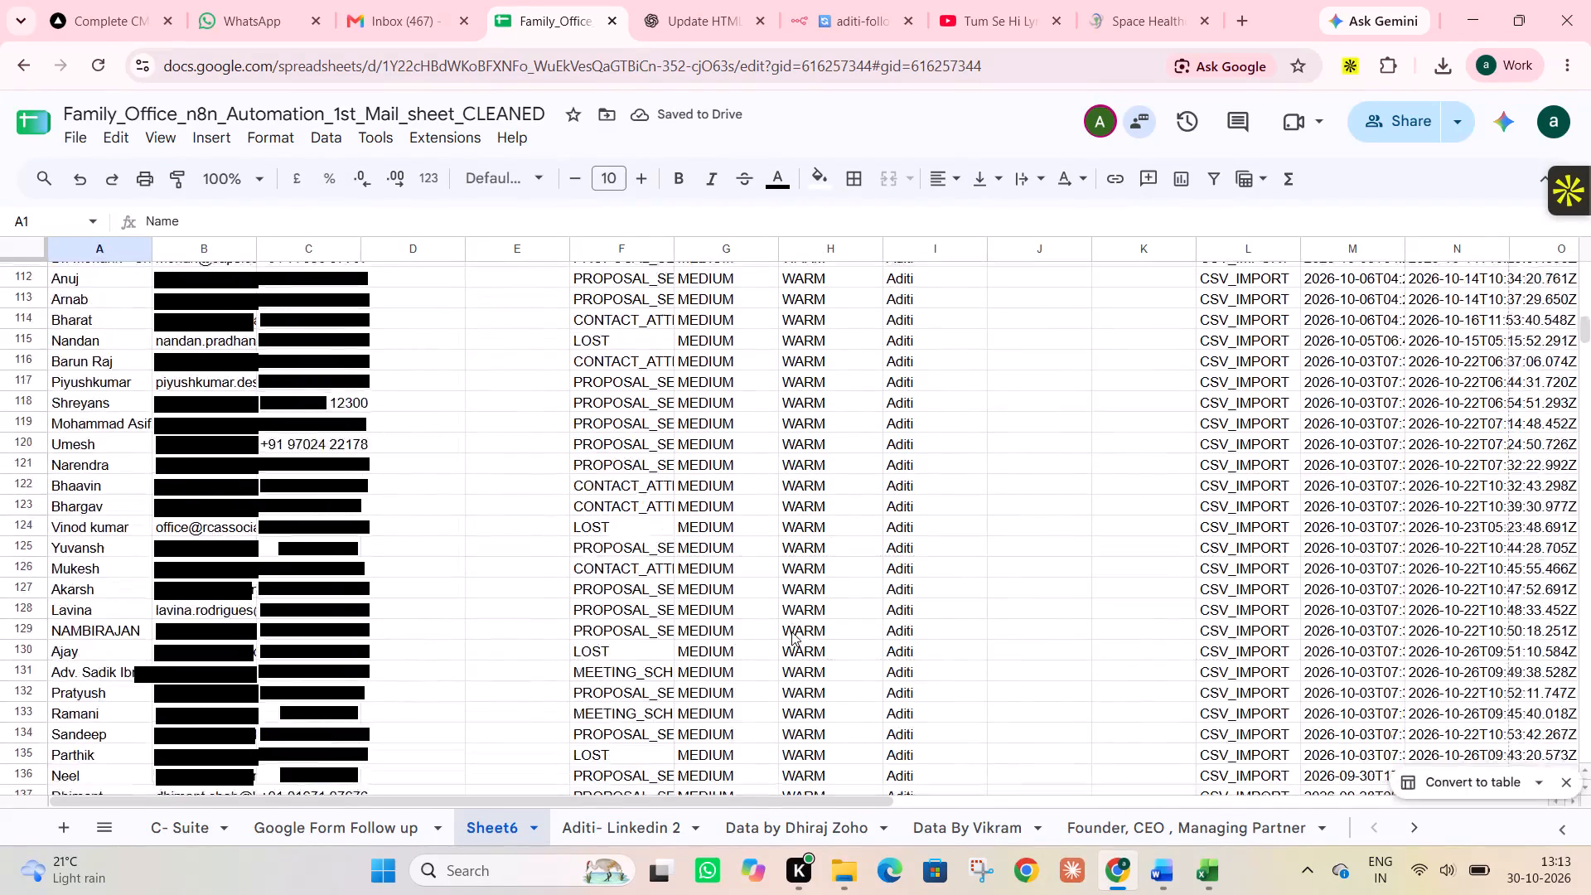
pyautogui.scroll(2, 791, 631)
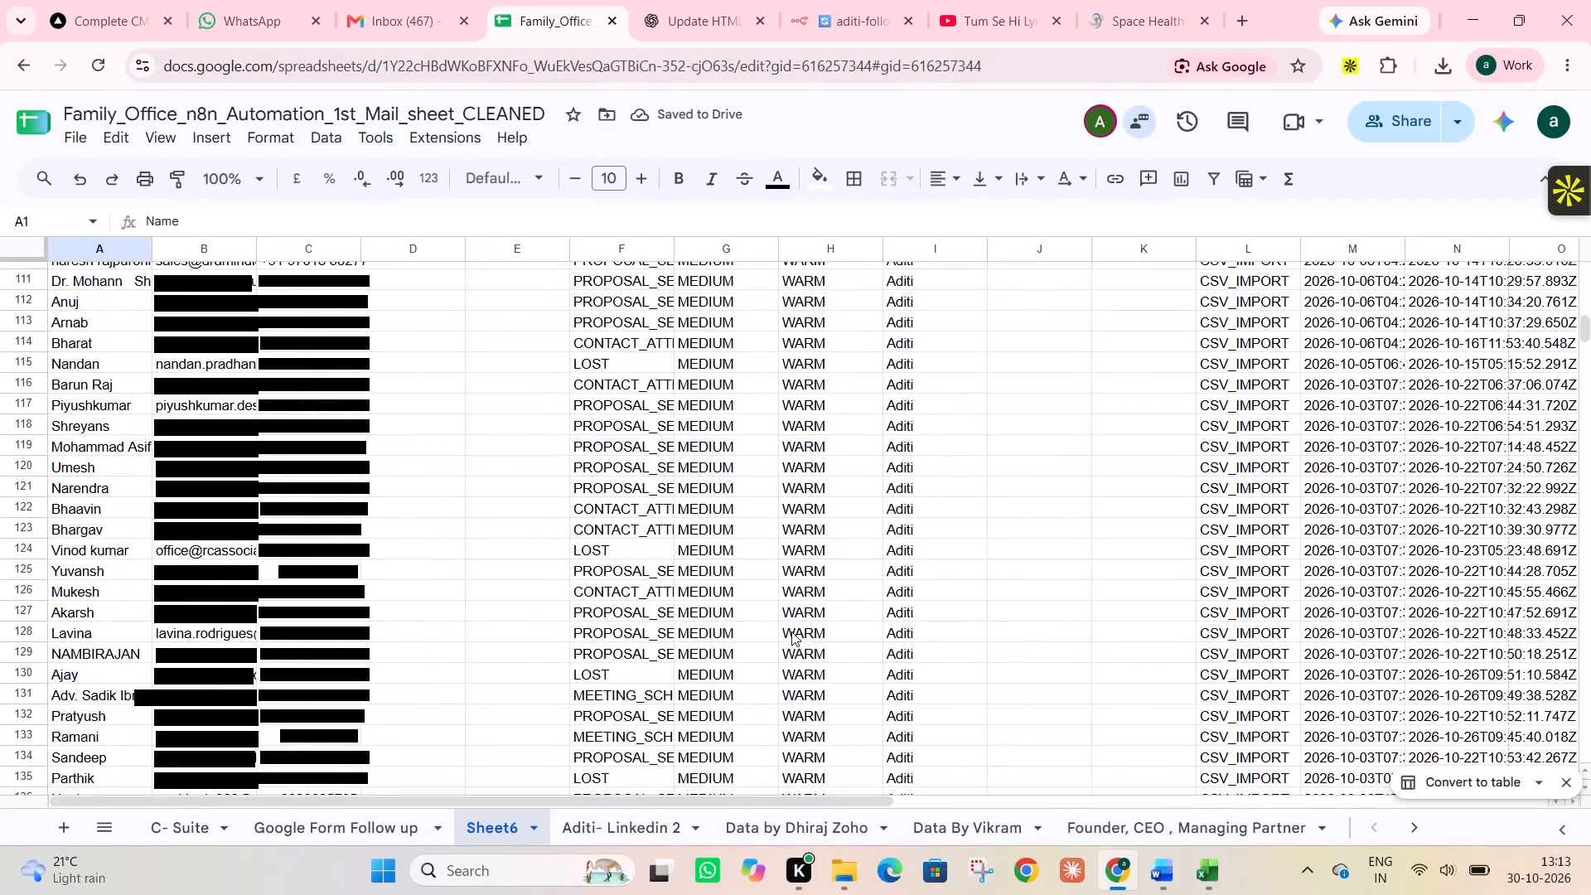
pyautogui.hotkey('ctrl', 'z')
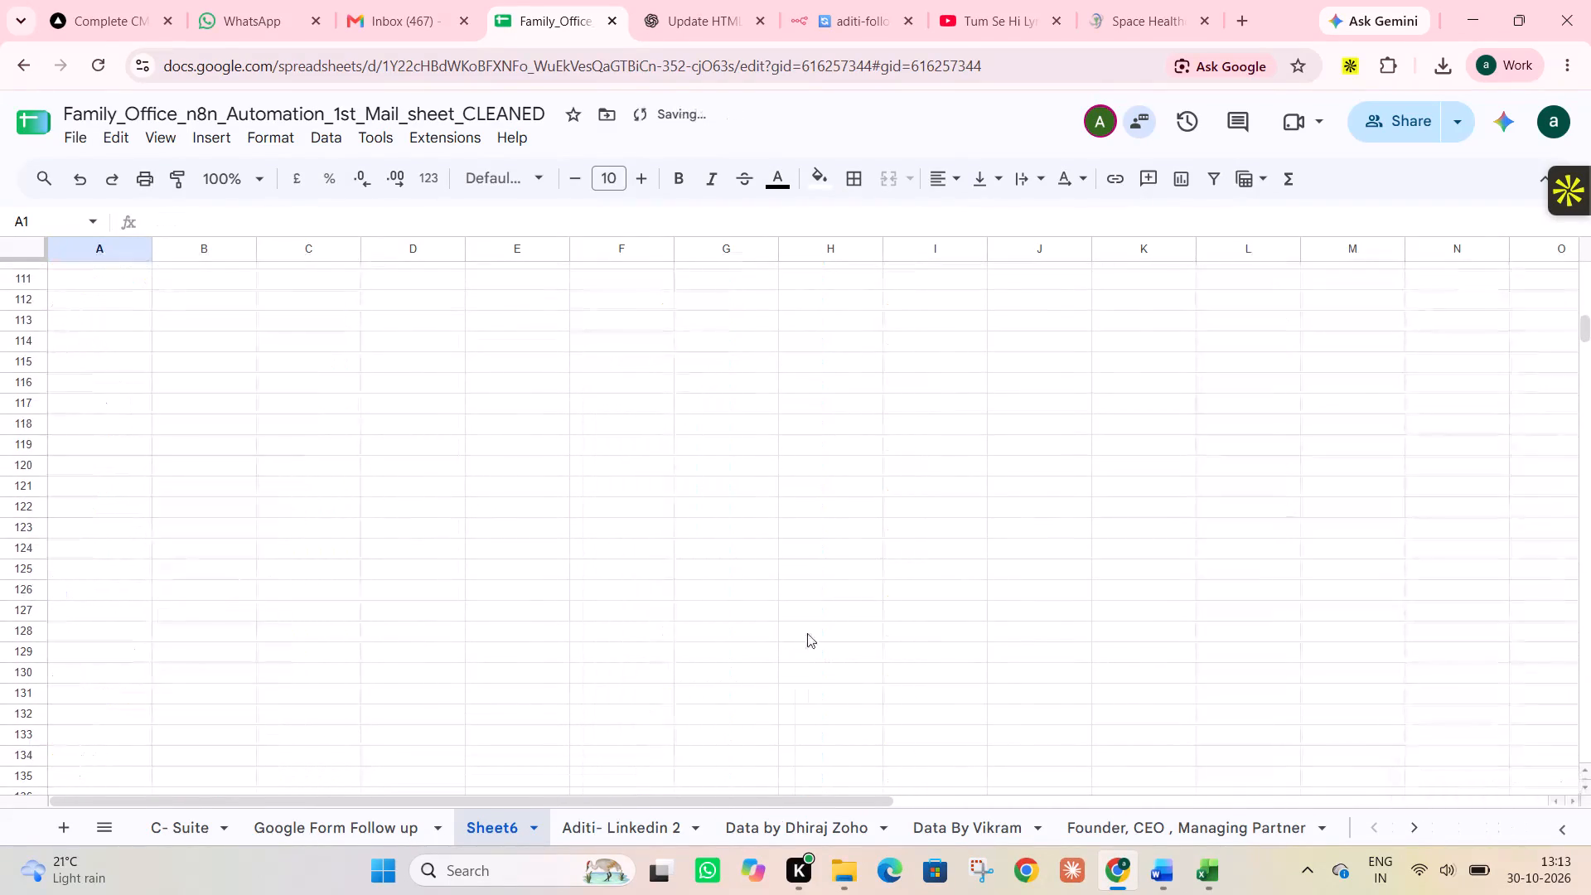
# Switch to Excel and save the trimmed campaign-leads-Linkedin-family-office-leads file.
pyautogui.click(1210, 883)
pyautogui.click(1037, 665)
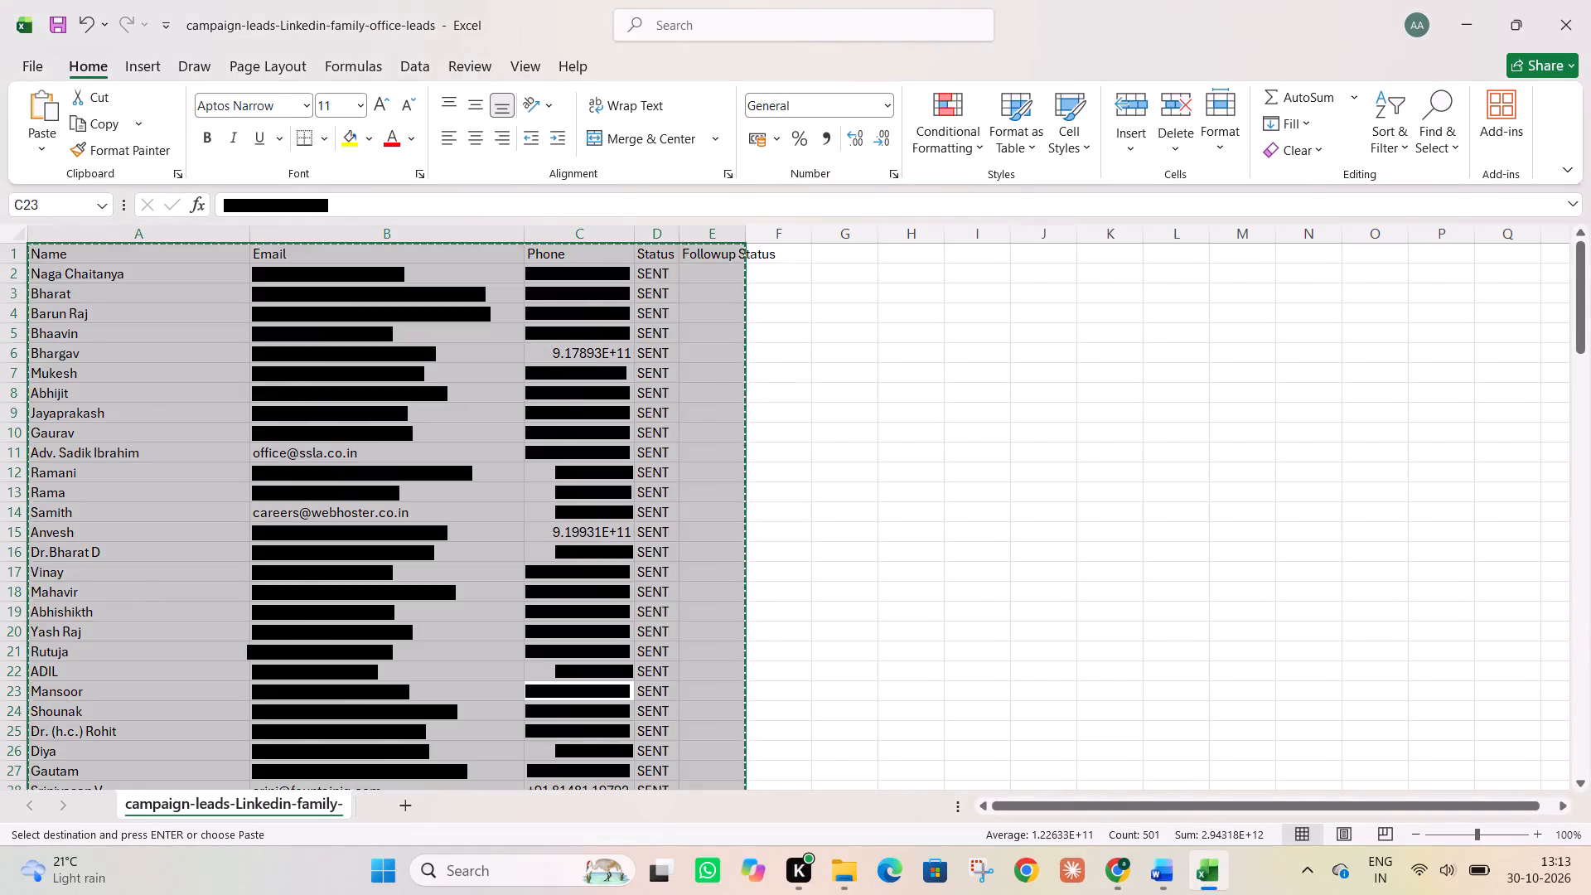
pyautogui.hotkey('ctrl', 's')
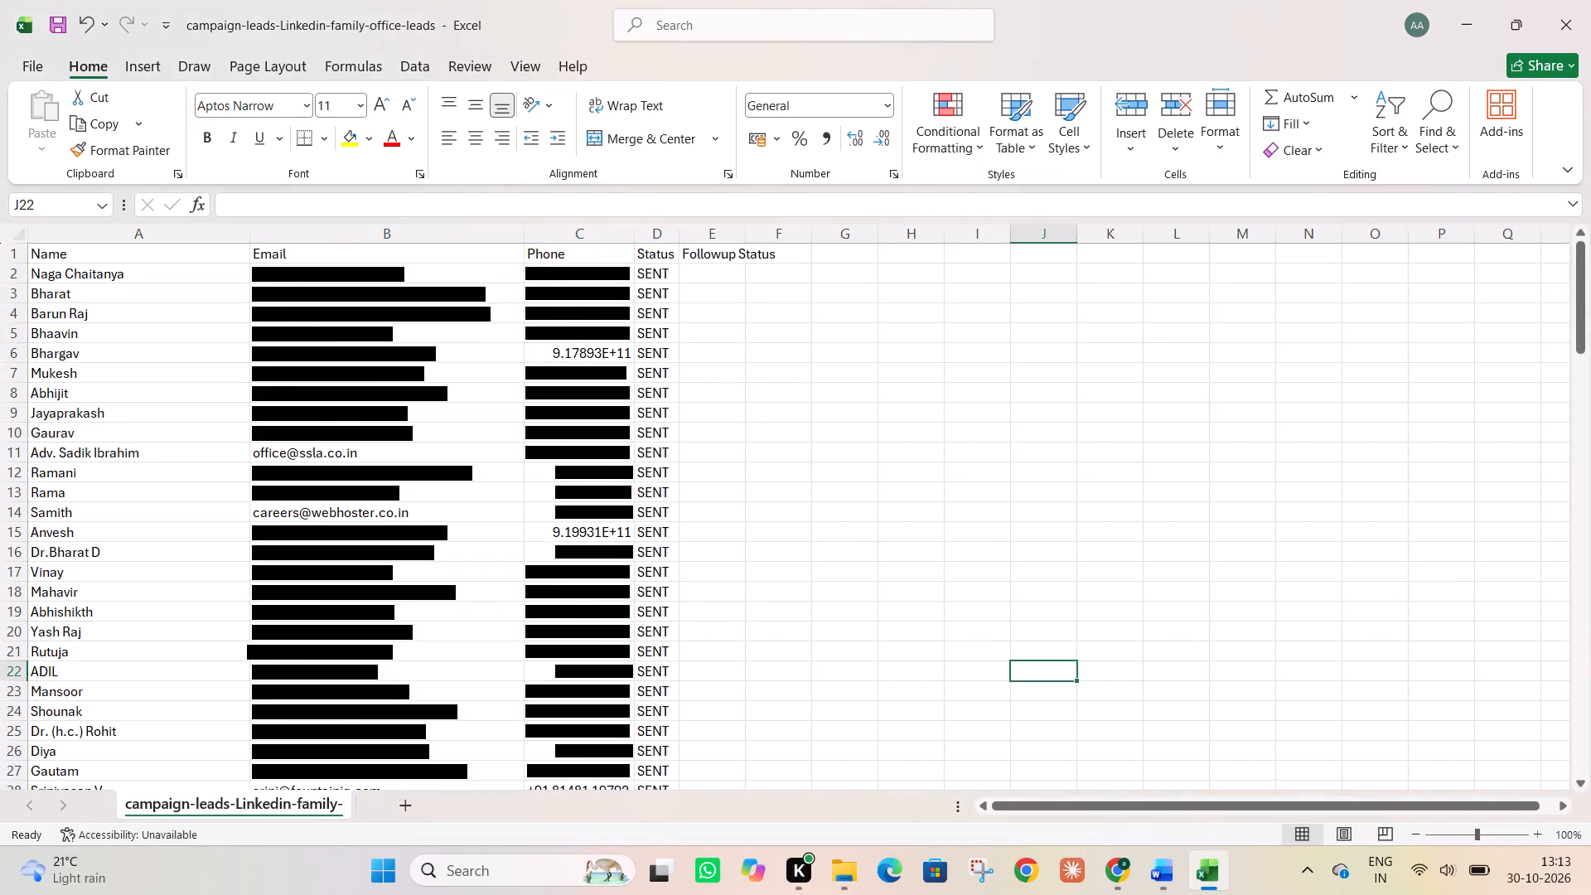
pyautogui.hotkey('ctrl', 's')
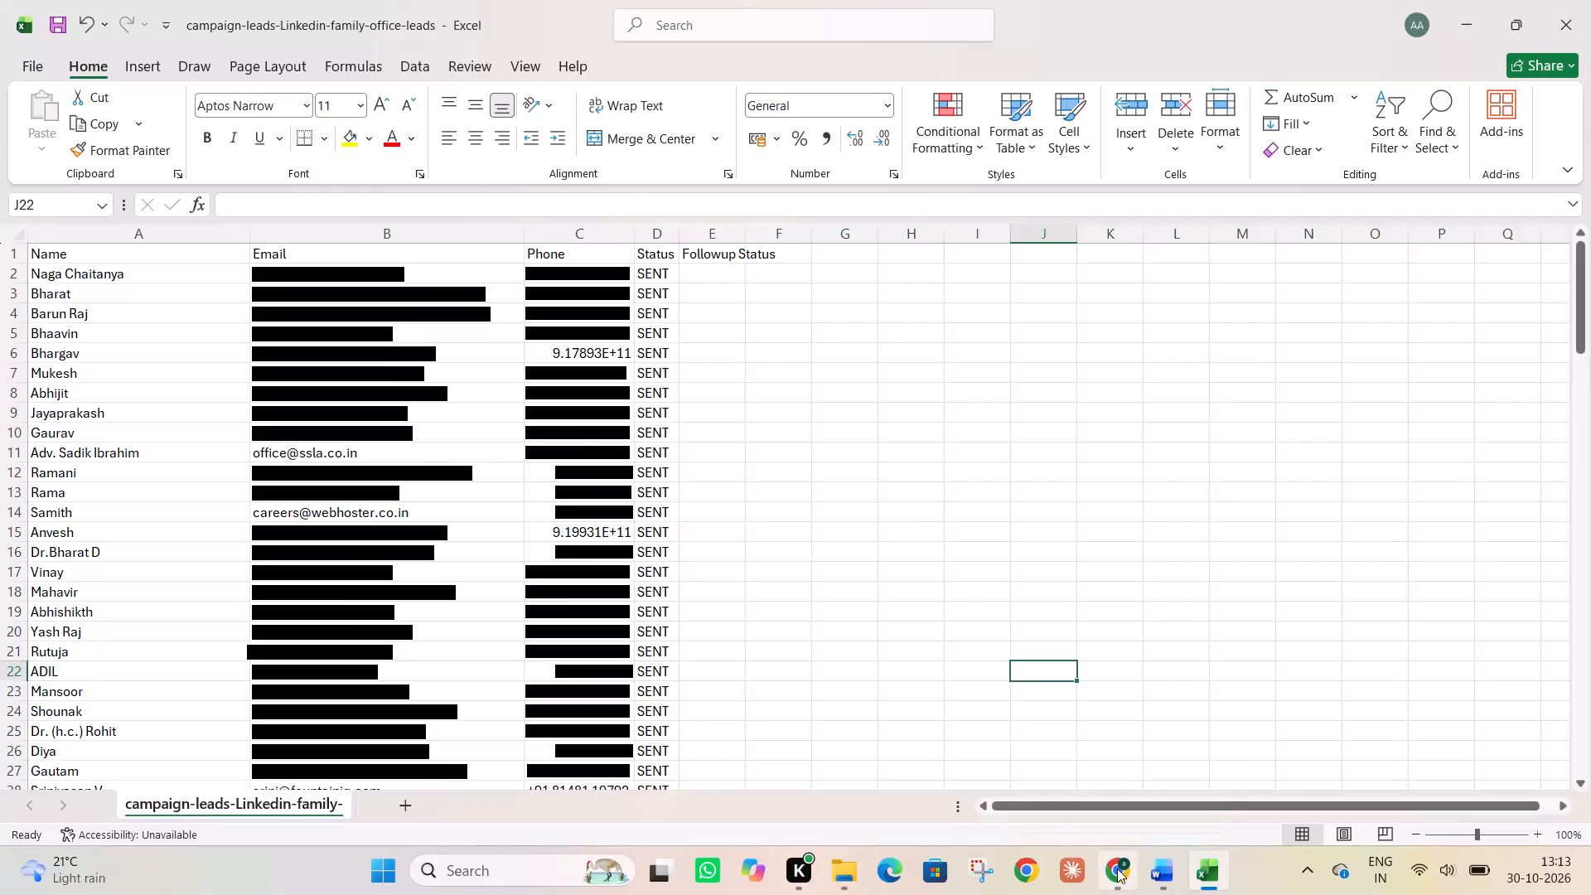
# Back in the Google spreadsheet, import campaign-leads-Linkedin-family-office-leads.csv from Downloads again, appending it to the current sheet with automatic separator detection.
pyautogui.click(1117, 868)
pyautogui.click(553, 603)
pyautogui.scroll(2, 553, 603)
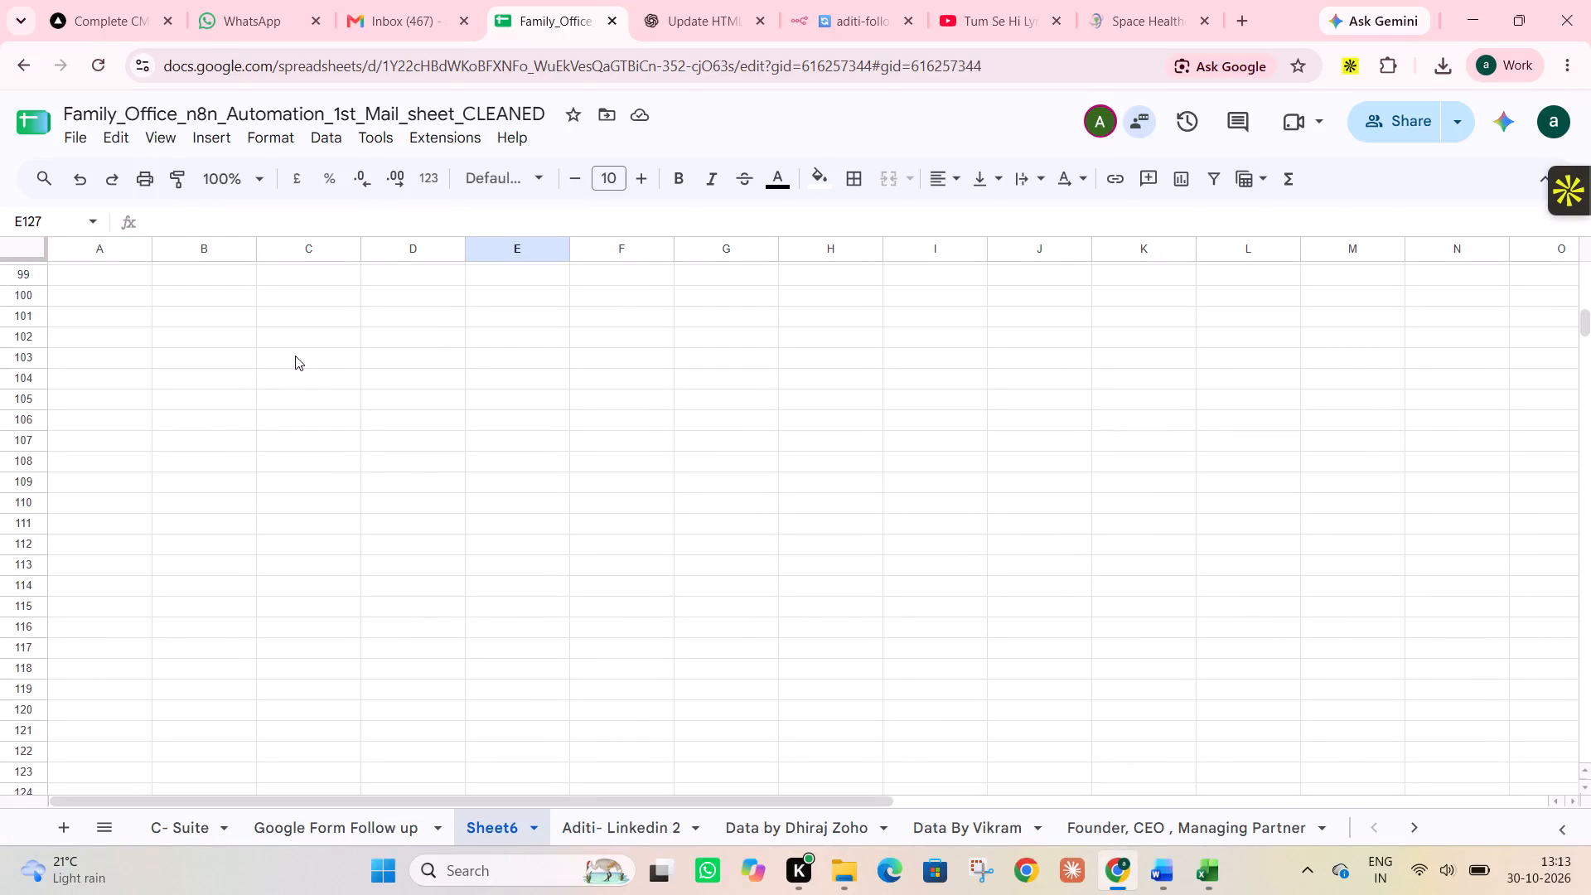
pyautogui.click(74, 129)
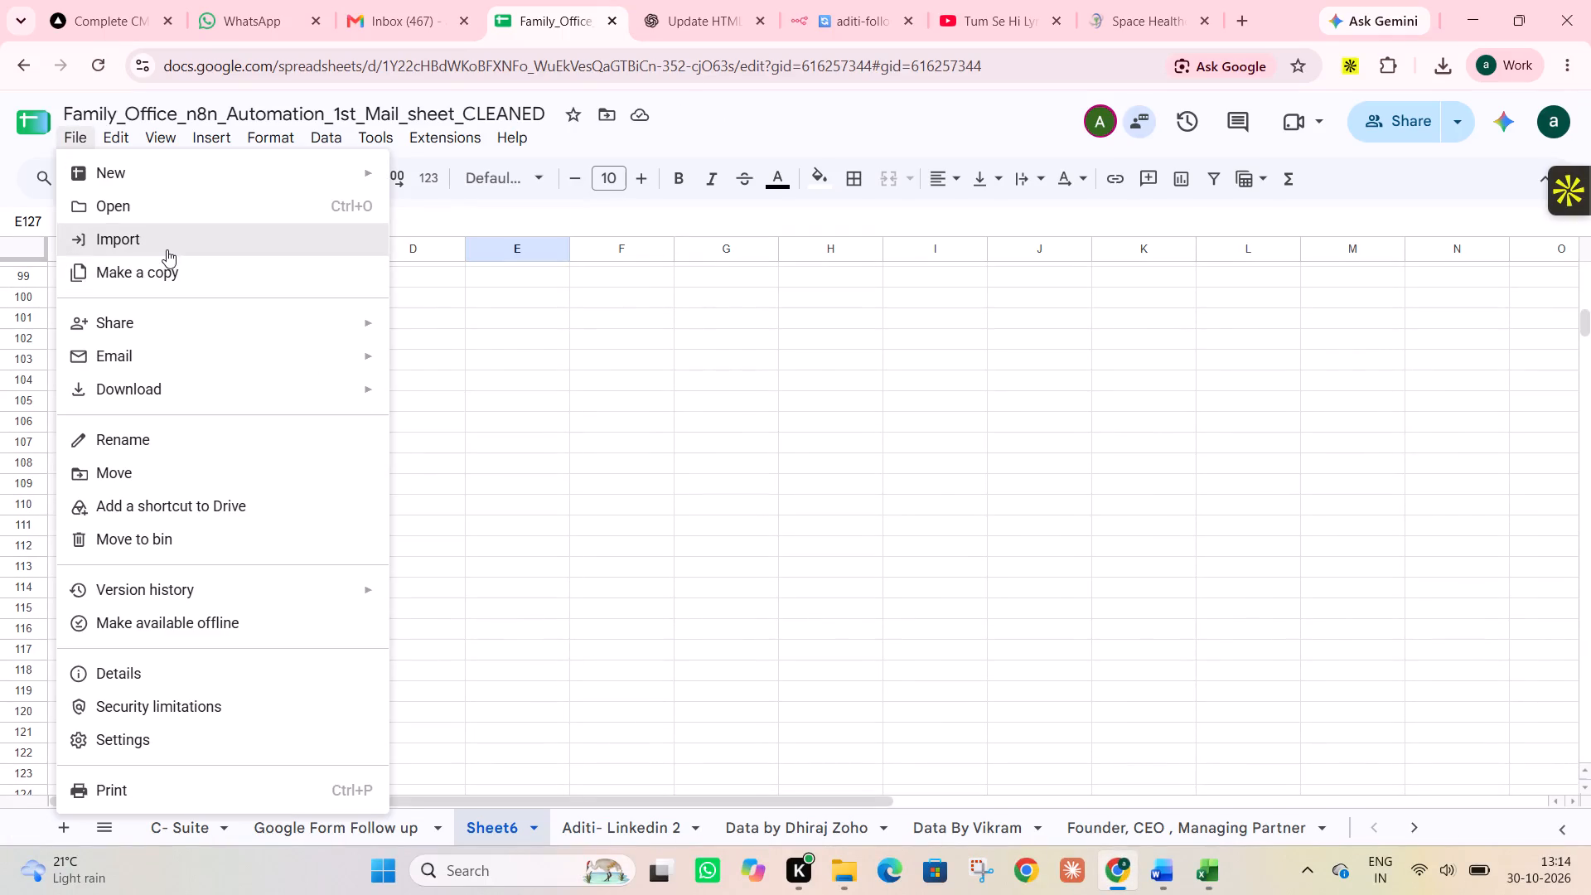
pyautogui.click(167, 249)
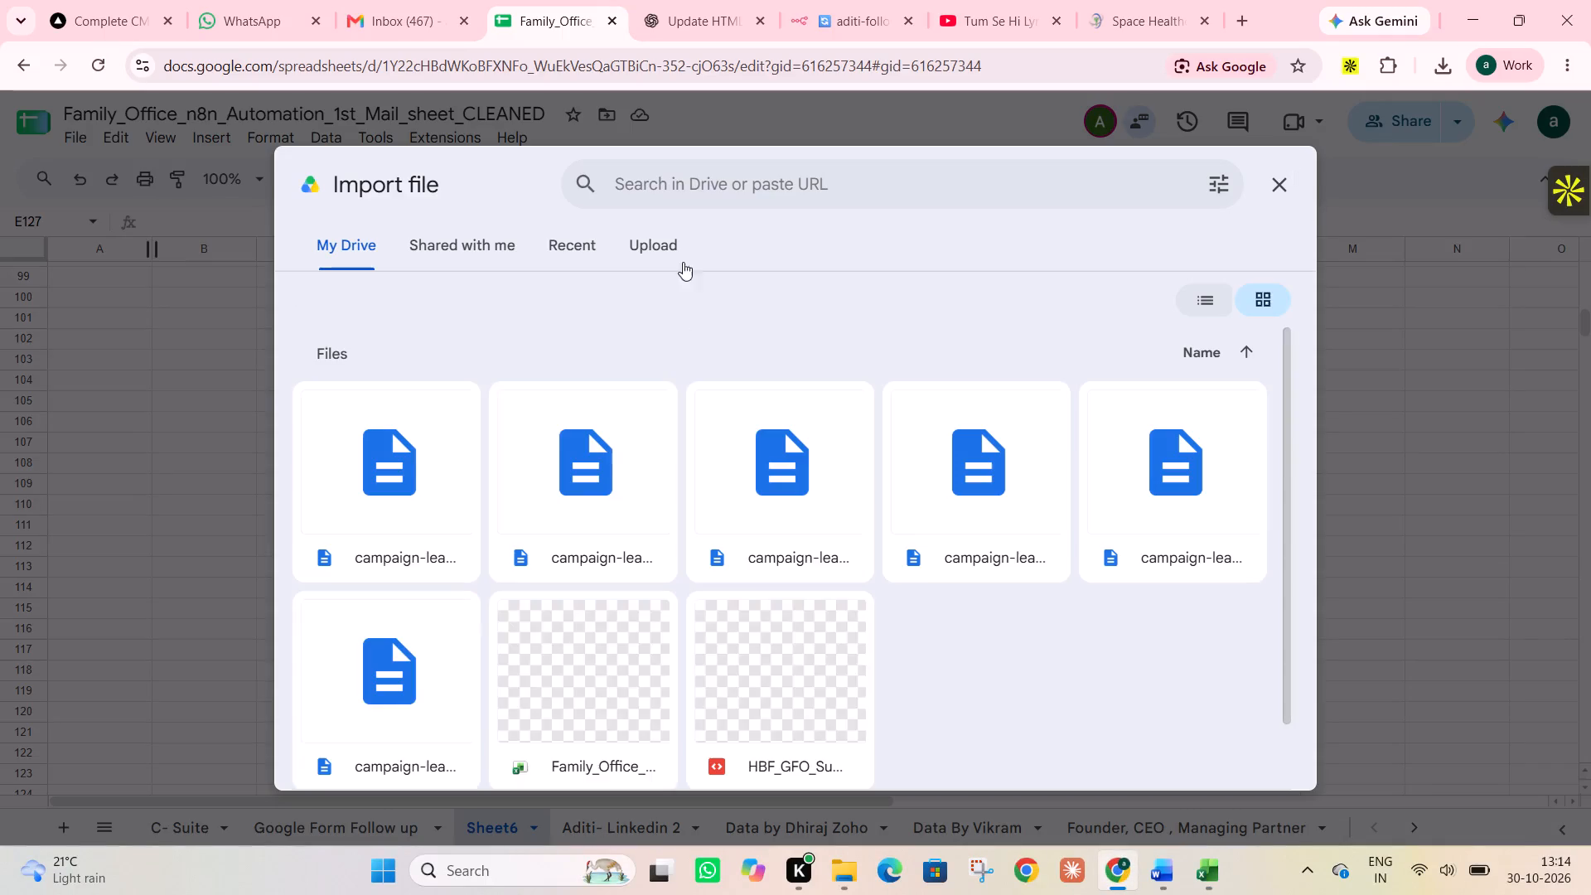
pyautogui.click(654, 246)
pyautogui.click(786, 579)
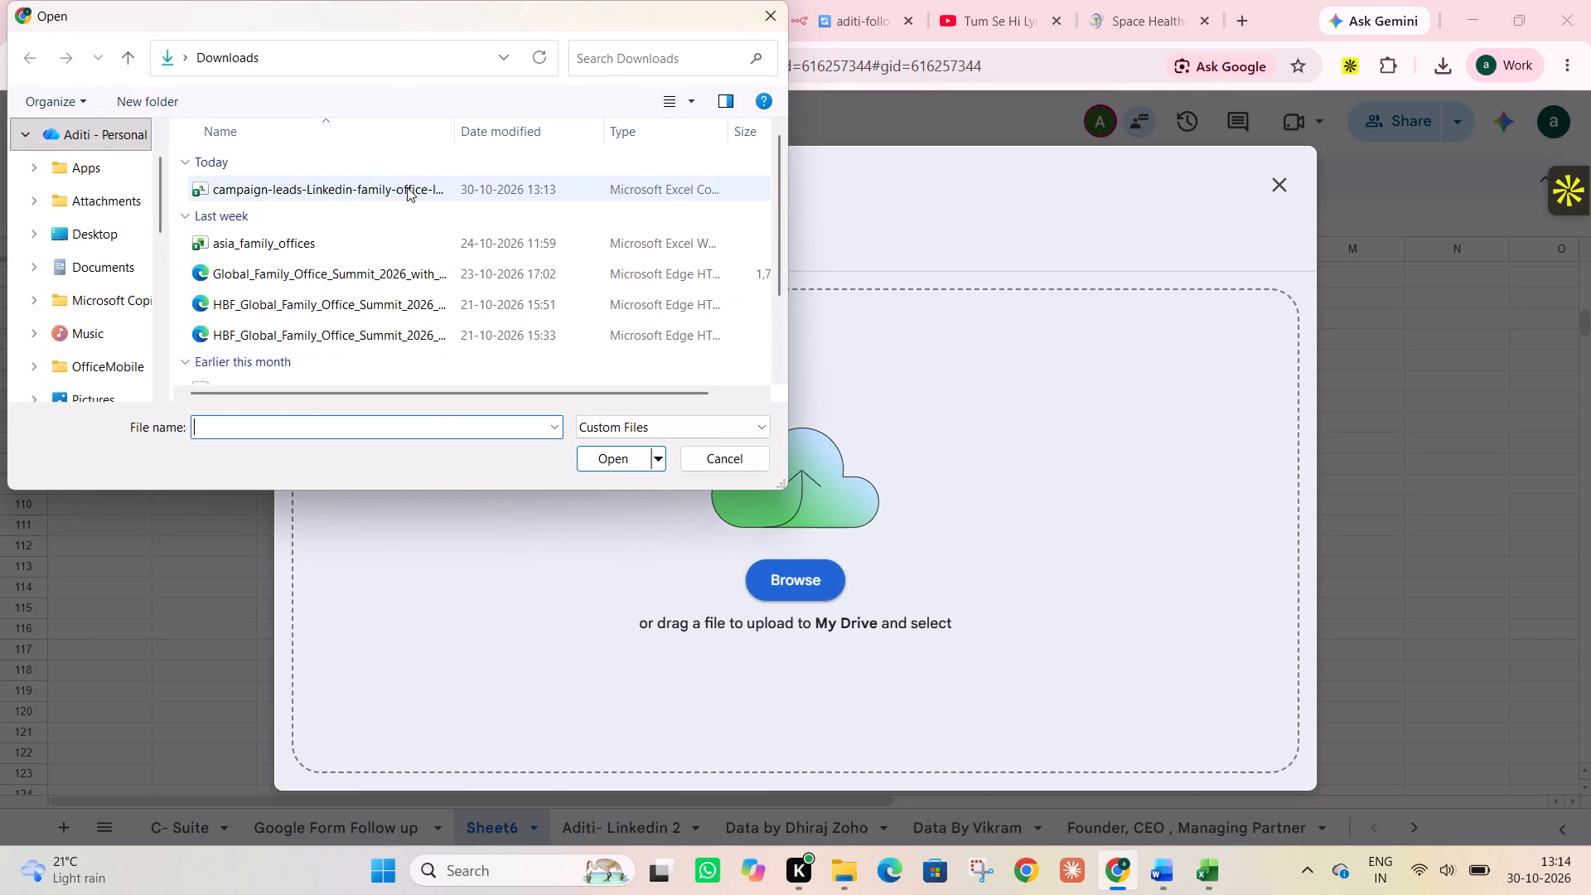
pyautogui.click(407, 187)
pyautogui.click(623, 464)
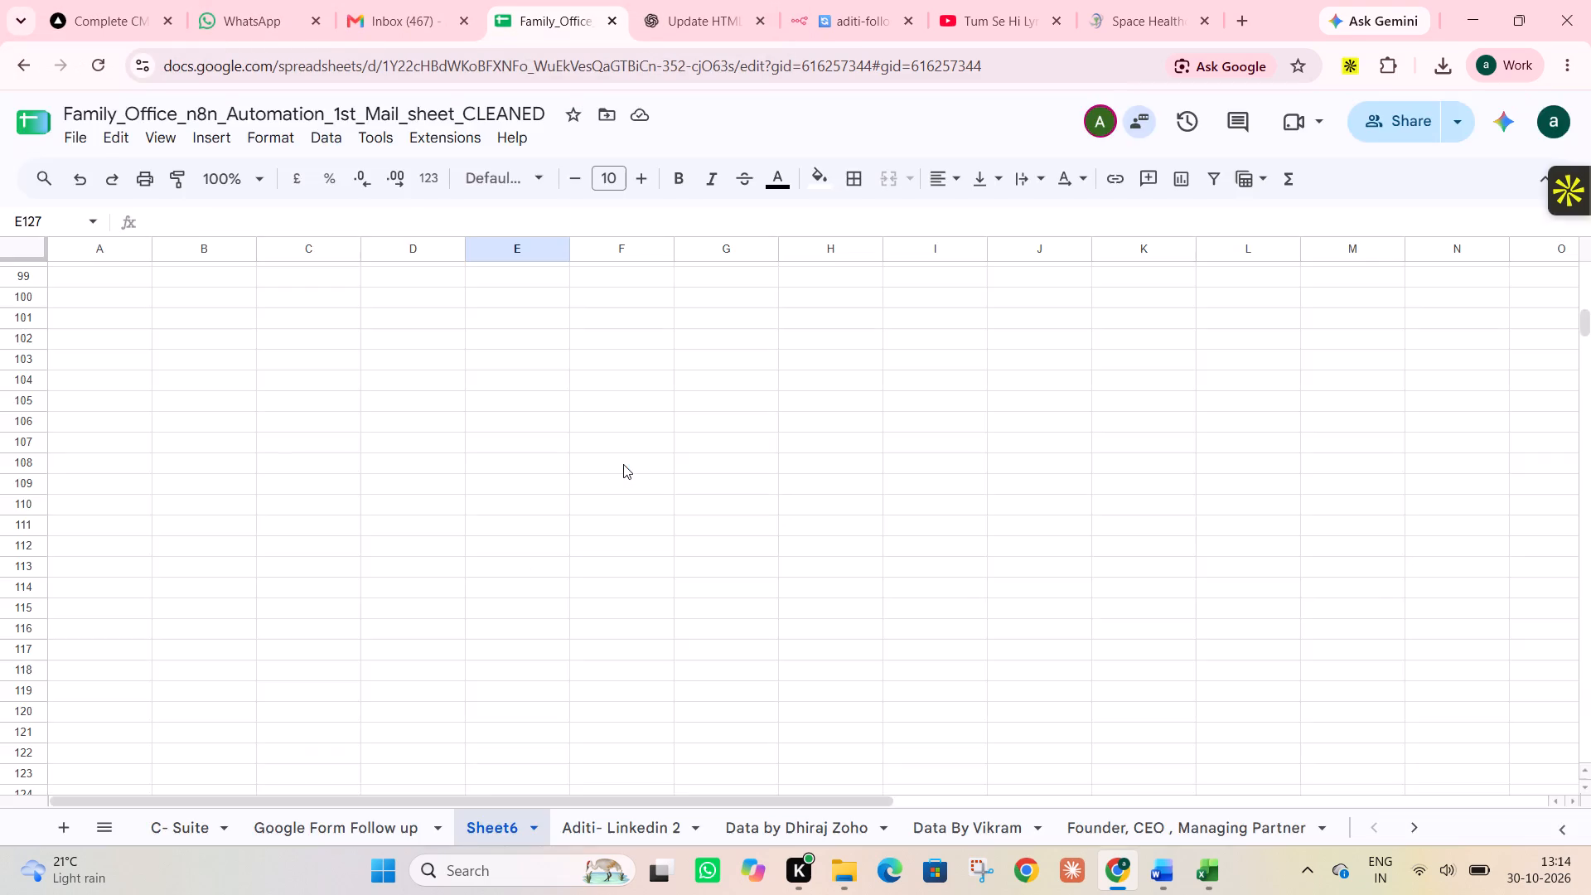
pyautogui.click(704, 489)
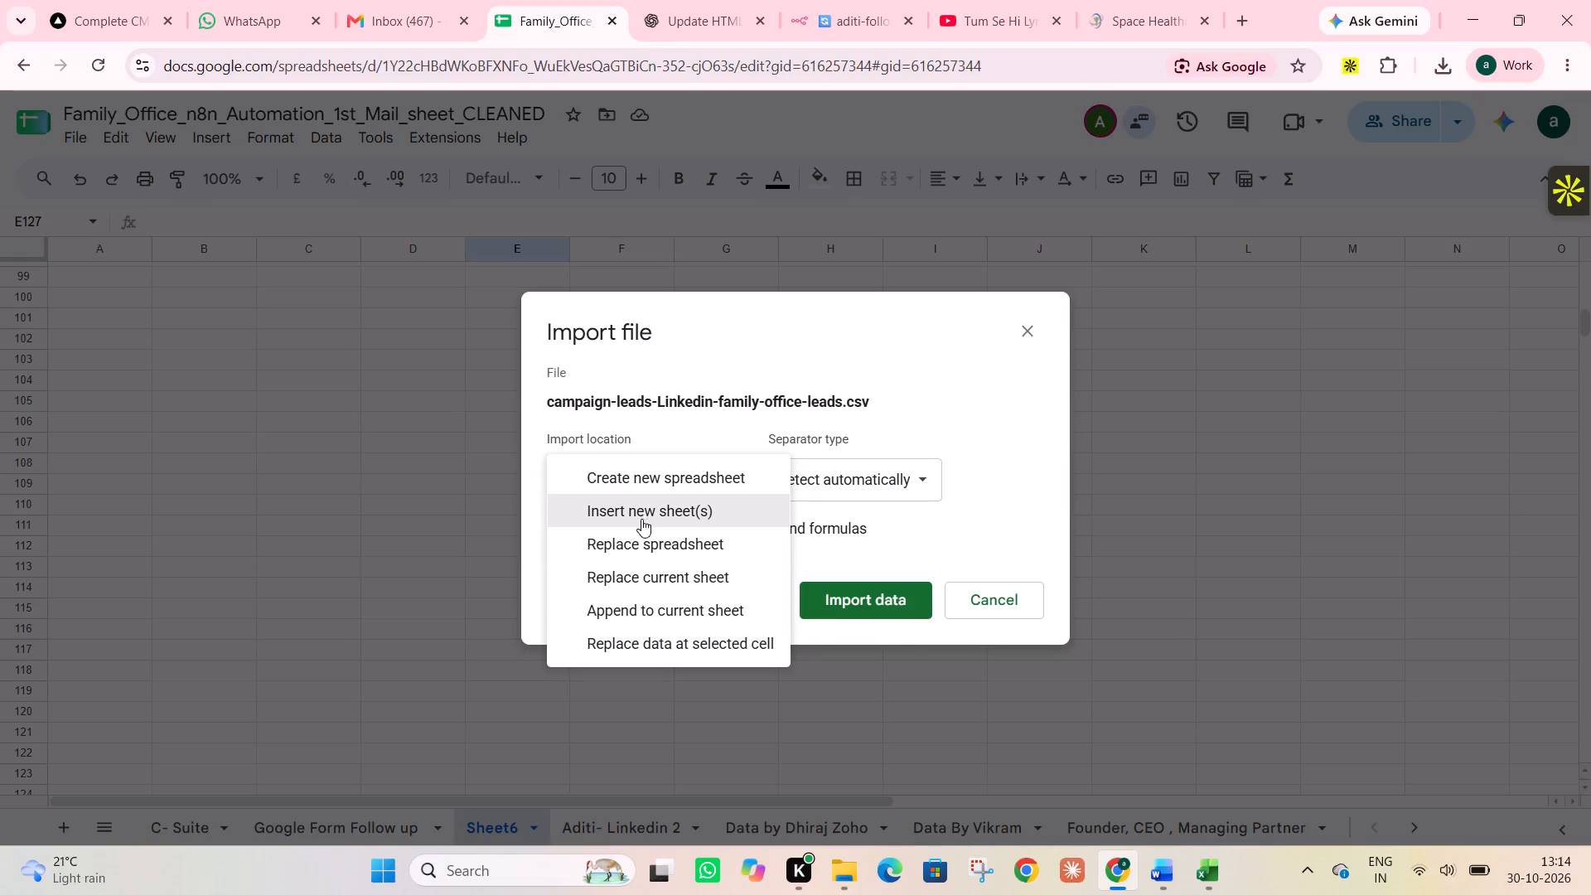
pyautogui.click(659, 599)
pyautogui.click(837, 612)
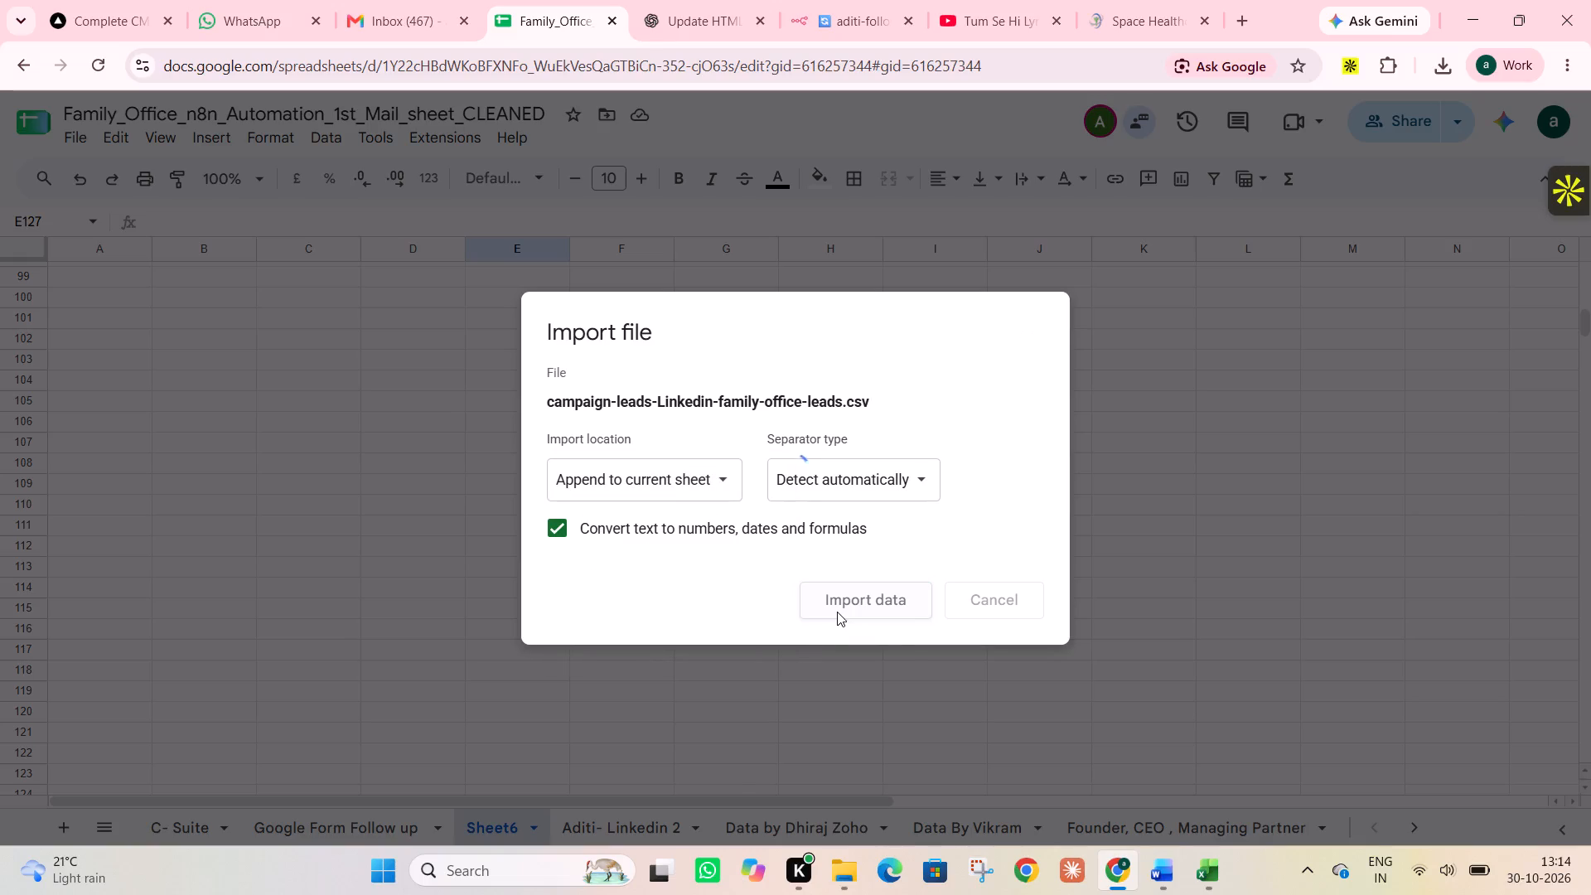
# Auto-fit the widths of all columns in Sheet6 to their contents.
pyautogui.scroll(7, 837, 612)
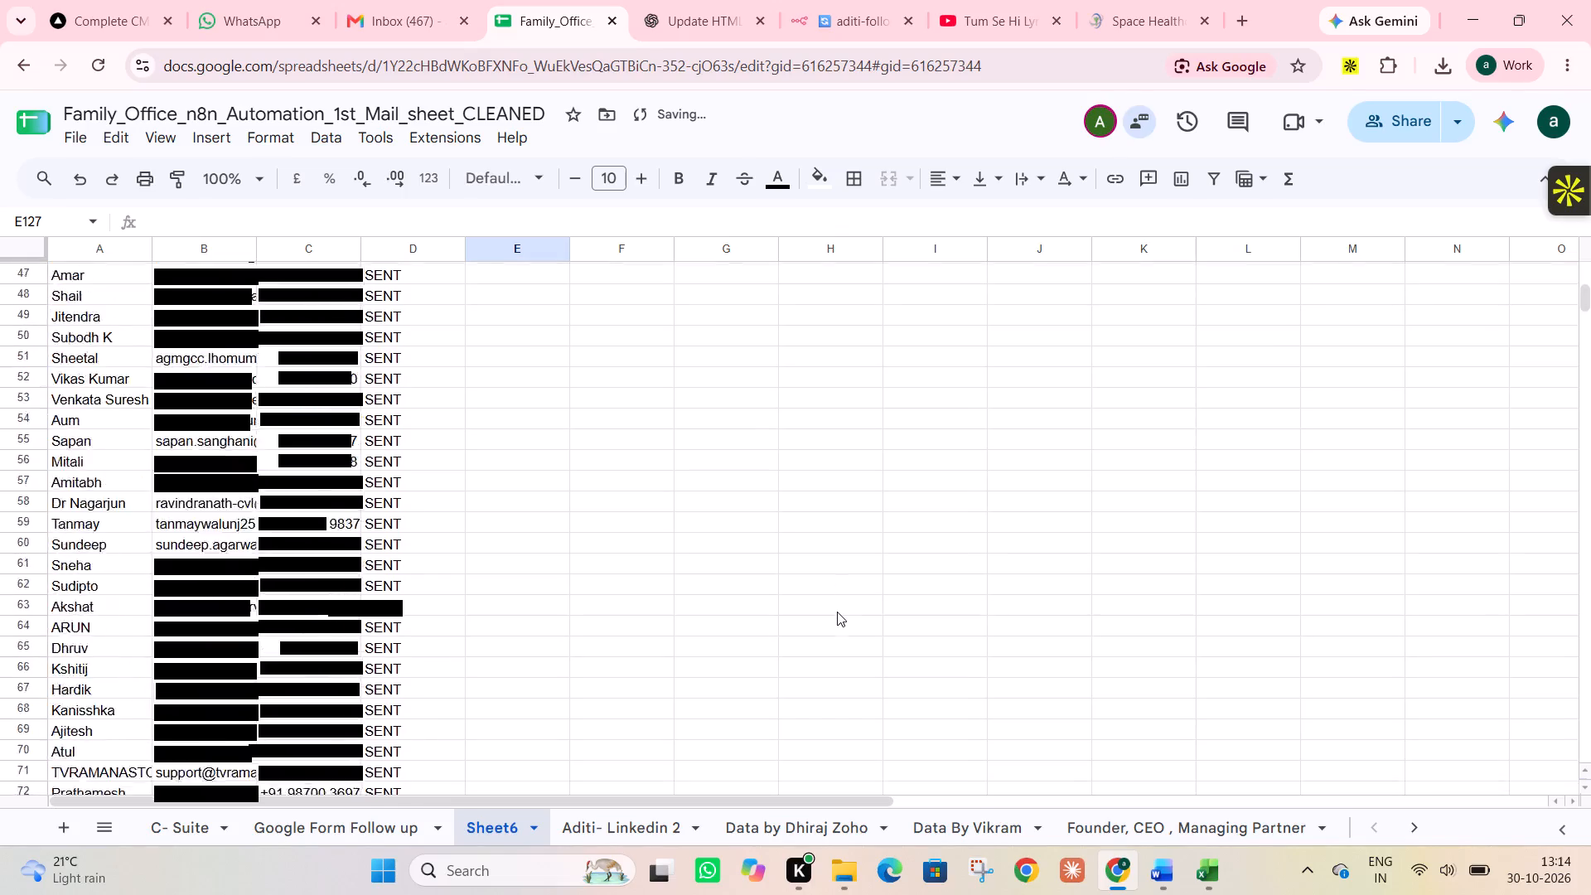
pyautogui.scroll(8, 837, 612)
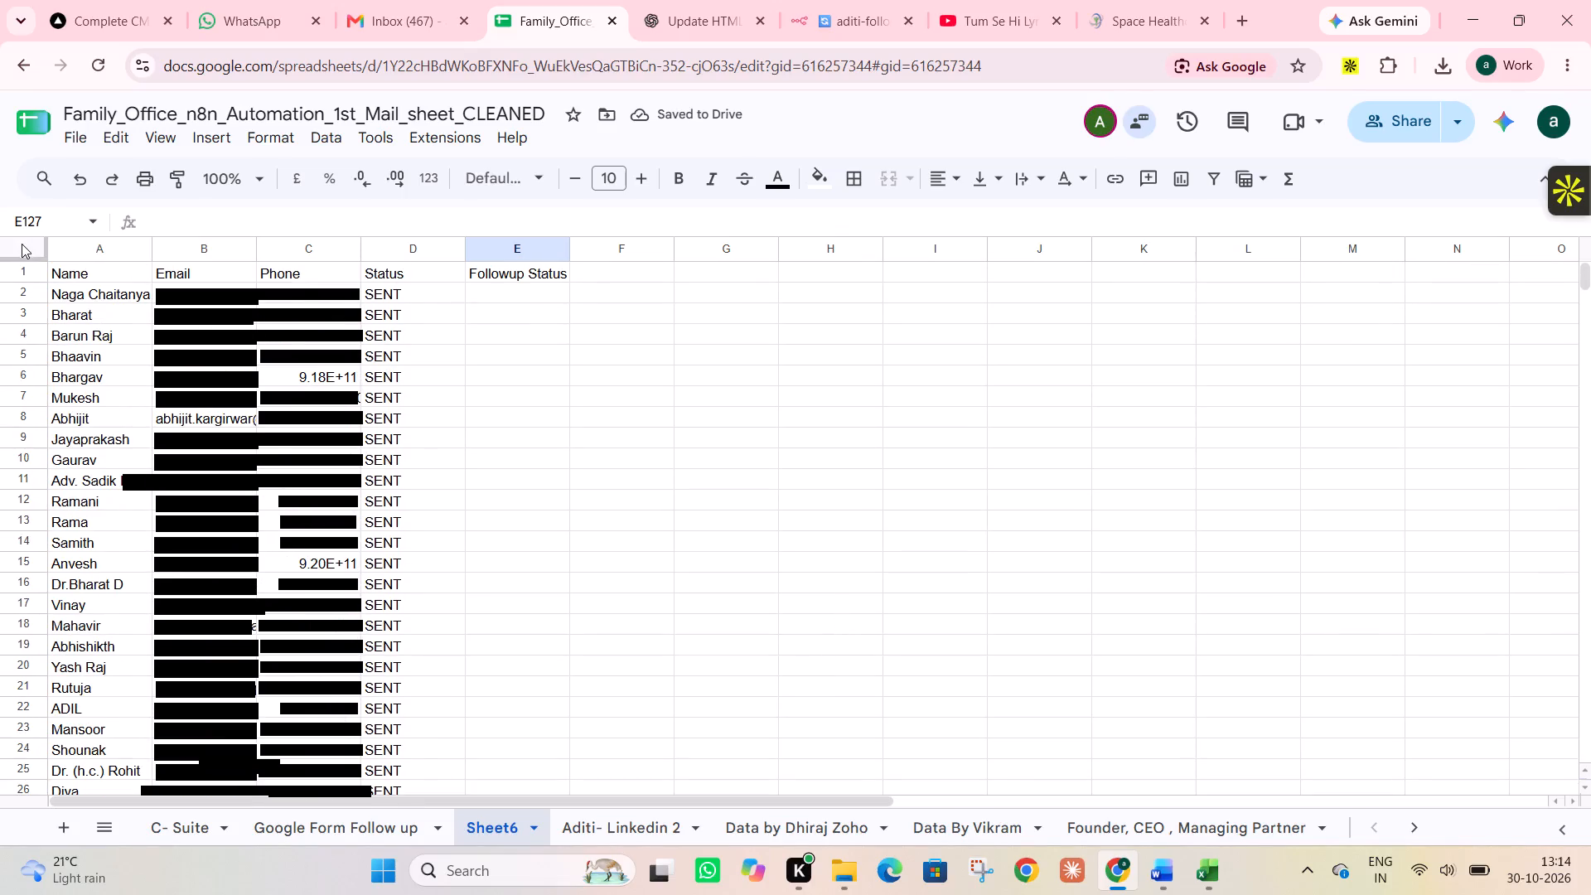
pyautogui.click(22, 243)
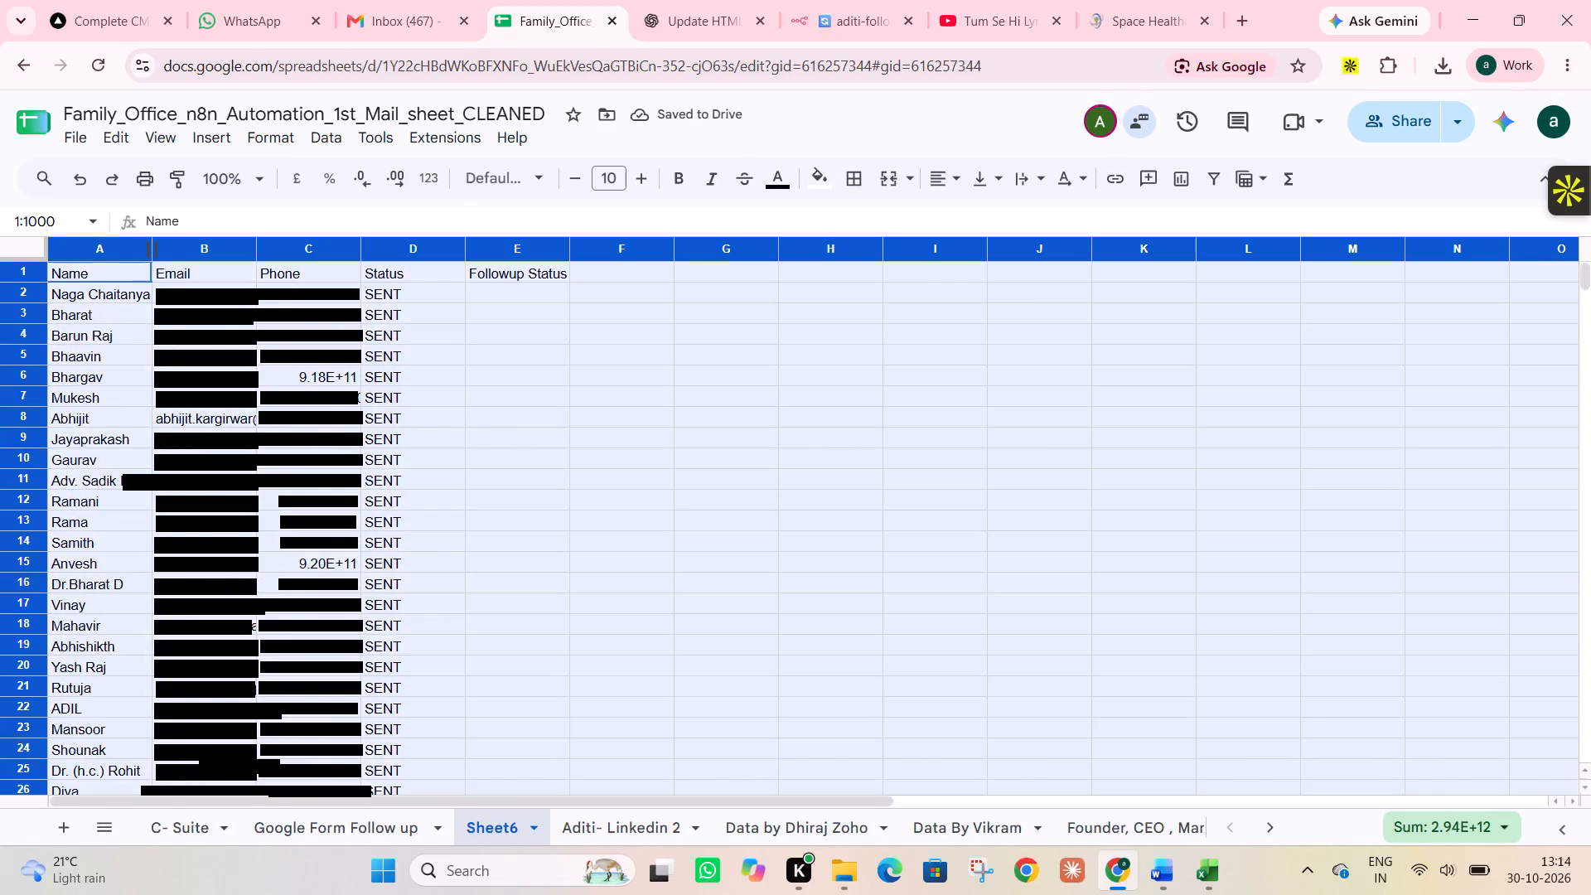
pyautogui.doubleClick(153, 248)
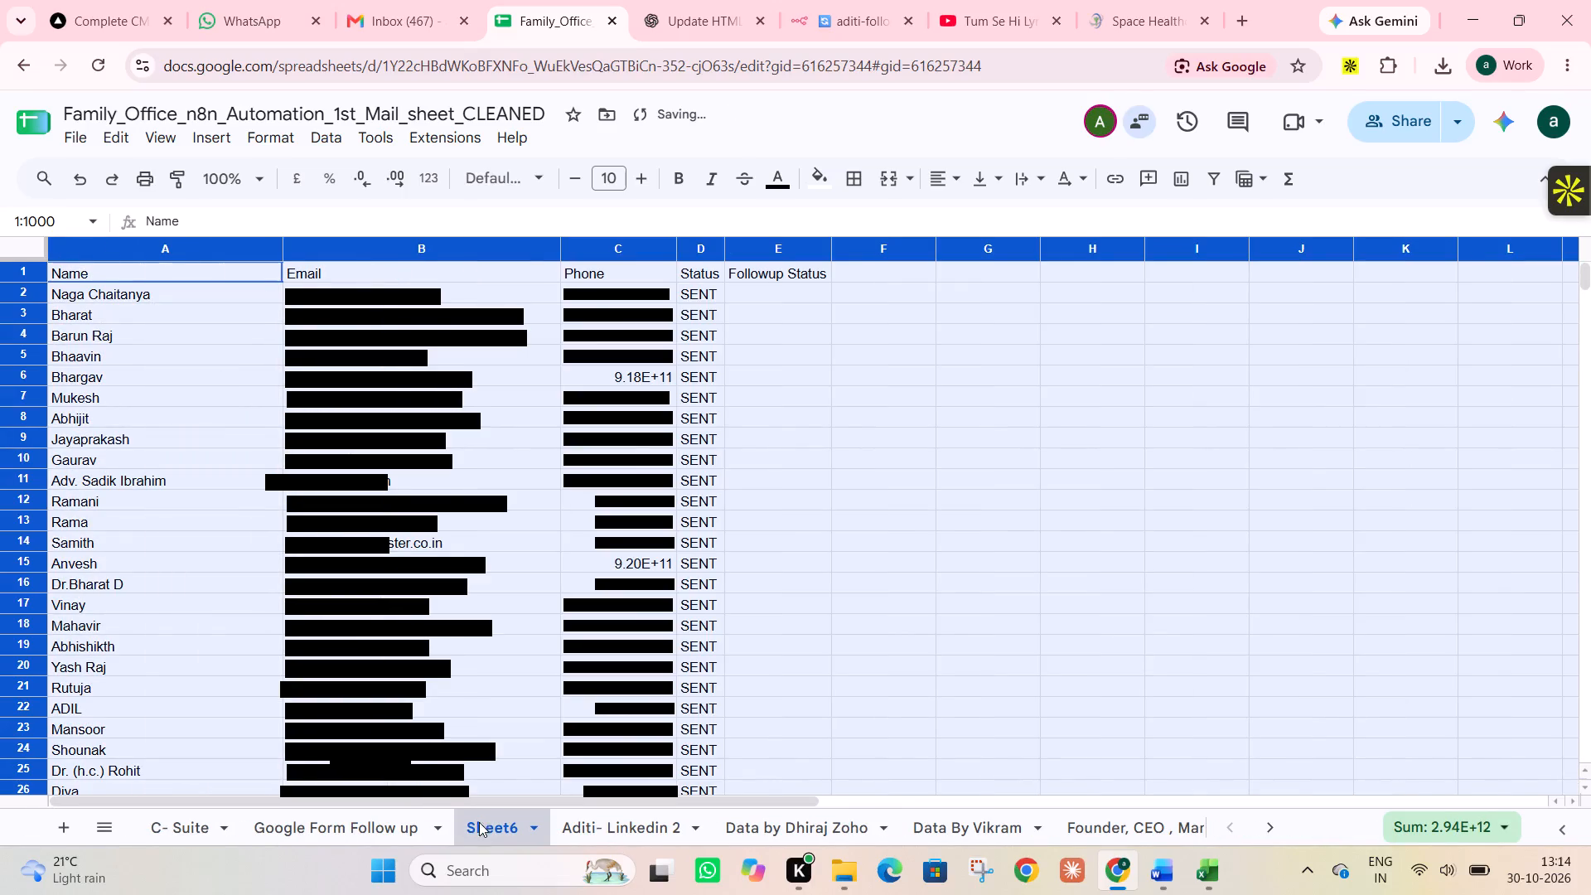
# Rename Sheet6 as "Aditi- Linkedin 1".
pyautogui.doubleClick(486, 825)
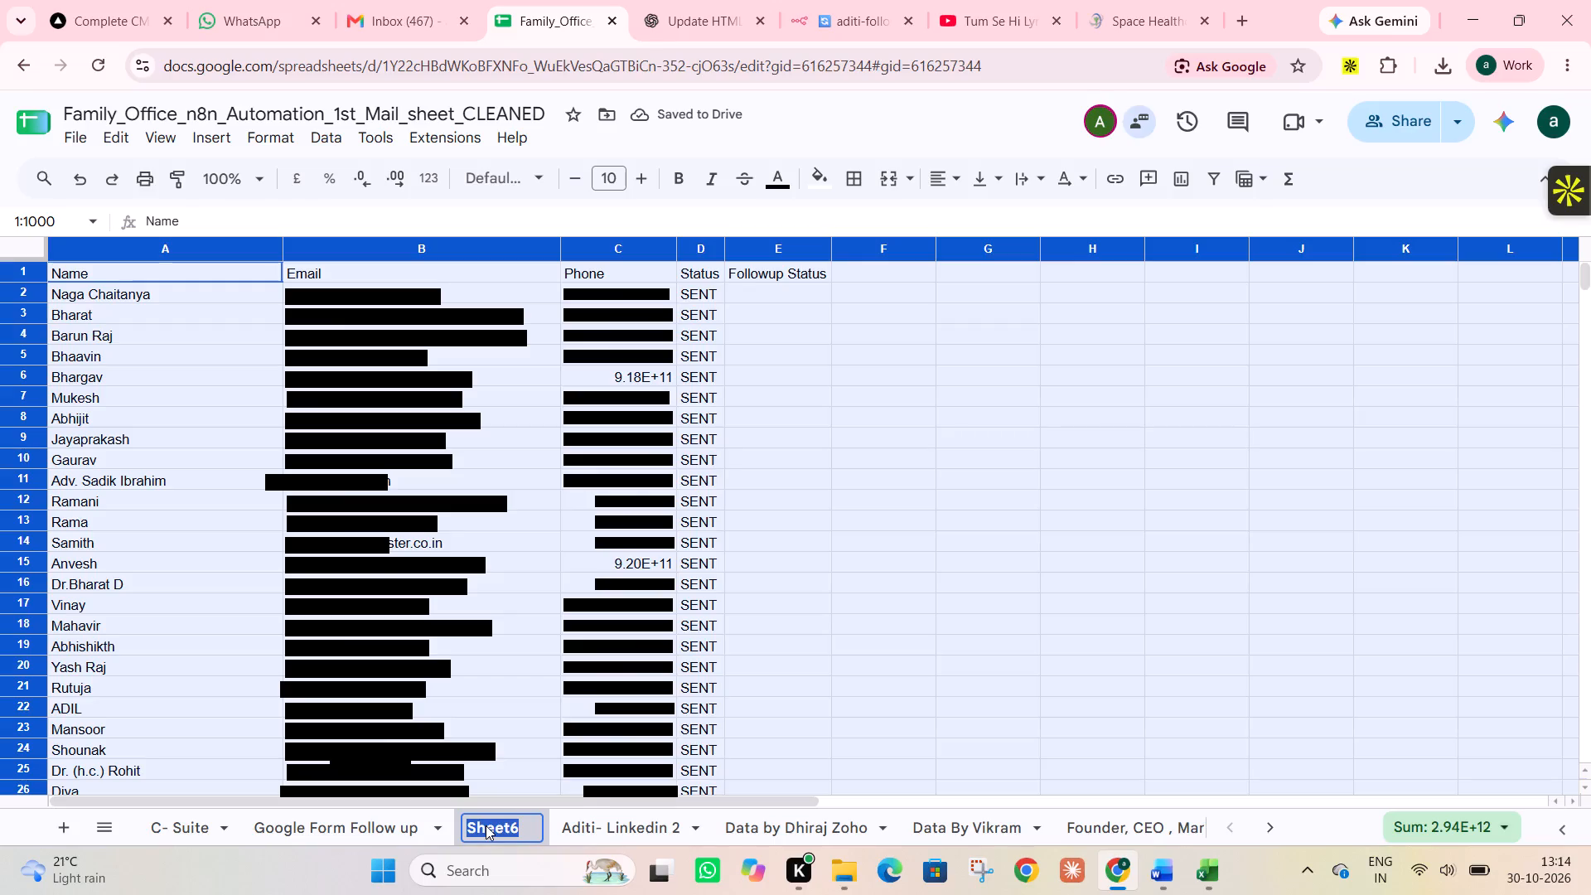
pyautogui.hotkey('shift', 'a')
pyautogui.write('diti')
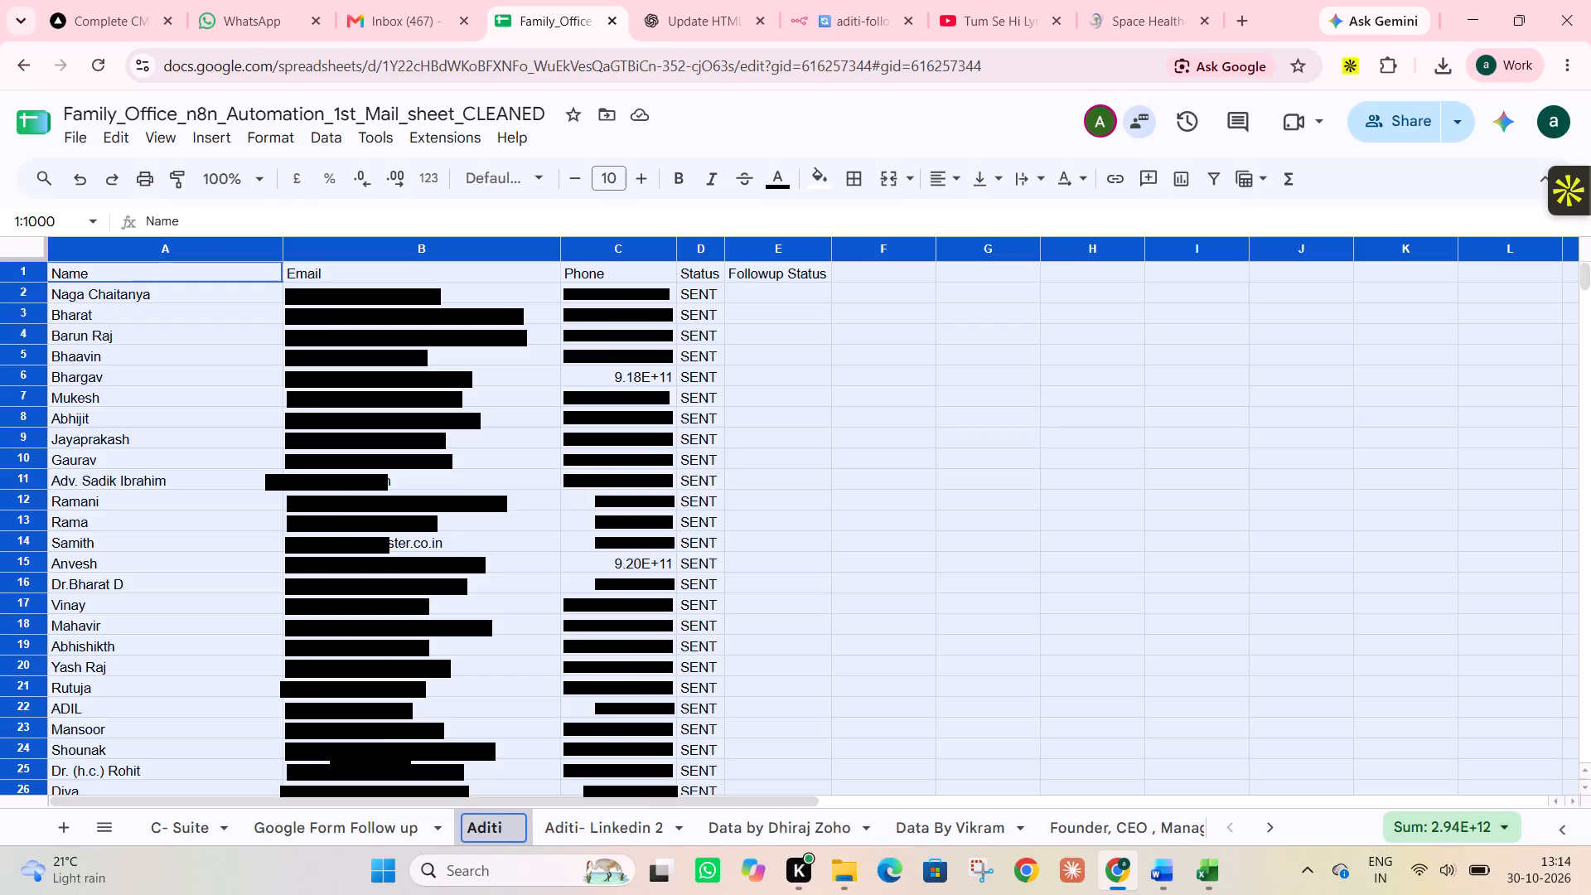
pyautogui.press('-')
pyautogui.press('space')
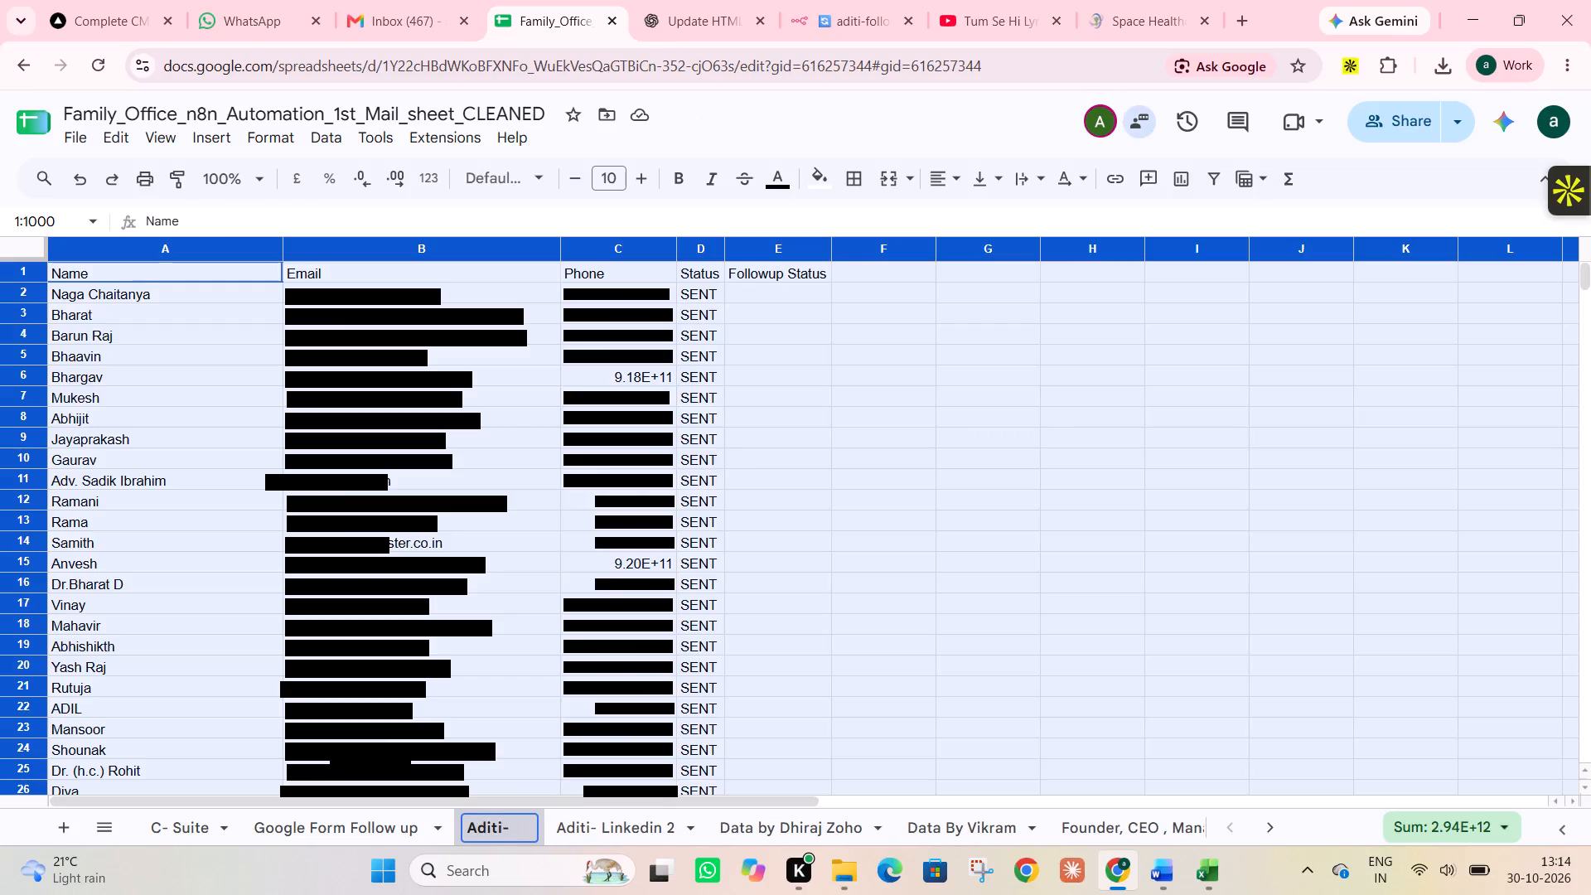
pyautogui.write('Linkedi')
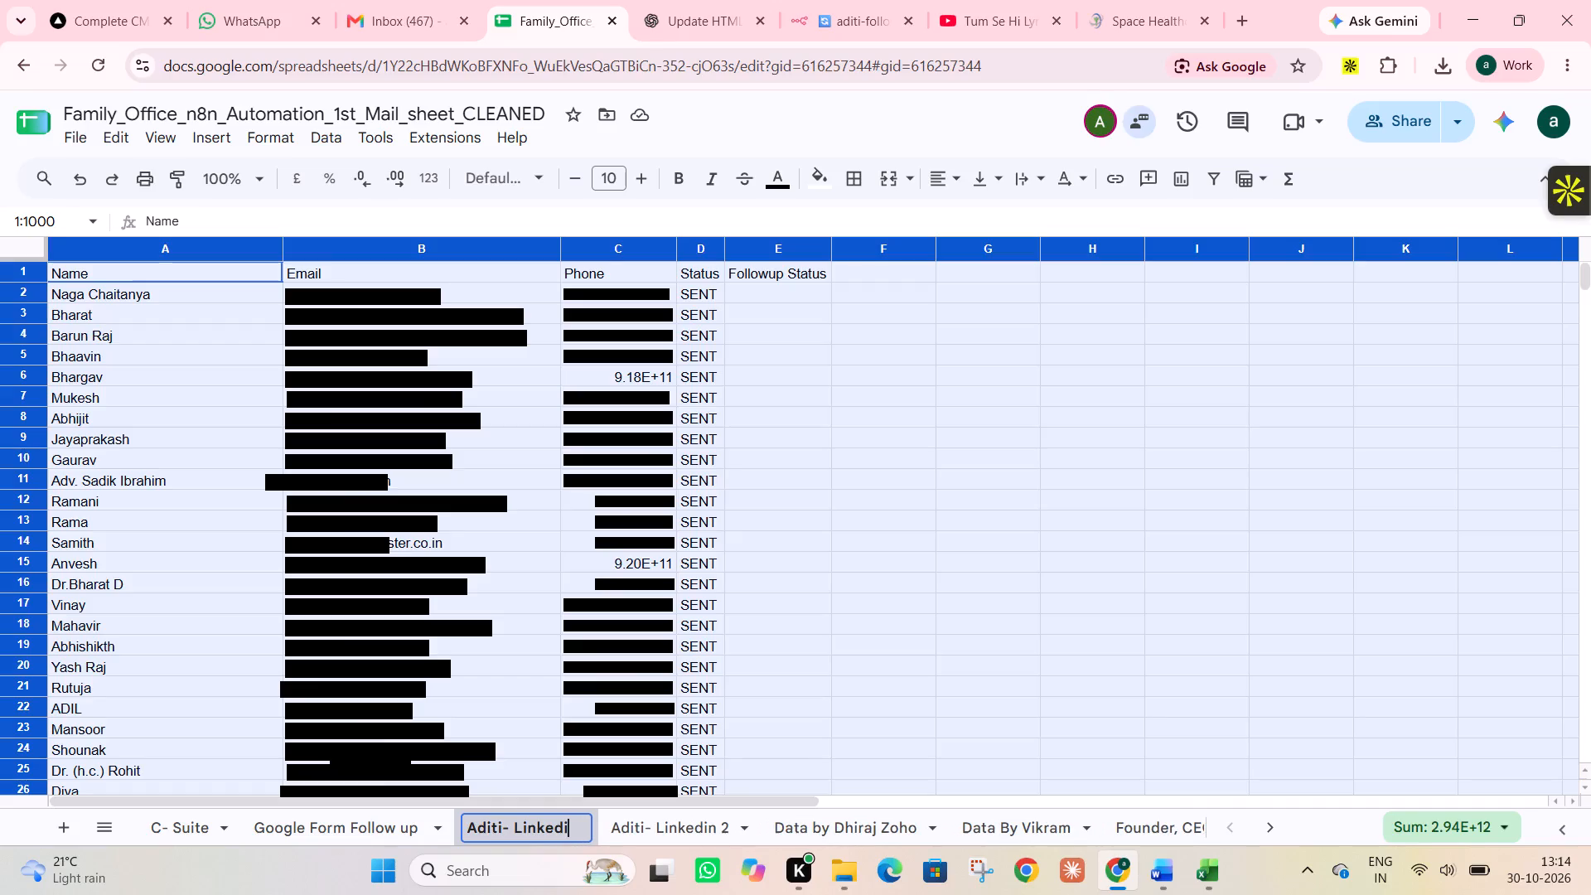
pyautogui.write('n 1')
pyautogui.press('Return')
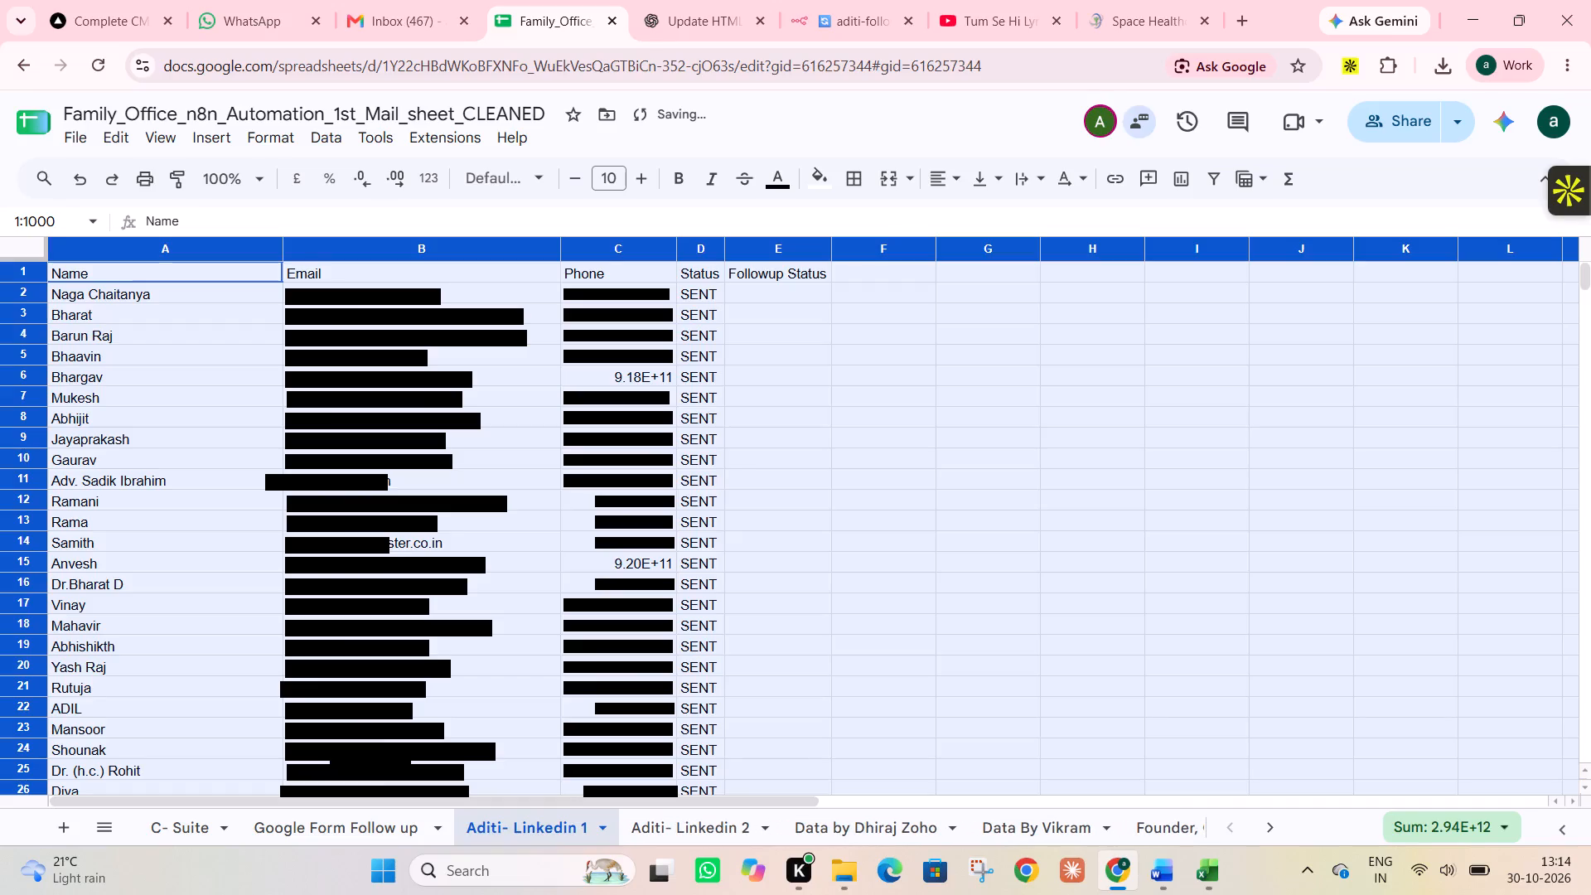
pyautogui.click(746, 485)
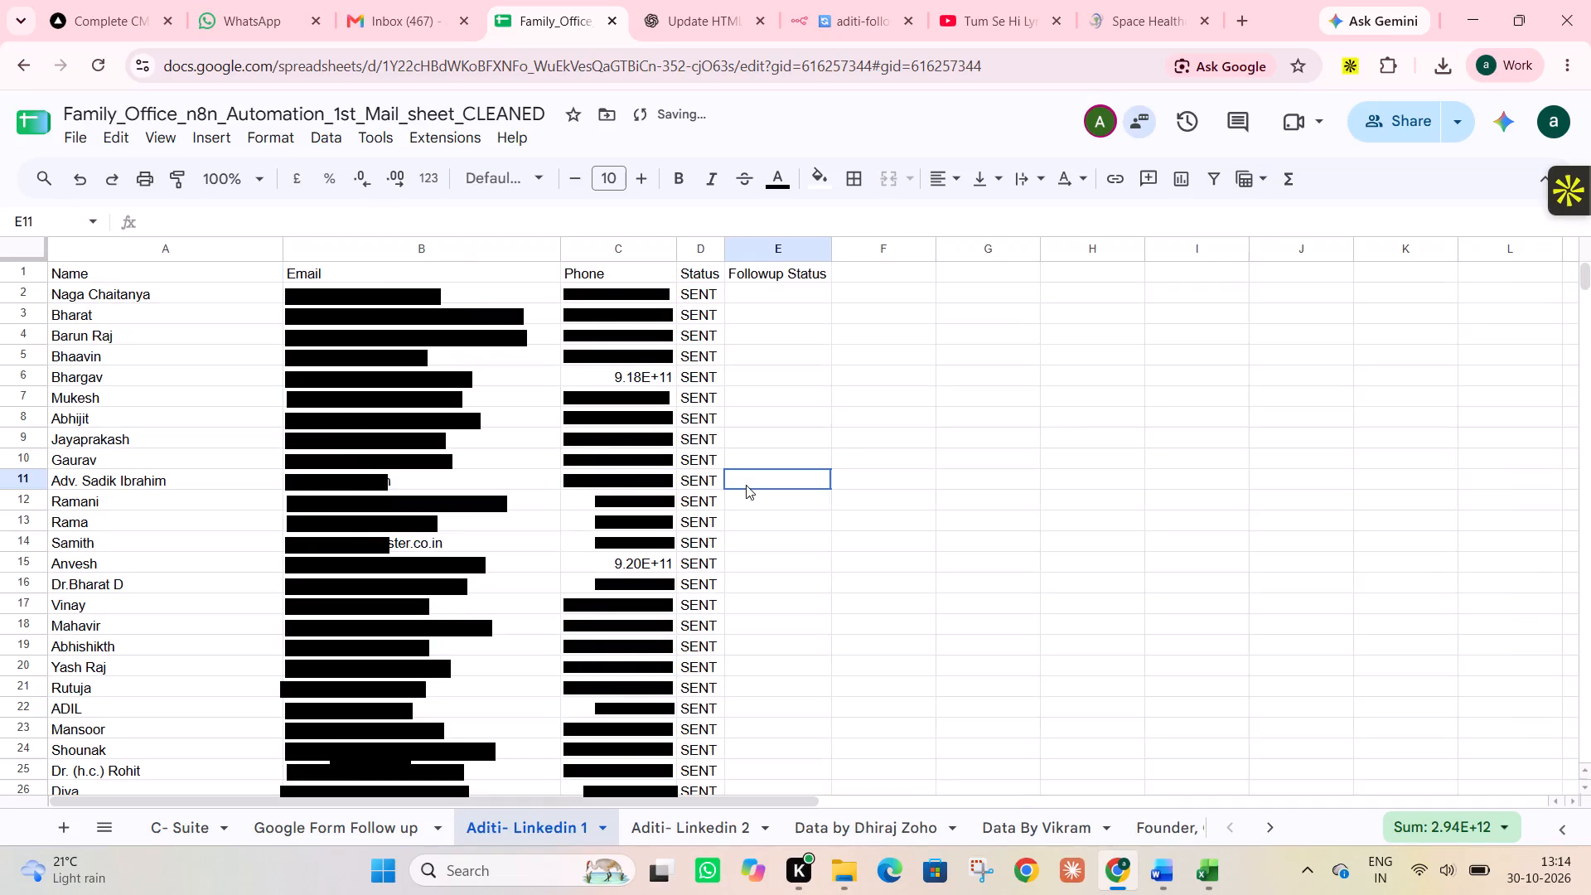
# Check the progress of the aditi-follow-up-1 workflow in n8n and examine the Status and Followup Status columns of the Google Form Follow up sheet.
pyautogui.click(829, 0)
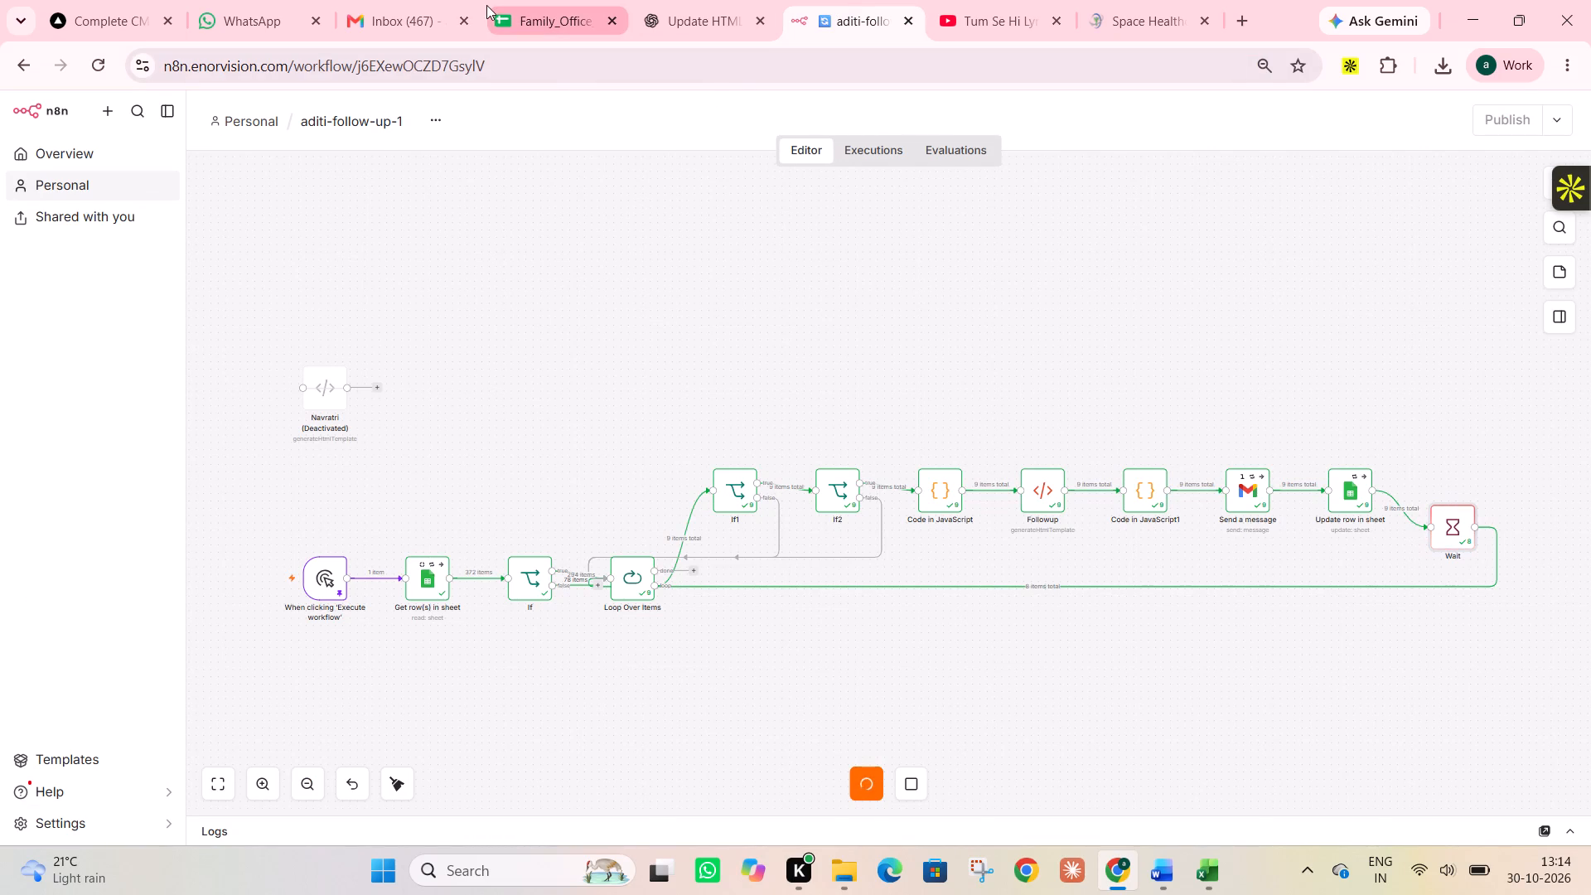
pyautogui.click(515, 1)
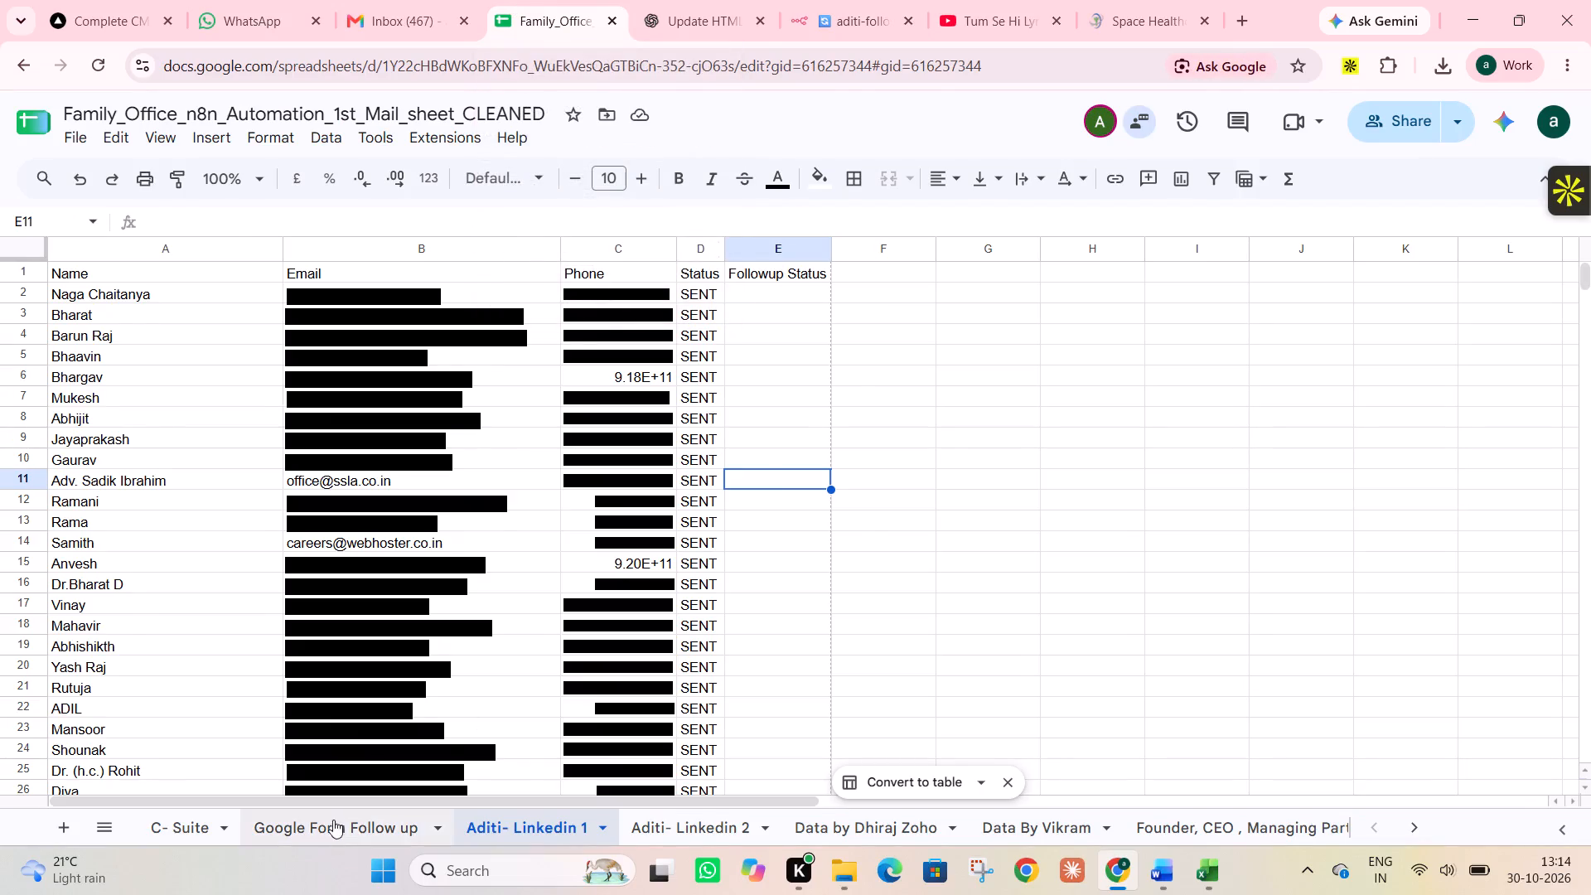
pyautogui.click(335, 820)
pyautogui.scroll(-7, 645, 564)
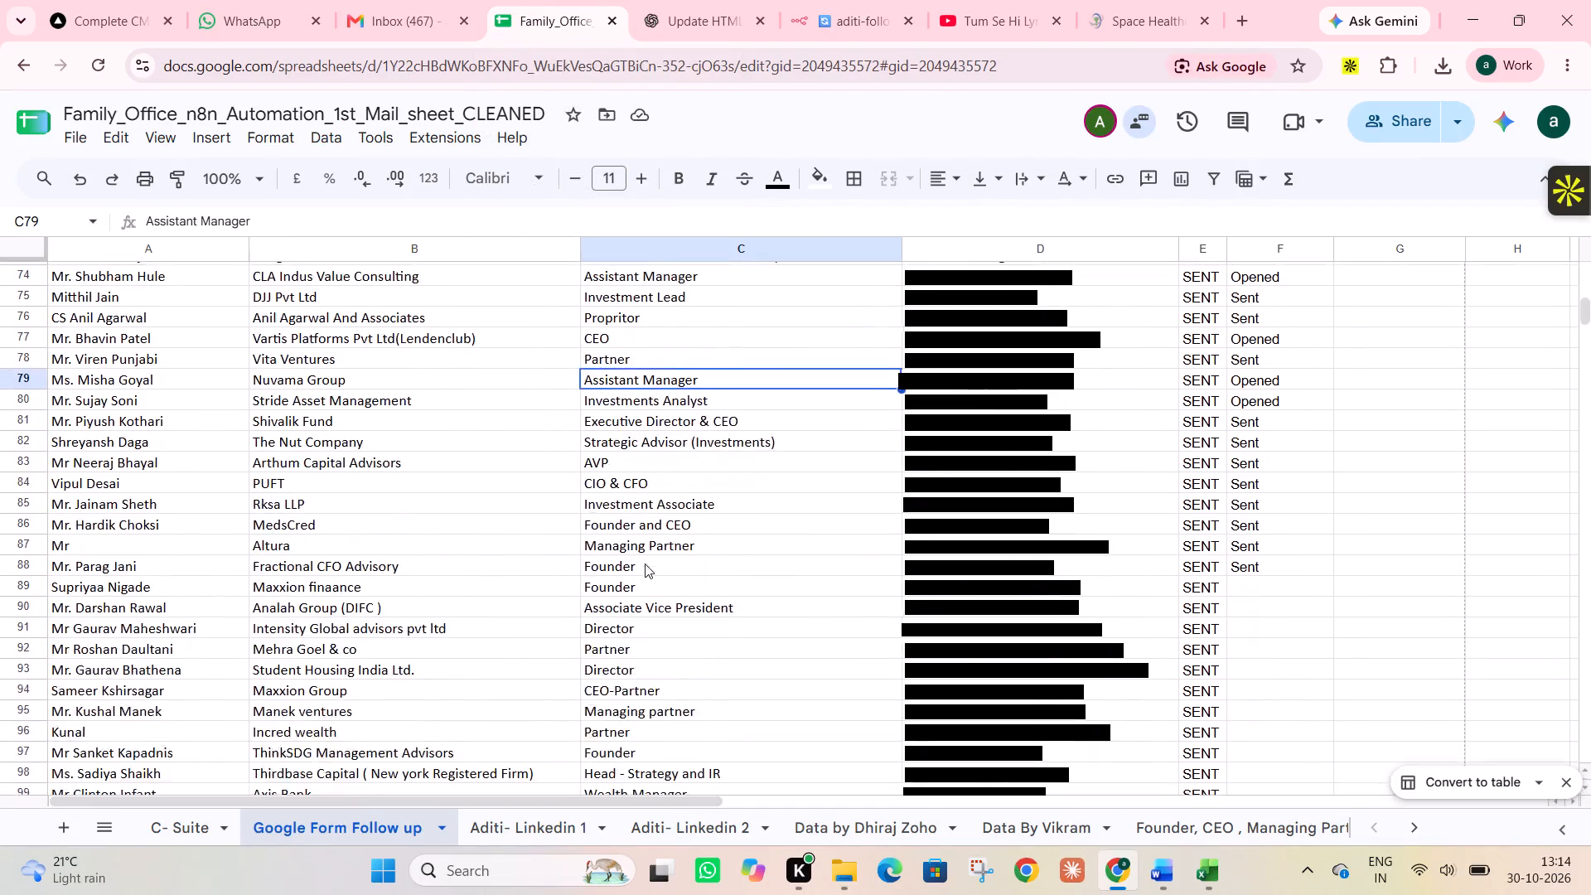
pyautogui.scroll(-2, 645, 564)
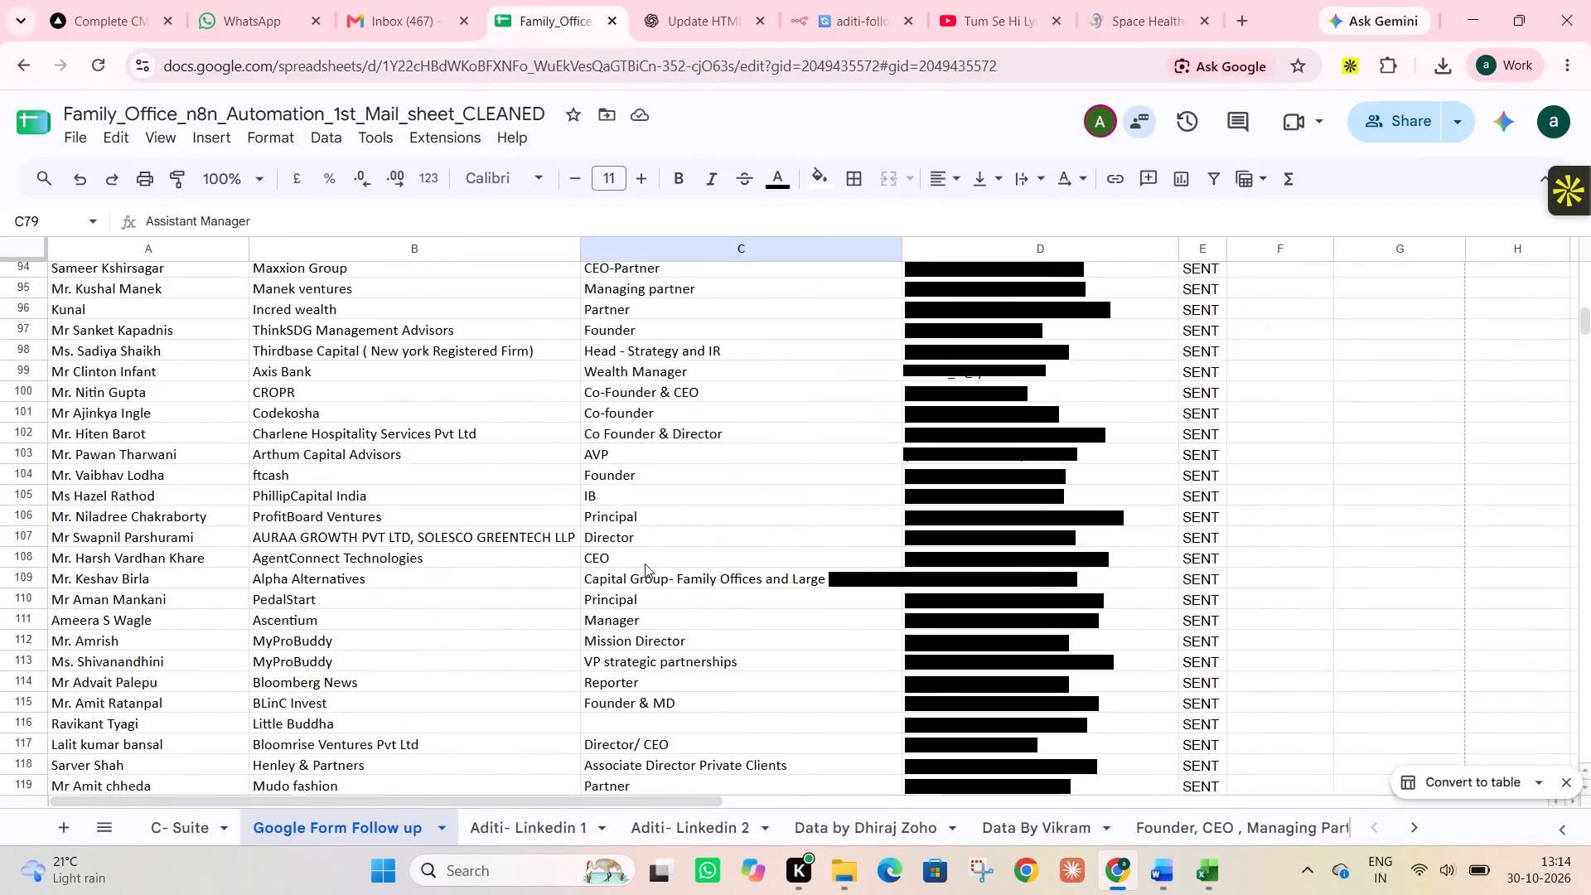
pyautogui.scroll(-12, 645, 564)
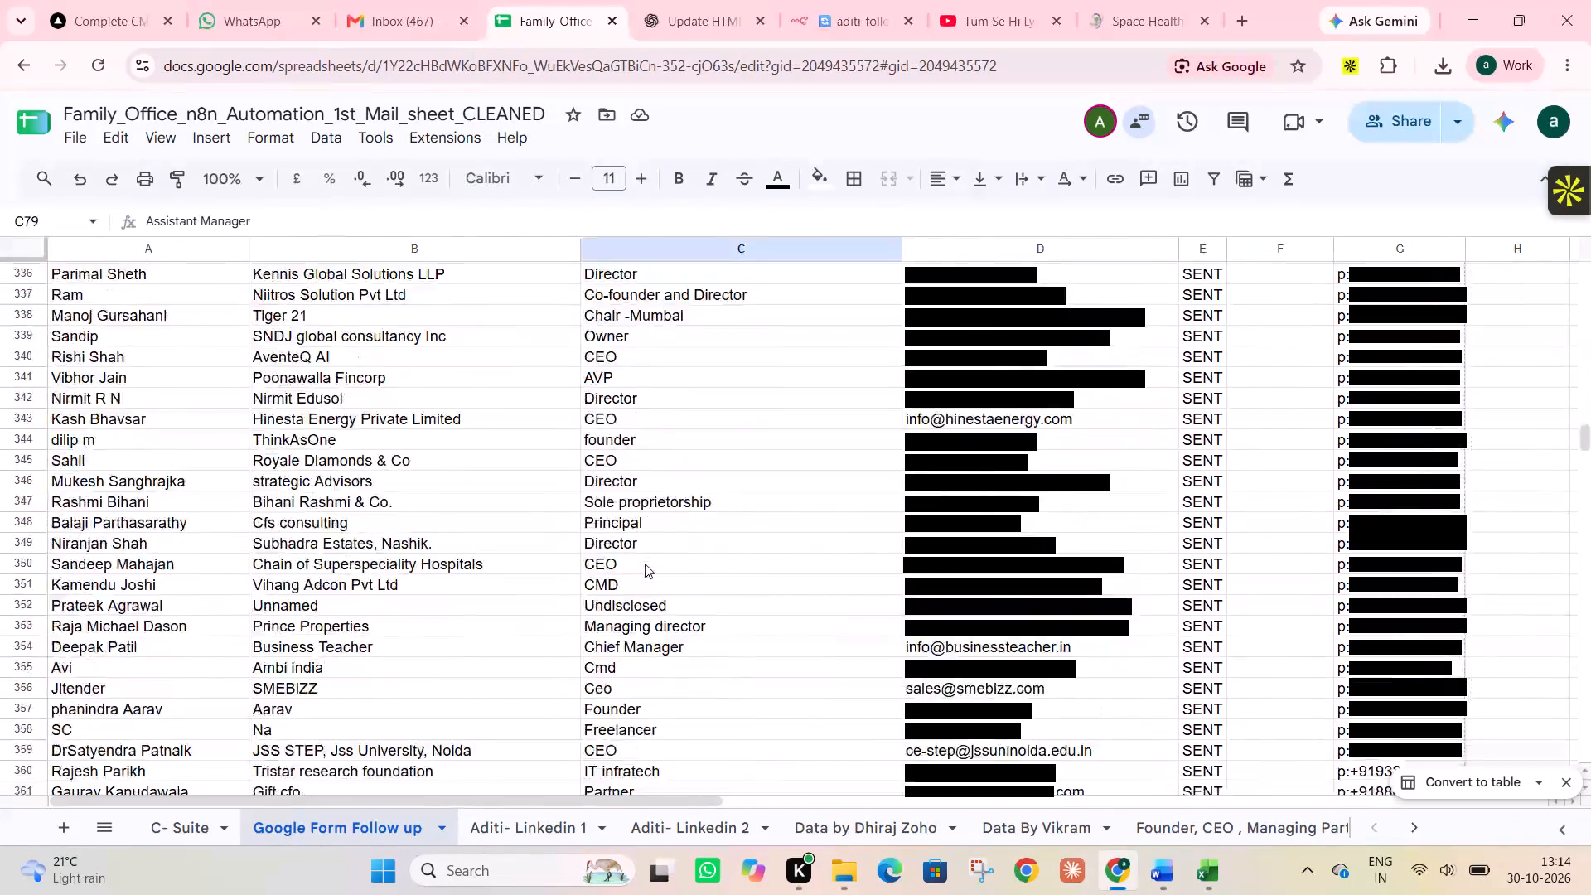
pyautogui.scroll(-1, 645, 564)
pyautogui.scroll(9, 645, 564)
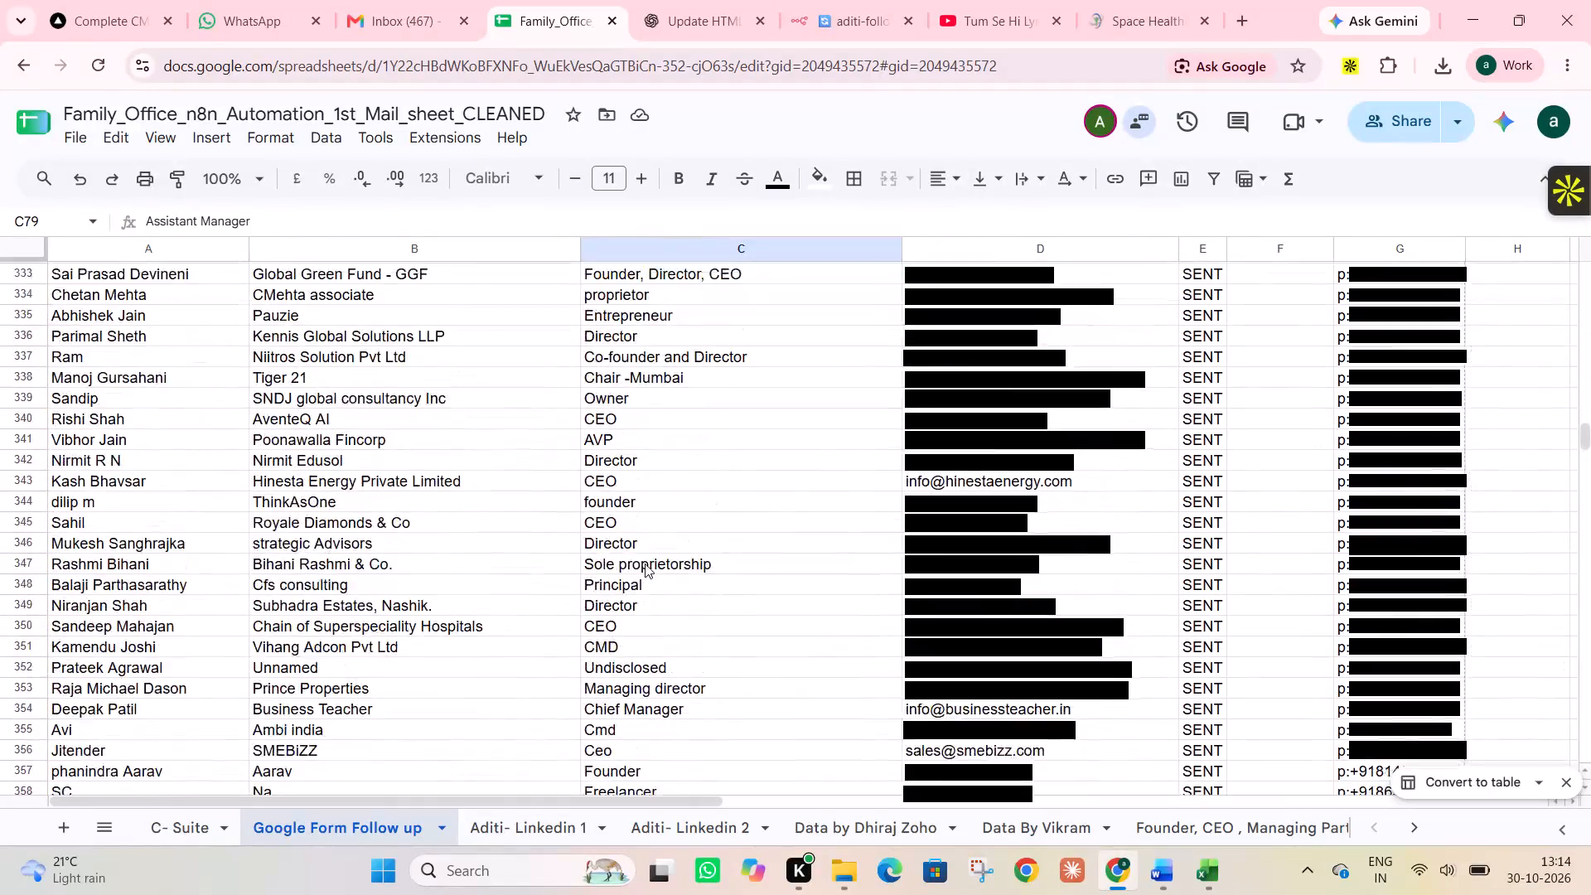
pyautogui.scroll(10, 645, 564)
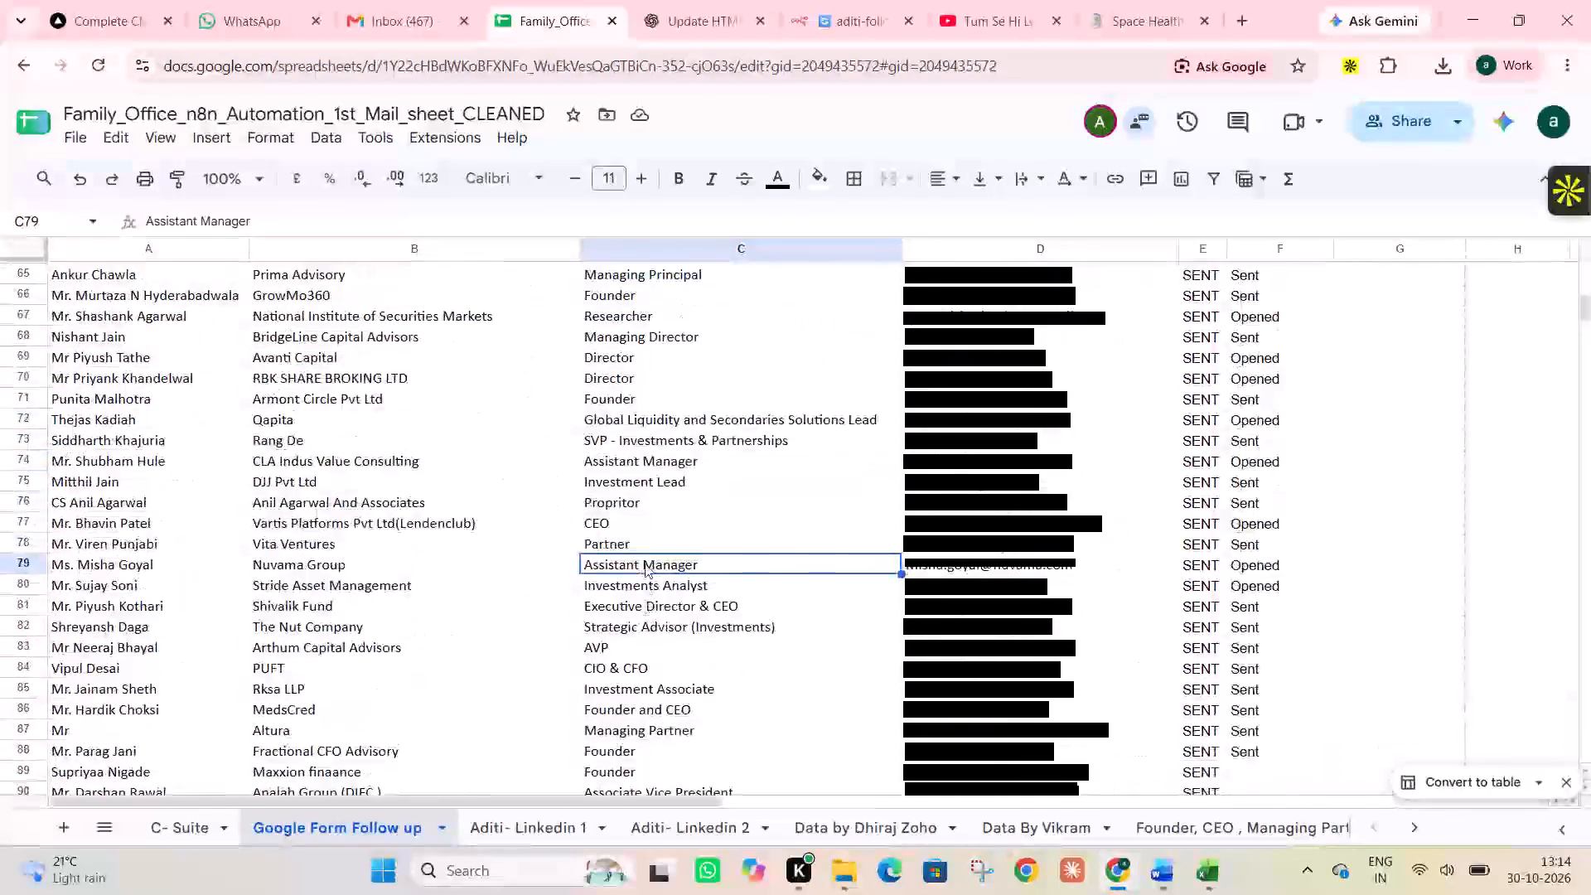
pyautogui.scroll(2, 645, 564)
pyautogui.click(832, 0)
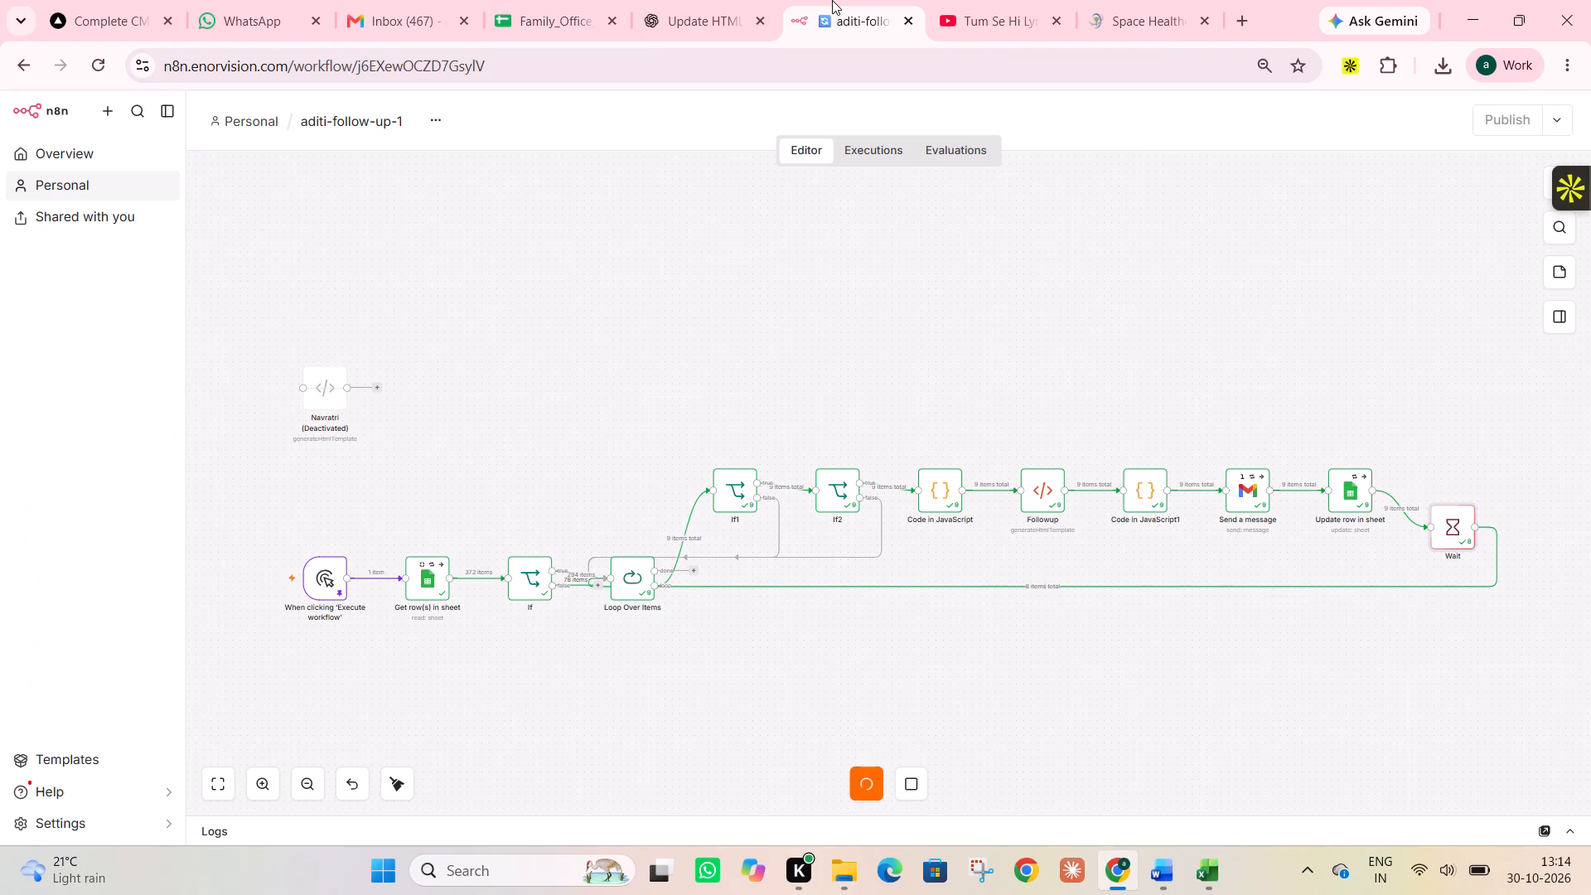
pyautogui.click(572, 0)
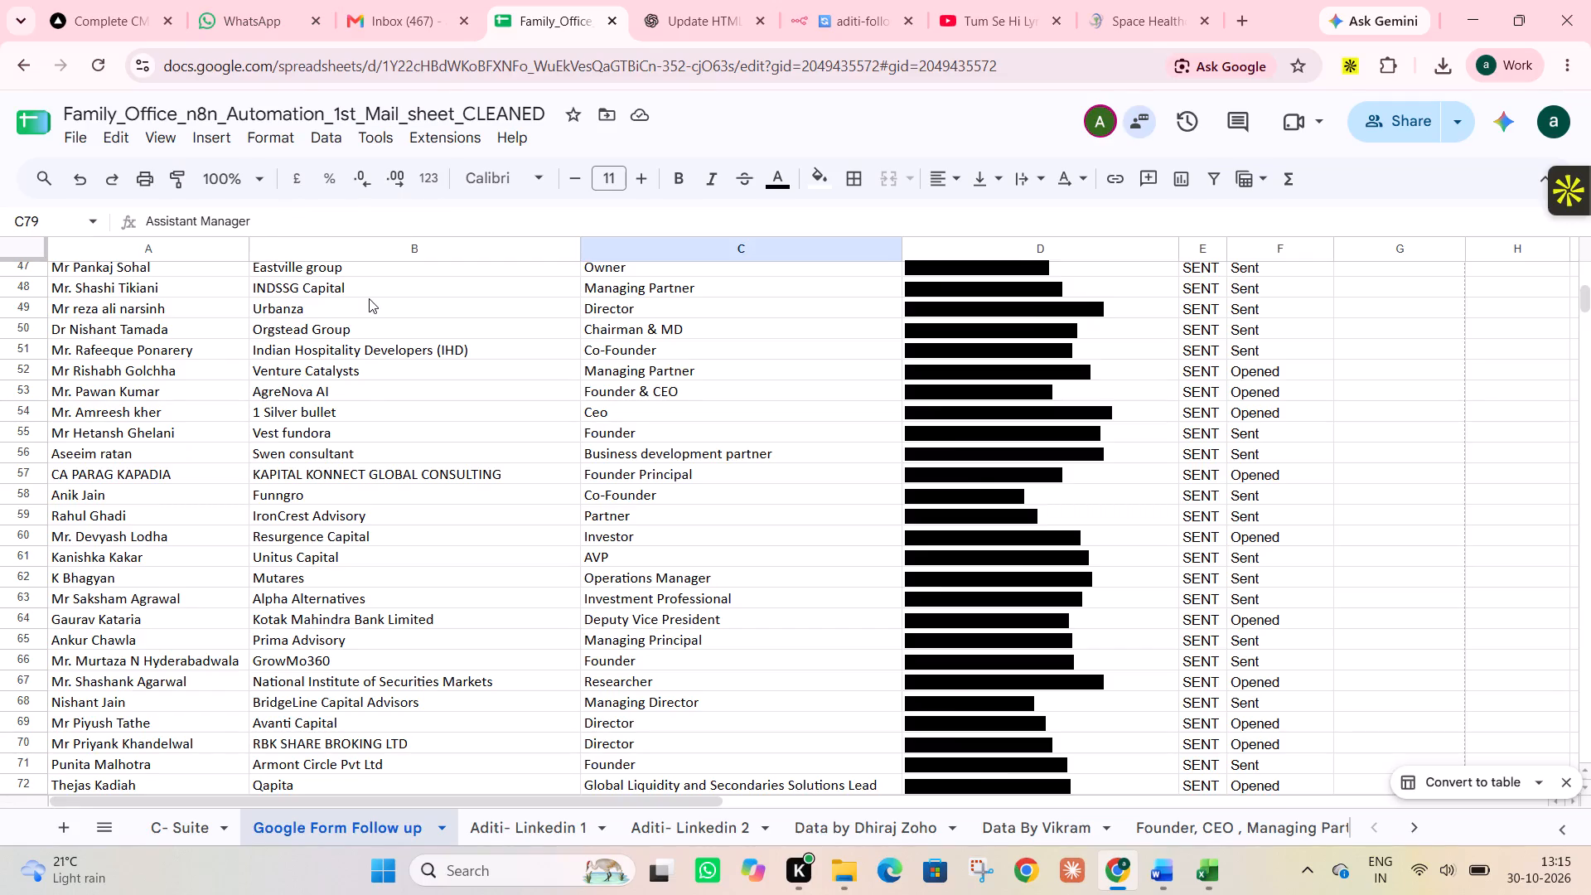
pyautogui.scroll(8, 369, 298)
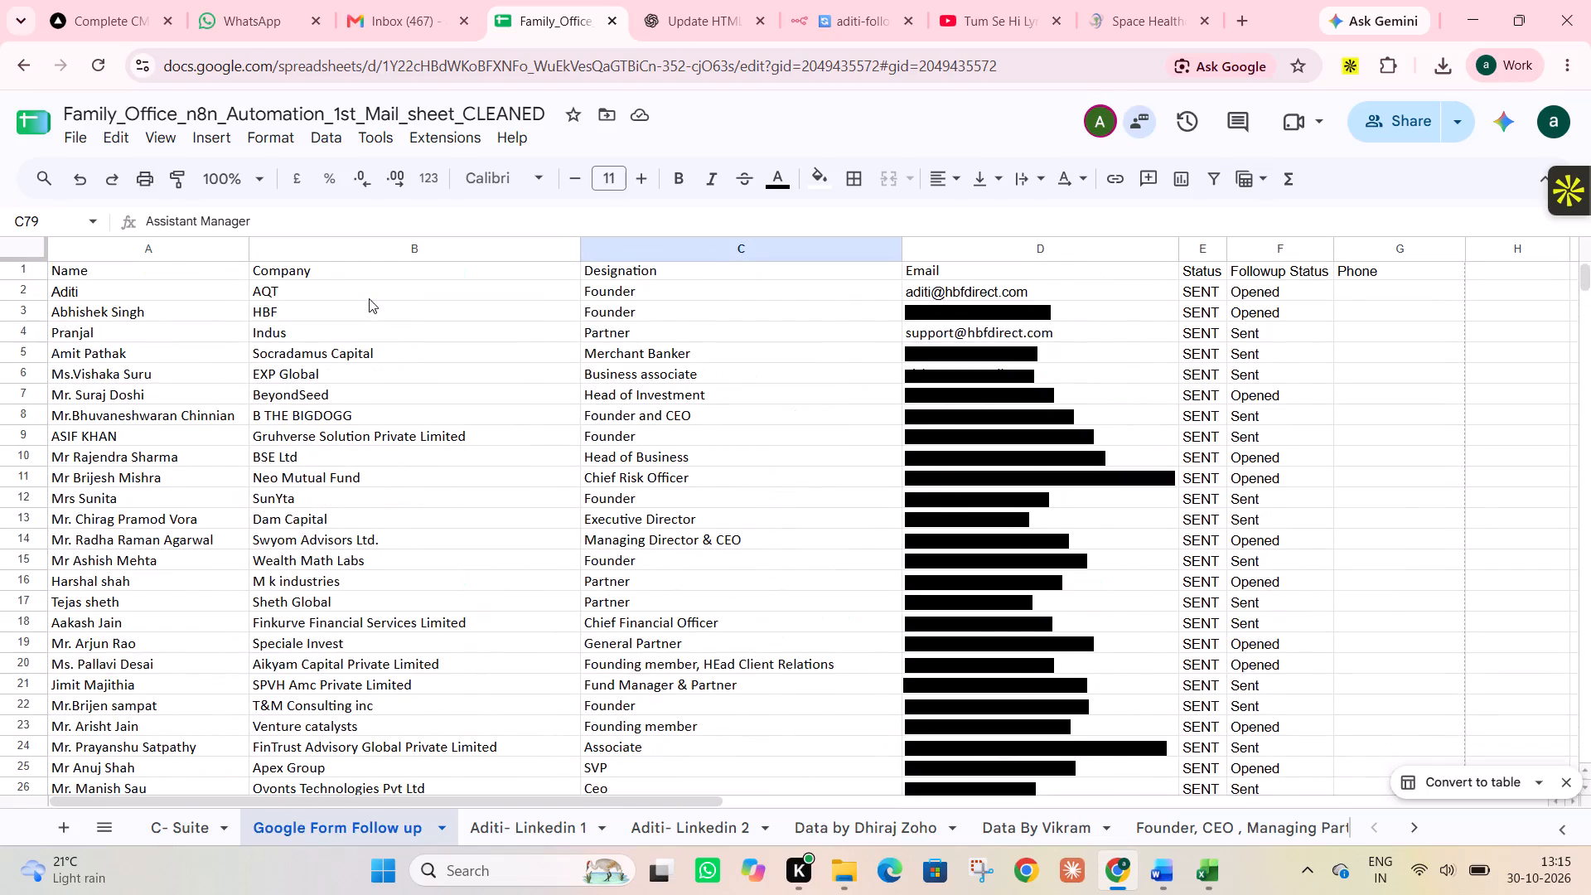
pyautogui.scroll(-3, 369, 298)
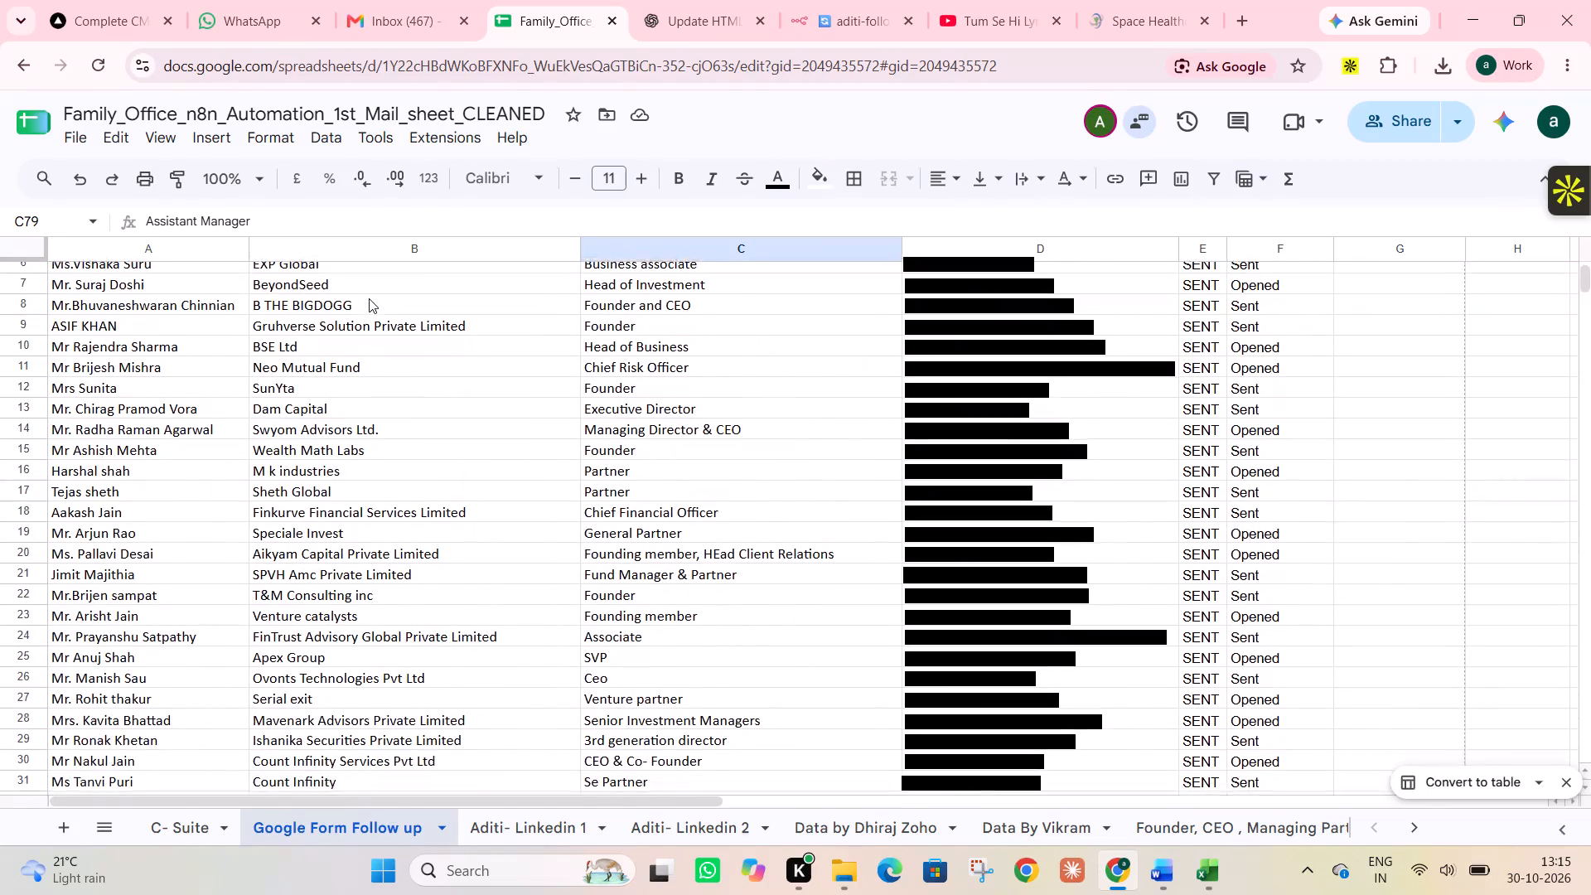
# Look through the Google Form Follow up sheet to its last filled row and back, examining the status and phone columns.
pyautogui.scroll(-12, 369, 298)
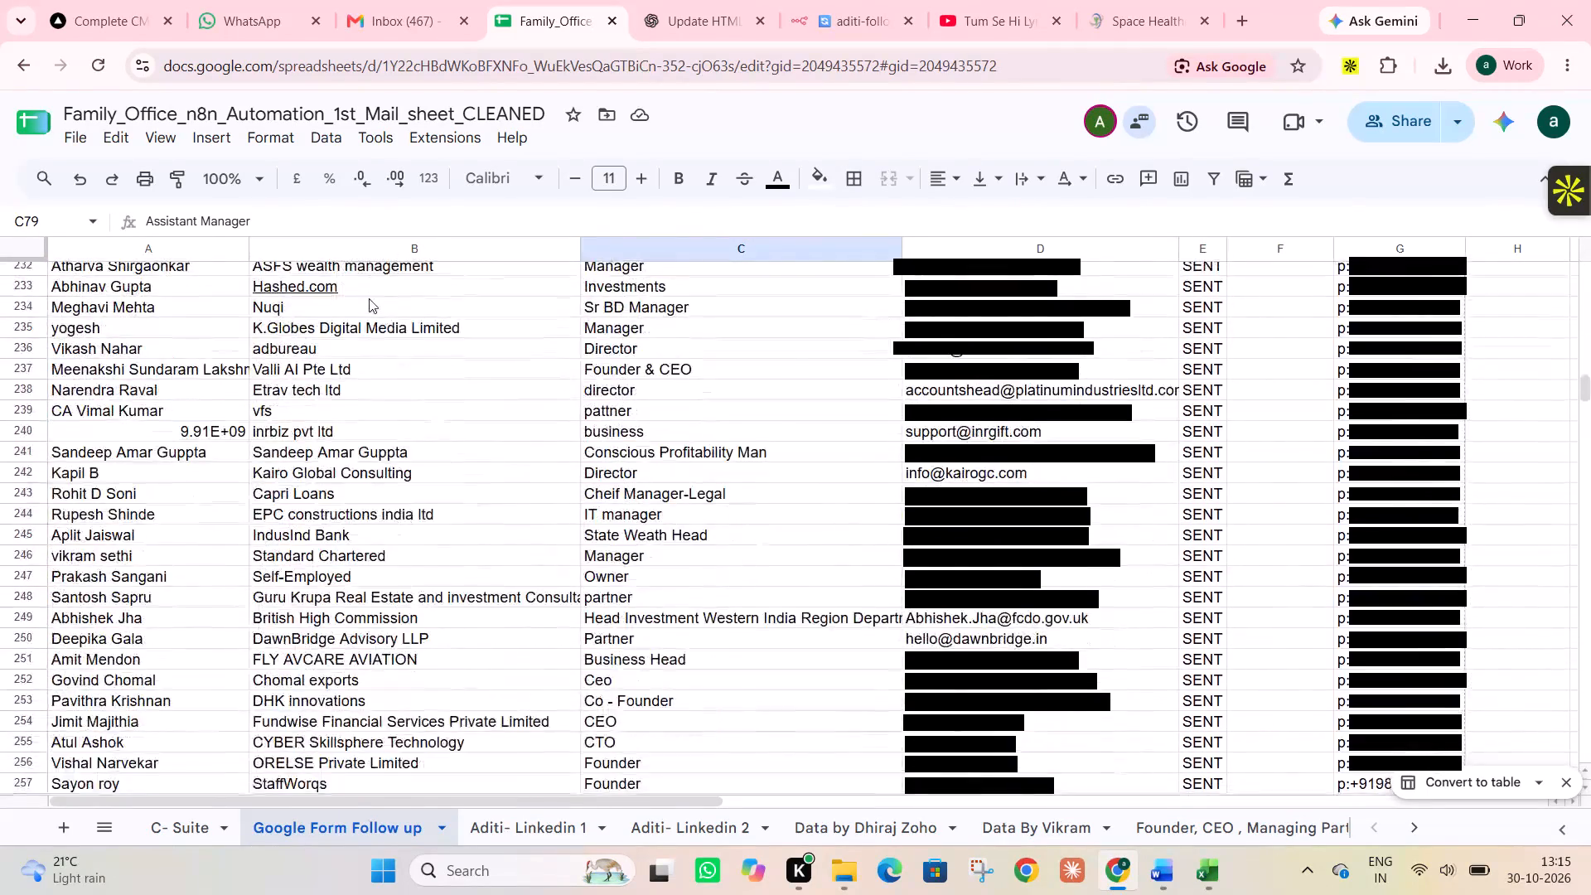
pyautogui.scroll(-3, 369, 298)
pyautogui.scroll(7, 369, 298)
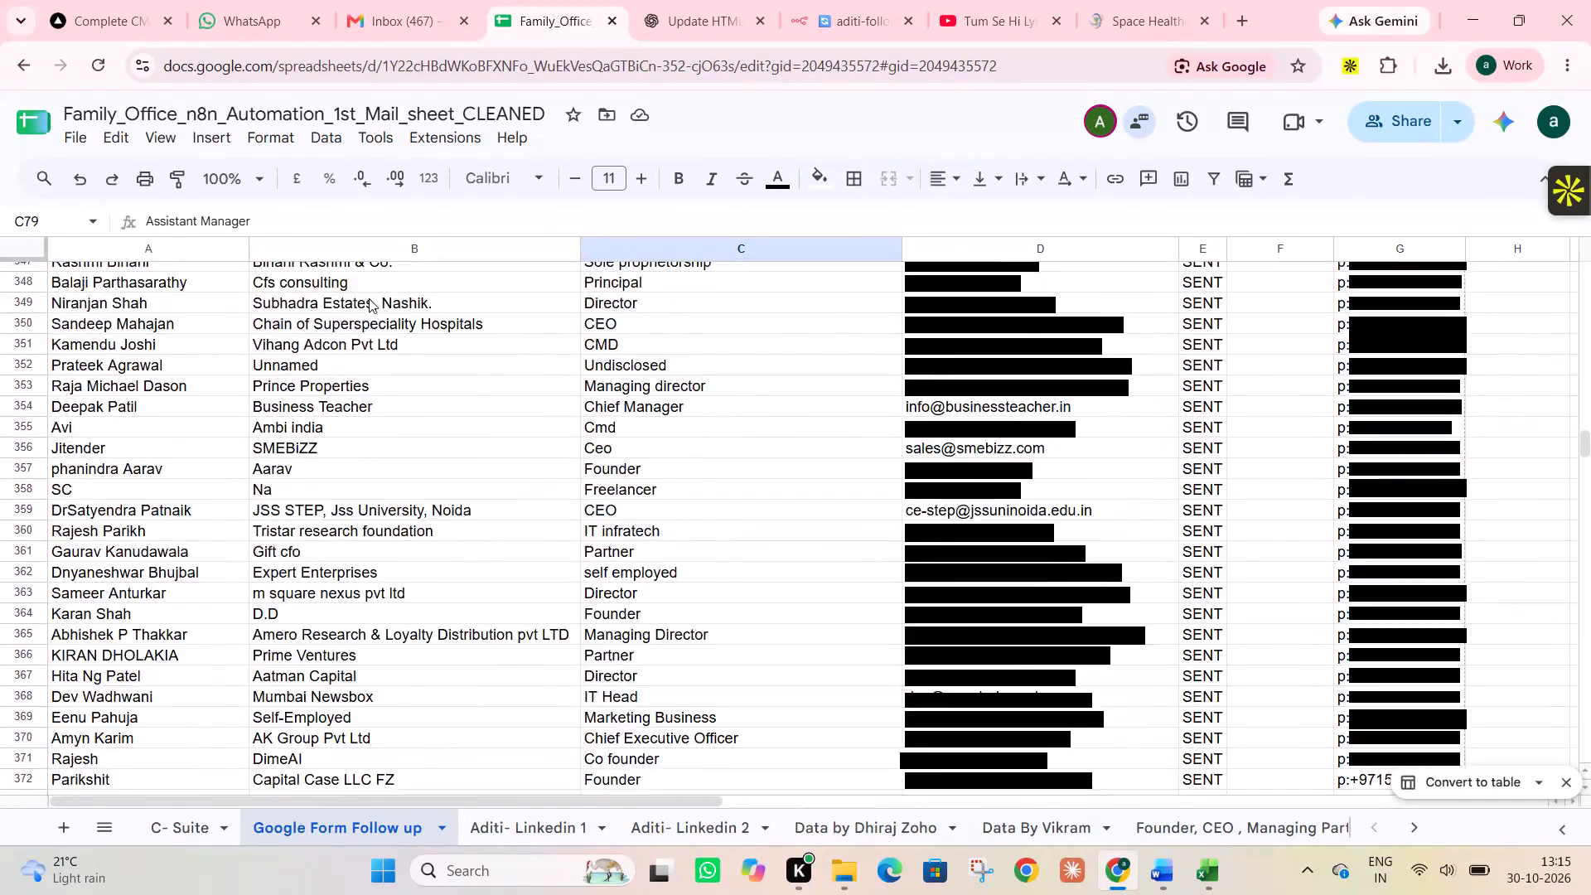
pyautogui.scroll(1, 369, 298)
pyautogui.scroll(-1, 369, 298)
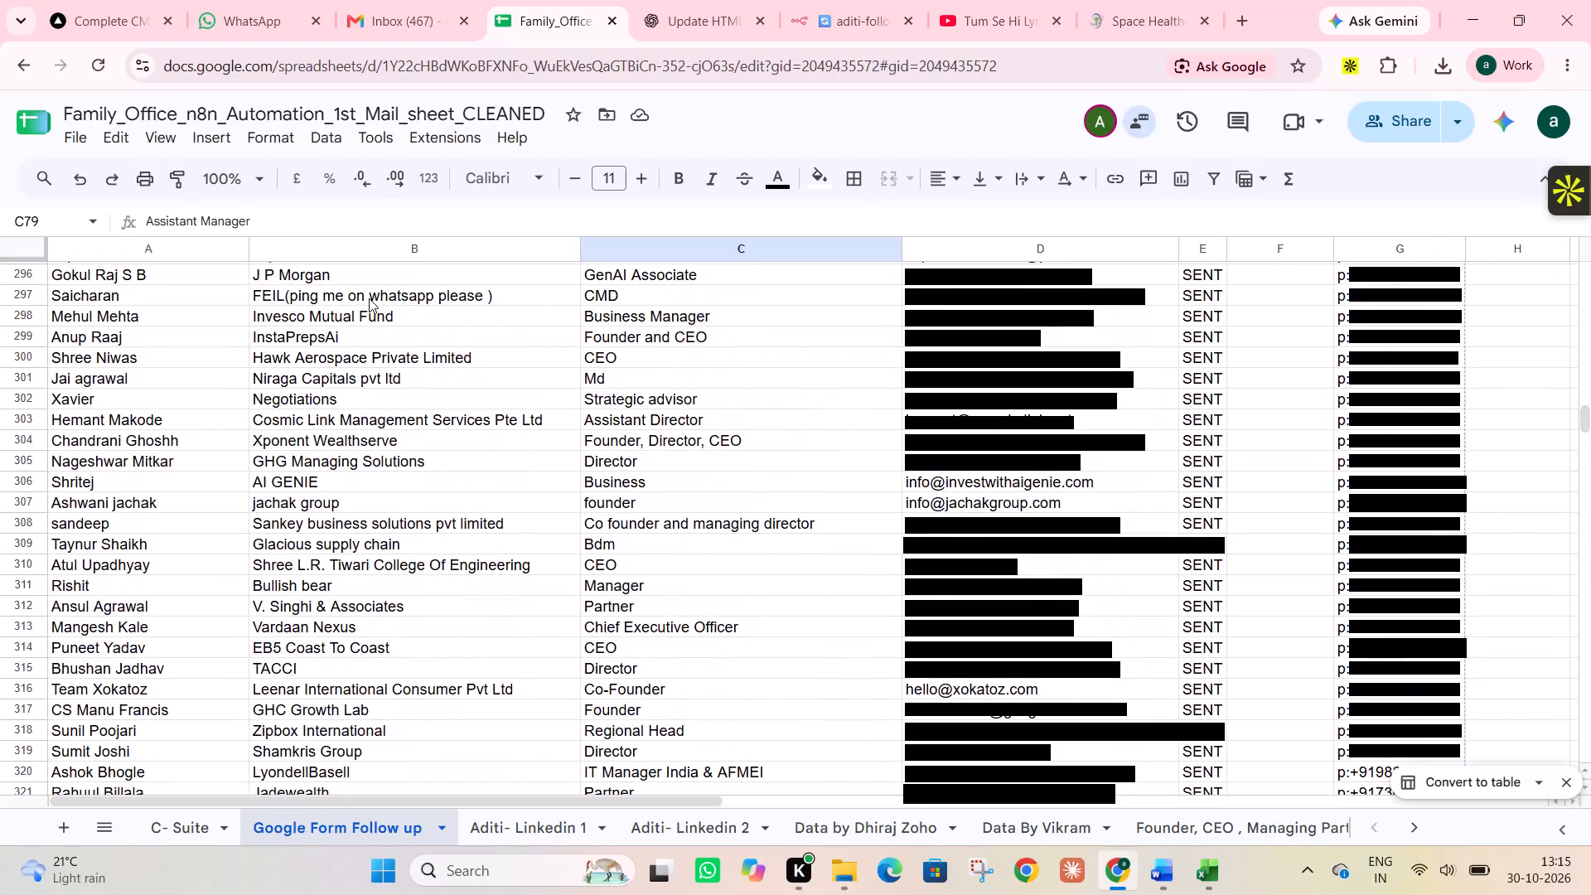
pyautogui.scroll(-1, 369, 298)
pyautogui.scroll(2, 369, 298)
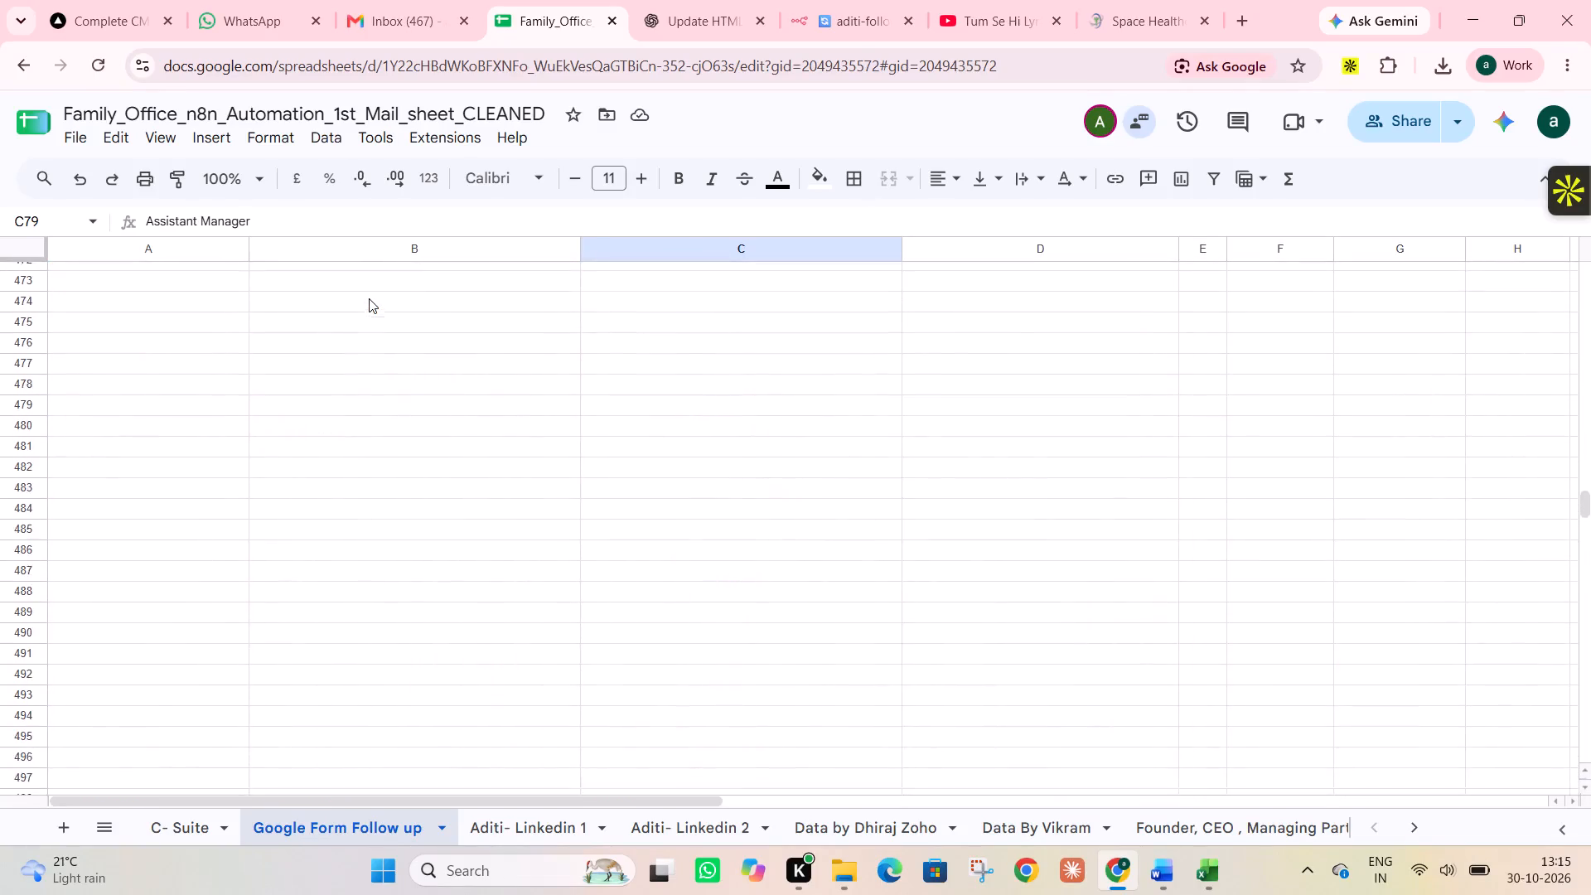
pyautogui.scroll(7, 369, 298)
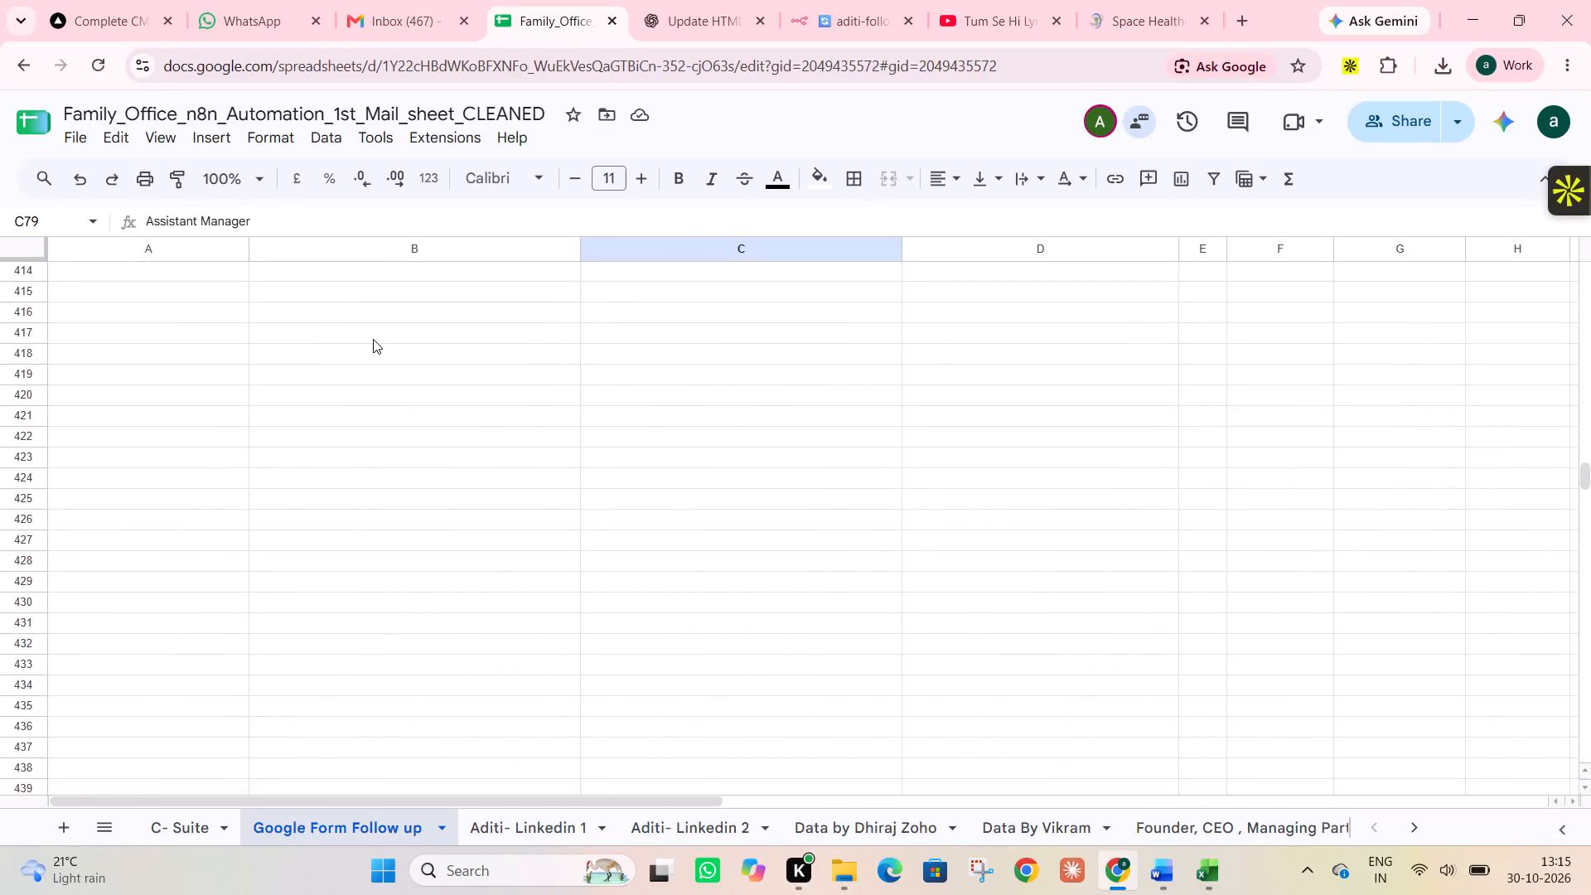
pyautogui.scroll(6, 373, 339)
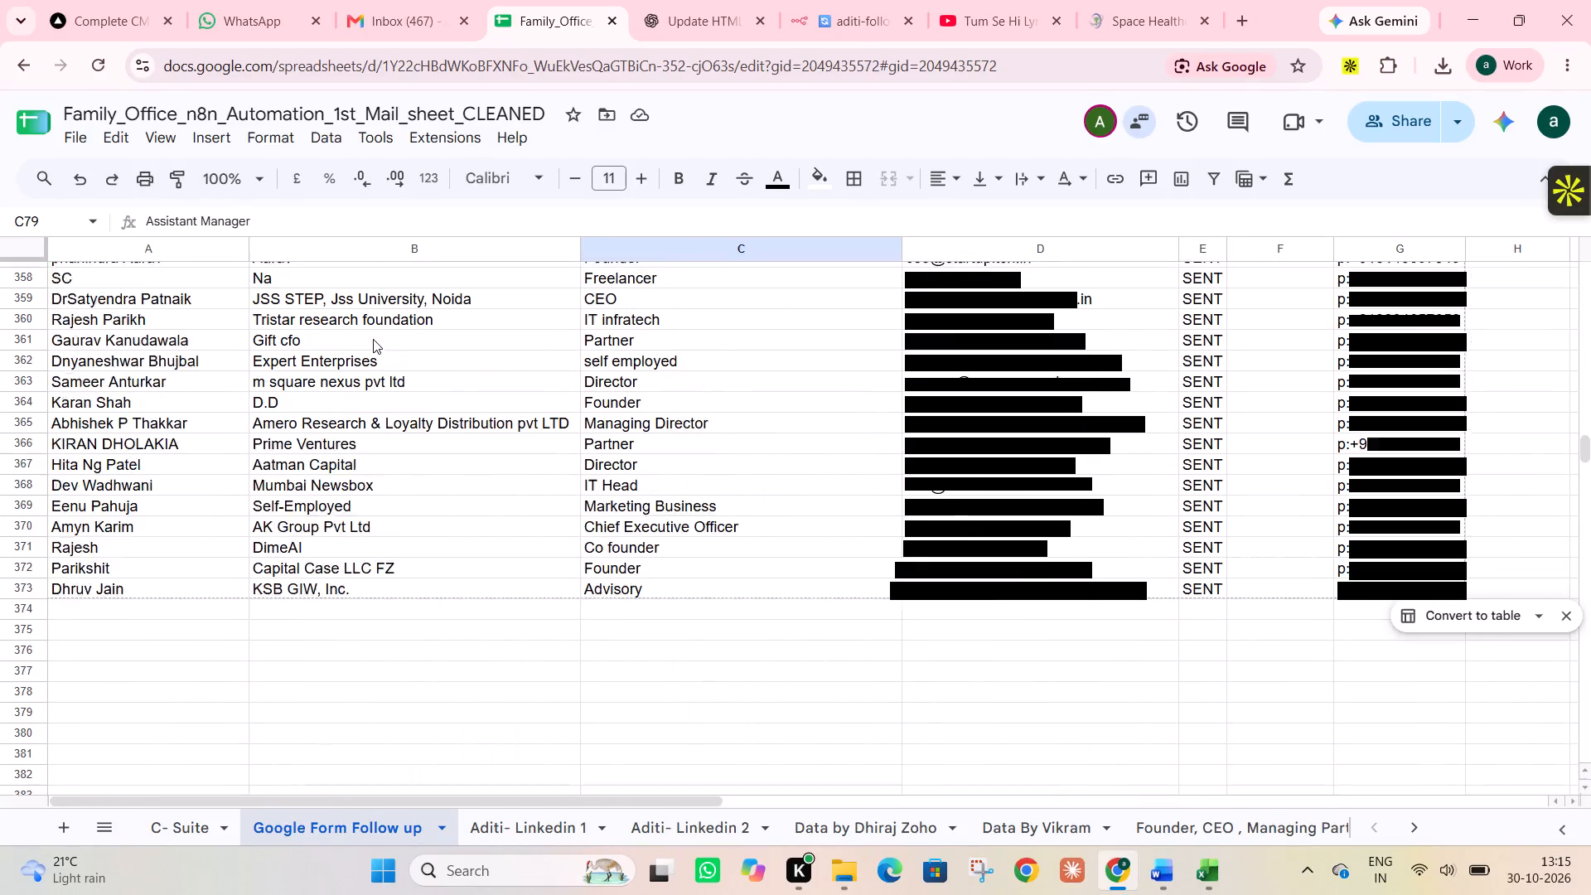
pyautogui.scroll(4, 373, 339)
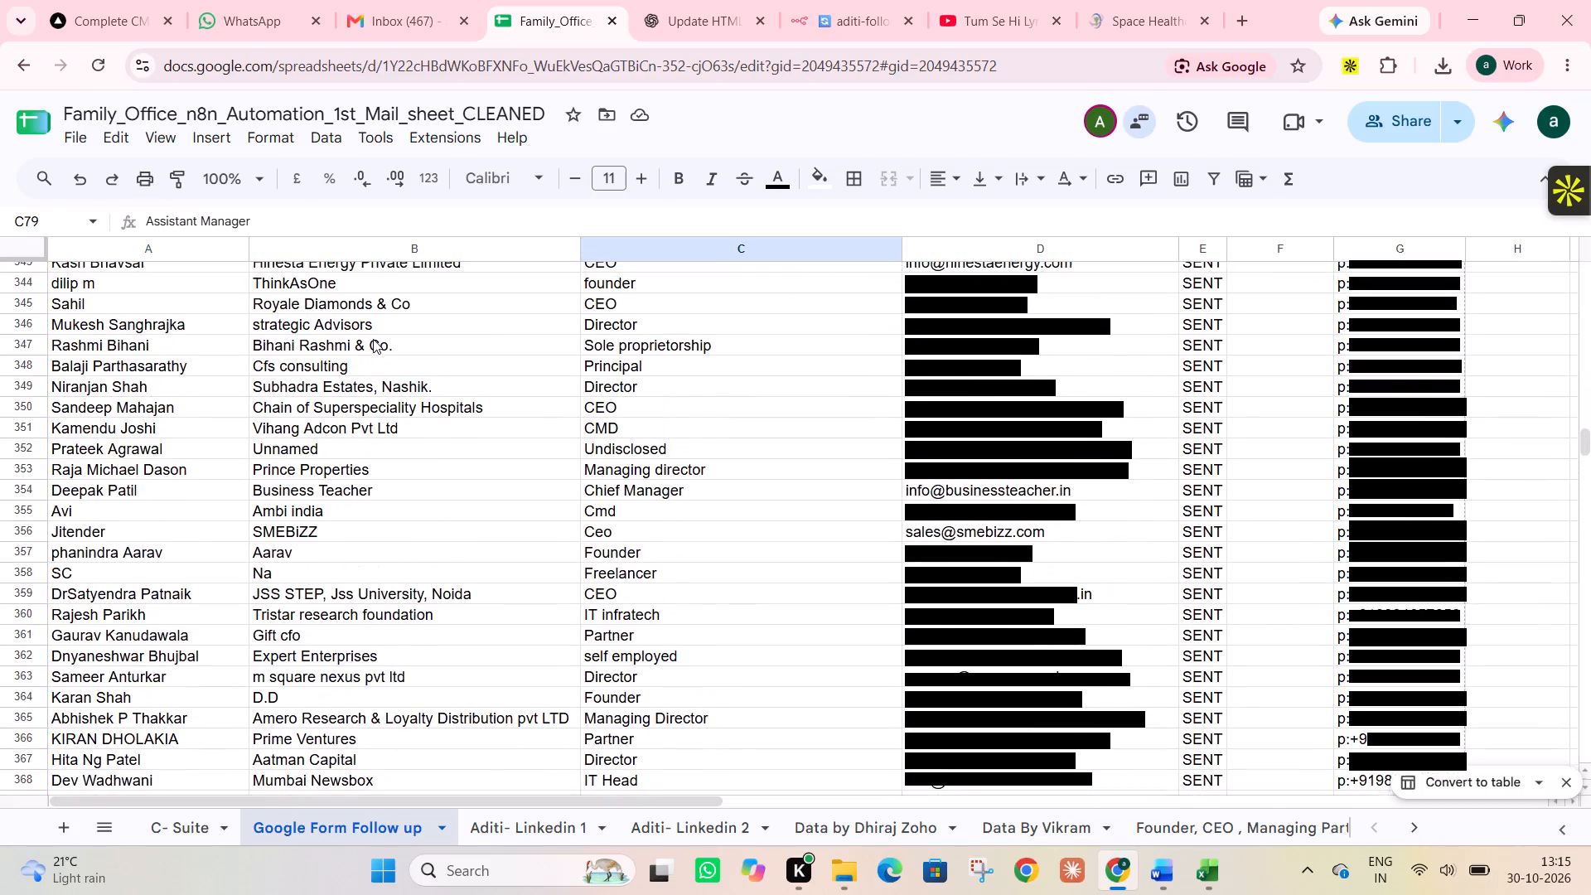
pyautogui.scroll(7, 373, 339)
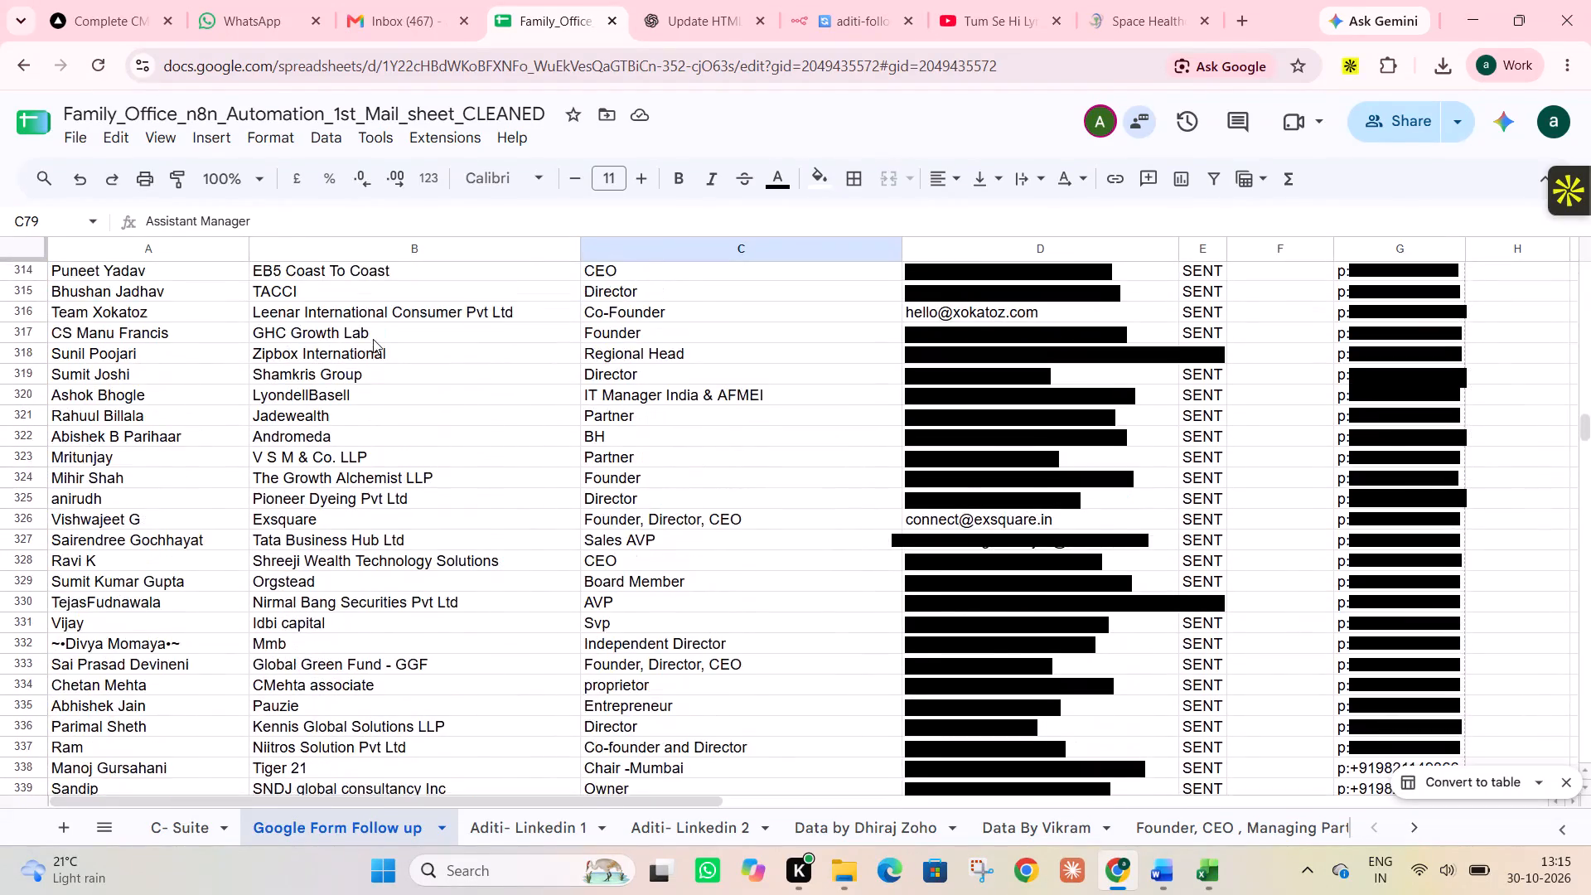
pyautogui.scroll(7, 373, 339)
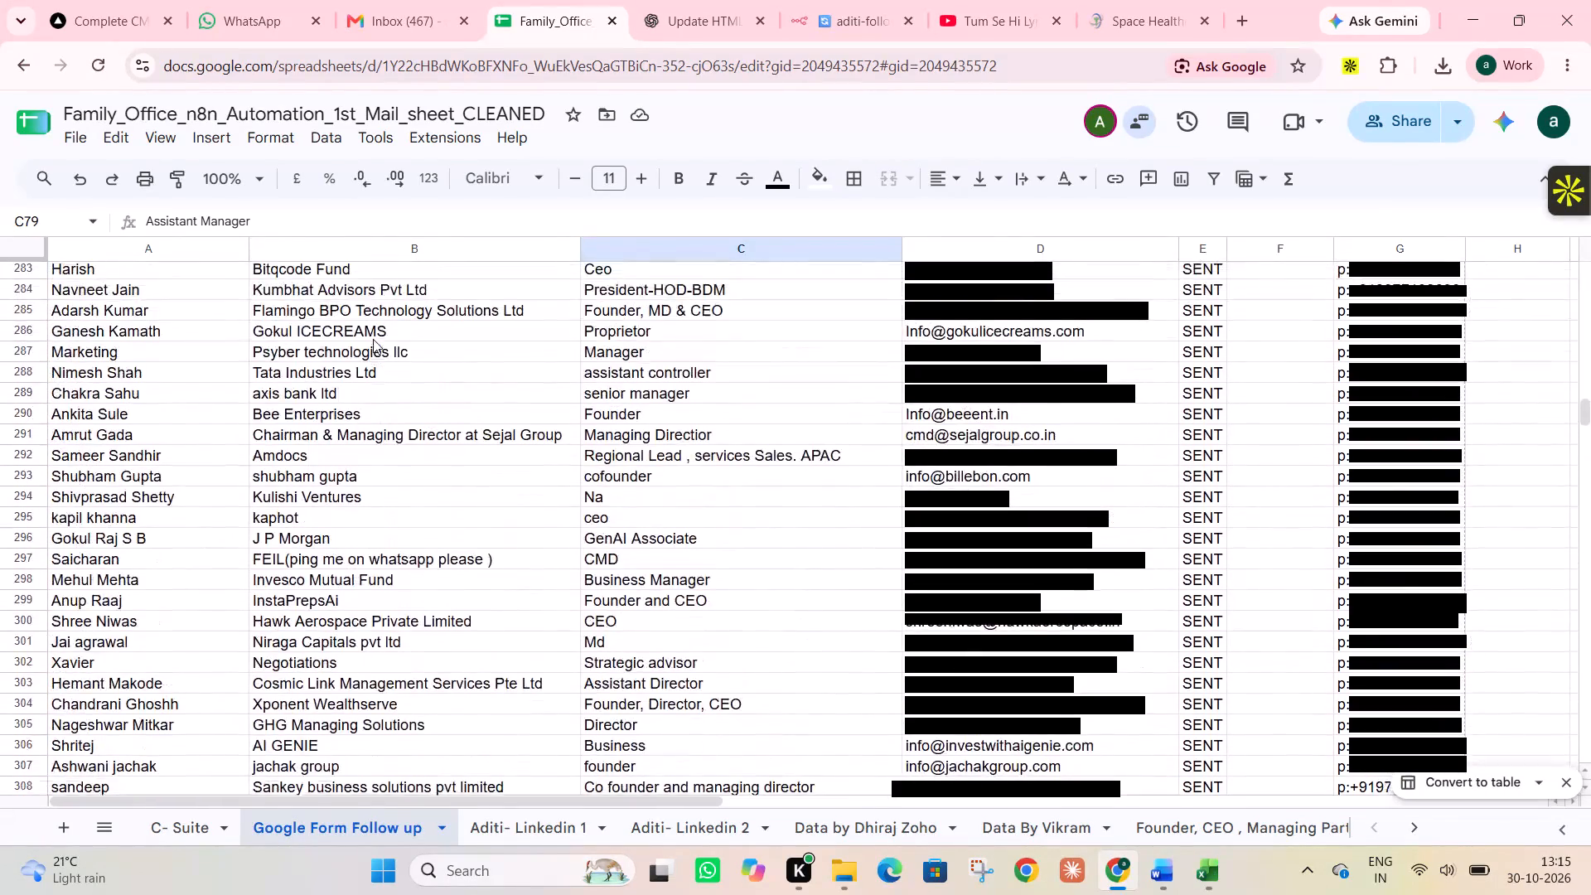
pyautogui.scroll(4, 373, 339)
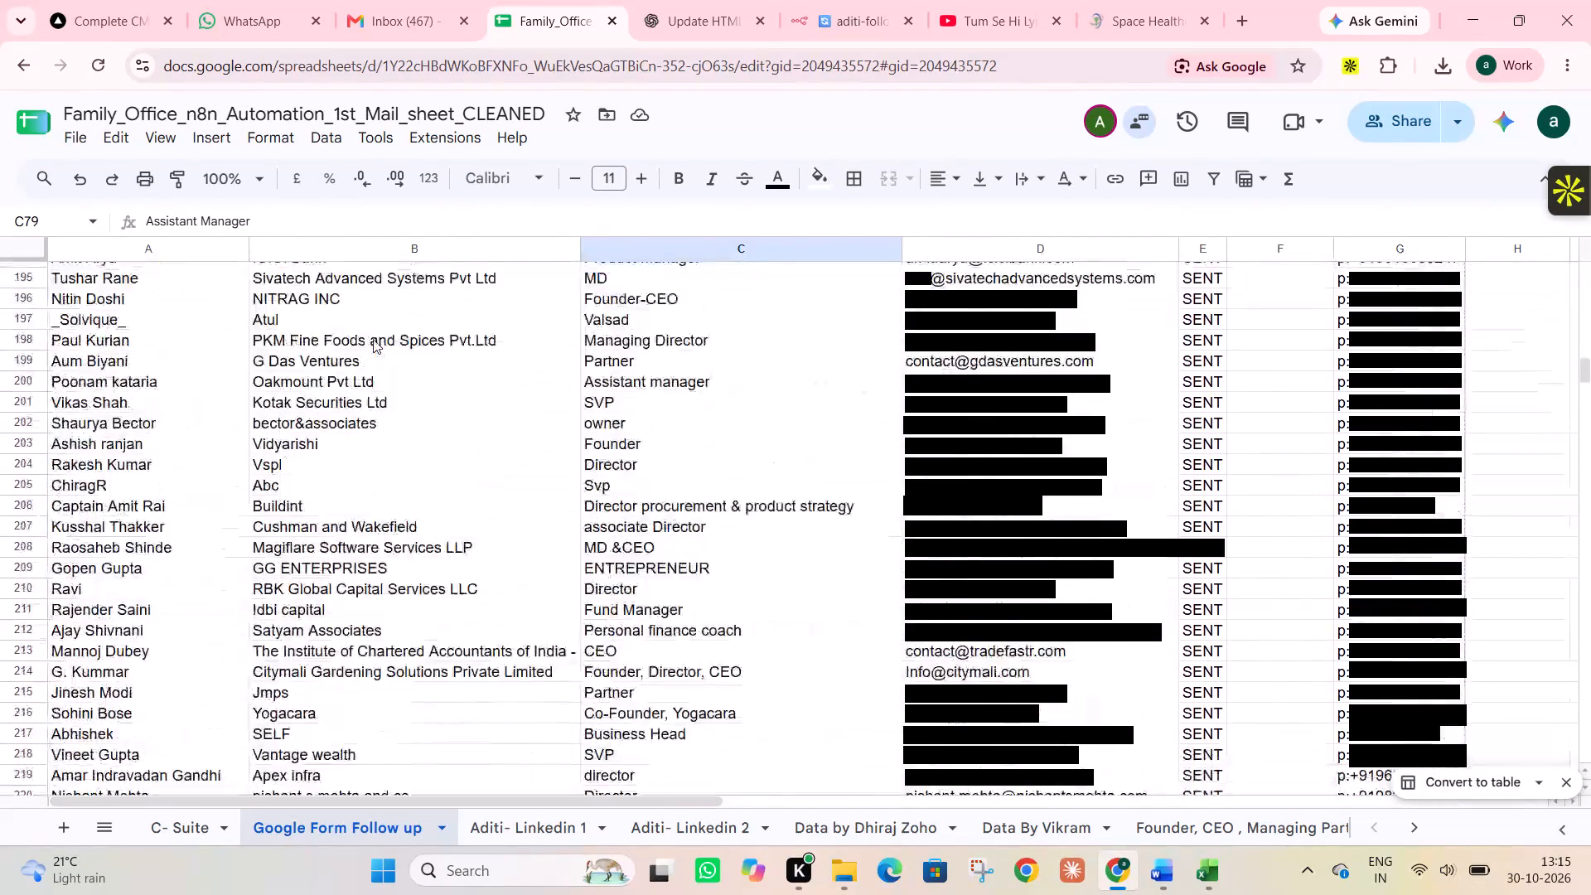
pyautogui.scroll(6, 373, 339)
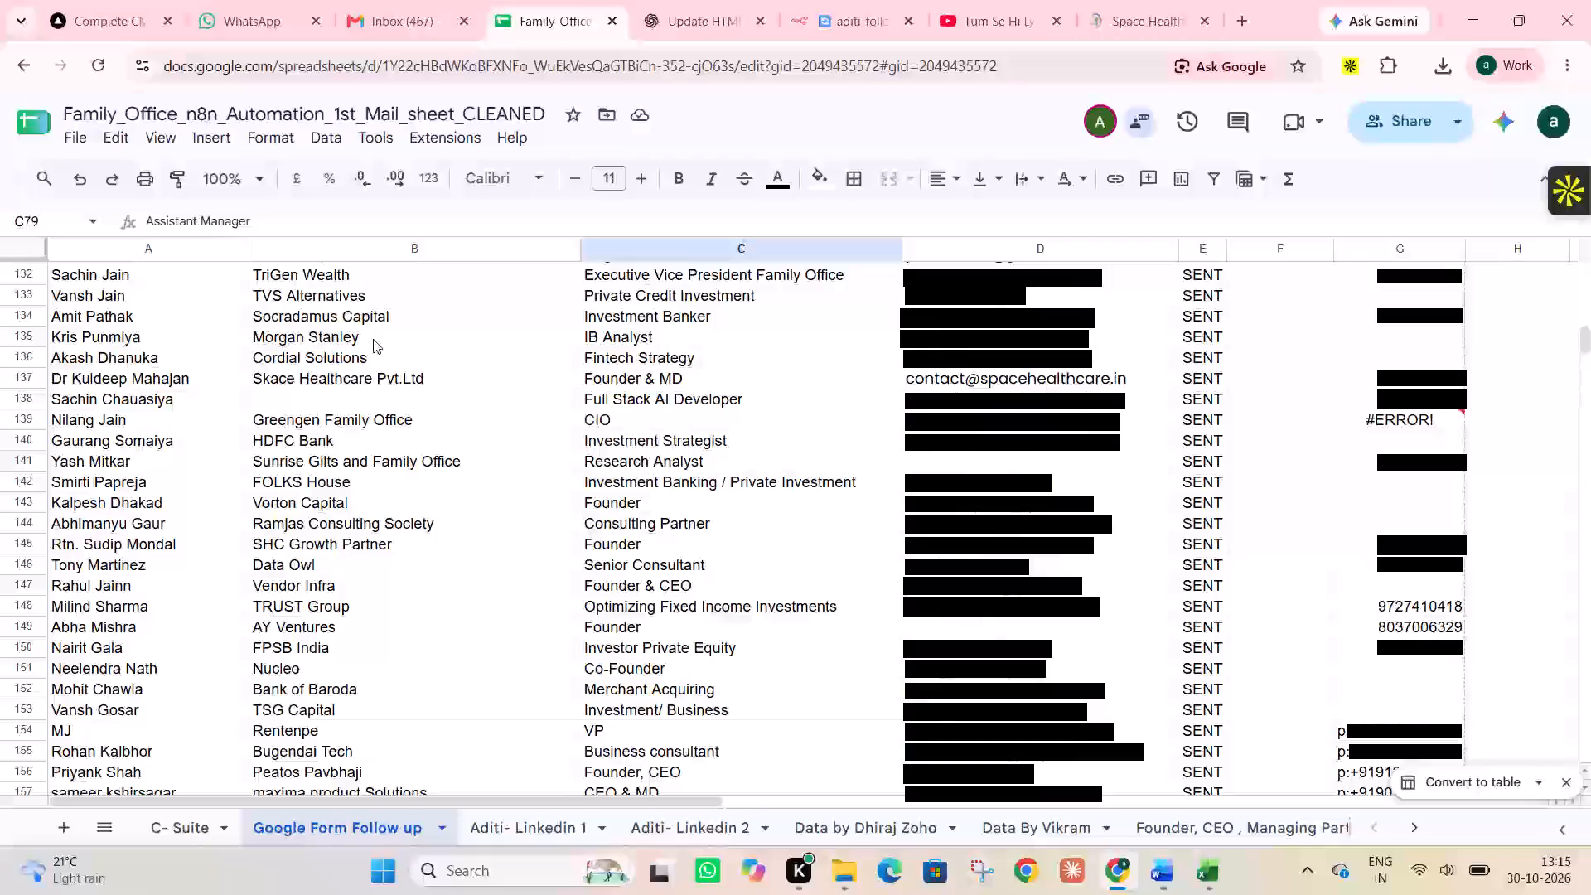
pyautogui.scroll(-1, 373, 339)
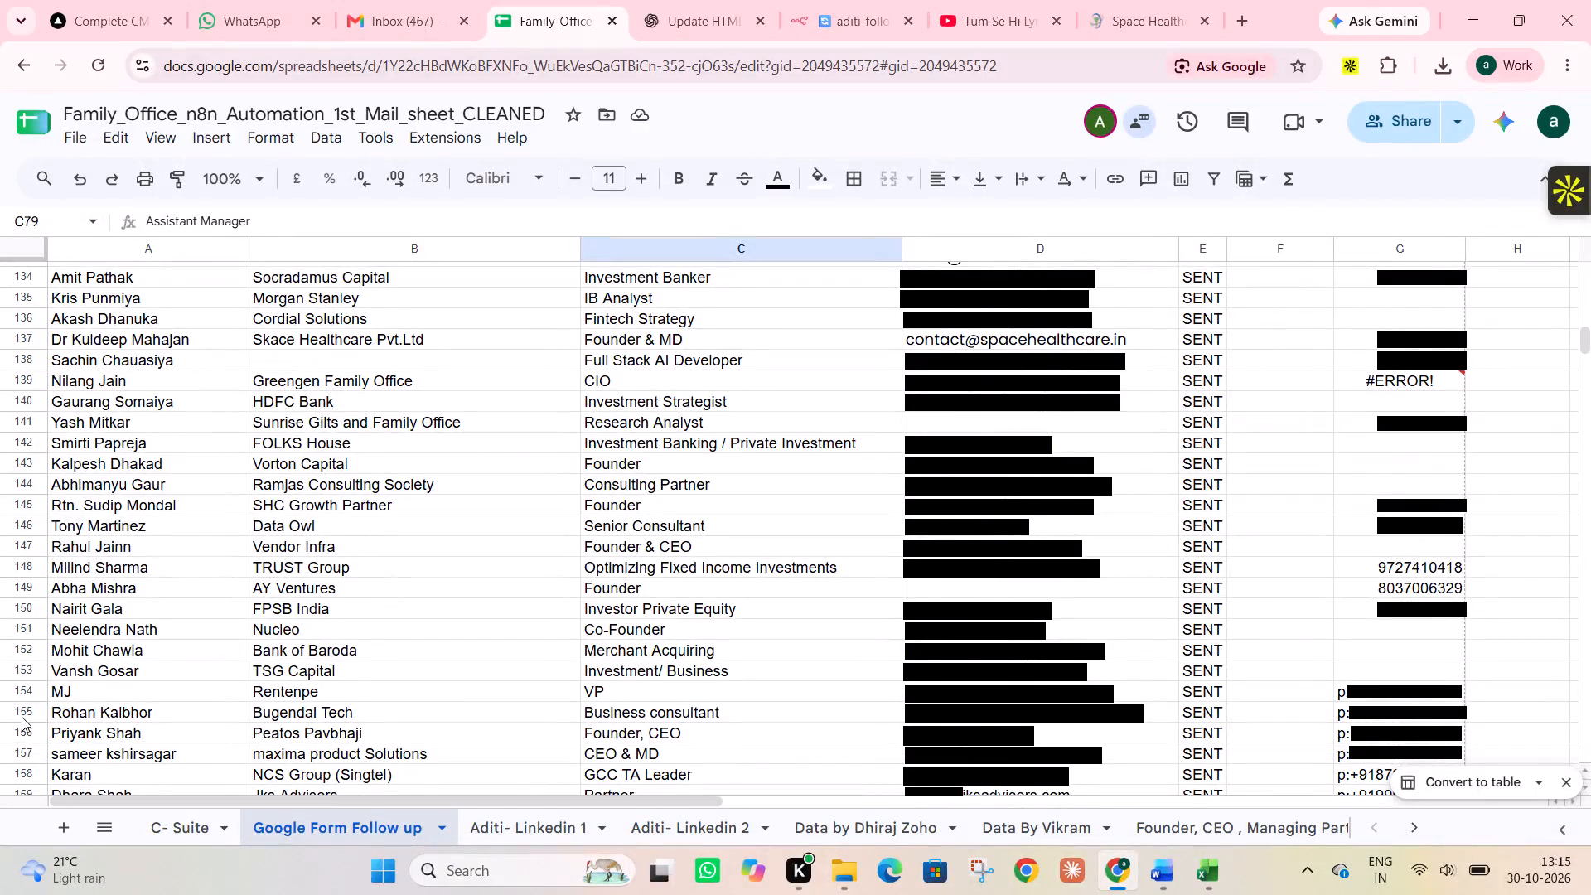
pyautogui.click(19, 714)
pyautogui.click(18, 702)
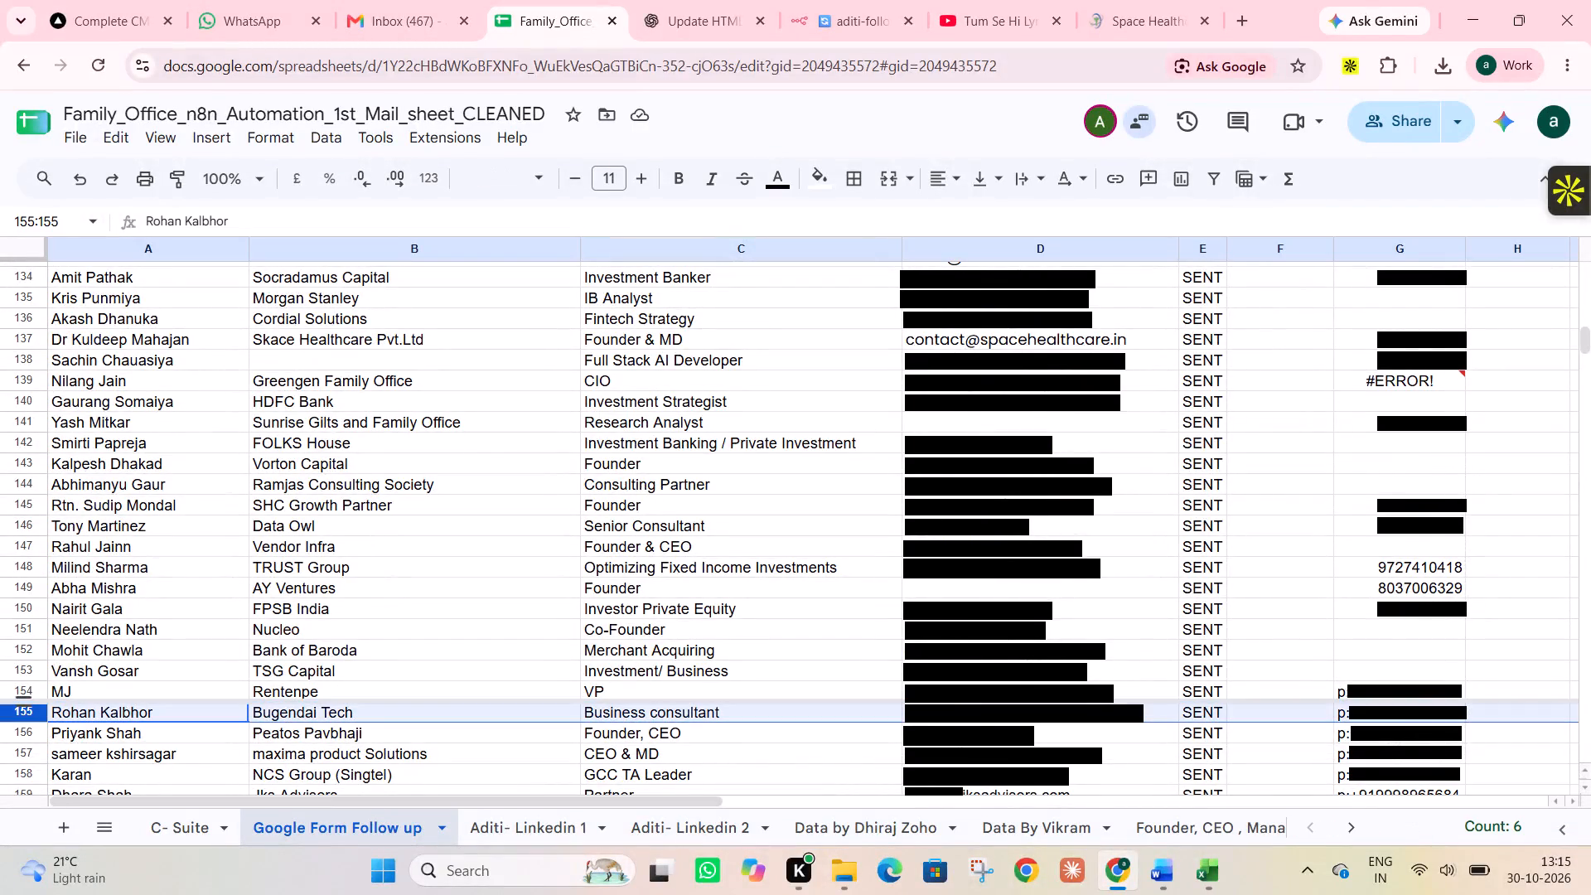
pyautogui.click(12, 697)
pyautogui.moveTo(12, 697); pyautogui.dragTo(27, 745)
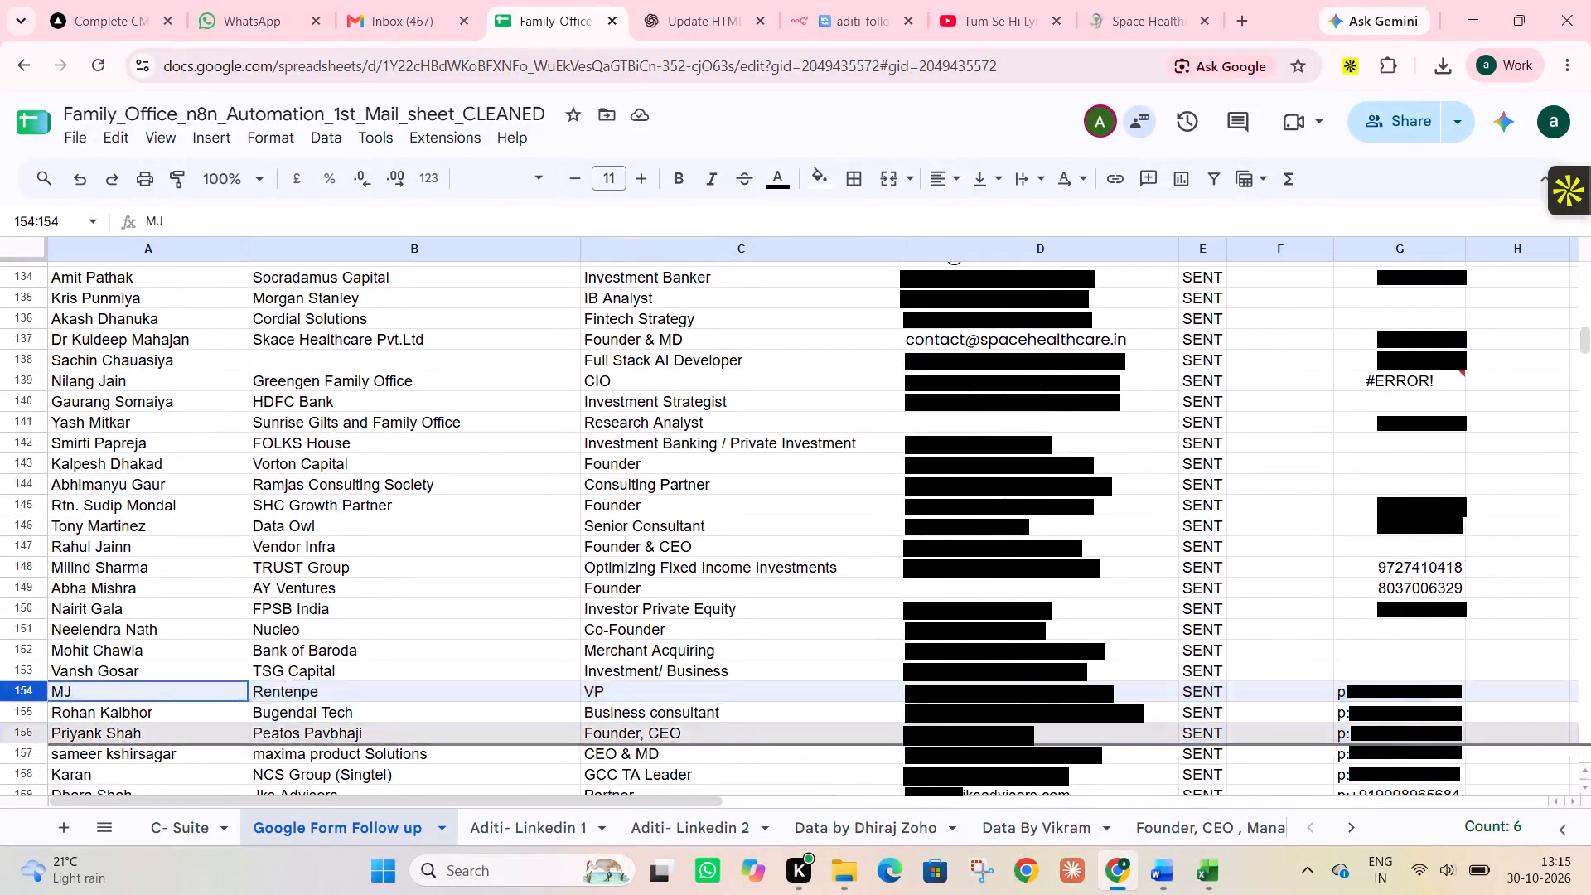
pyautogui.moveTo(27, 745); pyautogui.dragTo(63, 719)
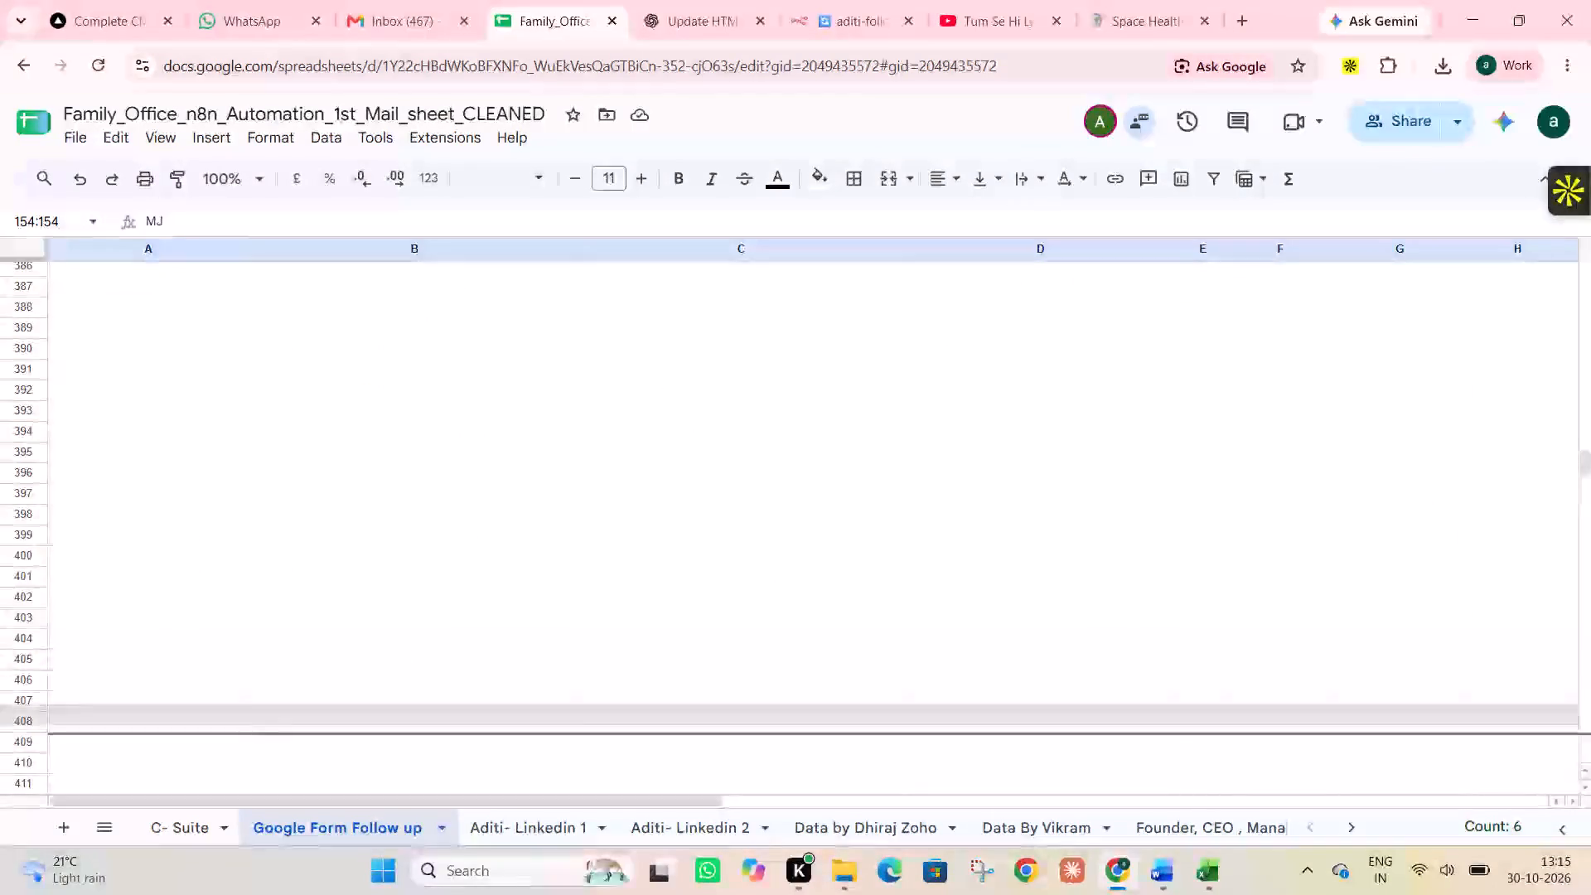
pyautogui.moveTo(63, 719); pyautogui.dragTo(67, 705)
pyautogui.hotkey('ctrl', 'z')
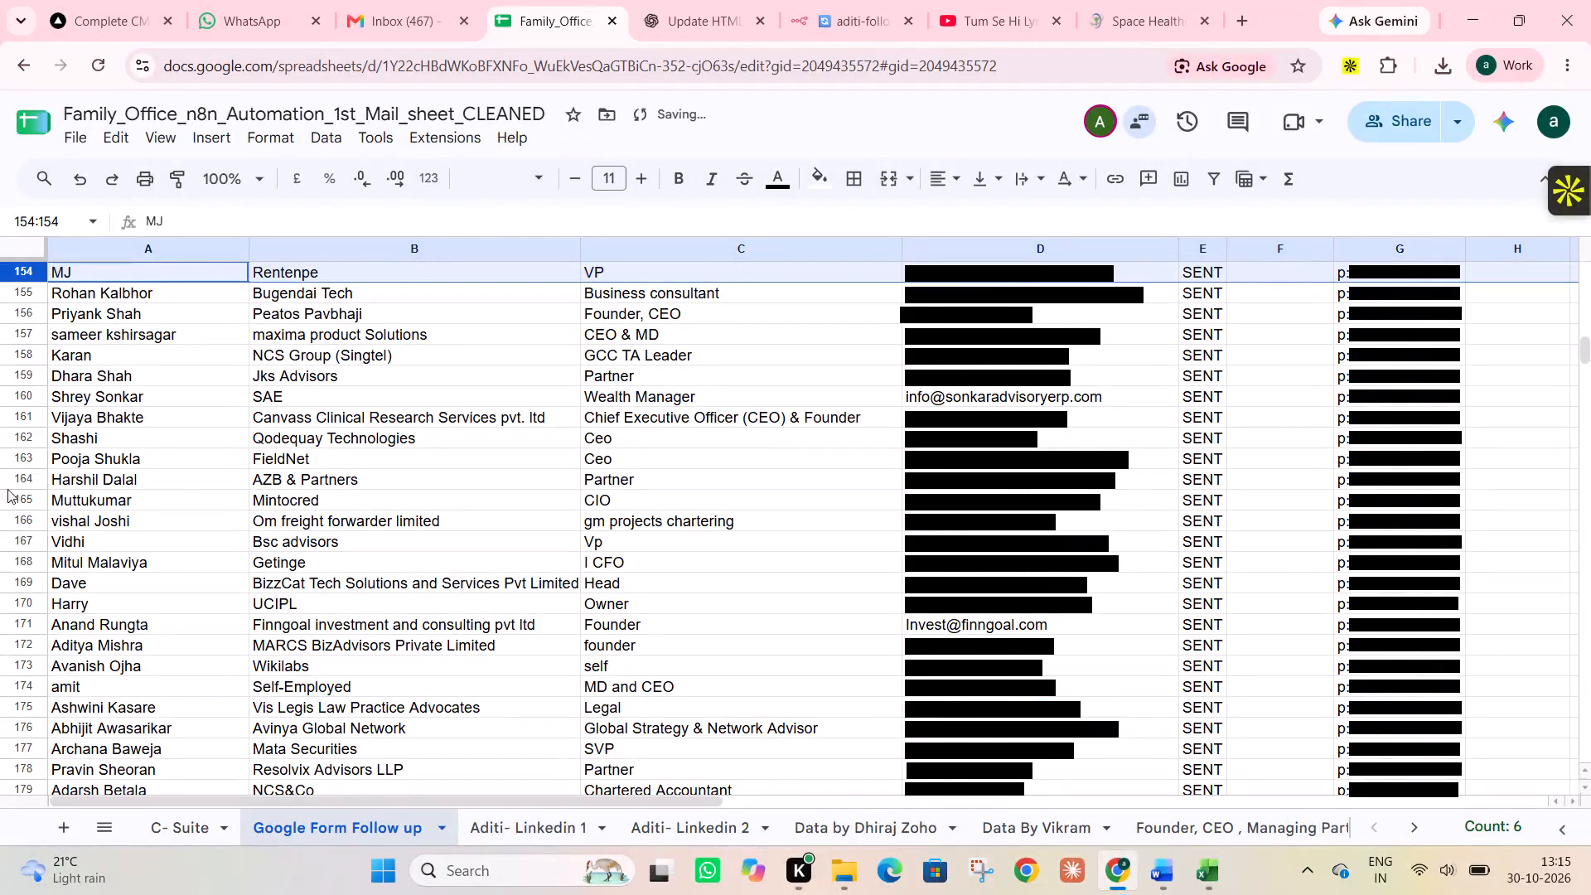
# Select rows 154 to 373 and check their summary statistics, trying Count Numbers before returning to Sum.
pyautogui.click(35, 276)
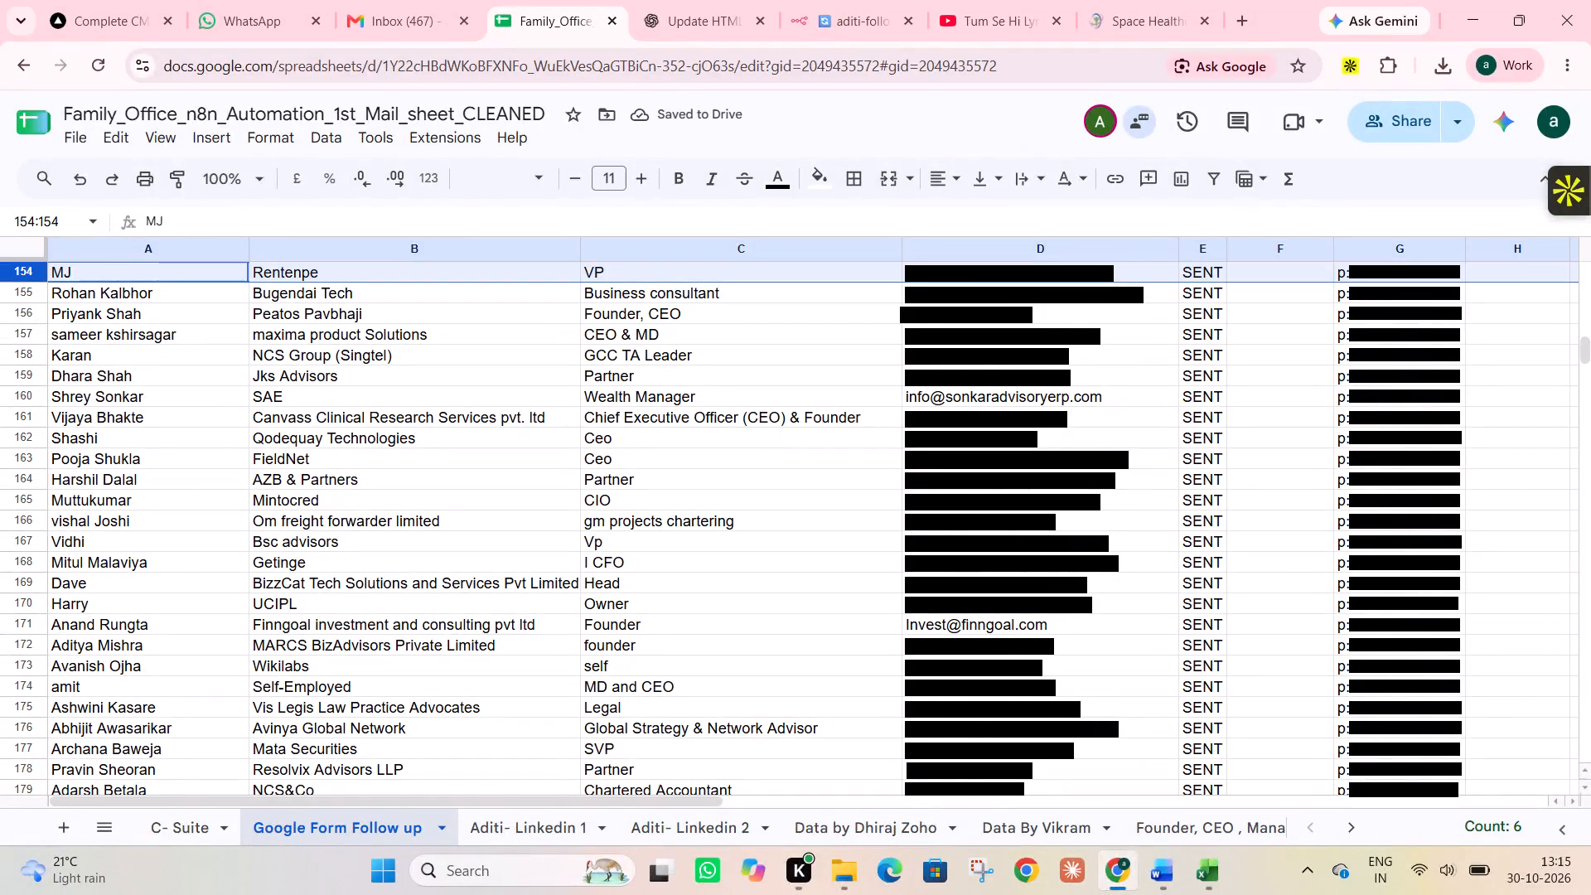
pyautogui.hotkey('ctrl', 'shift', 'Down')
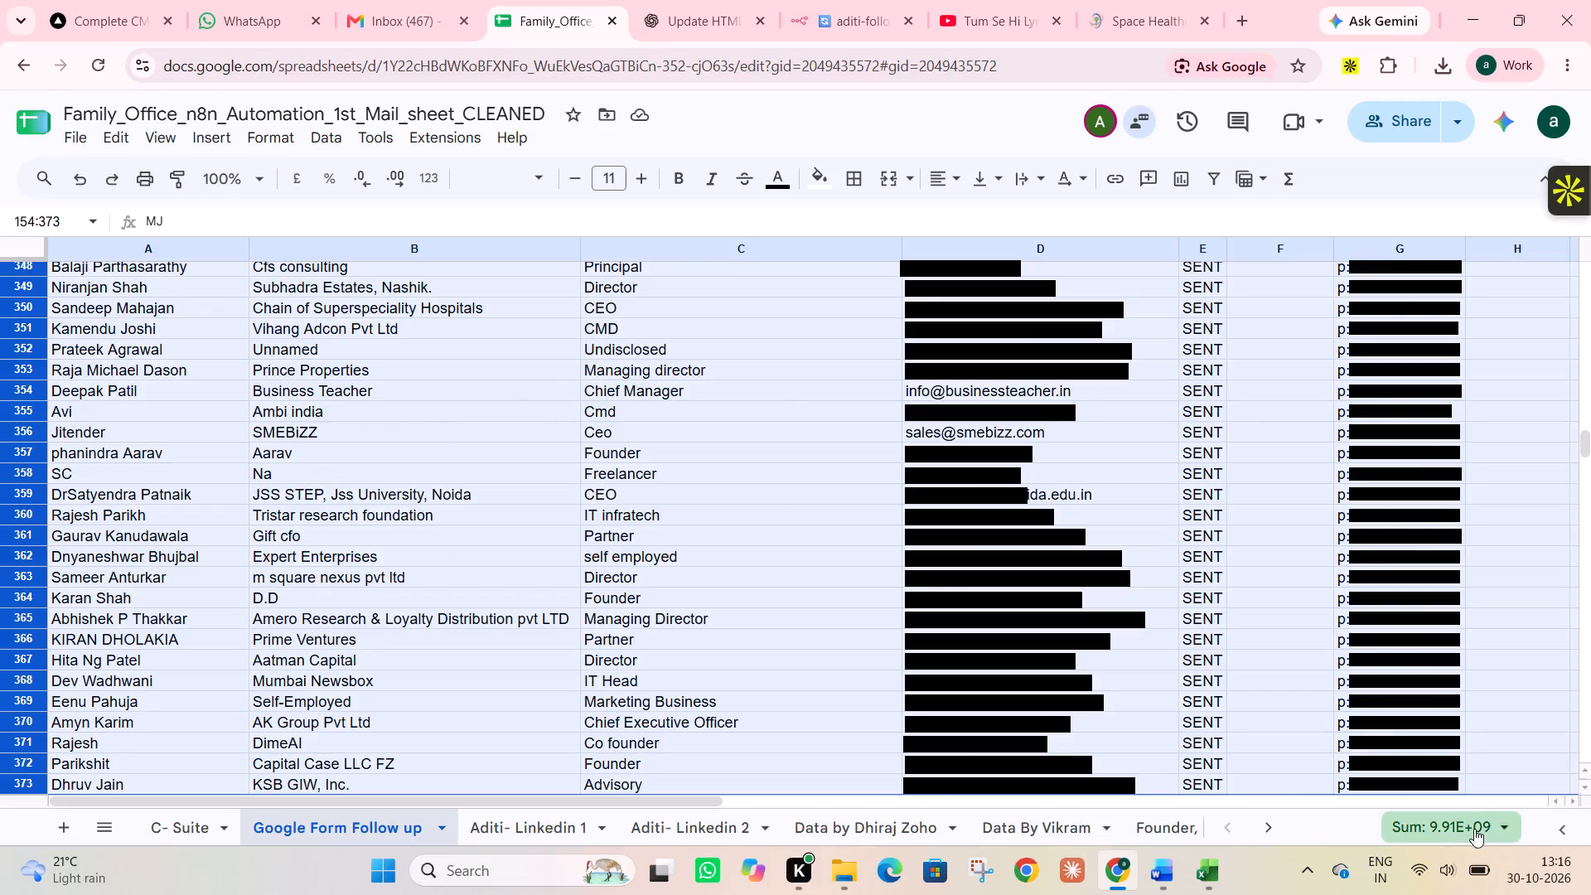
pyautogui.click(1557, 828)
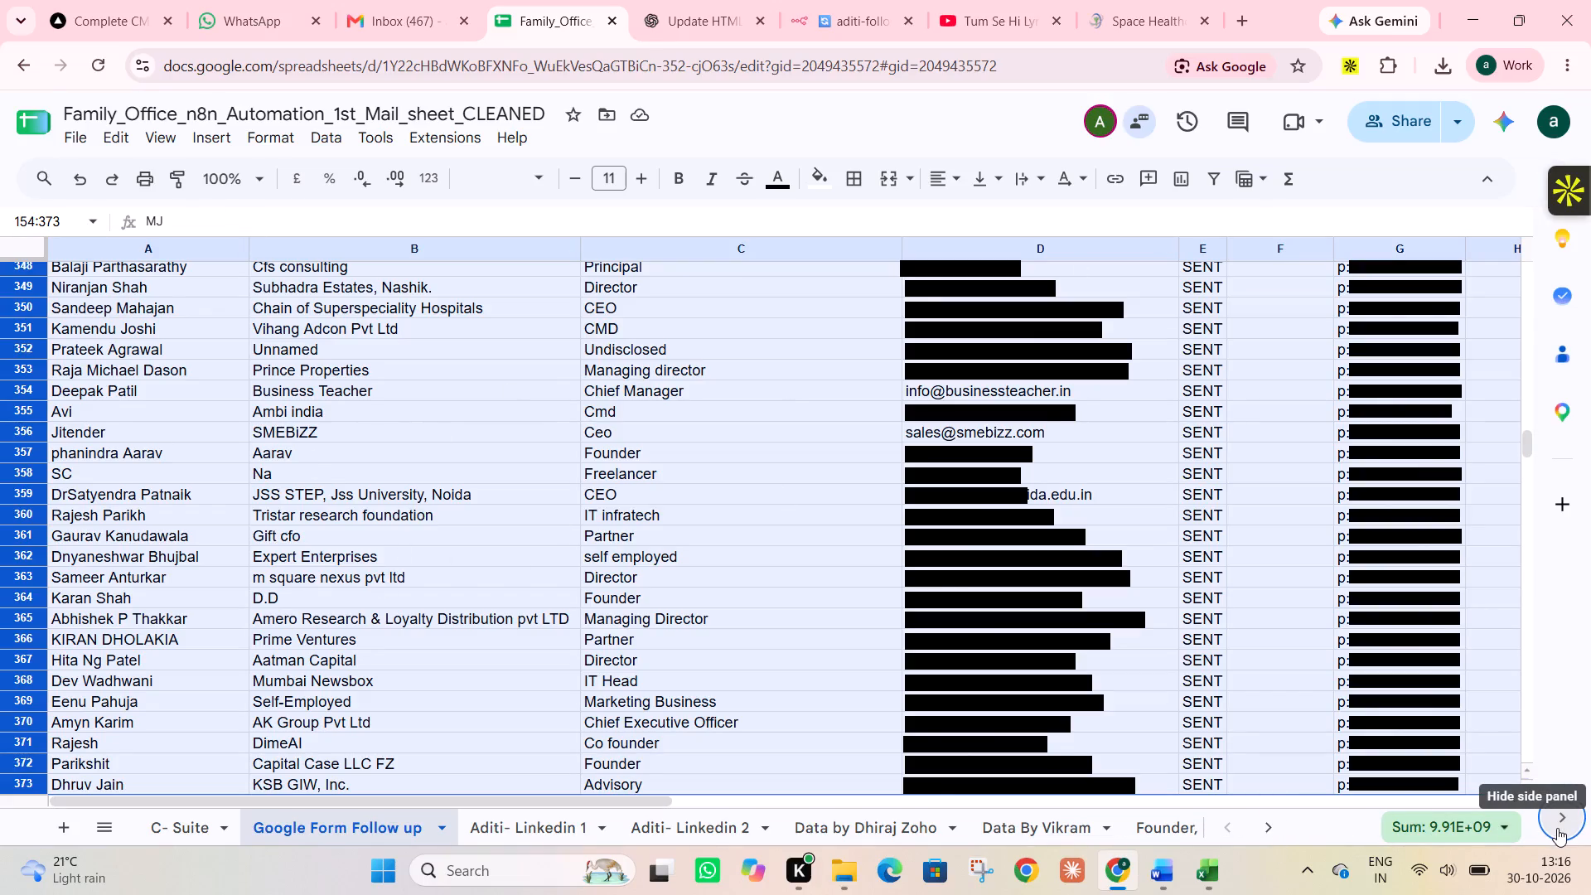
pyautogui.click(1557, 828)
pyautogui.click(1442, 825)
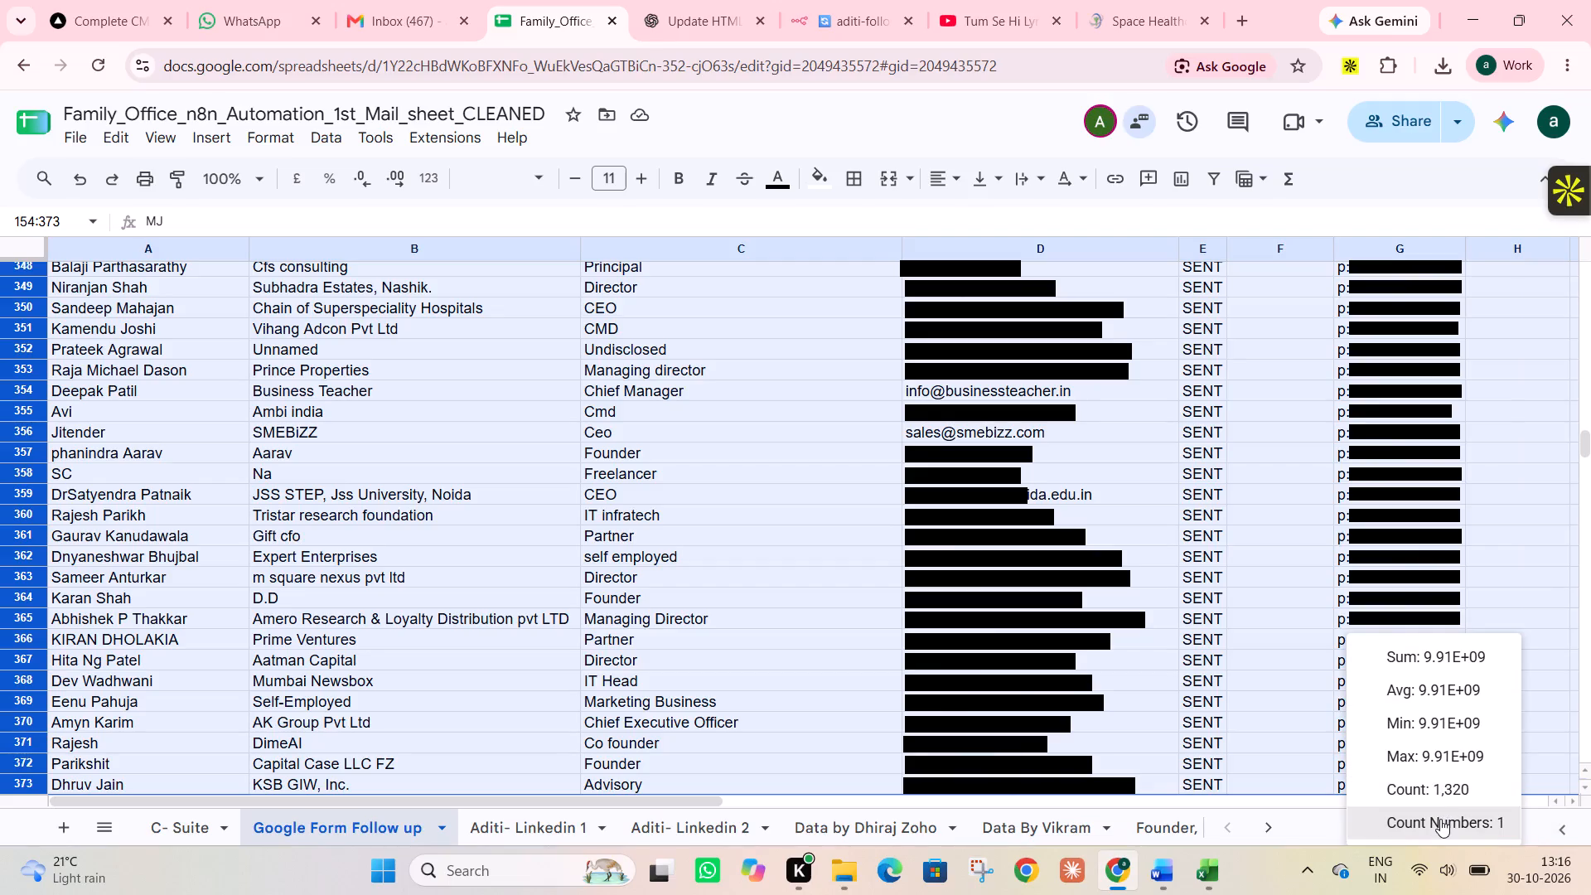
pyautogui.click(1440, 819)
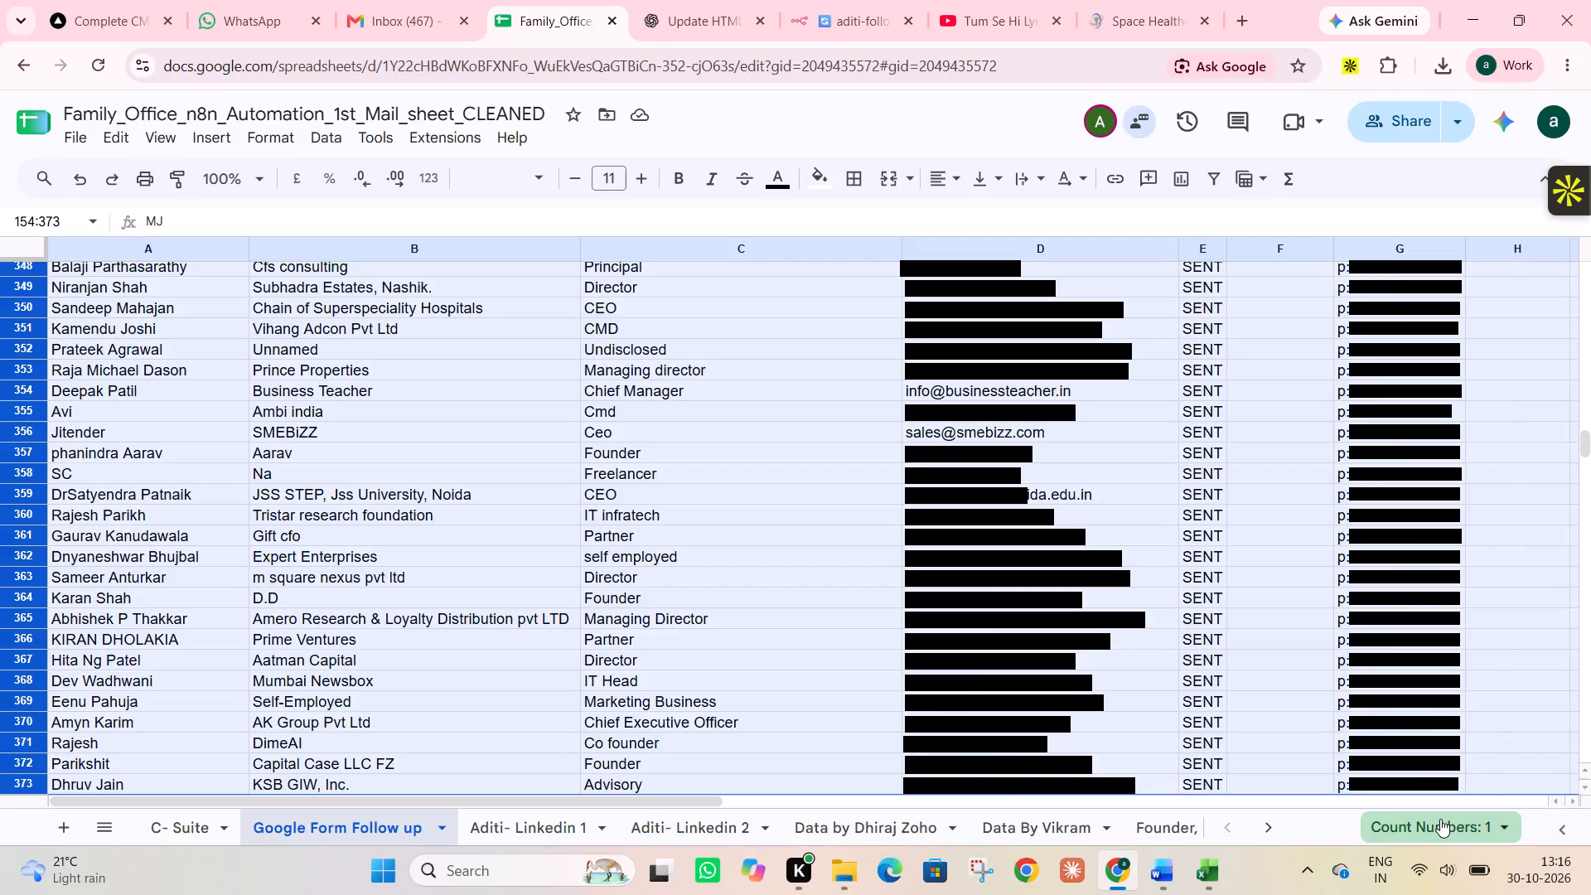
pyautogui.click(1501, 822)
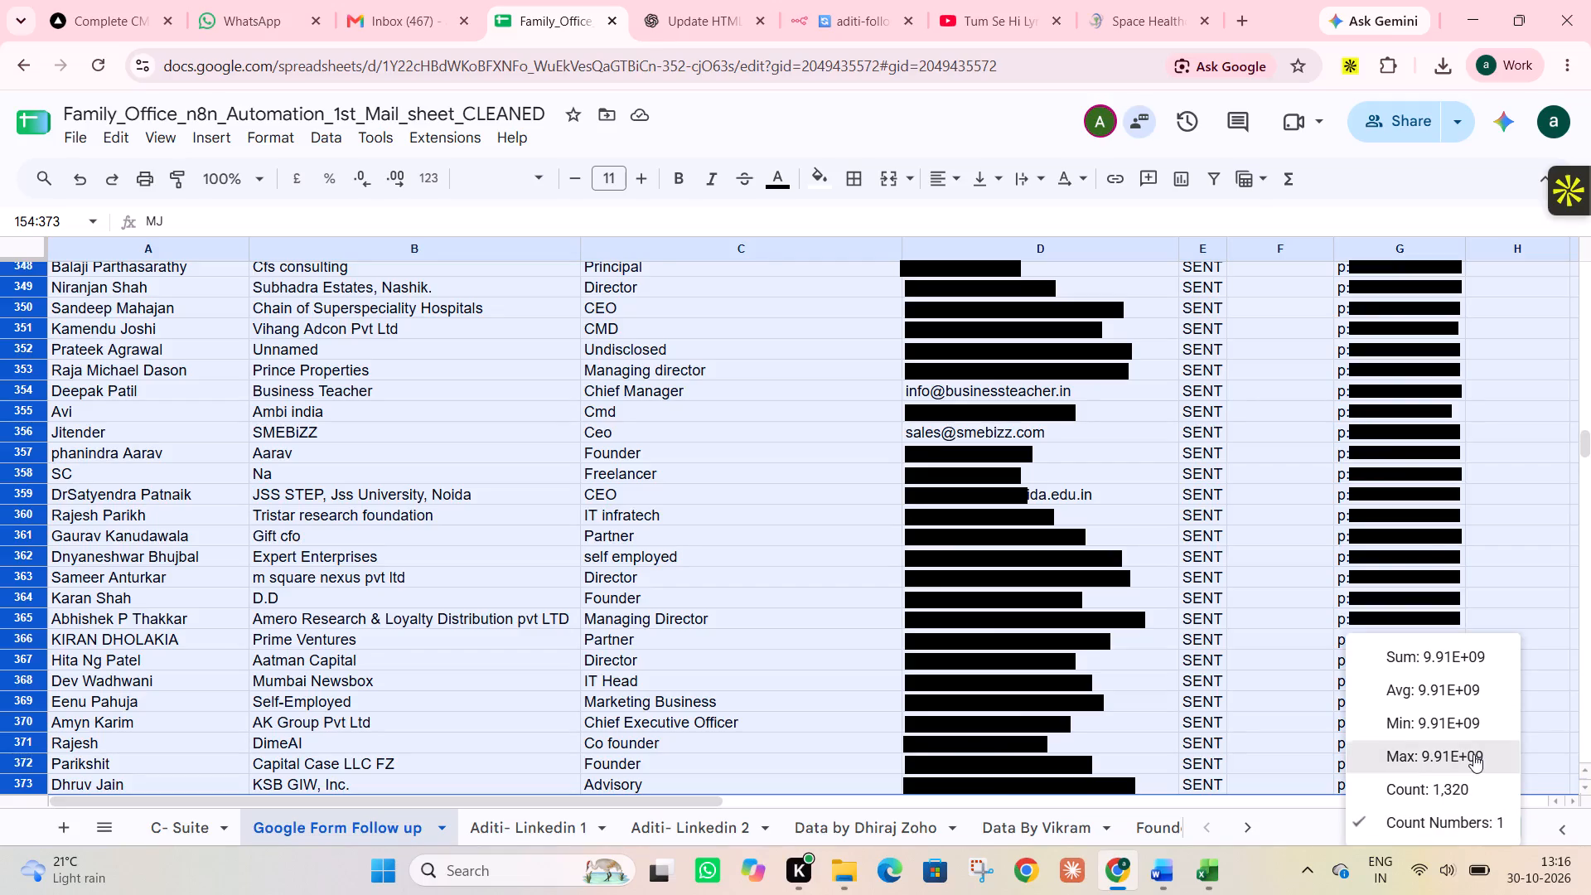
pyautogui.click(1459, 662)
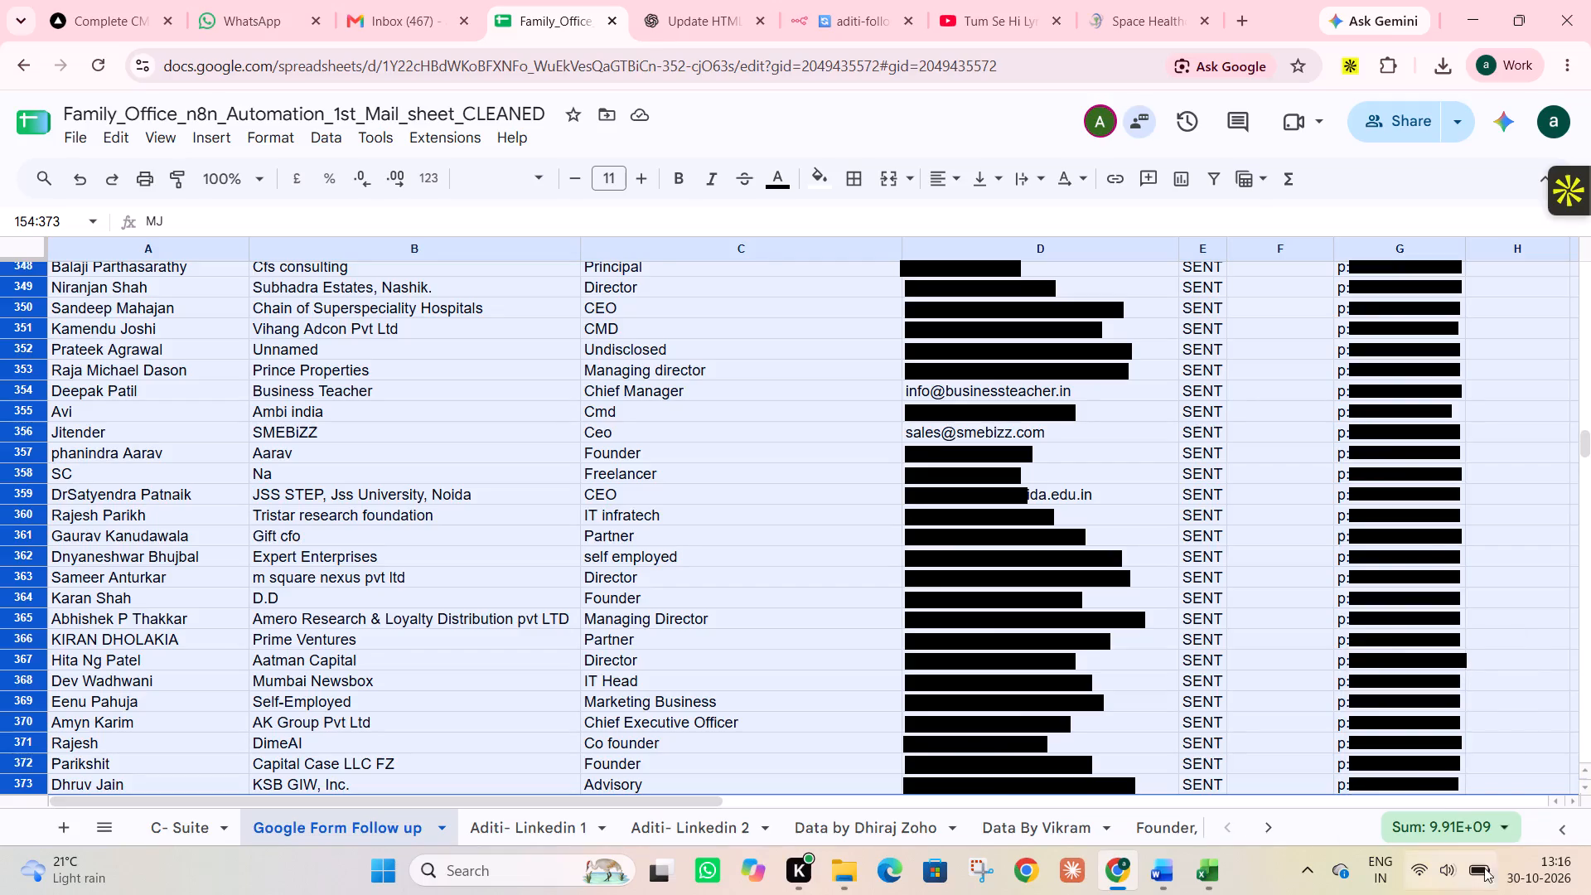
pyautogui.click(1526, 740)
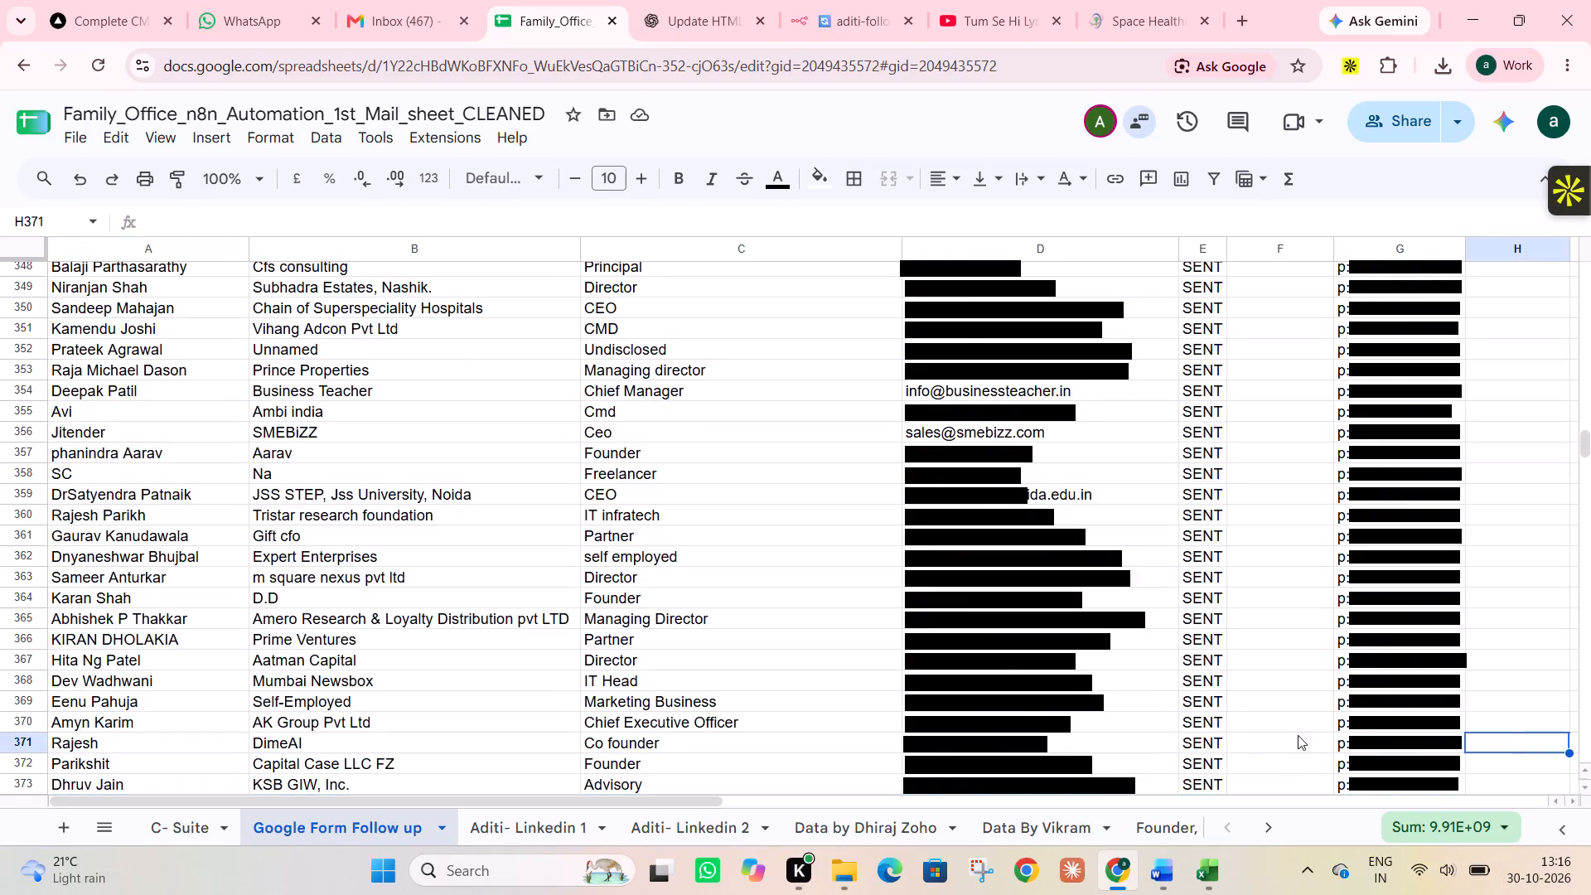
# Examine the Status and Followup Status columns upward through the leads to about row 86.
pyautogui.scroll(6, 1265, 730)
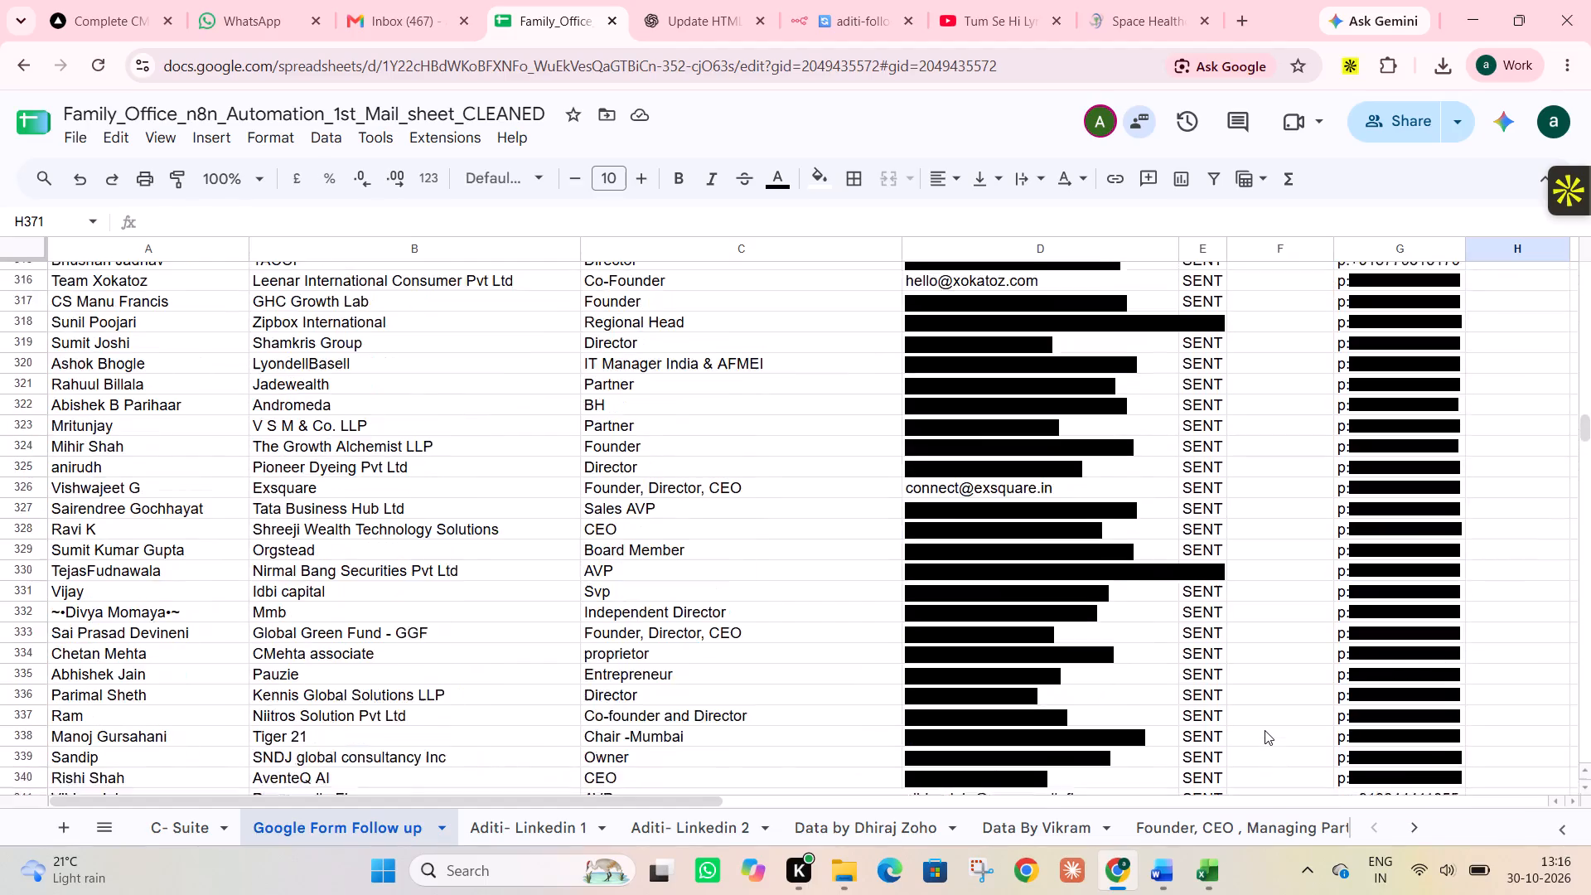
pyautogui.scroll(3, 1265, 730)
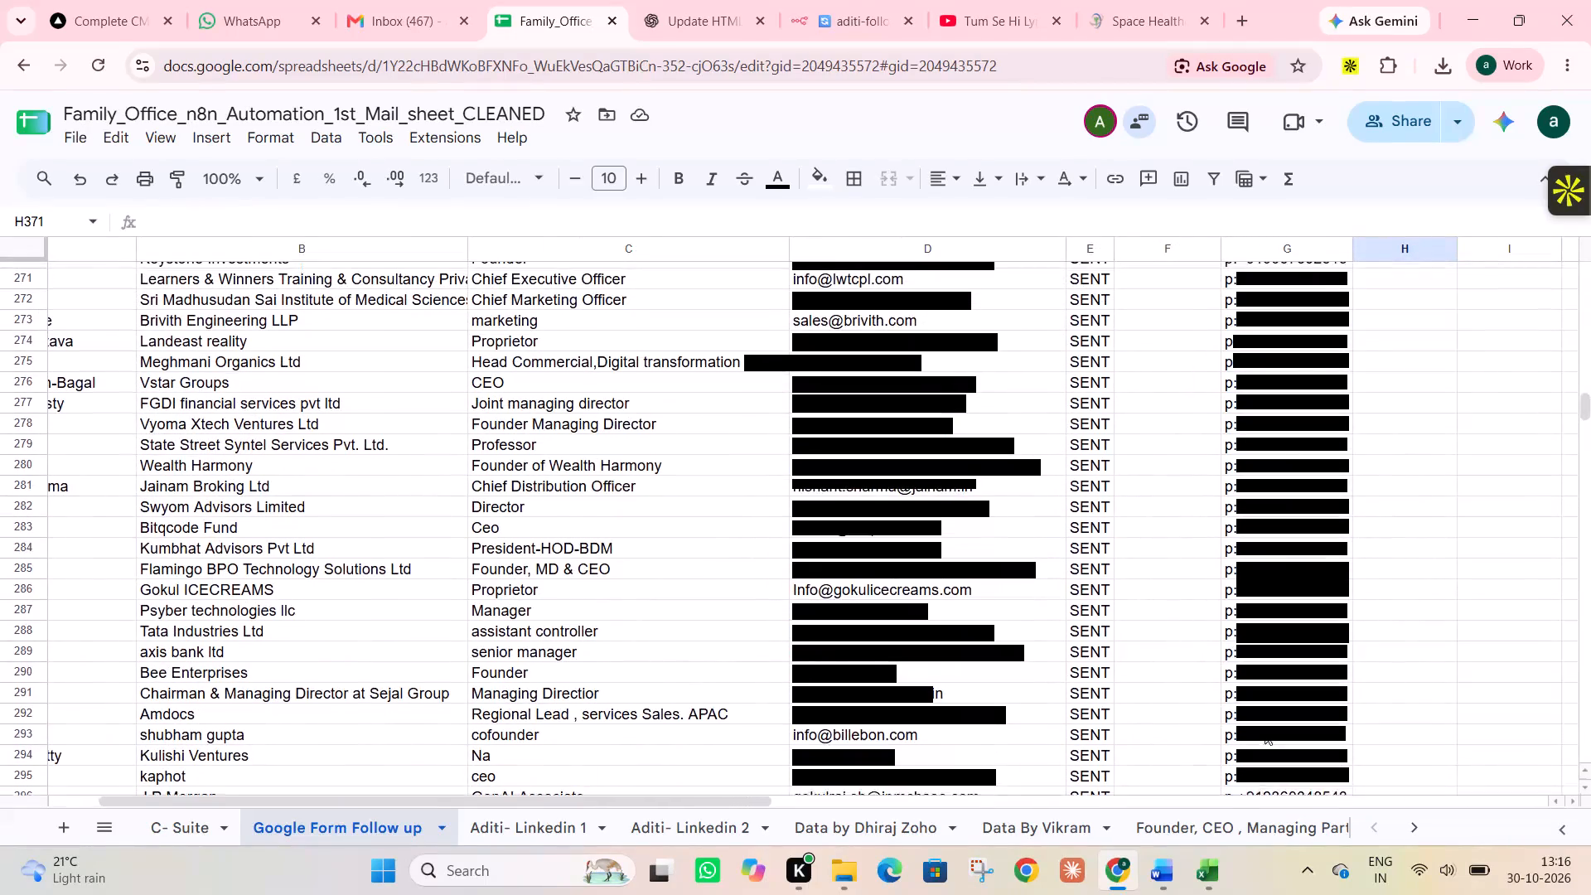
pyautogui.scroll(11, 1265, 730)
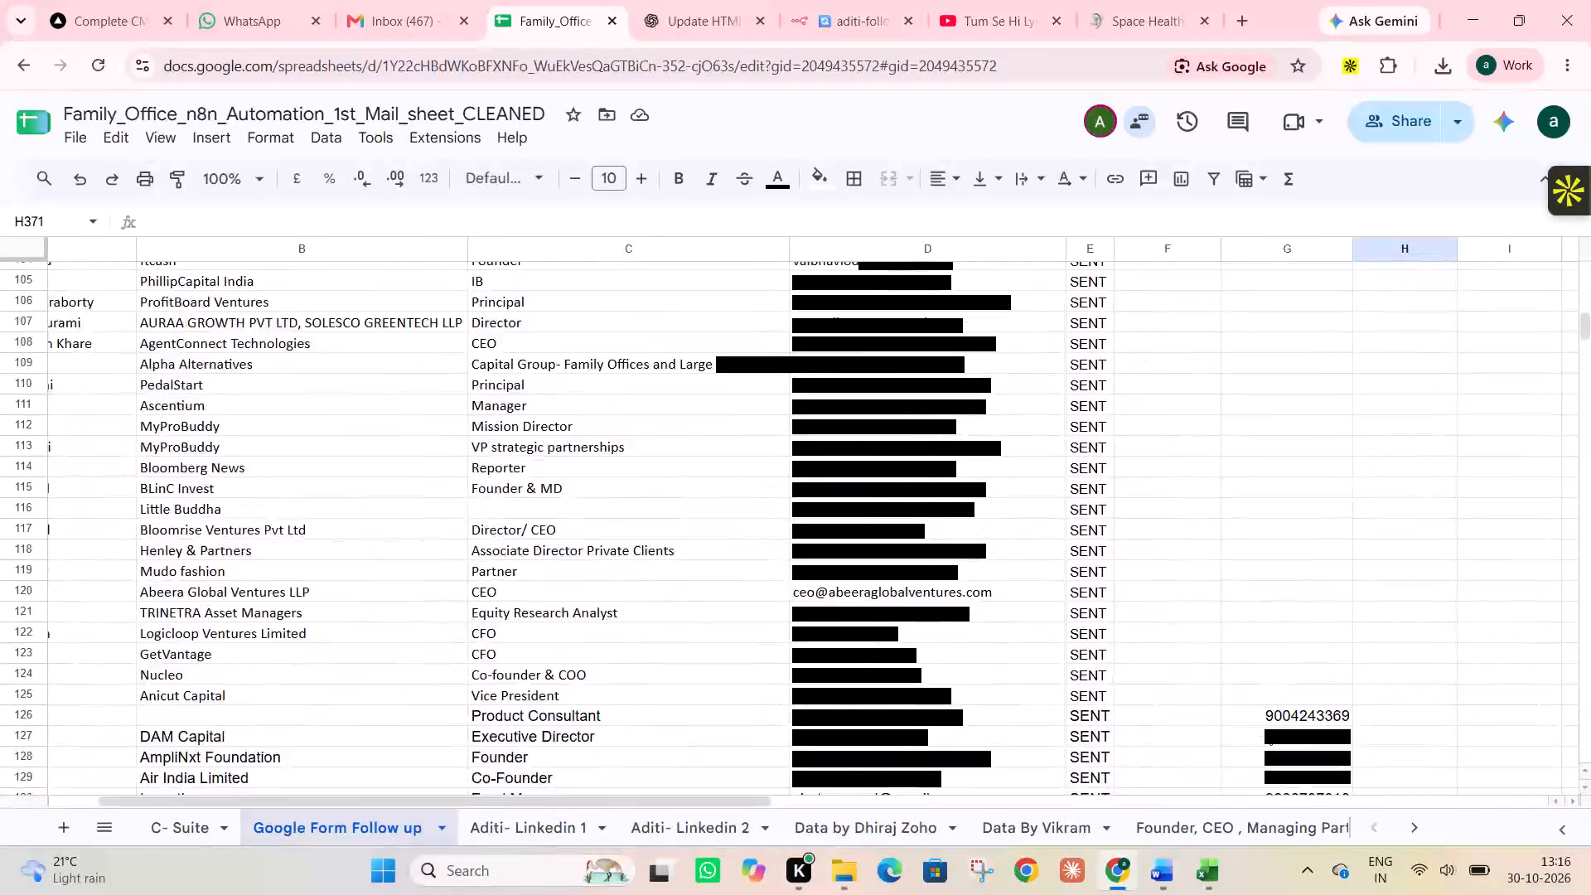
pyautogui.scroll(1, 1265, 730)
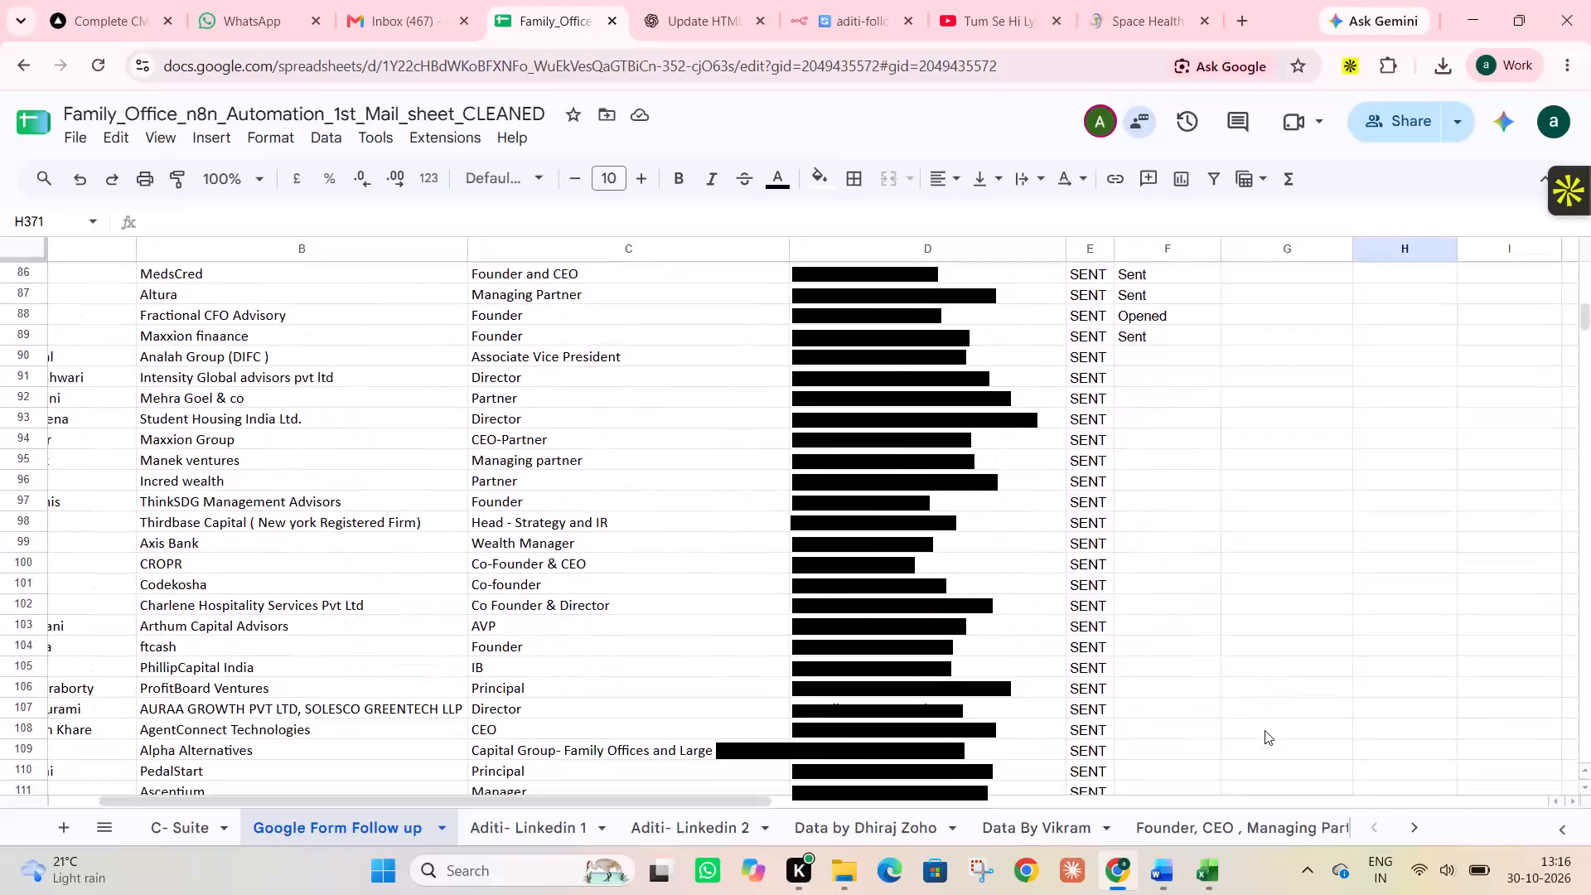
pyautogui.hscroll(2, 1265, 730)
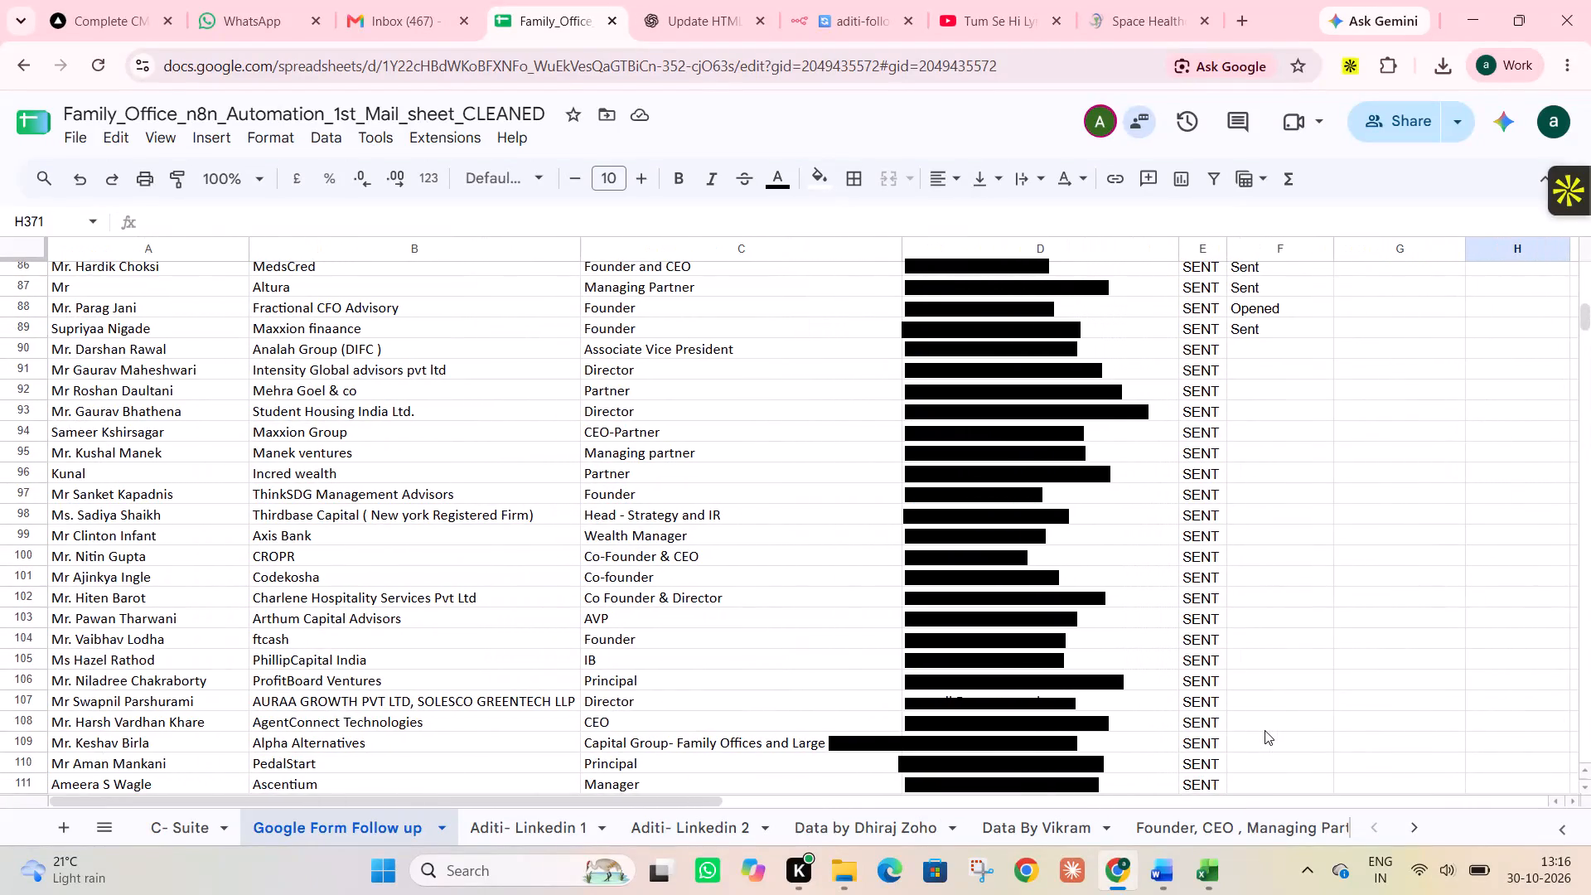
pyautogui.hscroll(1, 1265, 730)
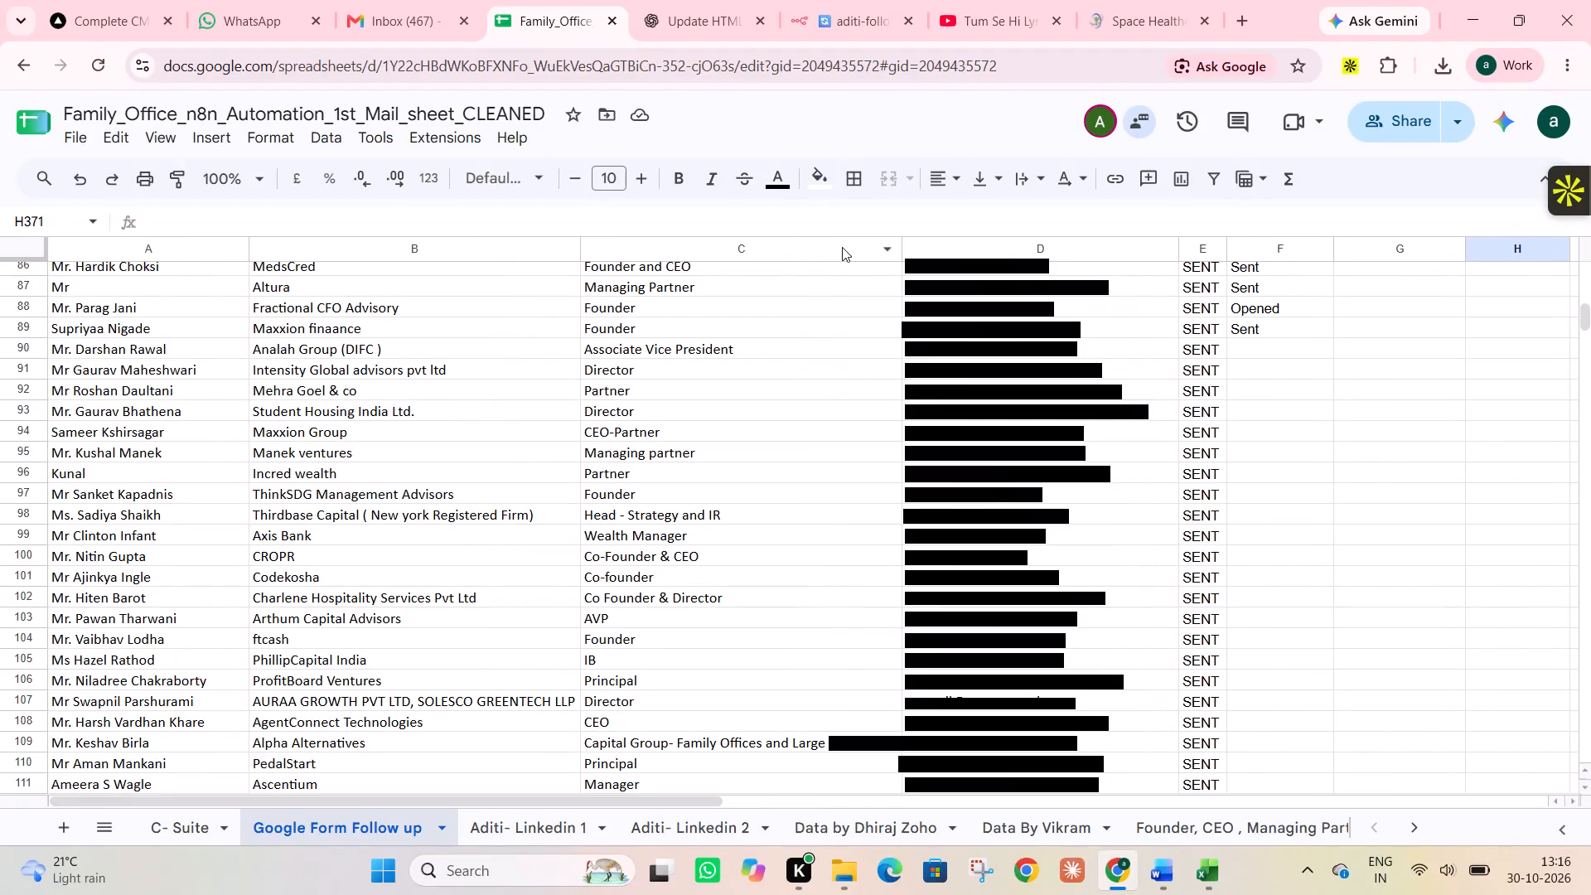